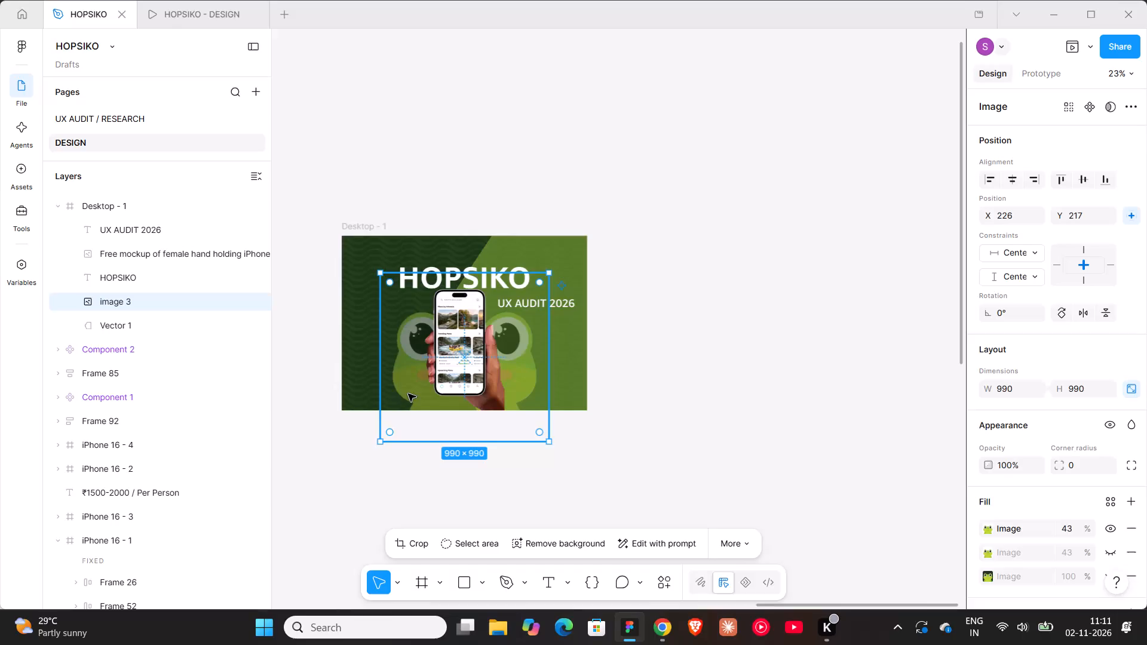
# Nudge the frog image (image 3) on the Desktop - 1 cover horizontally to X -414.
pyautogui.hotkey('shift', 'Left')
pyautogui.hotkey('shift', 'Left')
pyautogui.hotkey('shift', 'Left')
pyautogui.hotkey('shift', 'Left')
pyautogui.hotkey('shift', 'Left')
pyautogui.hotkey('shift', 'Left')
pyautogui.hotkey('shift', 'Left')
pyautogui.hotkey('shift', 'Left')
pyautogui.hotkey('shift', 'Left')
pyautogui.hotkey('shift', 'Left')
pyautogui.hotkey('shift', 'Left')
pyautogui.hotkey('shift', 'Left')
pyautogui.hotkey('shift', 'Left')
pyautogui.hotkey('shift', 'Left')
pyautogui.hotkey('shift', 'Left')
pyautogui.hotkey('shift', 'Left')
pyautogui.hotkey('shift', 'Left')
pyautogui.hotkey('shift', 'Left')
pyautogui.hotkey('shift', 'Left')
pyautogui.hotkey('shift', 'Left')
pyautogui.hotkey('shift', 'Left')
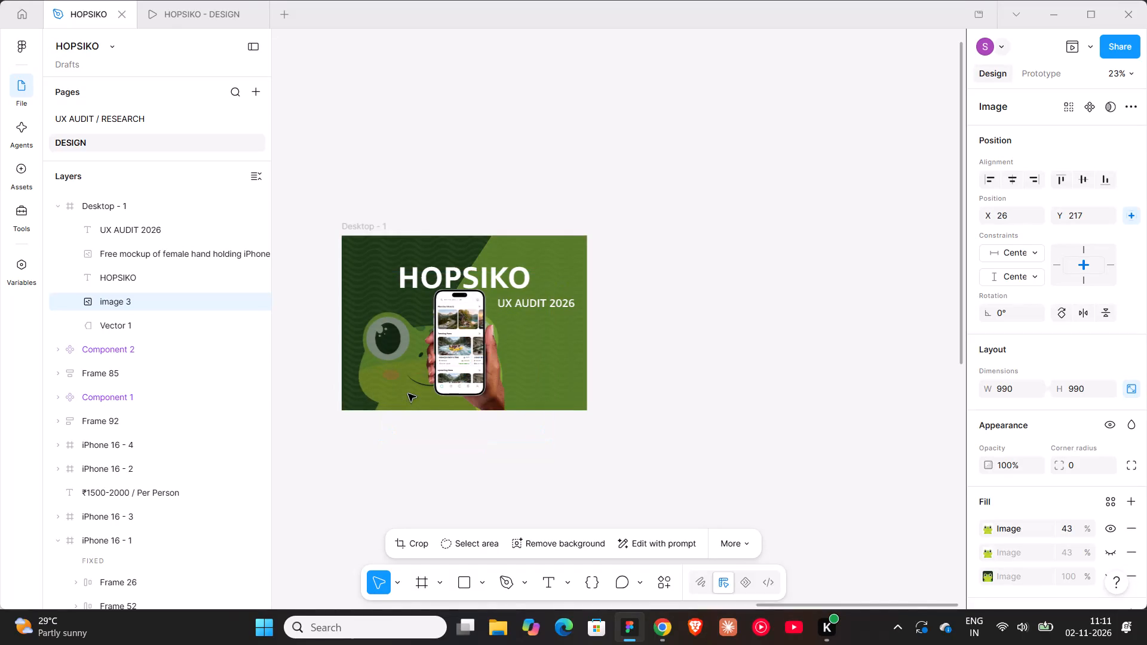
pyautogui.hotkey('shift', 'Left')
pyautogui.hotkey('shift', 'Left')
pyautogui.hotkey('shift', 'Left')
pyautogui.hotkey('shift', 'Left')
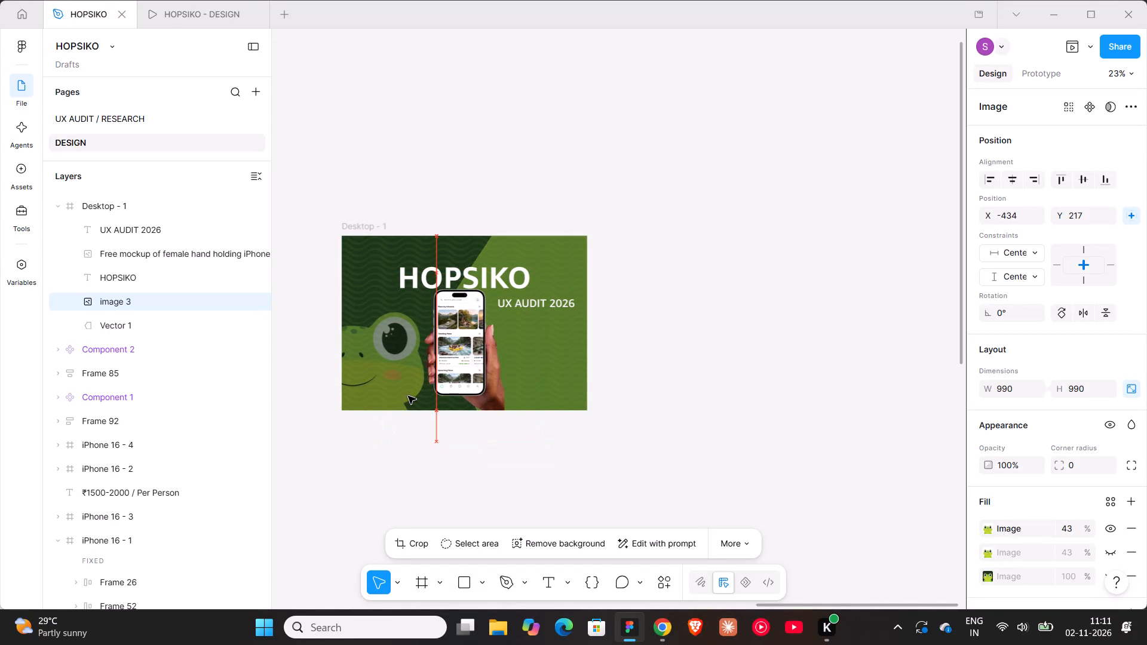
pyautogui.hotkey('shift', 'Left')
pyautogui.hotkey('shift', 'Left')
pyautogui.hotkey('shift', 'Left')
pyautogui.hotkey('shift', 'Left')
pyautogui.hotkey('shift', 'Right')
pyautogui.hotkey('shift', 'Right')
pyautogui.hotkey('shift', 'Right')
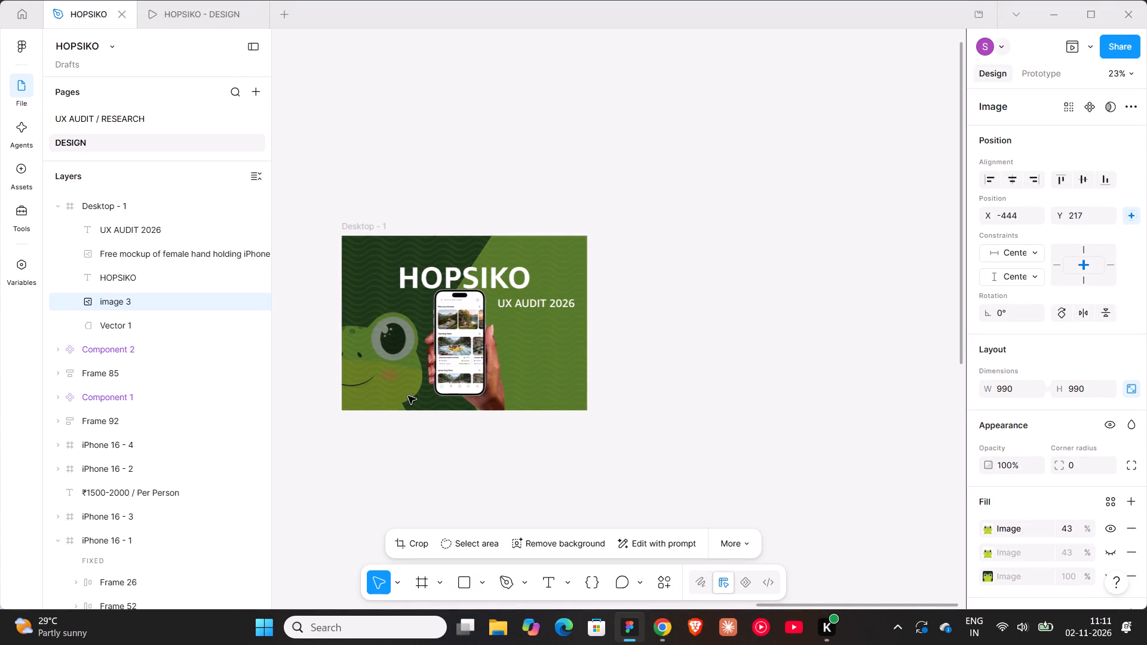
pyautogui.hotkey('shift', 'Right')
pyautogui.hotkey('shift', 'Right')
pyautogui.hotkey('shift', 'Right')
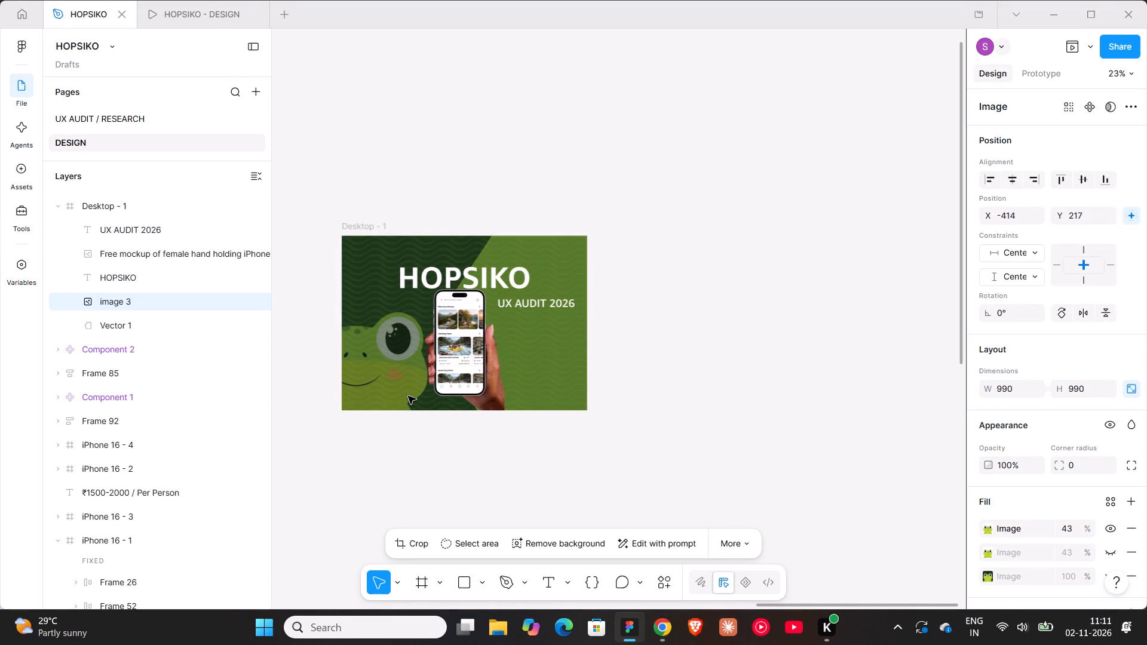
pyautogui.click(654, 335)
# Set the fill colour of the UX AUDIT 2026 text on the cover to black, 000000.
pyautogui.click(540, 307)
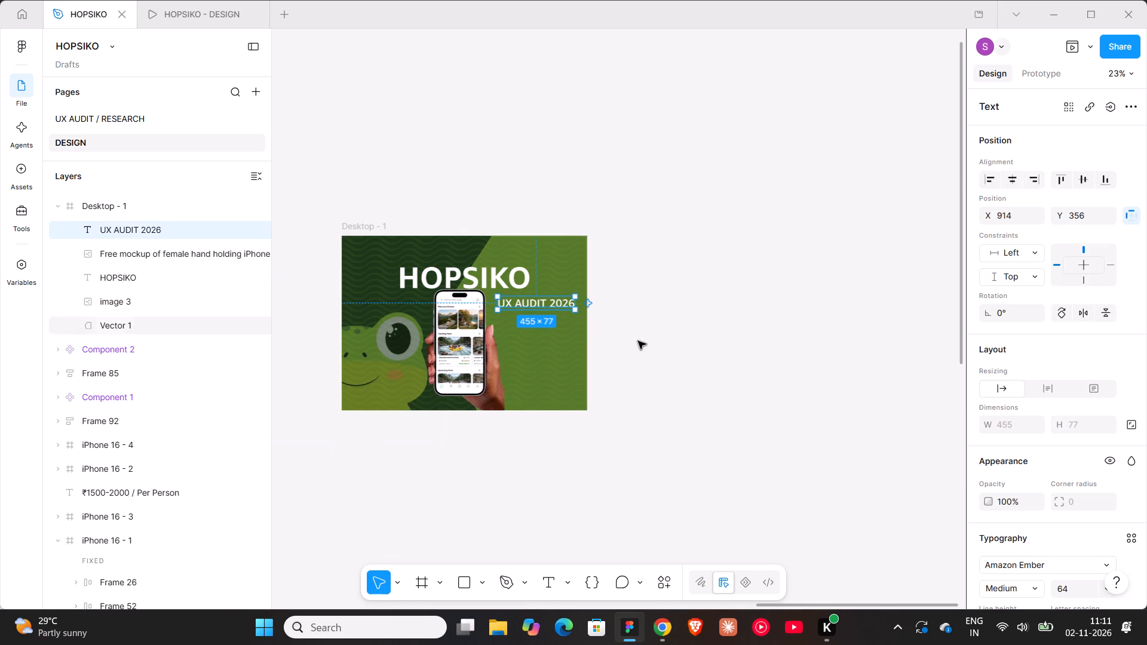
pyautogui.scroll(-5, 1054, 475)
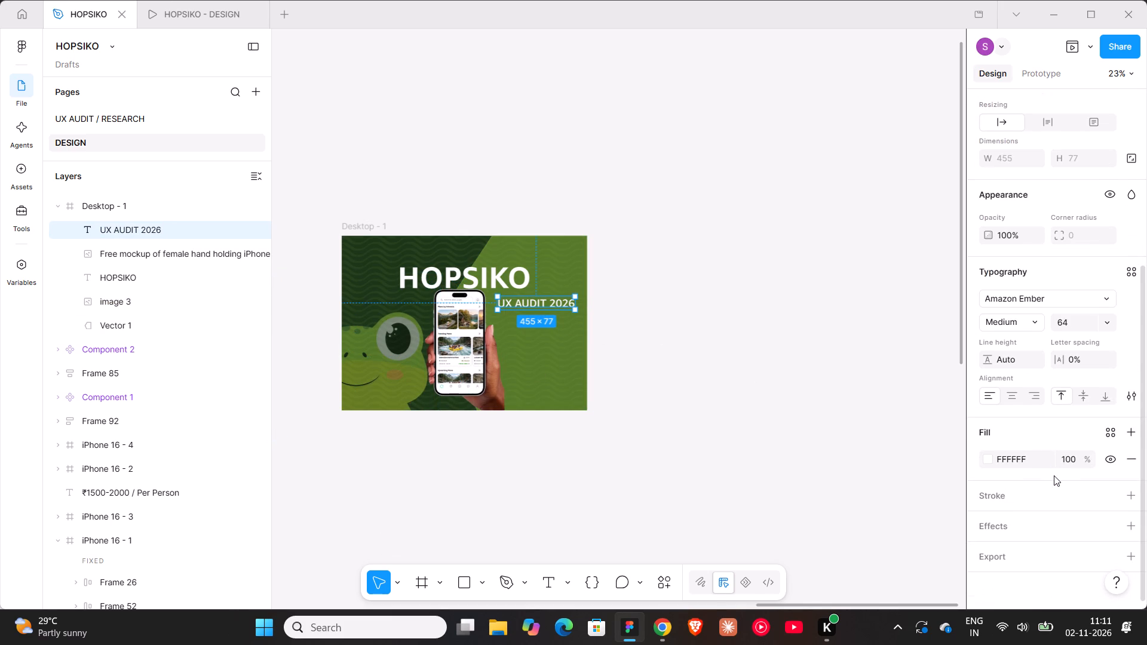
pyautogui.click(1023, 459)
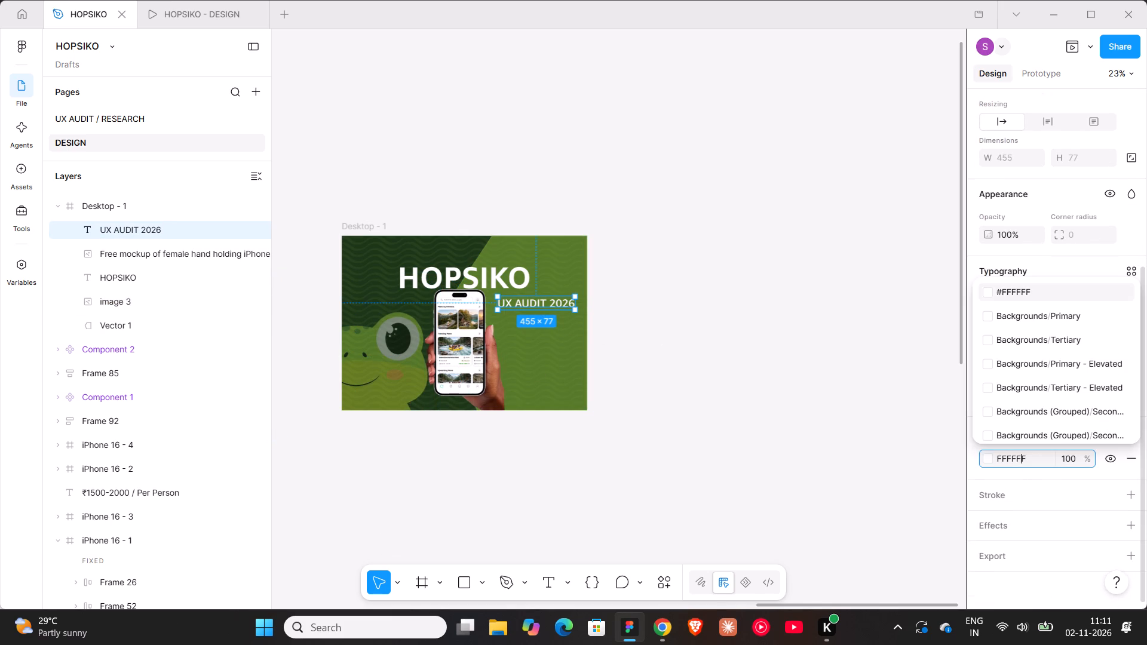
pyautogui.press('0')
pyautogui.press('Return')
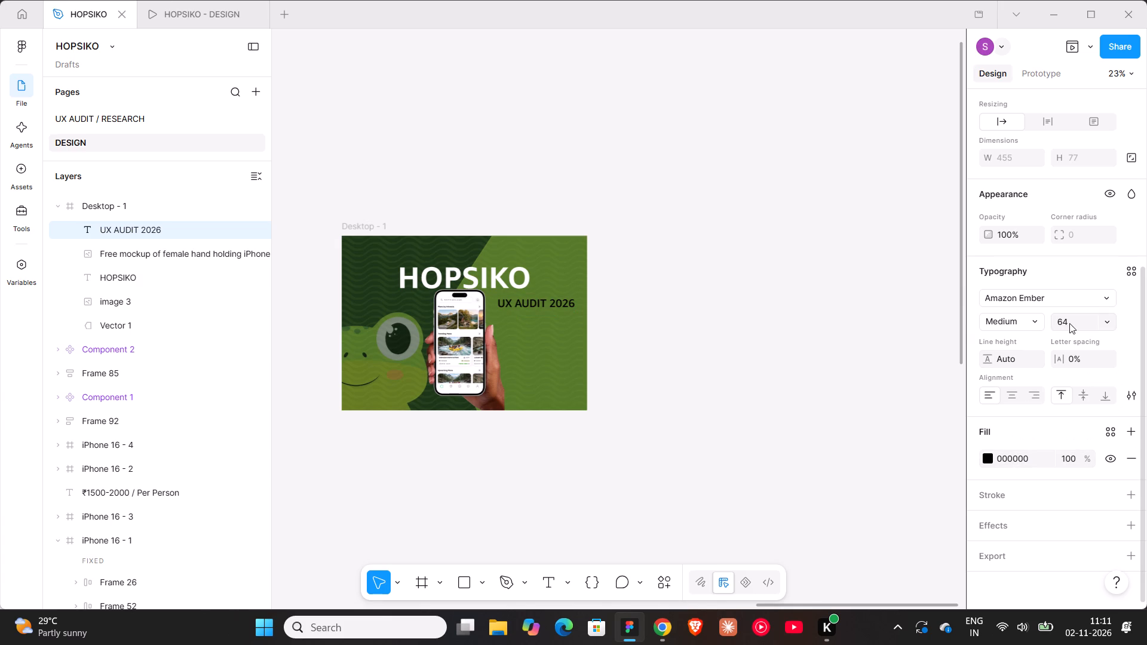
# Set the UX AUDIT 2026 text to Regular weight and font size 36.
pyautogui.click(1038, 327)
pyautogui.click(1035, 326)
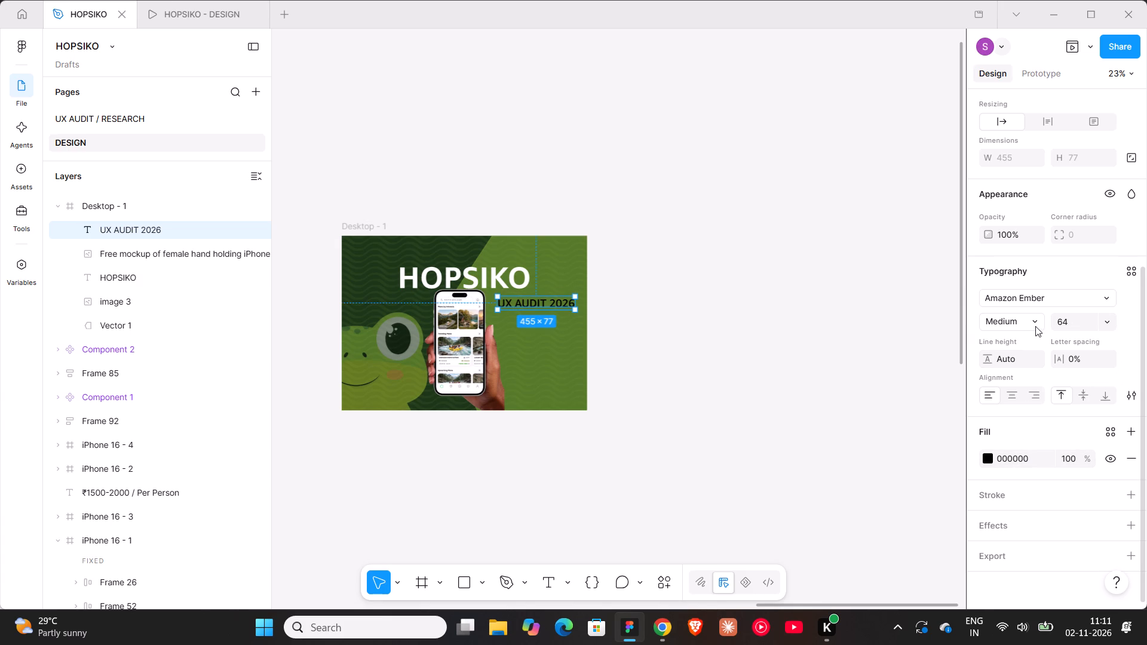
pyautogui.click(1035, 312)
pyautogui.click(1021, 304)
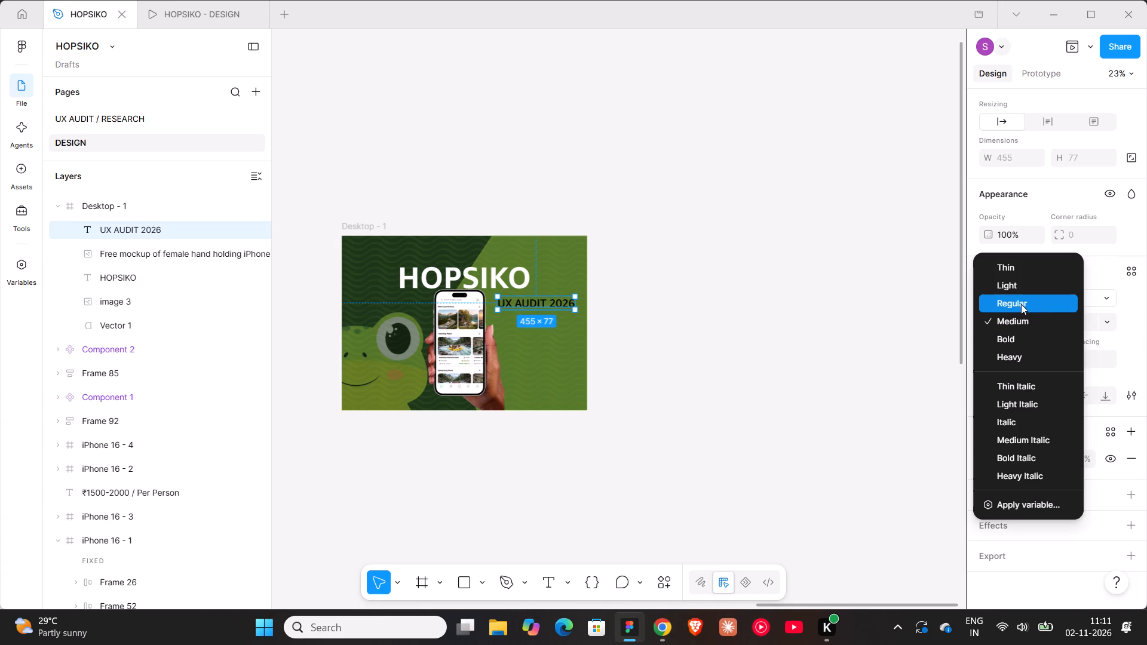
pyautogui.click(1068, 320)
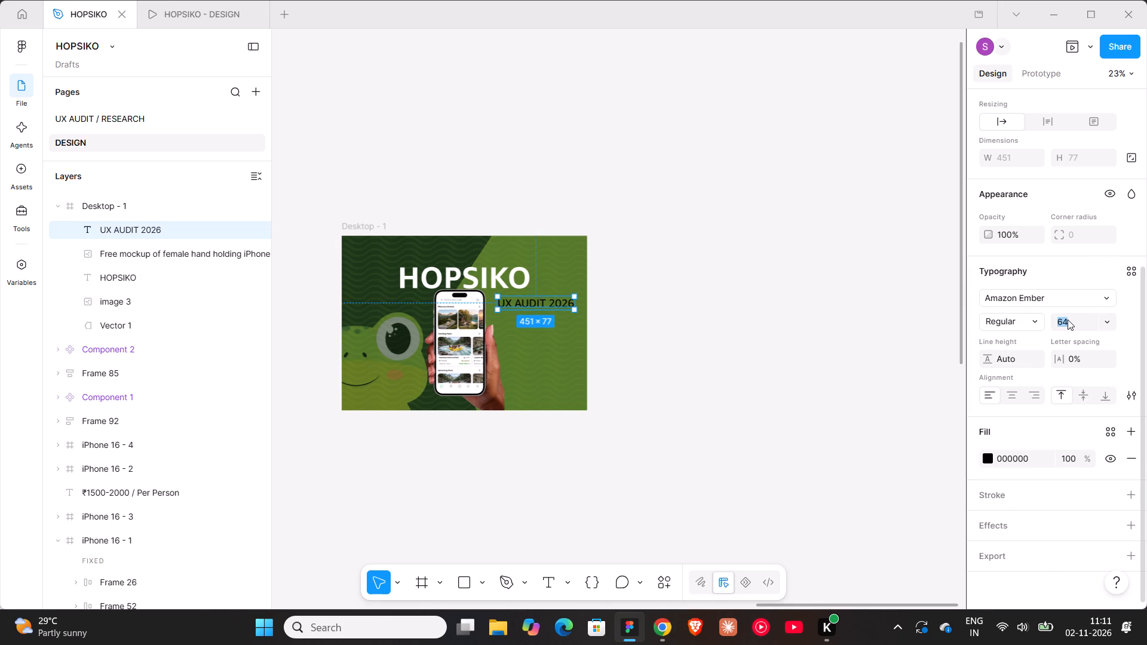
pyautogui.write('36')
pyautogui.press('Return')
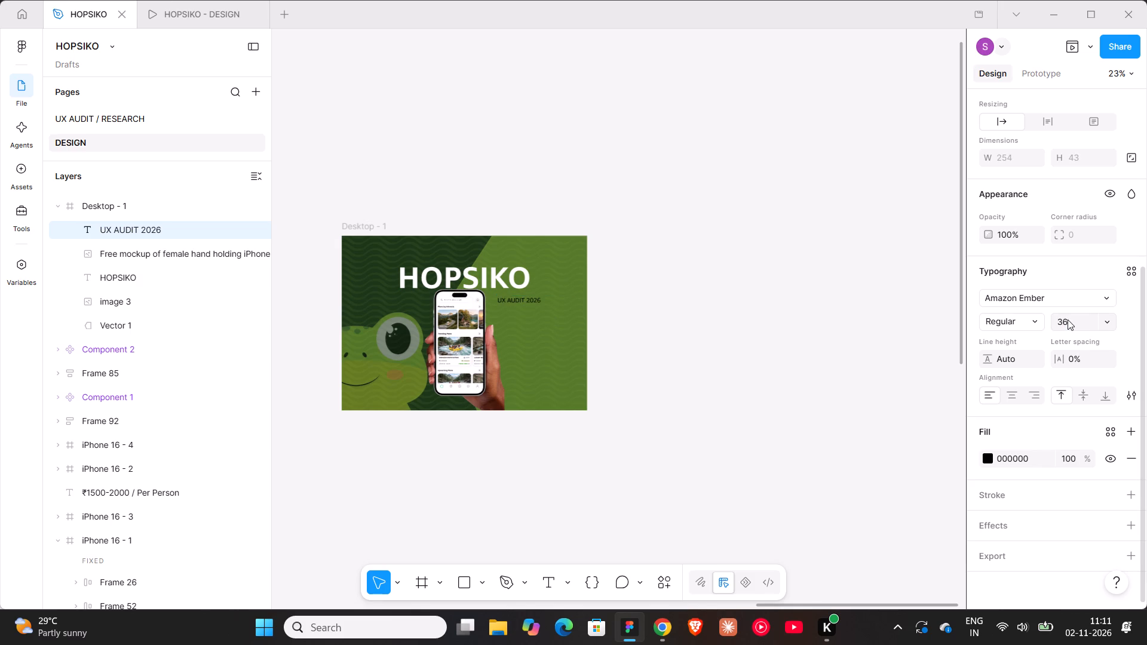
# Examine the resized subtitle on the canvas and in the HOPSIKO prototype preview, and return to the design file.
pyautogui.click(706, 282)
pyautogui.keyDown('ctrl'); pyautogui.scroll(6, 507, 296); pyautogui.keyUp('ctrl')
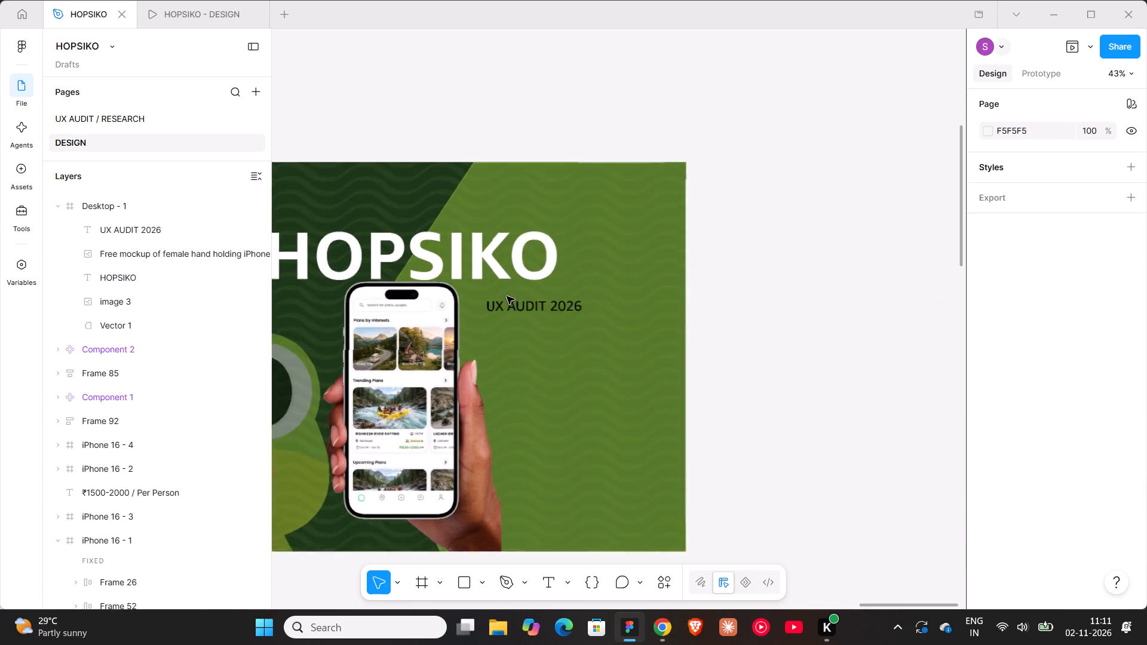
pyautogui.keyDown('ctrl'); pyautogui.scroll(2, 507, 296); pyautogui.keyUp('ctrl')
pyautogui.keyDown('shift'); pyautogui.scroll(5, 609, 302); pyautogui.keyUp('shift')
pyautogui.scroll(-7, 609, 302)
pyautogui.keyDown('shift'); pyautogui.scroll(3, 609, 302); pyautogui.keyUp('shift')
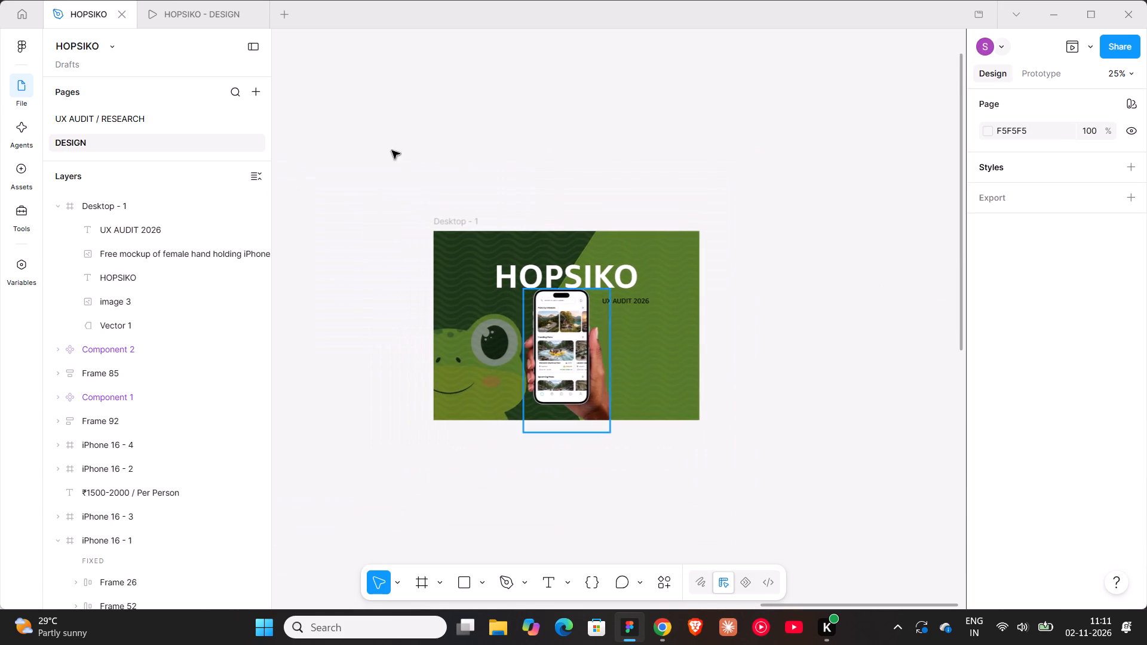
pyautogui.click(195, 13)
pyautogui.scroll(2, 579, 585)
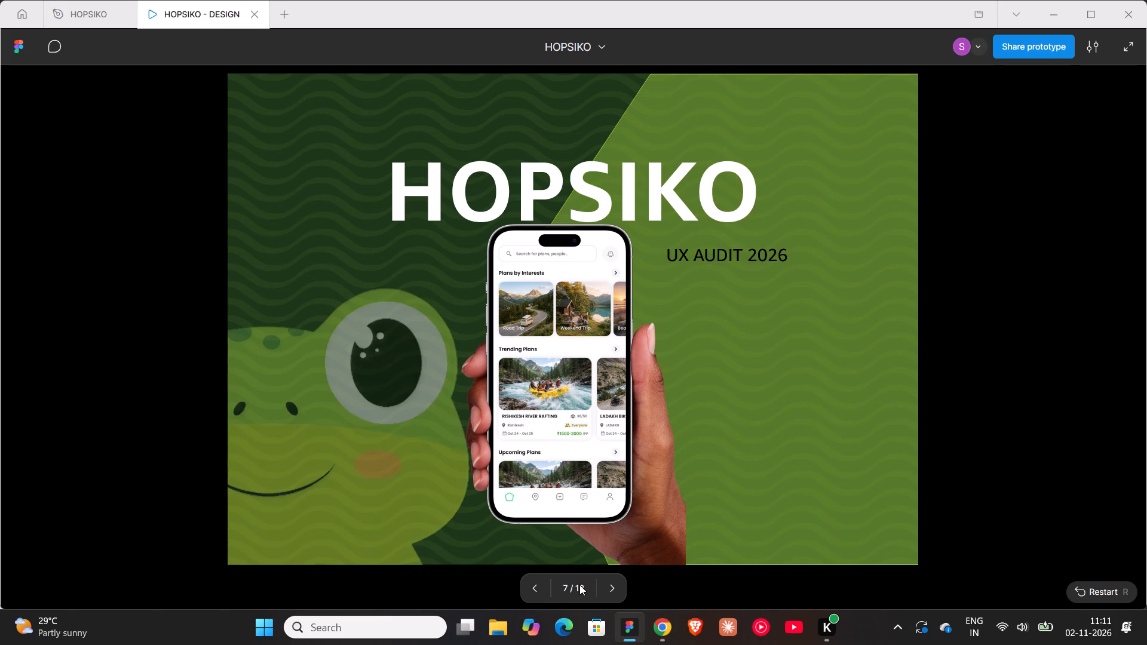
pyautogui.scroll(1, 579, 585)
pyautogui.scroll(2, 598, 446)
pyautogui.click(73, 21)
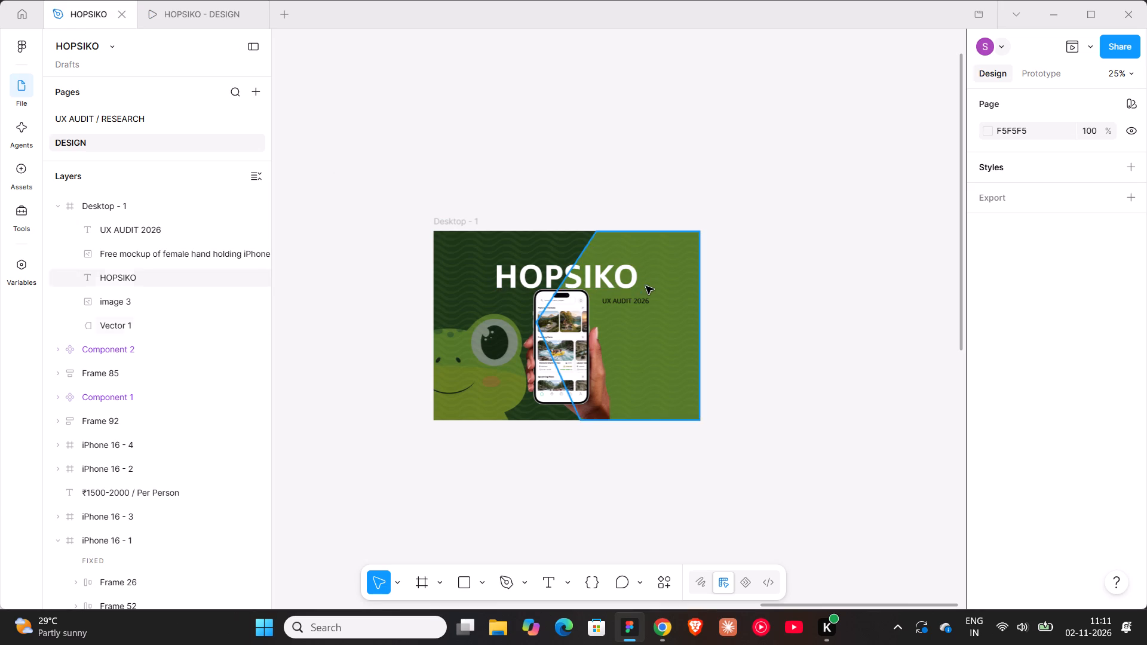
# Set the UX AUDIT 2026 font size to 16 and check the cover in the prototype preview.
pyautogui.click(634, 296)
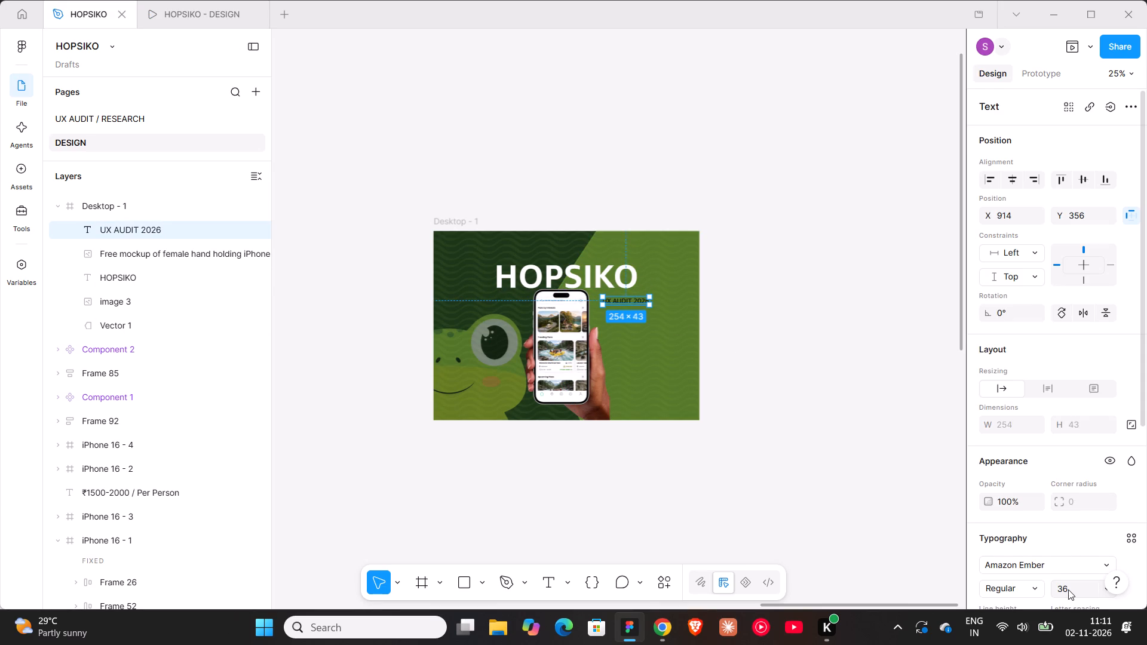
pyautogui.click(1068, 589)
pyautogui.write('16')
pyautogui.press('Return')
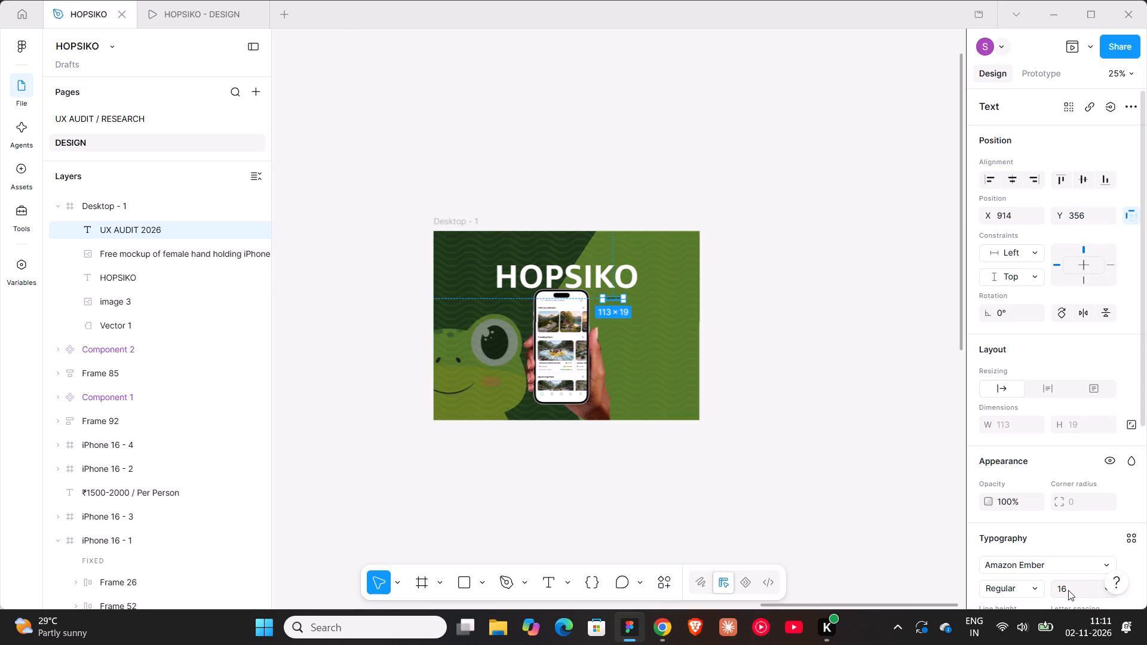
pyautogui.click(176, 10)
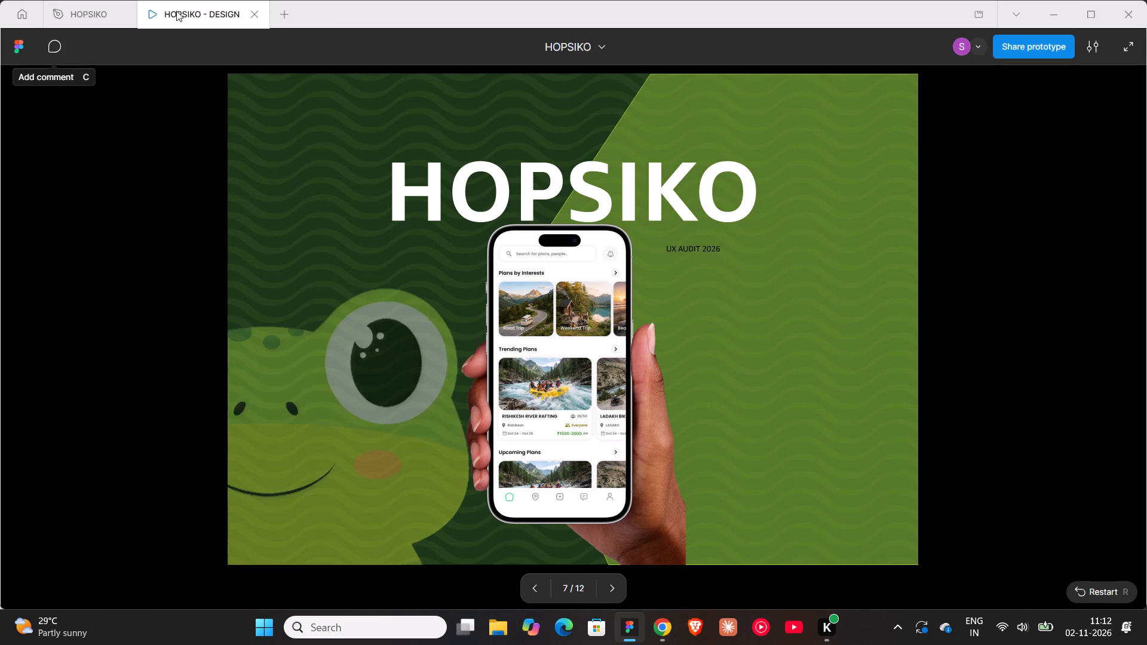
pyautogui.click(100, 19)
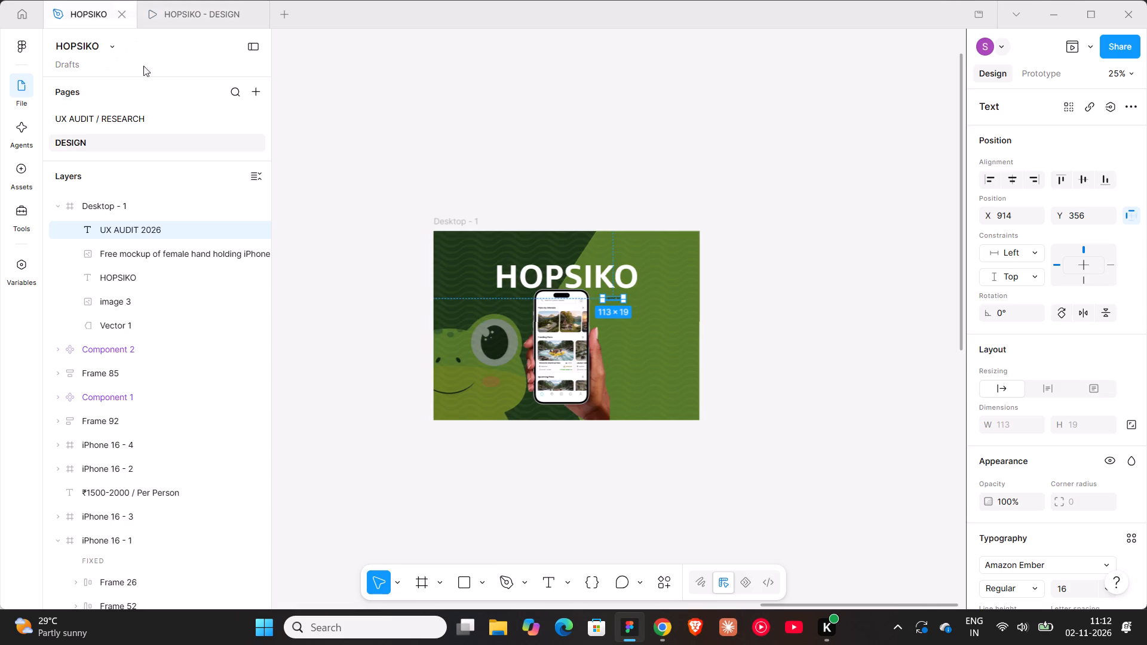
# Set the UX AUDIT 2026 text to font size 20 and Medium weight, and check it in the prototype preview.
pyautogui.click(1067, 585)
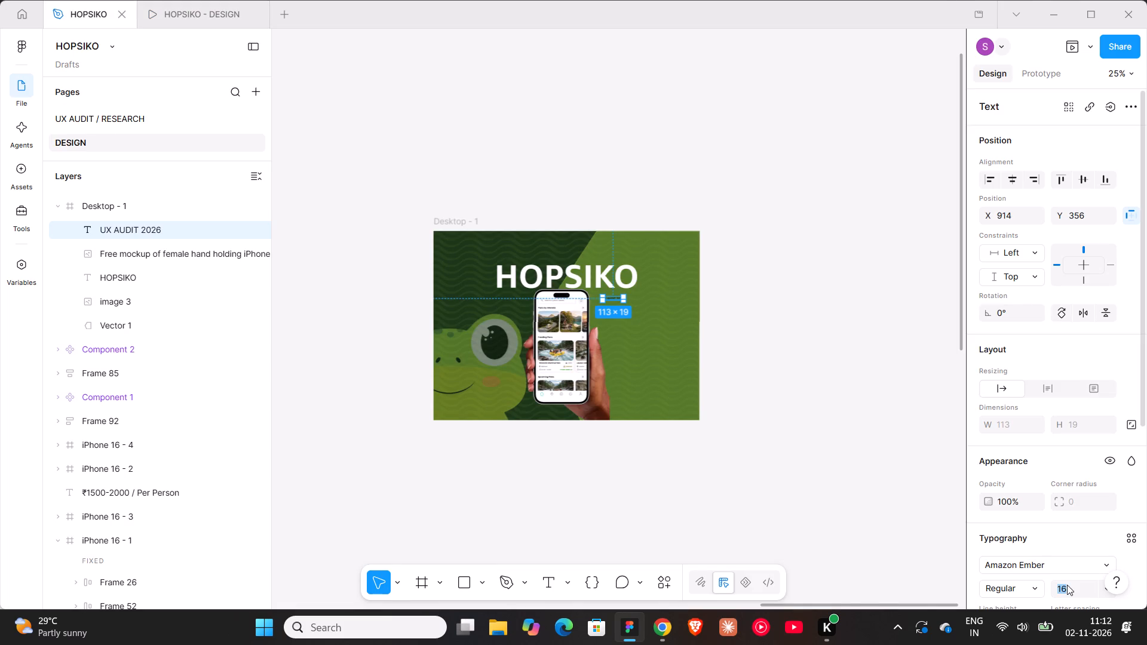
pyautogui.write('20')
pyautogui.press('Return')
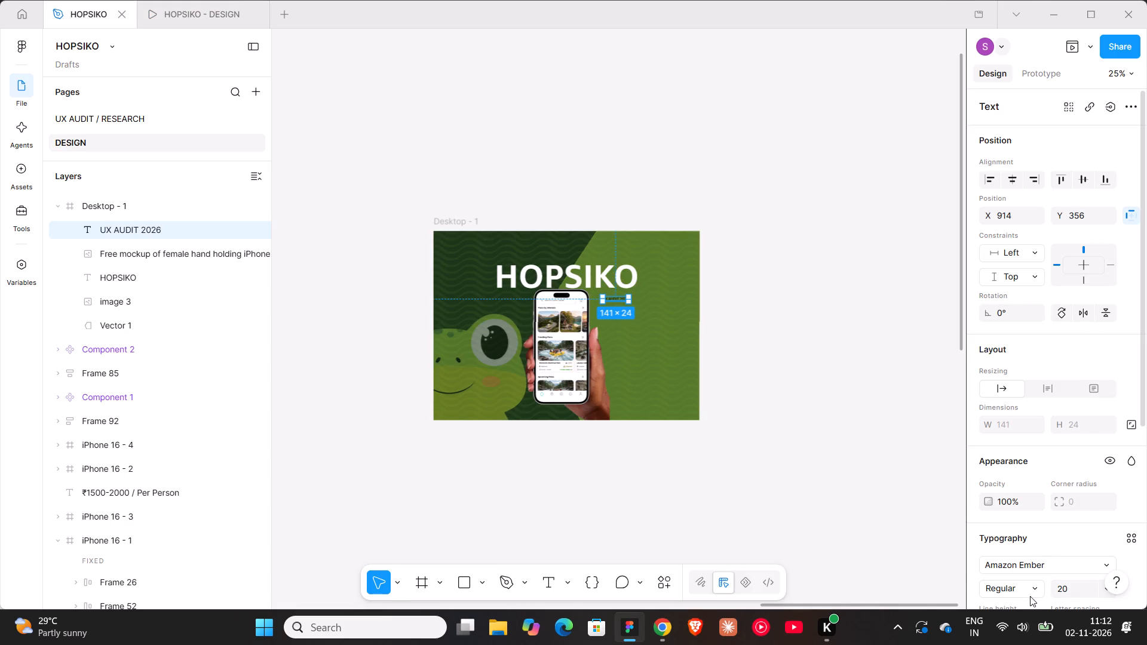
pyautogui.click(1028, 593)
pyautogui.click(1005, 383)
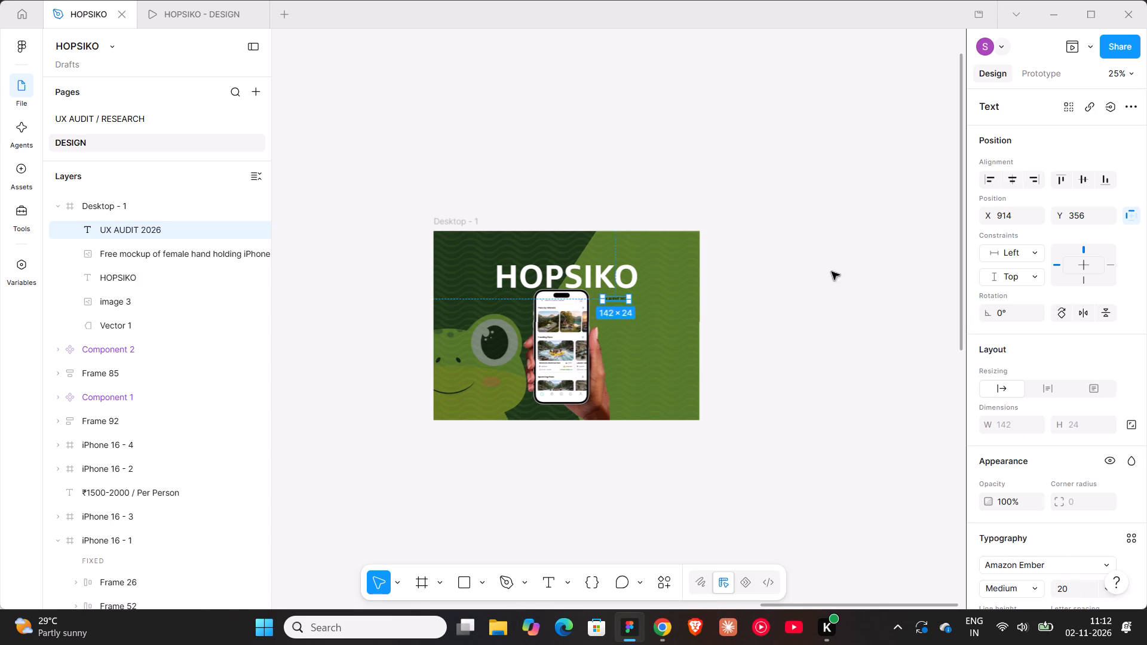
pyautogui.click(212, 13)
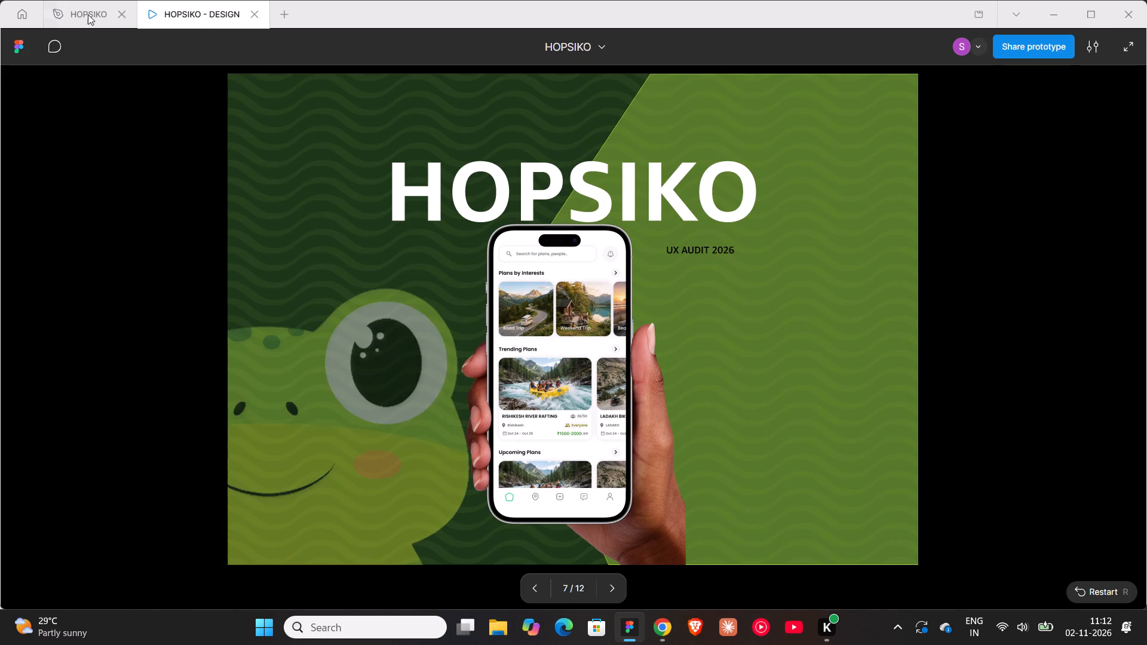
pyautogui.click(86, 12)
# Move the UX AUDIT 2026 text towards the cover's right edge, to about X 1185, Y 346.
pyautogui.keyDown('ctrl'); pyautogui.scroll(12, 637, 281); pyautogui.keyUp('ctrl')
pyautogui.scroll(-3, 628, 307)
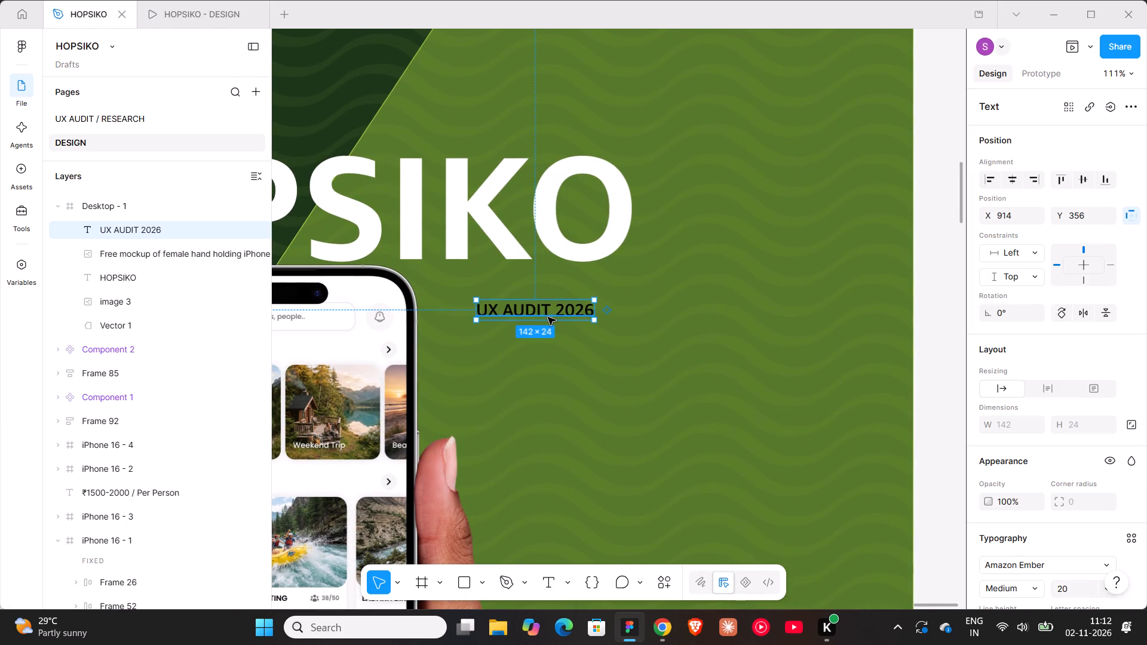
pyautogui.moveTo(535, 312); pyautogui.dragTo(760, 305)
pyautogui.keyDown('ctrl'); pyautogui.scroll(-8, 760, 305); pyautogui.keyUp('ctrl')
pyautogui.click(860, 285)
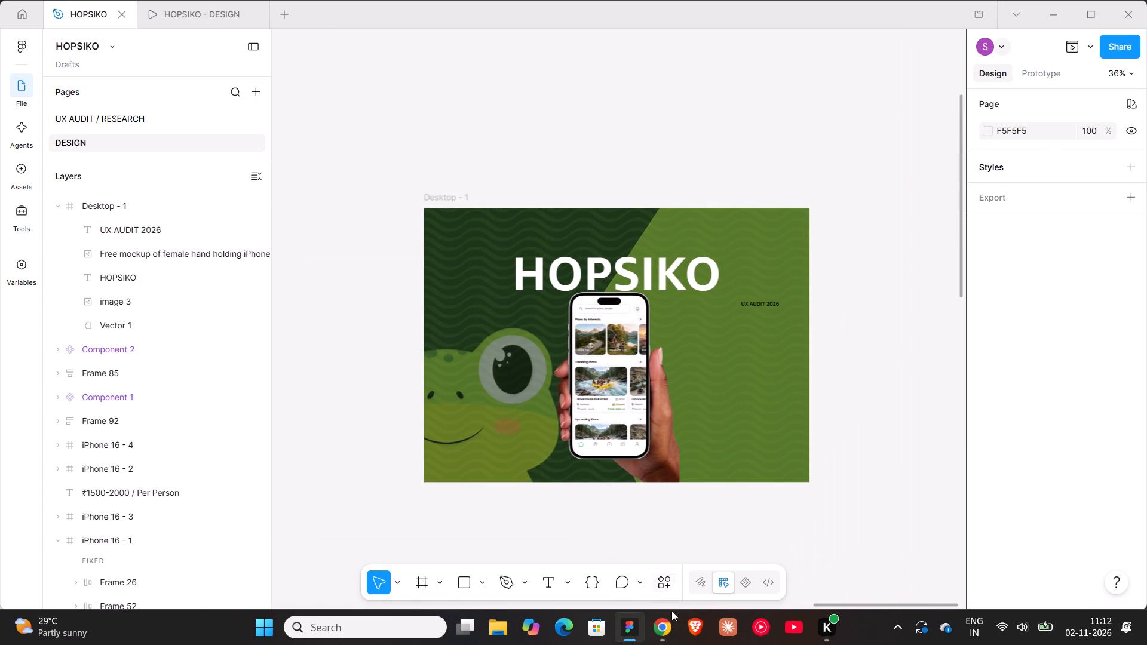
# Switch to Chrome to examine the Unimart UX Audit Case Study cover on Behance, and return to Figma.
pyautogui.click(669, 629)
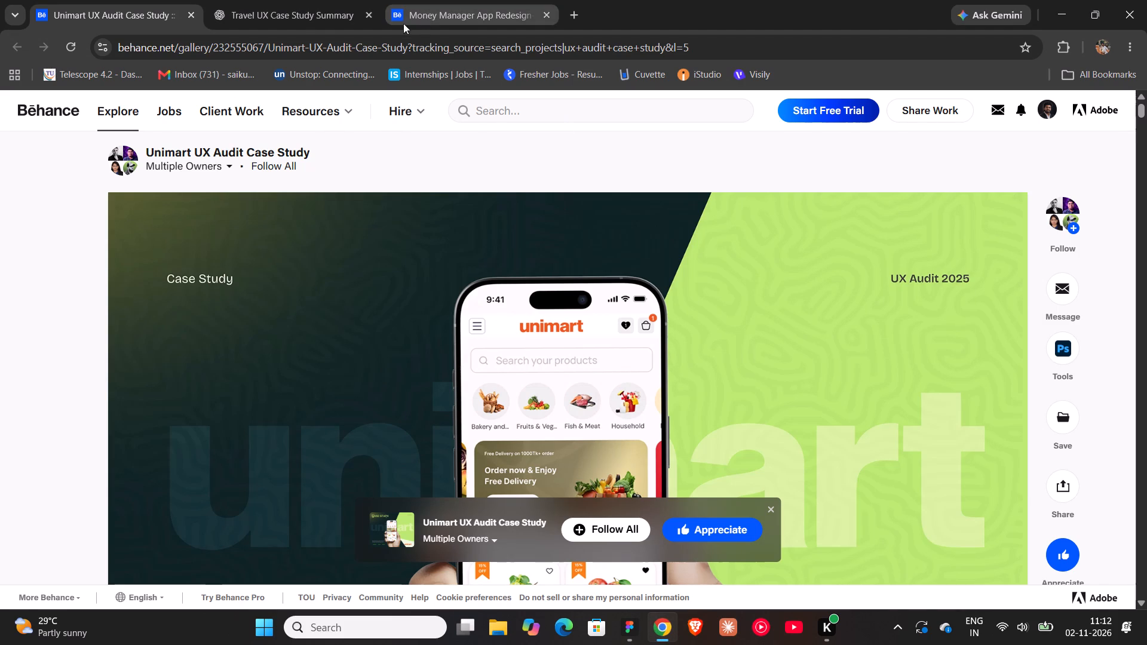
pyautogui.click(619, 629)
# Duplicate the UX AUDIT 2026 text directly below the original at about Y 488 and change the copy to CASE STUDY.
pyautogui.click(757, 305)
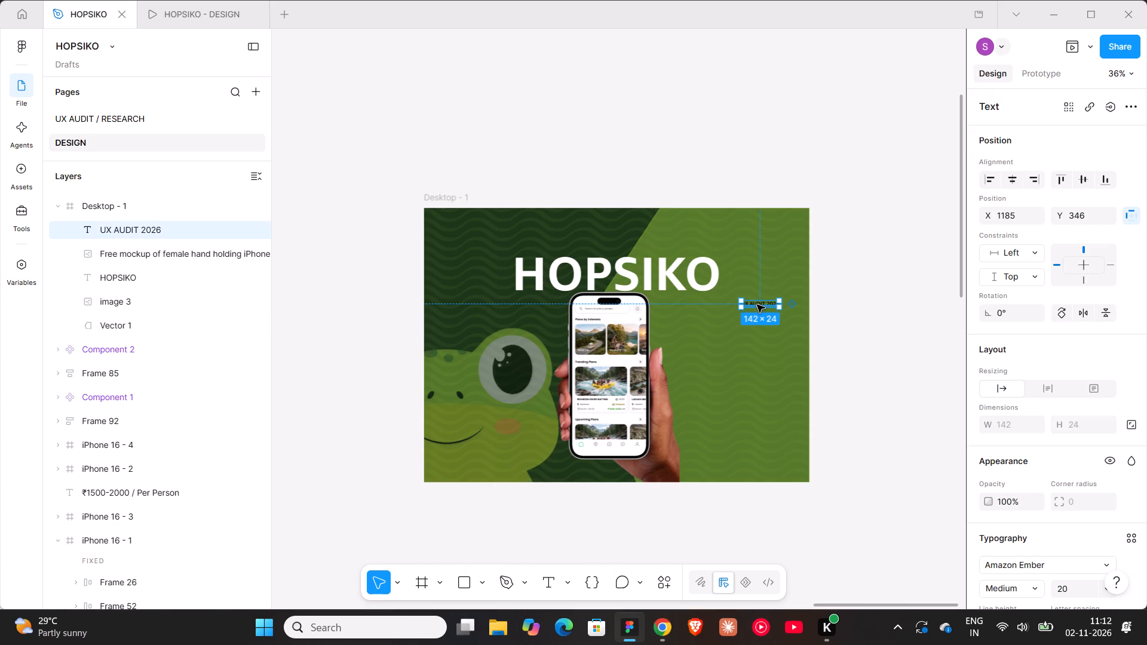
pyautogui.keyDown('alt'); pyautogui.moveTo(757, 305); pyautogui.dragTo(756, 343); pyautogui.keyUp('alt')
pyautogui.doubleClick(756, 343)
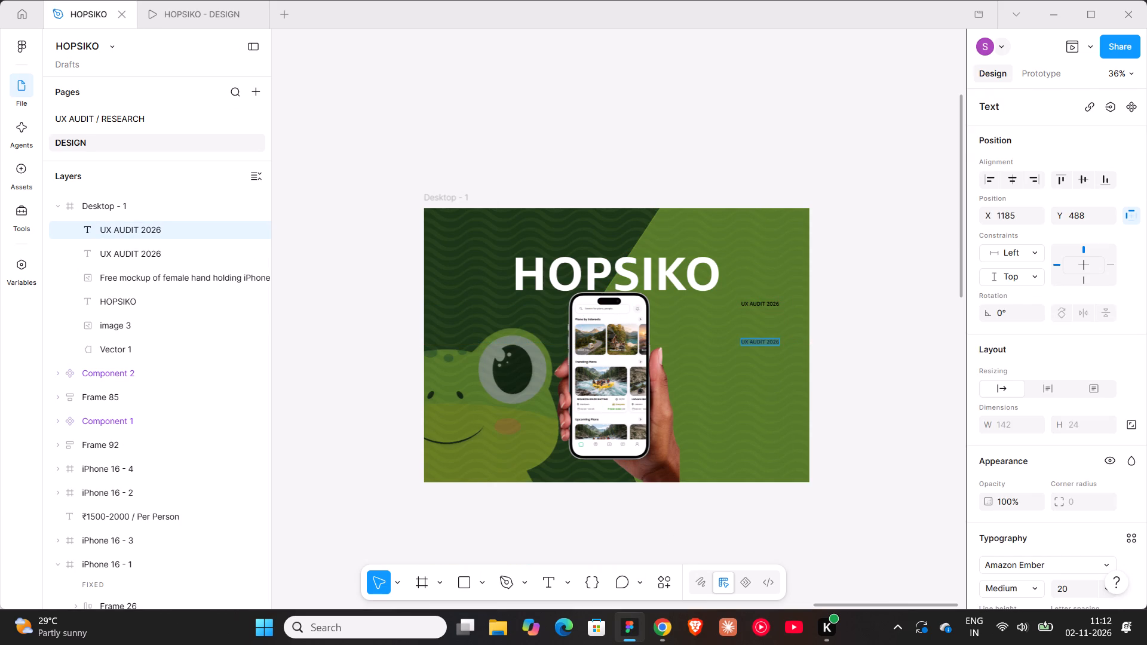
pyautogui.write('CASE STUDY')
pyautogui.click(869, 357)
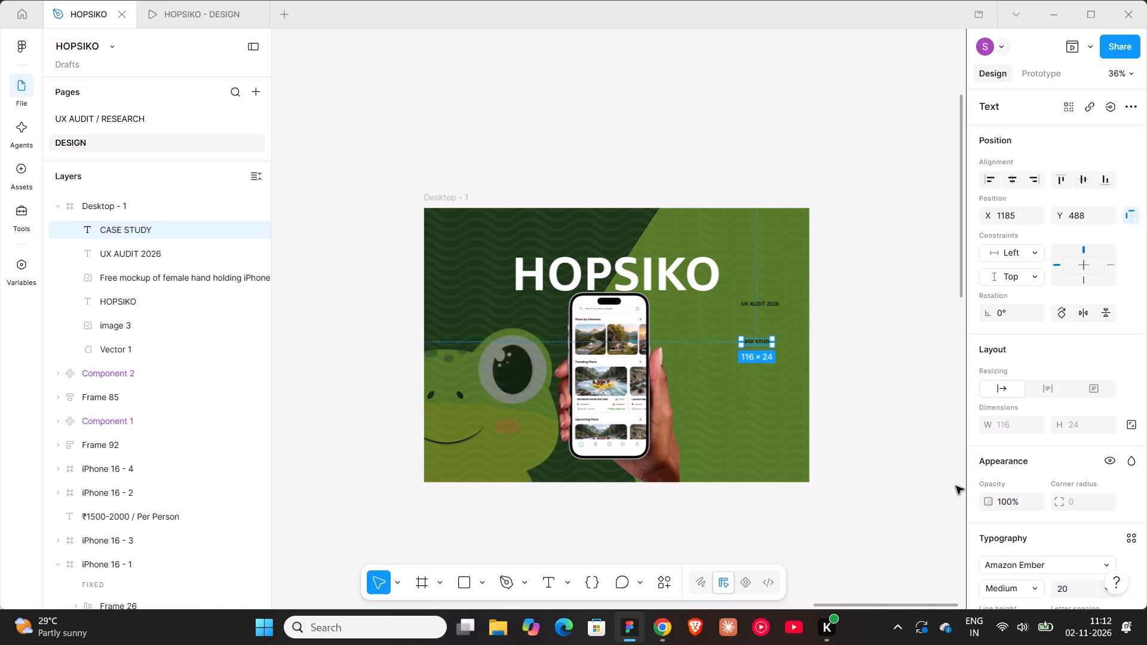
# Set the fill colour of the CASE STUDY text to white, FFFFFF.
pyautogui.scroll(-2, 1015, 565)
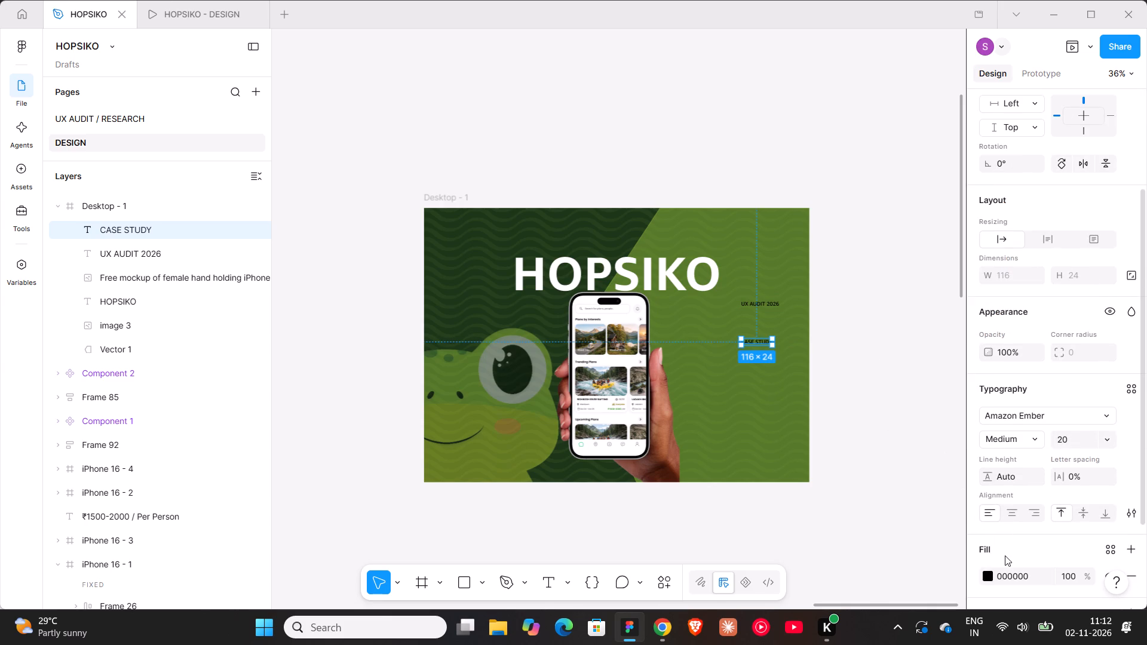
pyautogui.click(1012, 577)
pyautogui.press('f')
pyautogui.press('Return')
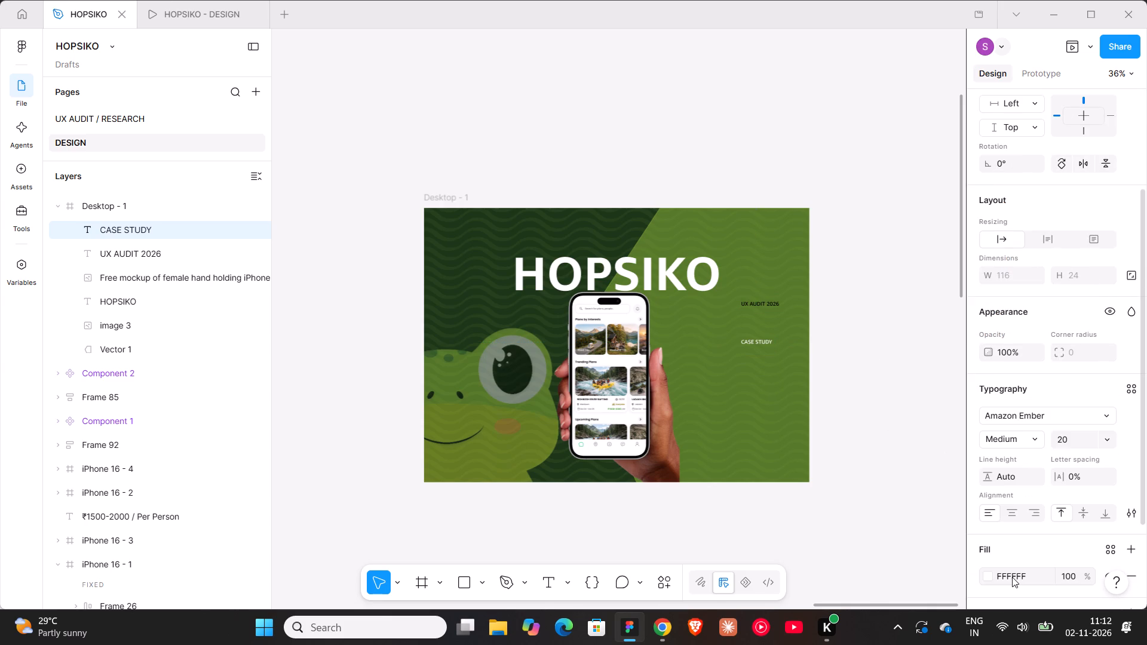
# Move the CASE STUDY text to the dark left side of the cover, about level with UX AUDIT 2026.
pyautogui.moveTo(756, 343); pyautogui.dragTo(529, 314)
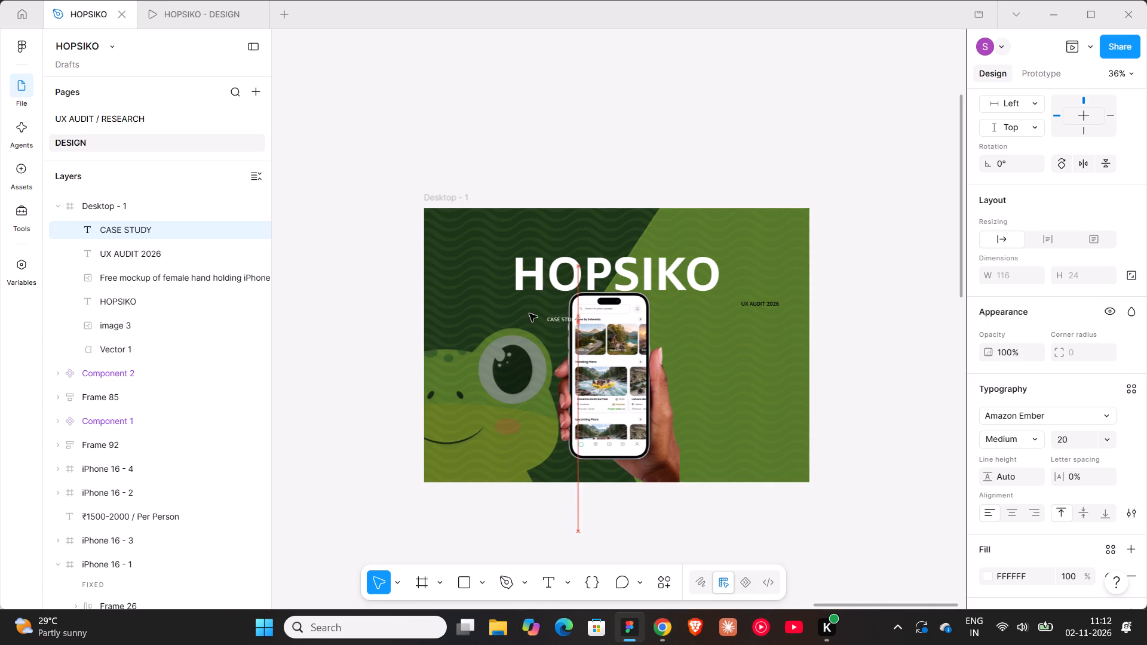
pyautogui.moveTo(529, 314); pyautogui.dragTo(467, 306)
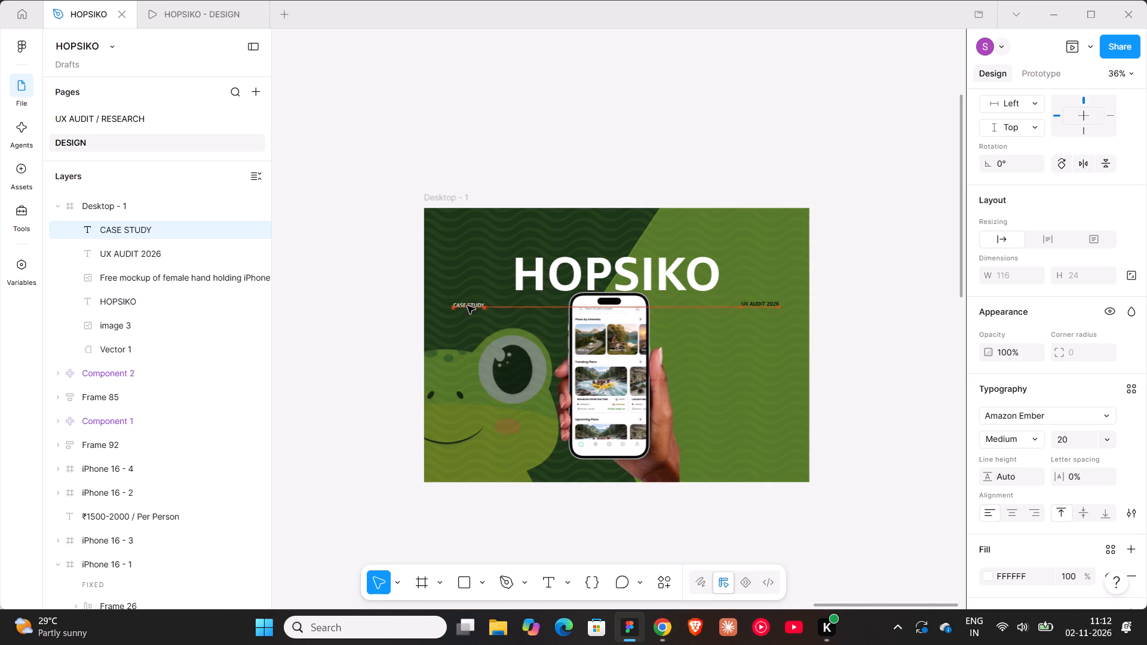
# Nudge the CASE STUDY text slightly and align it with UX AUDIT 2026 on their vertical centres, at Y 342.
pyautogui.moveTo(467, 306); pyautogui.dragTo(464, 302)
pyautogui.keyDown('shift'); pyautogui.click(760, 301); pyautogui.keyUp('shift')
pyautogui.scroll(4, 1091, 150)
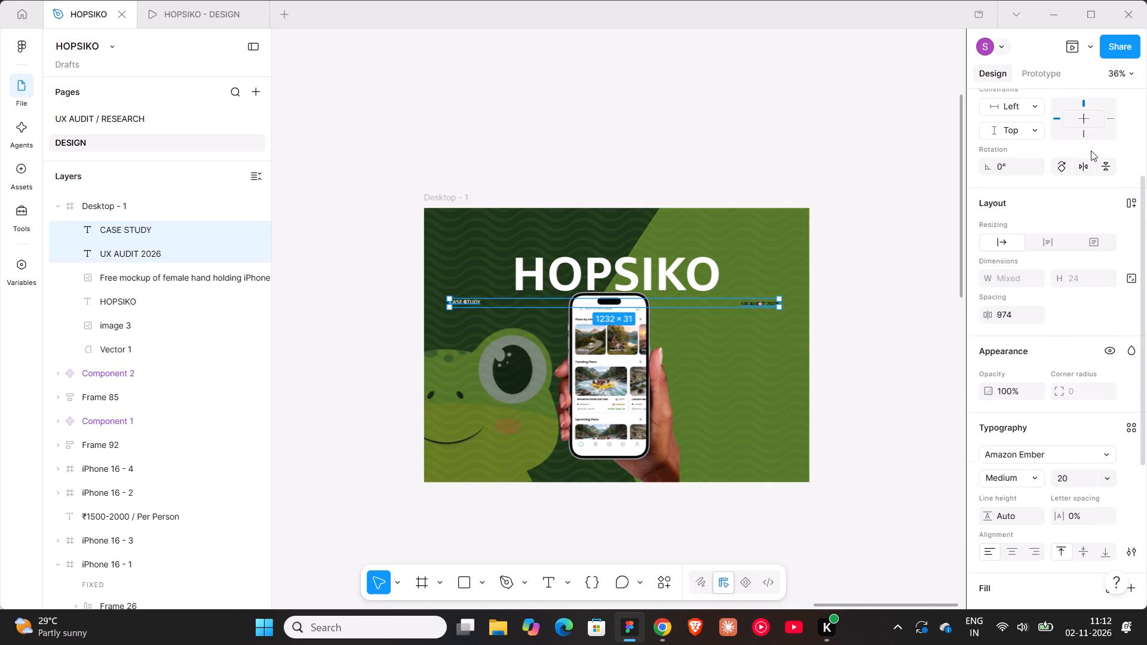
pyautogui.scroll(2, 1091, 150)
pyautogui.click(1081, 181)
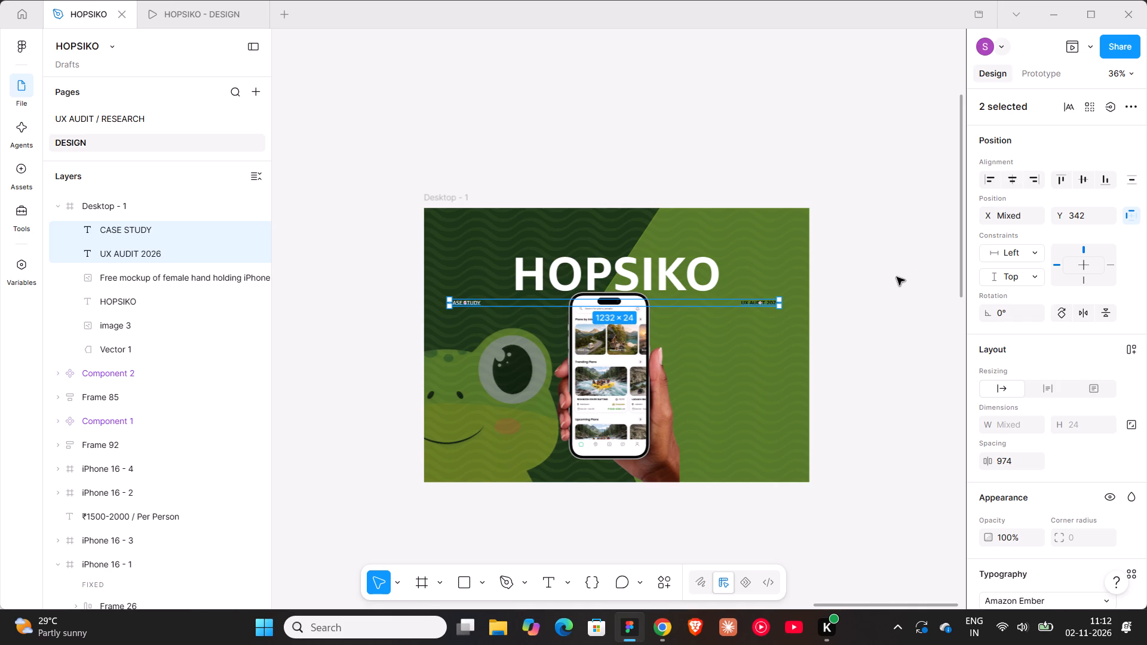
pyautogui.click(897, 277)
# Shift the CASE STUDY text rightward to X 115.
pyautogui.click(470, 302)
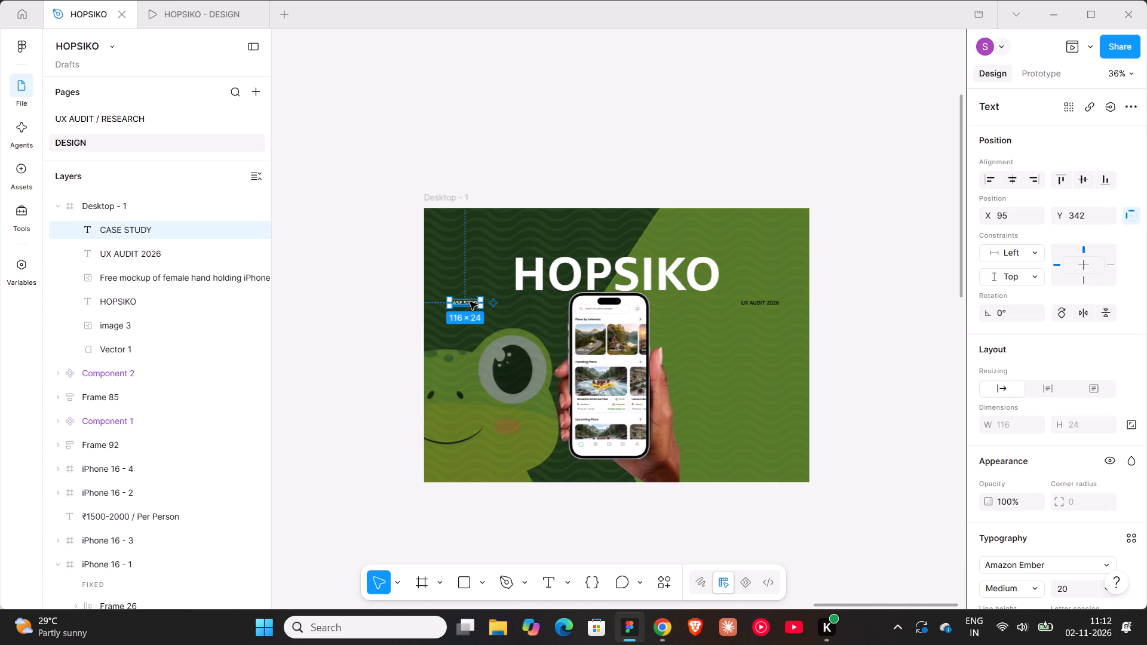
pyautogui.hotkey('shift', 'Right')
pyautogui.hotkey('shift', 'Right')
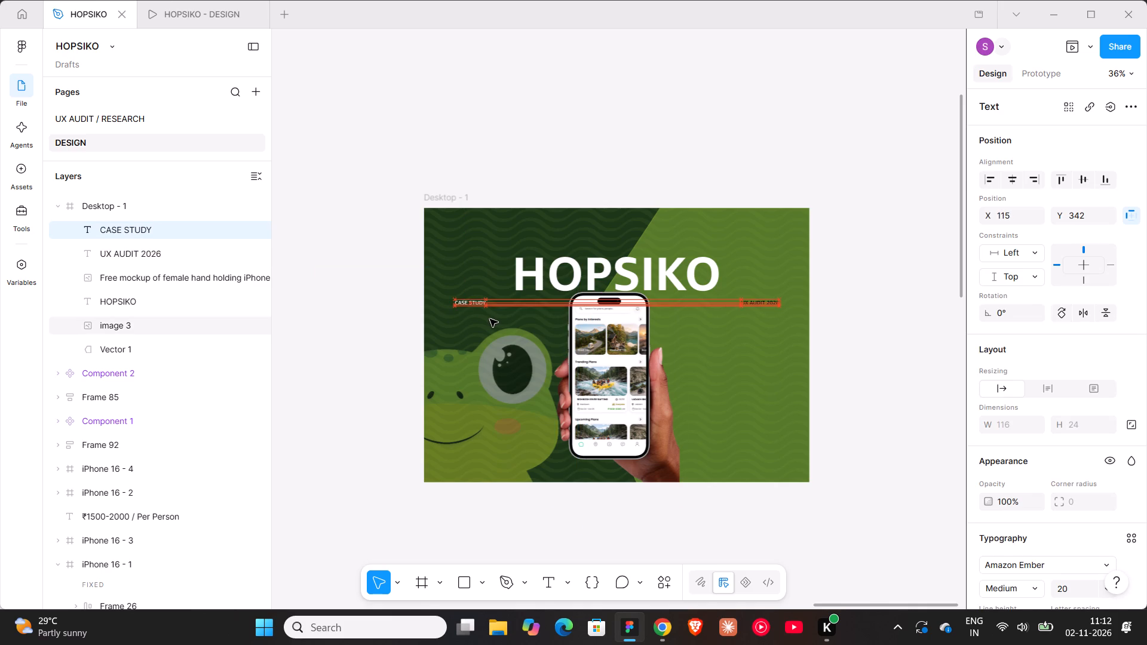
pyautogui.scroll(-3, 781, 127)
pyautogui.click(781, 120)
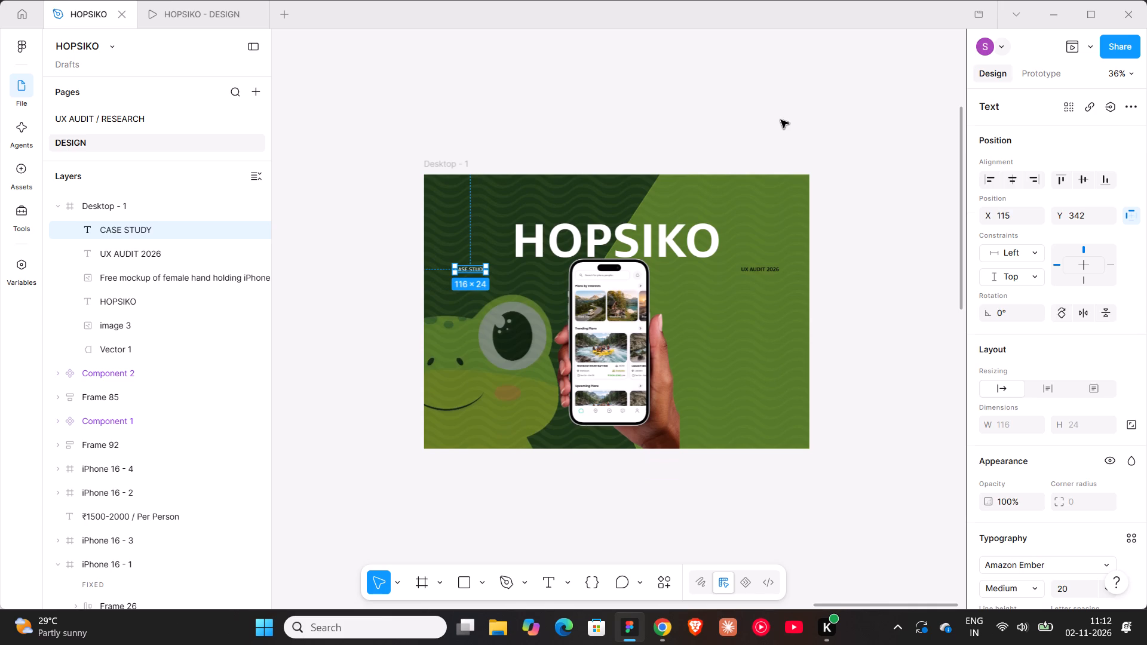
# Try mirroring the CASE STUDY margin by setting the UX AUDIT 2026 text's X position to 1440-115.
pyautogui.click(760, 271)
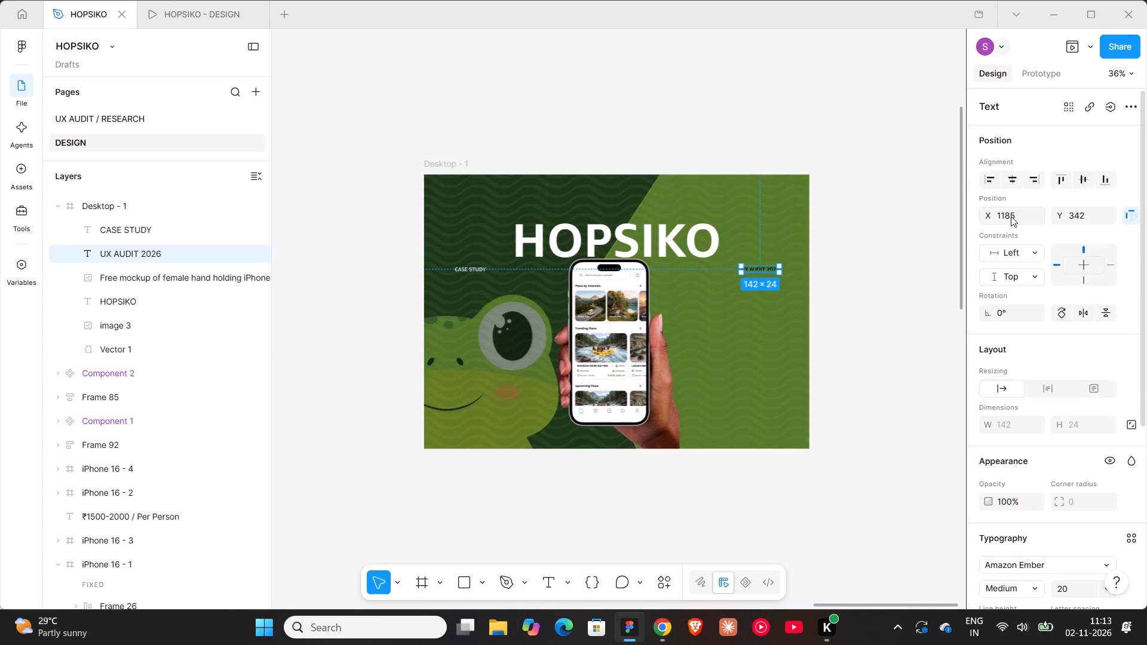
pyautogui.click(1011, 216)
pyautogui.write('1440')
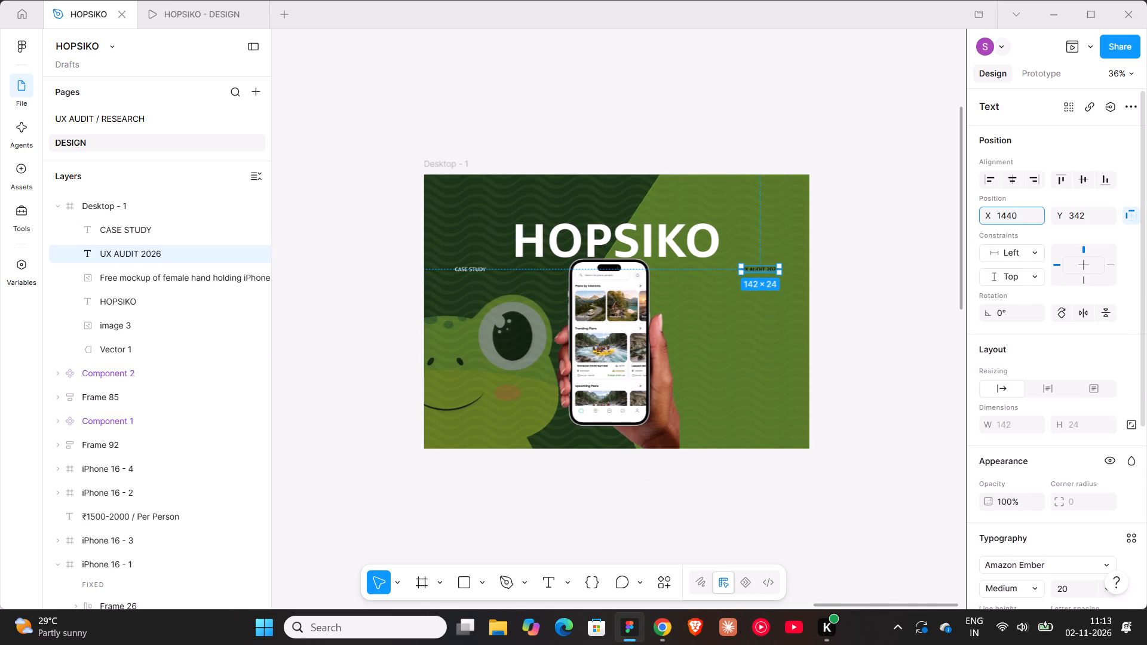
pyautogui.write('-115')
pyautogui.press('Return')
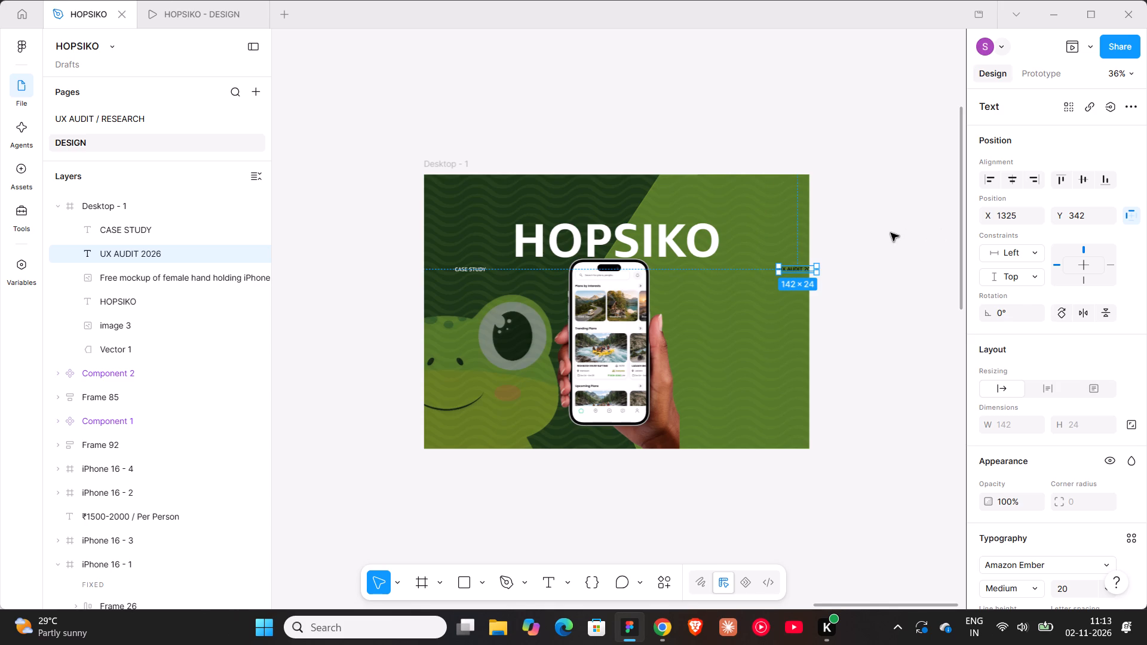
# Move the UX AUDIT 2026 text leftward to X 1186, using the CASE STUDY text's margin as reference.
pyautogui.click(476, 272)
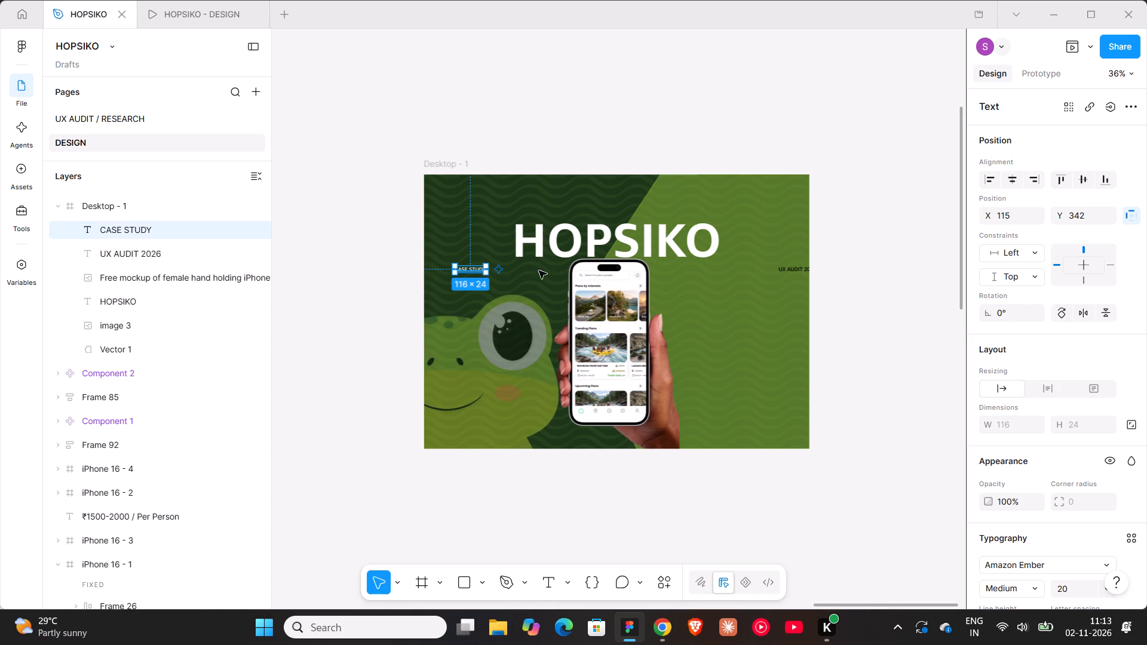
pyautogui.click(792, 272)
pyautogui.keyDown('ctrl'); pyautogui.scroll(8, 793, 275); pyautogui.keyUp('ctrl')
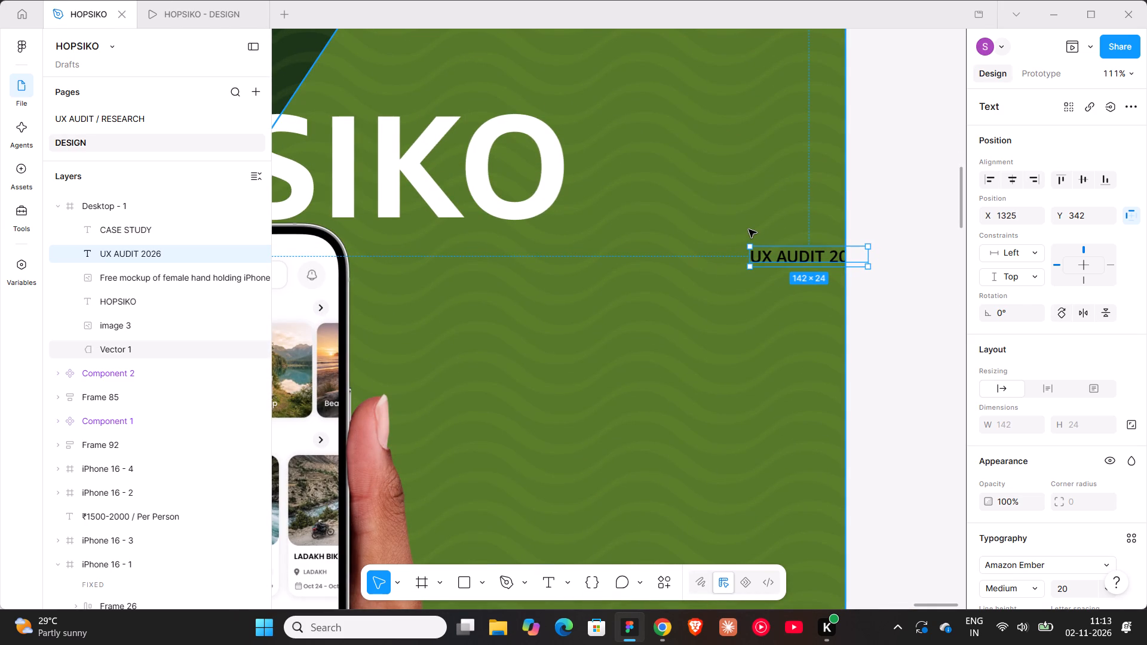
pyautogui.hotkey('shift', 'Left')
pyautogui.hotkey('shift', 'Left')
pyautogui.hotkey('shift', 'Left')
pyautogui.hotkey('shift', 'Left')
pyautogui.hotkey('shift', 'Left')
pyautogui.hotkey('shift', 'Left')
pyautogui.hotkey('shift', 'Left')
pyautogui.hotkey('shift', 'Left')
pyautogui.hotkey('shift', 'Left')
pyautogui.hotkey('shift', 'Left')
pyautogui.hotkey('shift', 'Left')
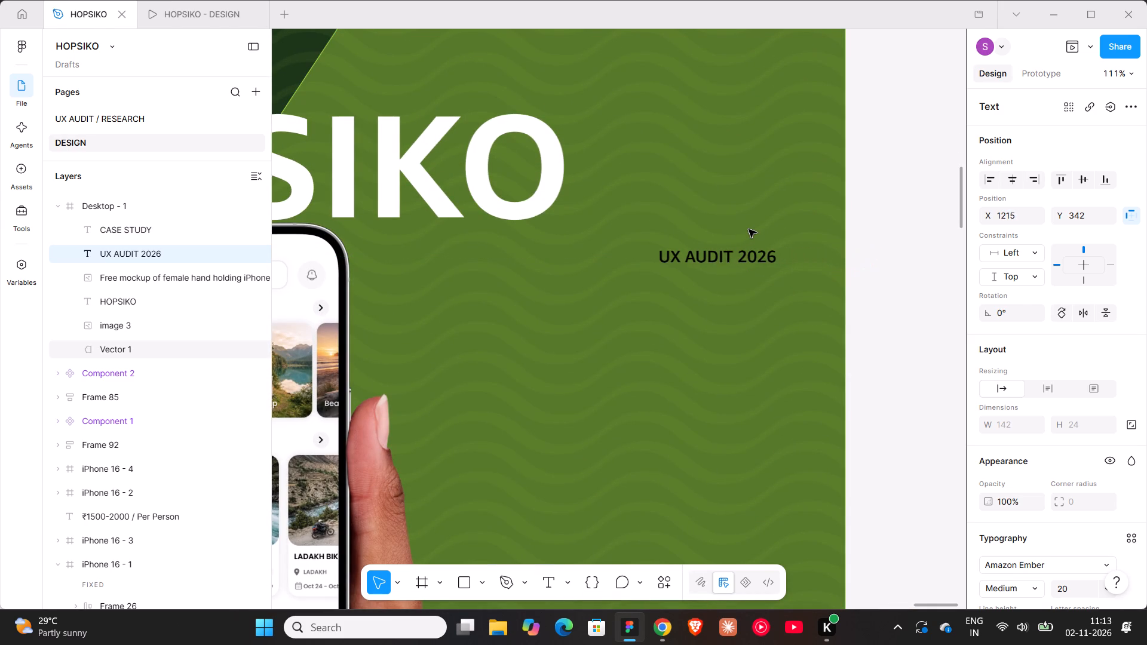
pyautogui.hotkey('shift', 'Left')
pyautogui.hotkey('shift', 'Left')
pyautogui.press('Left')
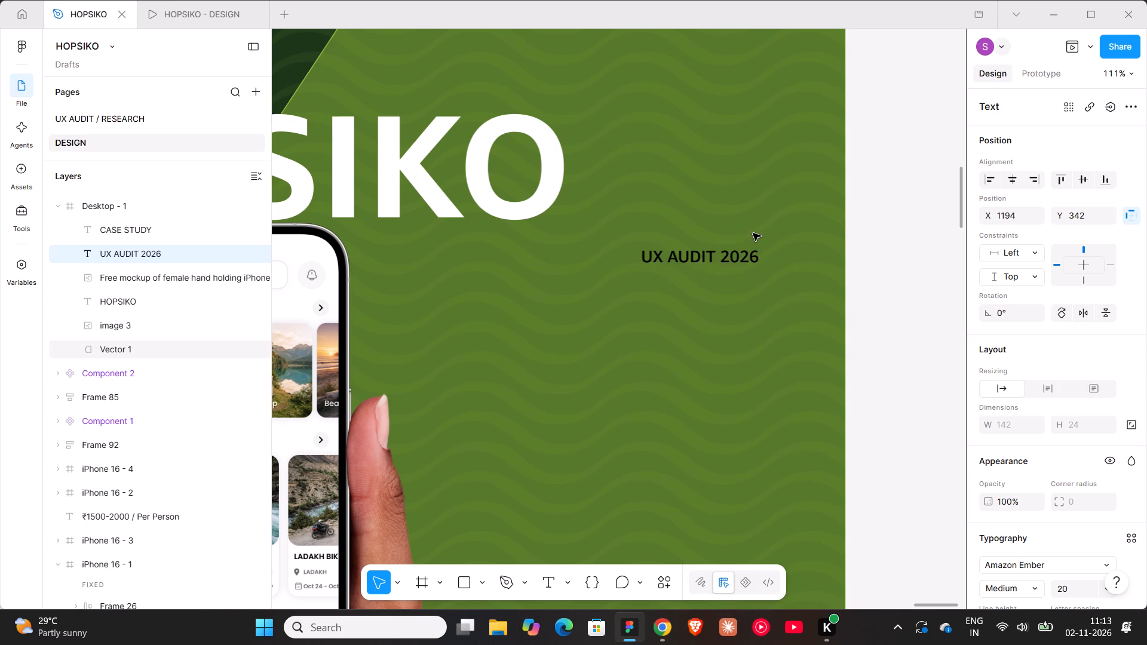
pyautogui.press('Left')
pyautogui.press('Left')
pyautogui.press('Left')
pyautogui.press('Left')
pyautogui.press('Left')
pyautogui.press('Left')
pyautogui.press('Left')
pyautogui.press('Left')
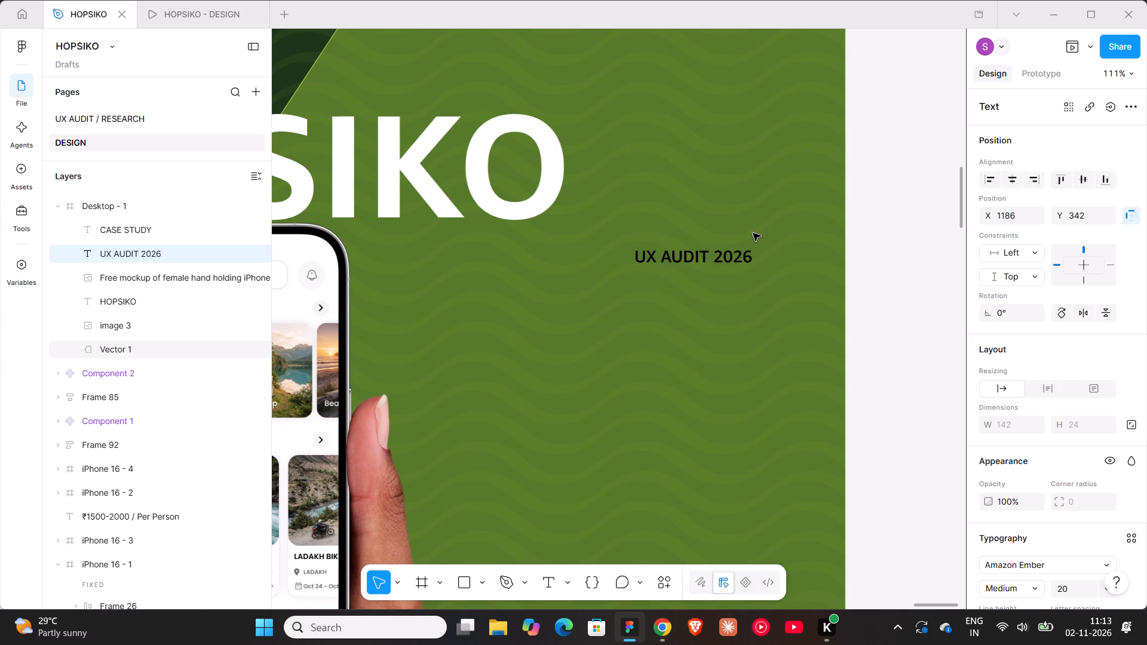
# Check the spacing of both small labels on the whole cover and in the prototype preview, and return to the design file.
pyautogui.click(898, 247)
pyautogui.keyDown('ctrl'); pyautogui.scroll(-4, 898, 247); pyautogui.keyUp('ctrl')
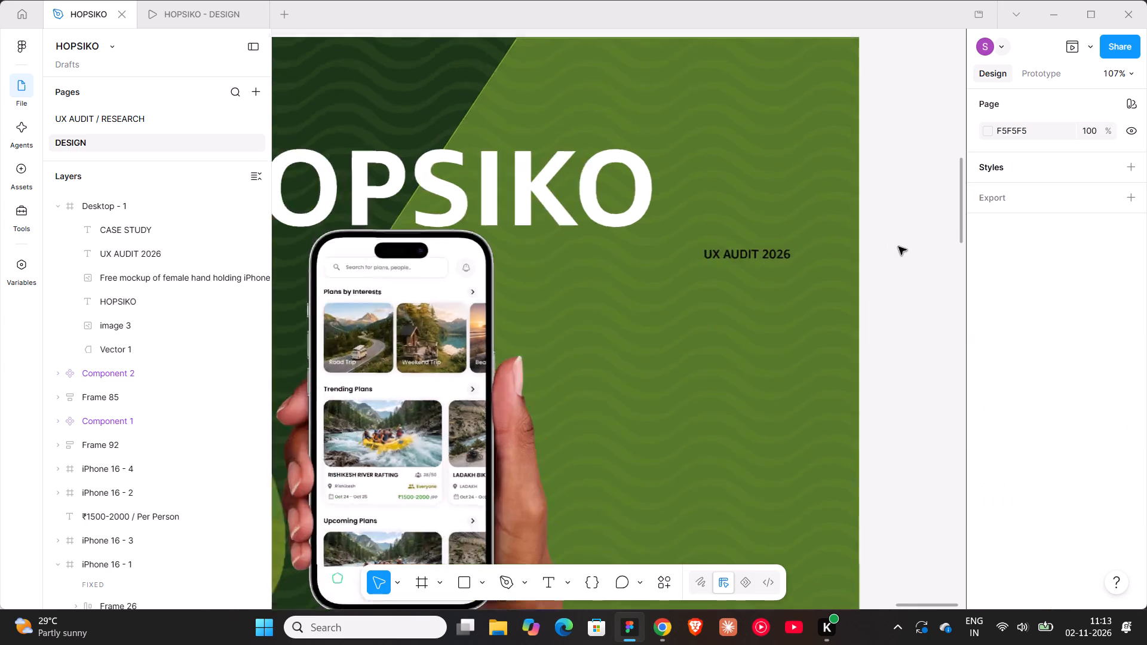
pyautogui.keyDown('ctrl'); pyautogui.scroll(-4, 898, 247); pyautogui.keyUp('ctrl')
pyautogui.click(901, 247)
pyautogui.scroll(-1, 901, 247)
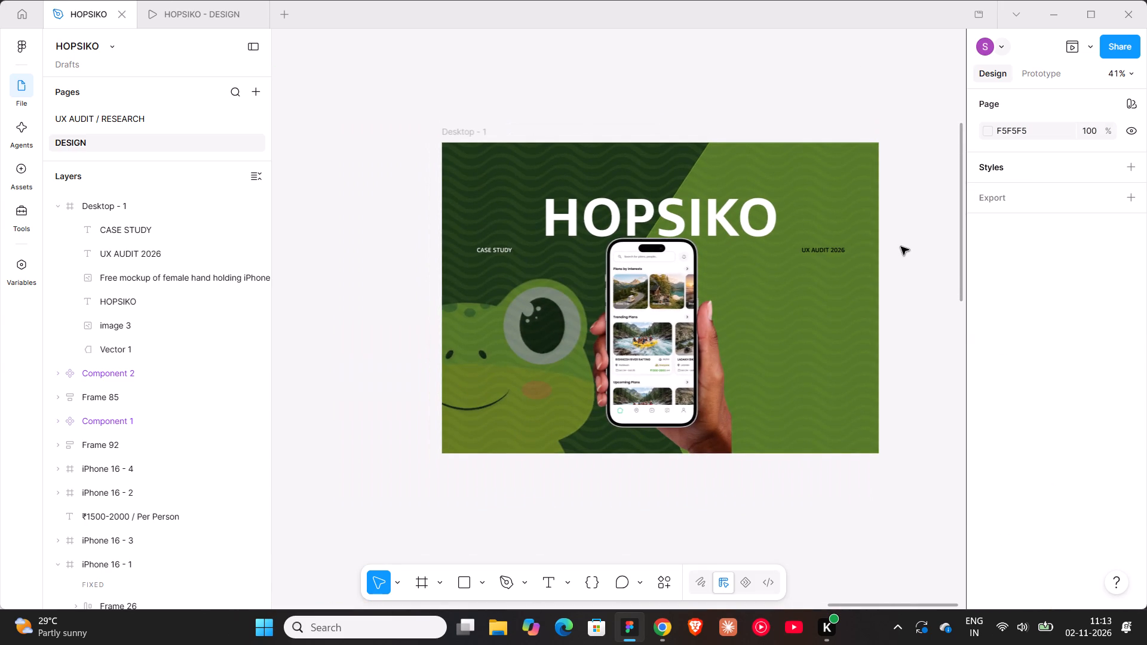
pyautogui.scroll(-2, 901, 247)
pyautogui.keyDown('shift'); pyautogui.scroll(-3, 852, 221); pyautogui.keyUp('shift')
pyautogui.click(204, 23)
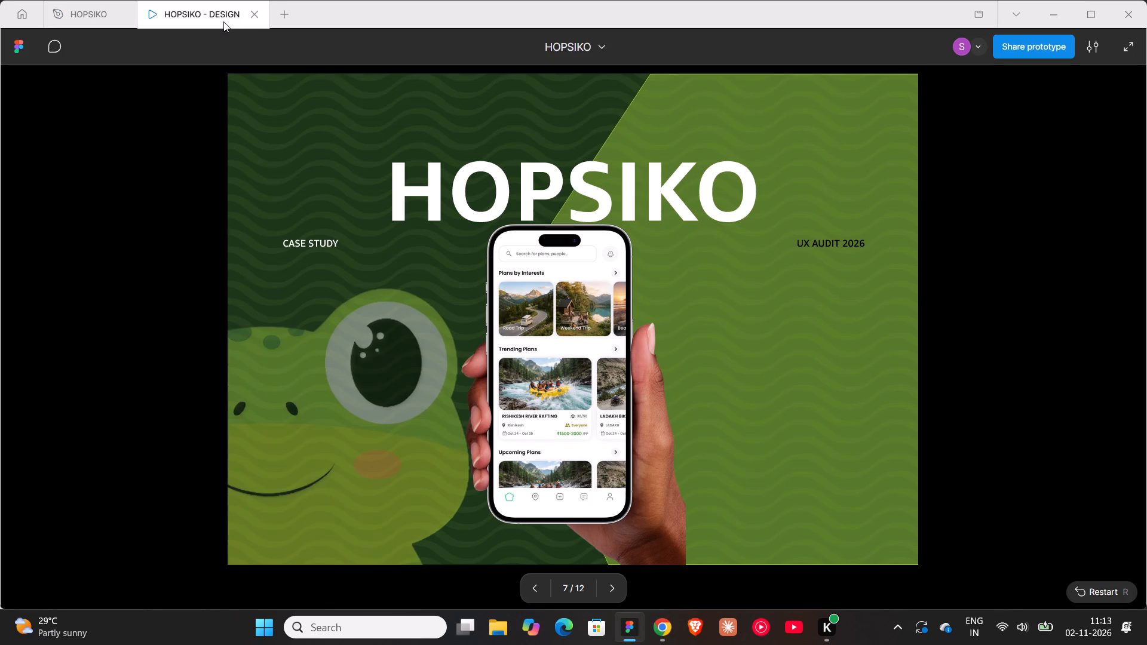
pyautogui.click(93, 17)
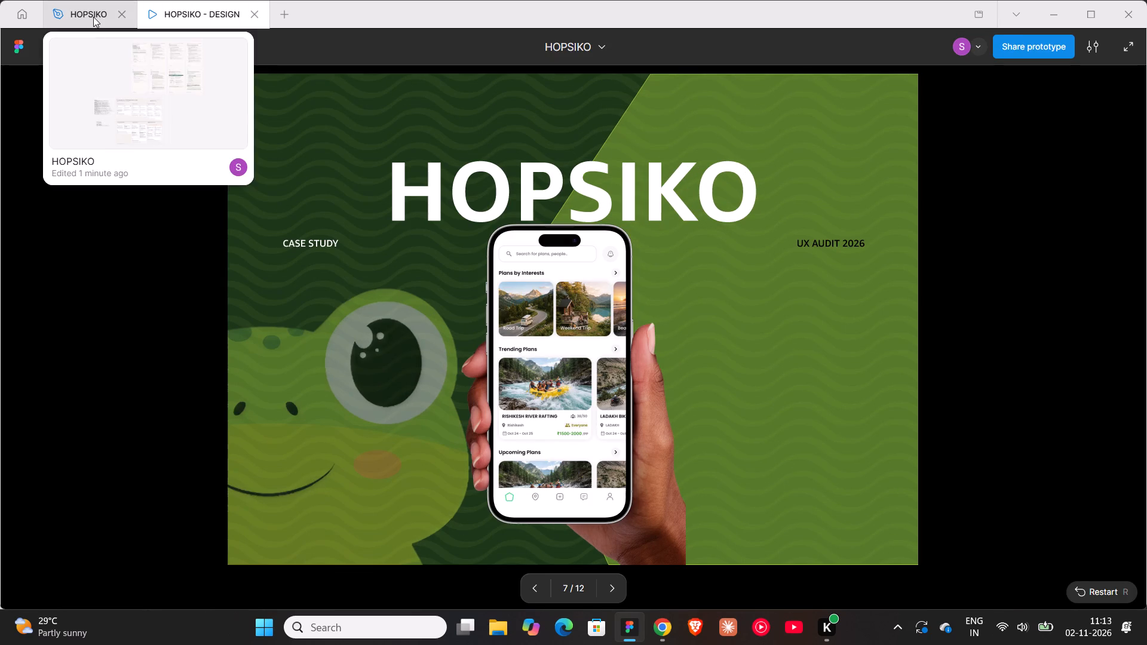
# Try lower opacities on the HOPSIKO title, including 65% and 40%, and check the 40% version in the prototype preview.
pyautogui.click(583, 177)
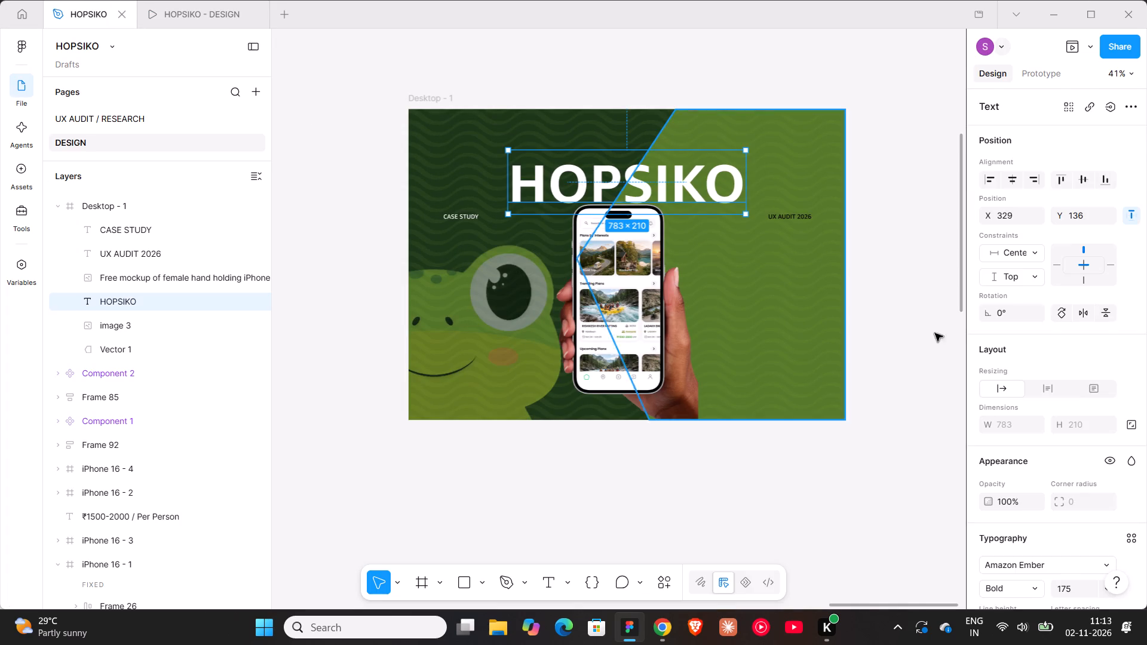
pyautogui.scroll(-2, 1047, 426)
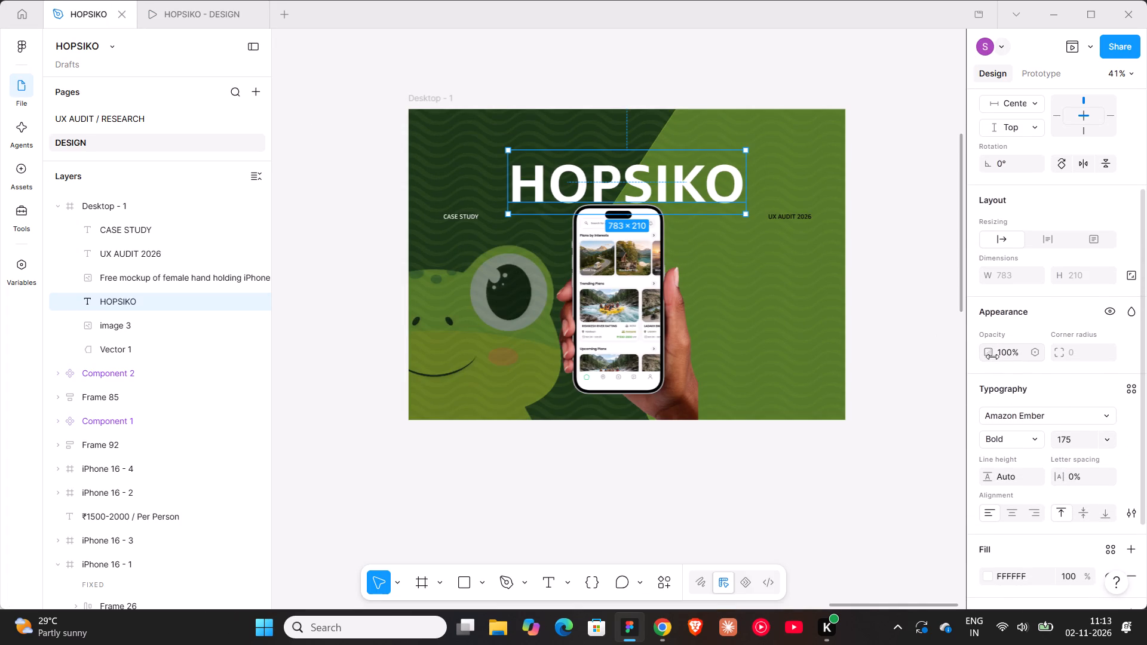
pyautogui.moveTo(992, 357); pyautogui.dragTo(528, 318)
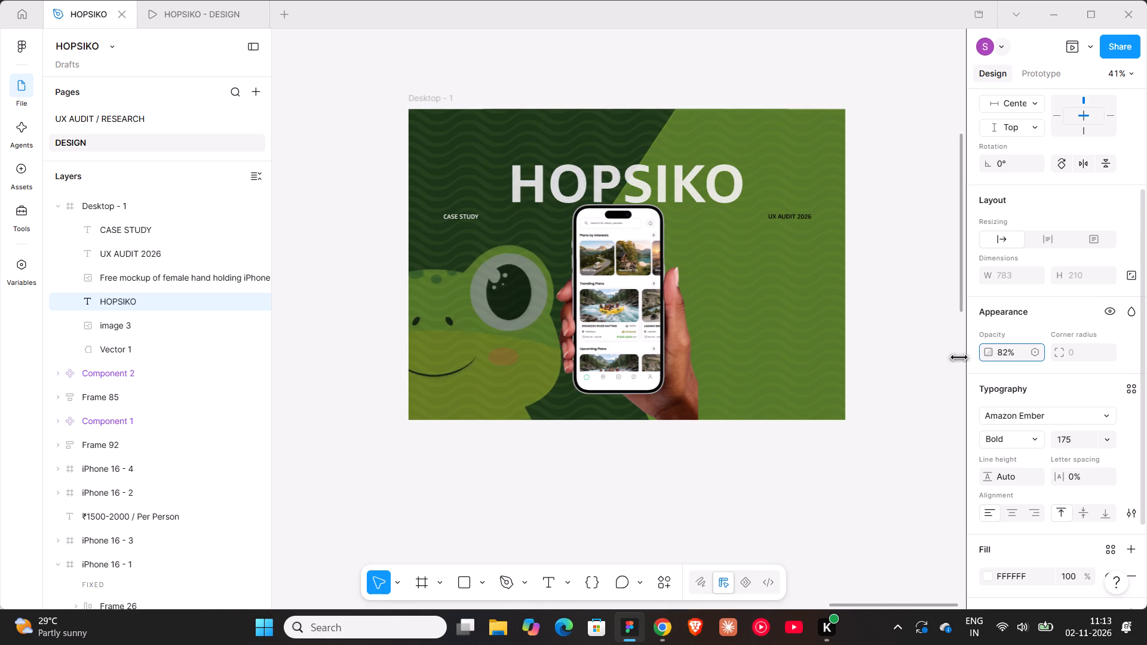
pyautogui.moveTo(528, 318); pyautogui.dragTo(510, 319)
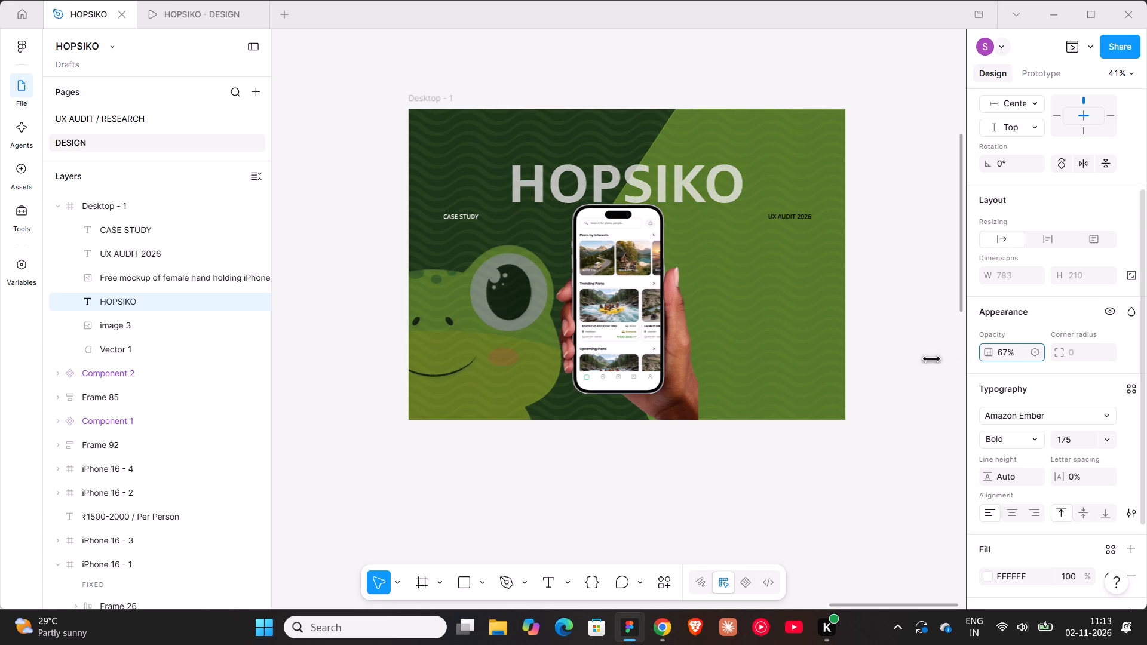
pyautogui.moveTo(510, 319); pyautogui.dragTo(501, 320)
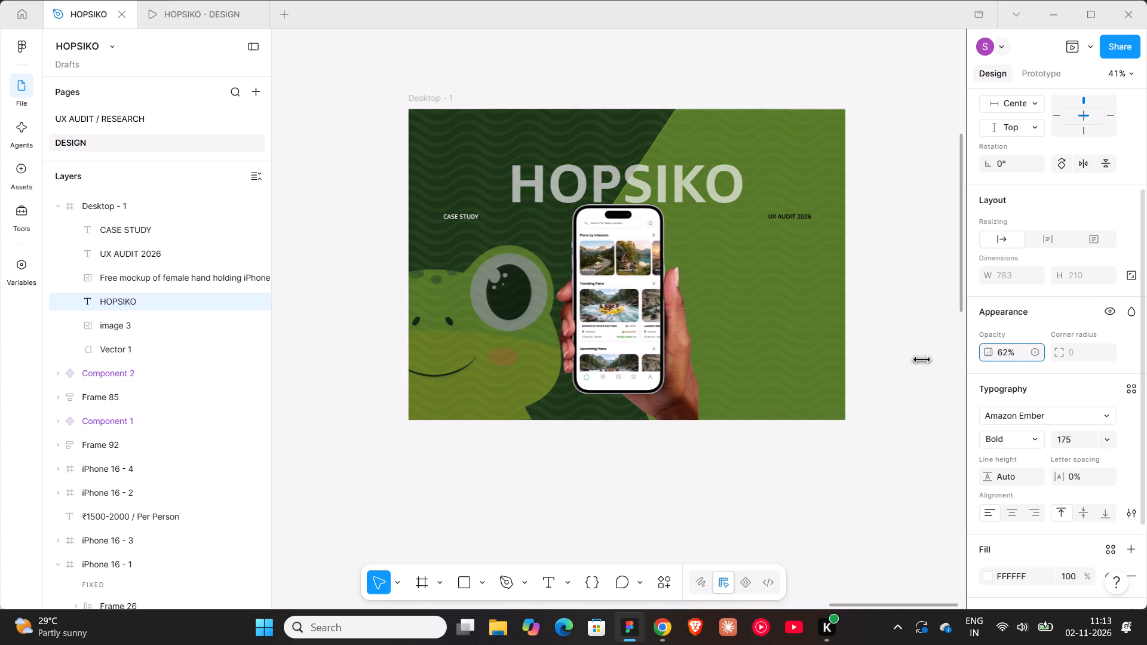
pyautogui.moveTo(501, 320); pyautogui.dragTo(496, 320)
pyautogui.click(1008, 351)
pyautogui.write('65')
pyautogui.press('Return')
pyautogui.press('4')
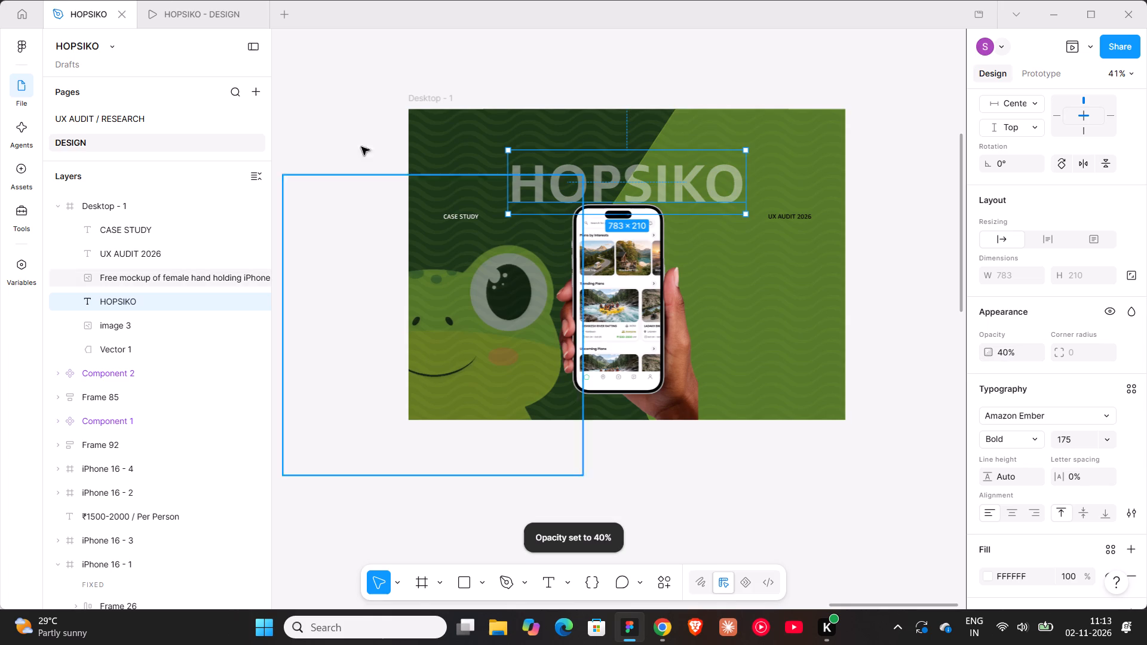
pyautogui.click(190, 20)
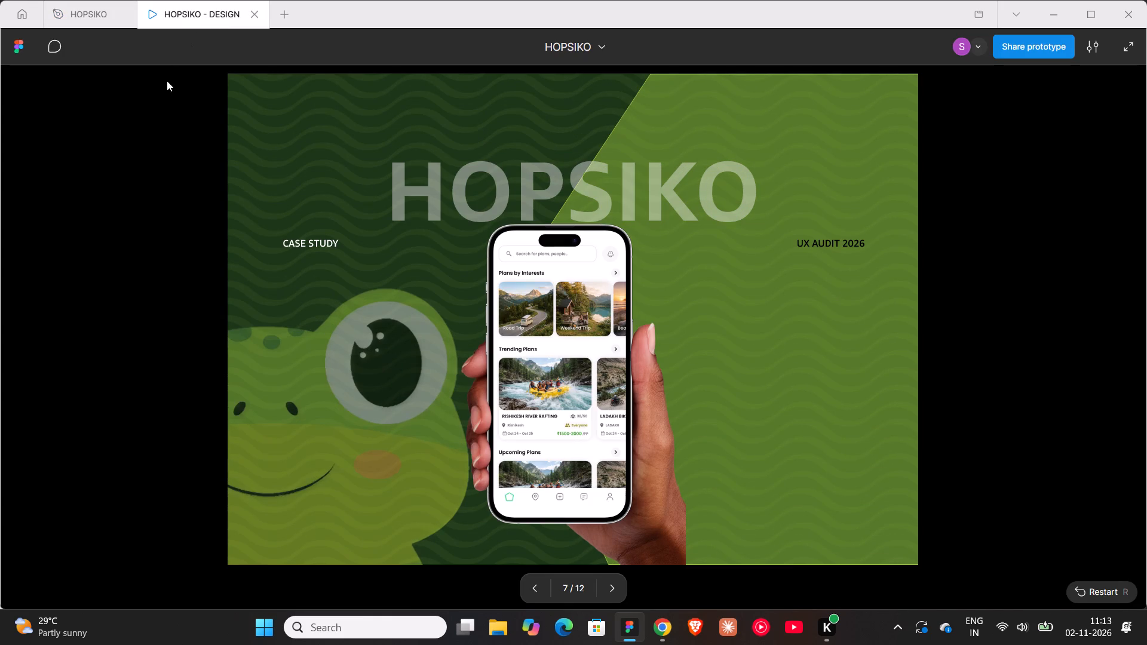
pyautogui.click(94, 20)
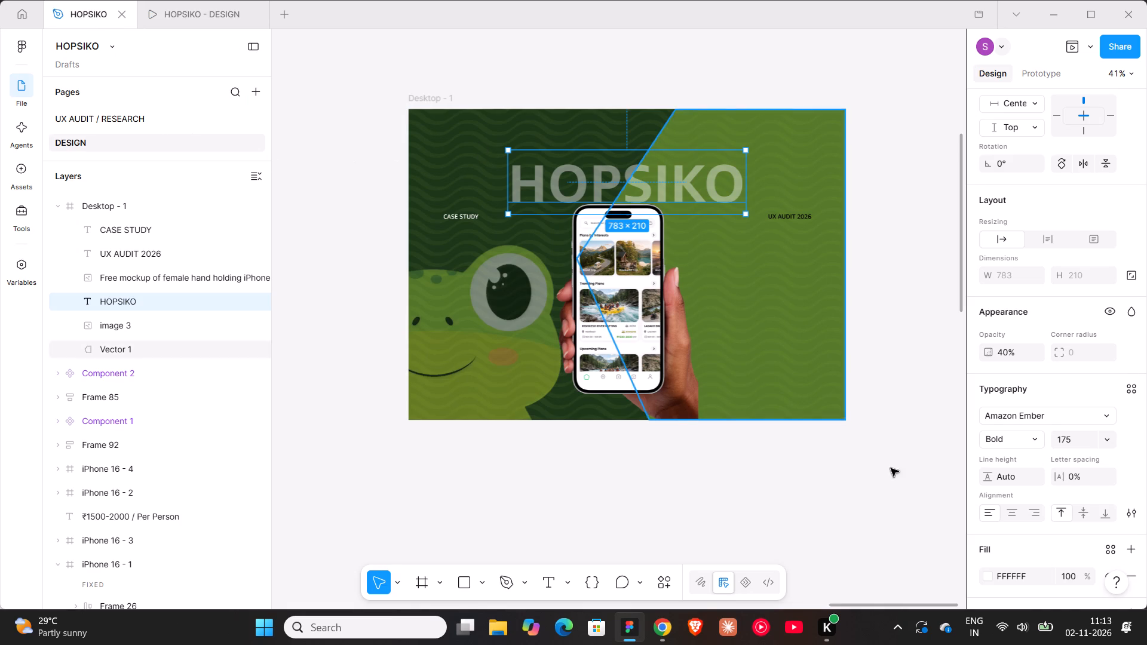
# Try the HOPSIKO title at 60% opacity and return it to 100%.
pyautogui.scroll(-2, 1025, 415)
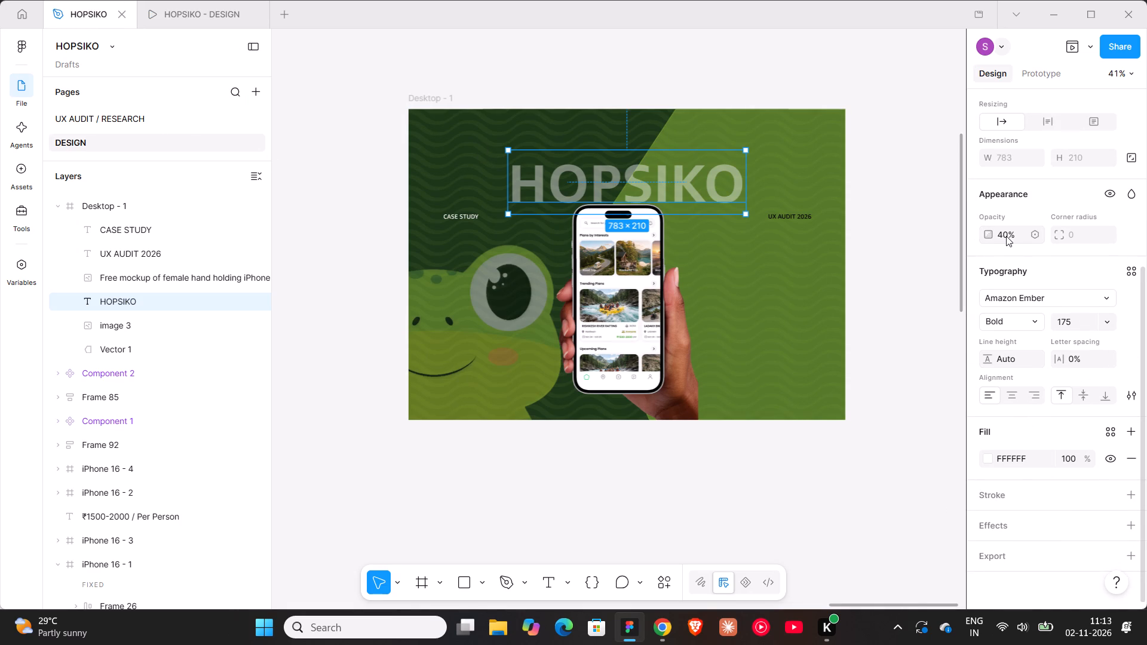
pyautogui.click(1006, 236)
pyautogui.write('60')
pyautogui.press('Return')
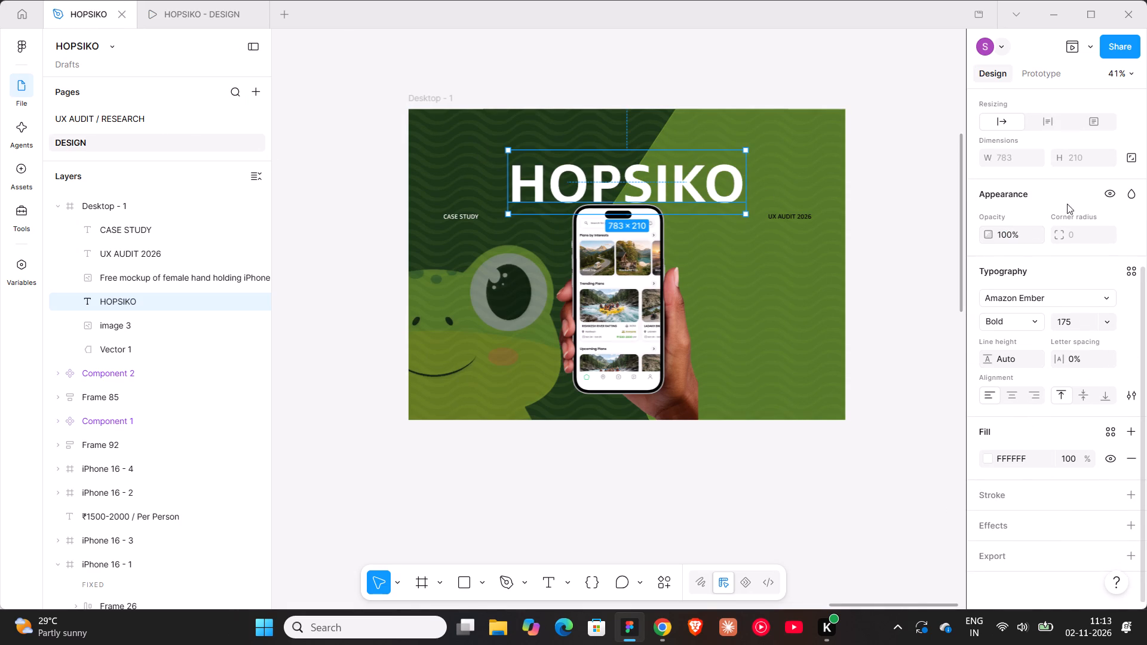
# Review the cover in the prototype preview, return to the design file and view the cover at a small scale.
pyautogui.click(186, 13)
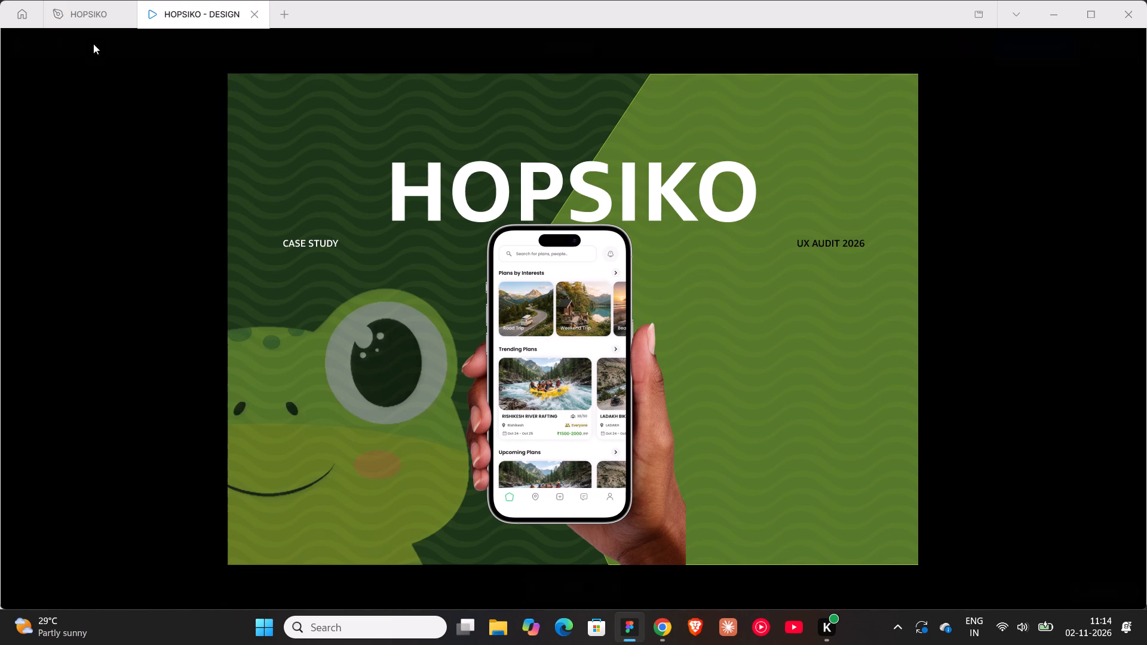
pyautogui.click(75, 21)
pyautogui.click(496, 79)
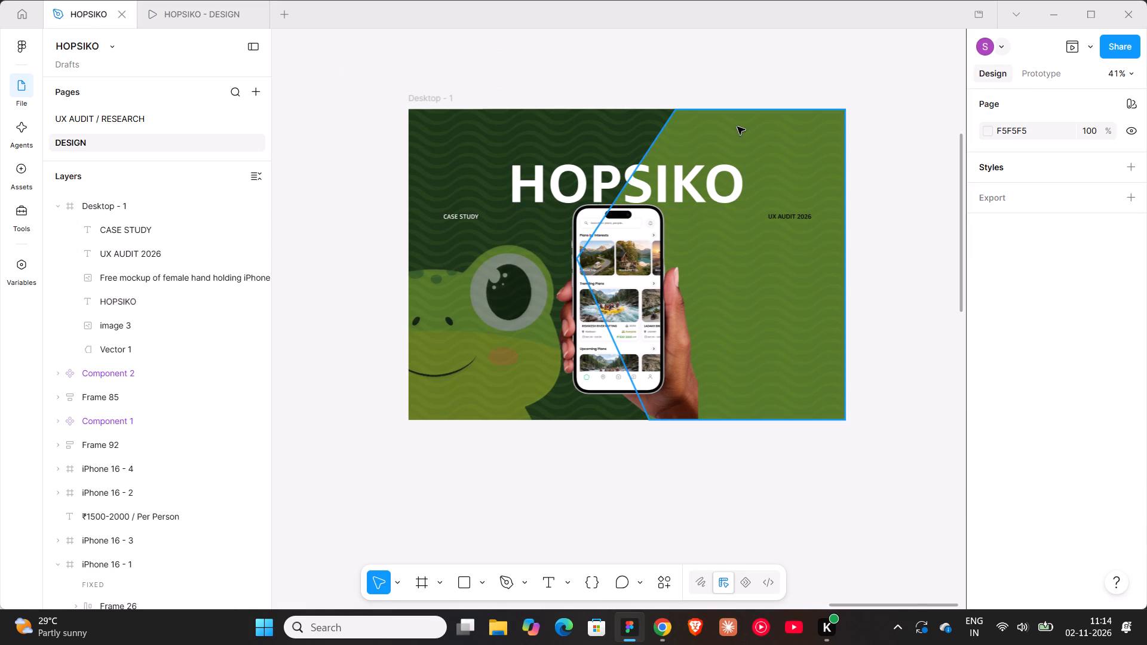
pyautogui.keyDown('ctrl'); pyautogui.scroll(-5, 762, 122); pyautogui.keyUp('ctrl')
pyautogui.keyDown('ctrl'); pyautogui.scroll(-6, 778, 312); pyautogui.keyUp('ctrl')
pyautogui.scroll(-10, 740, 334)
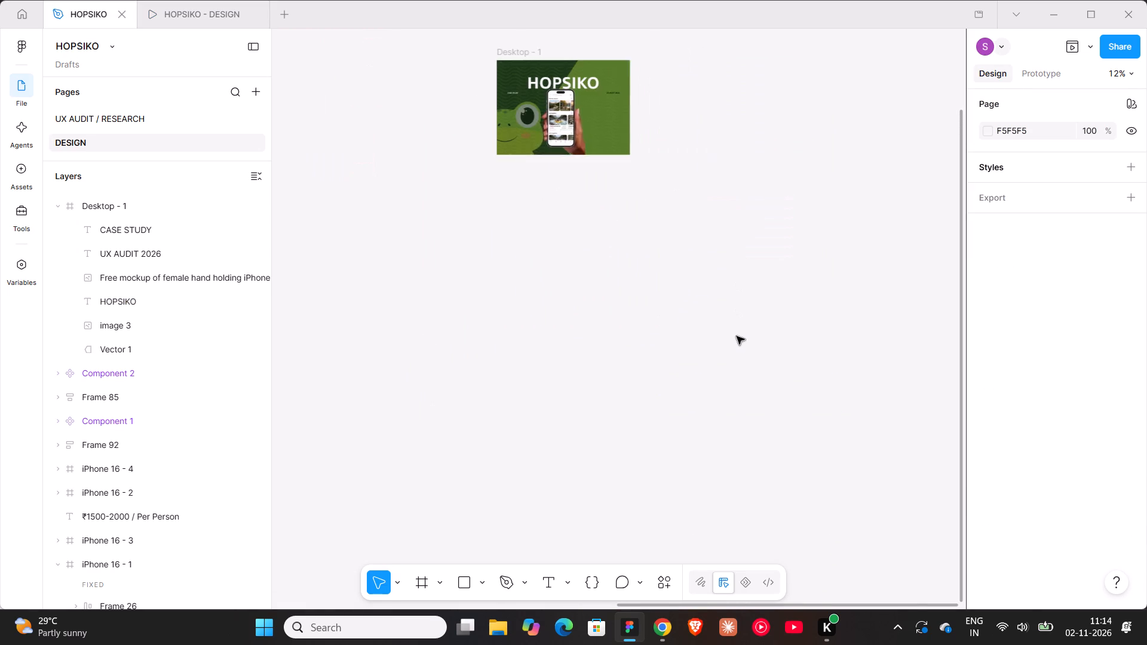
# Switch to Chrome to examine the labels and logo placement on the lower part of the Unimart case study cover.
pyautogui.click(660, 625)
pyautogui.scroll(-6, 481, 314)
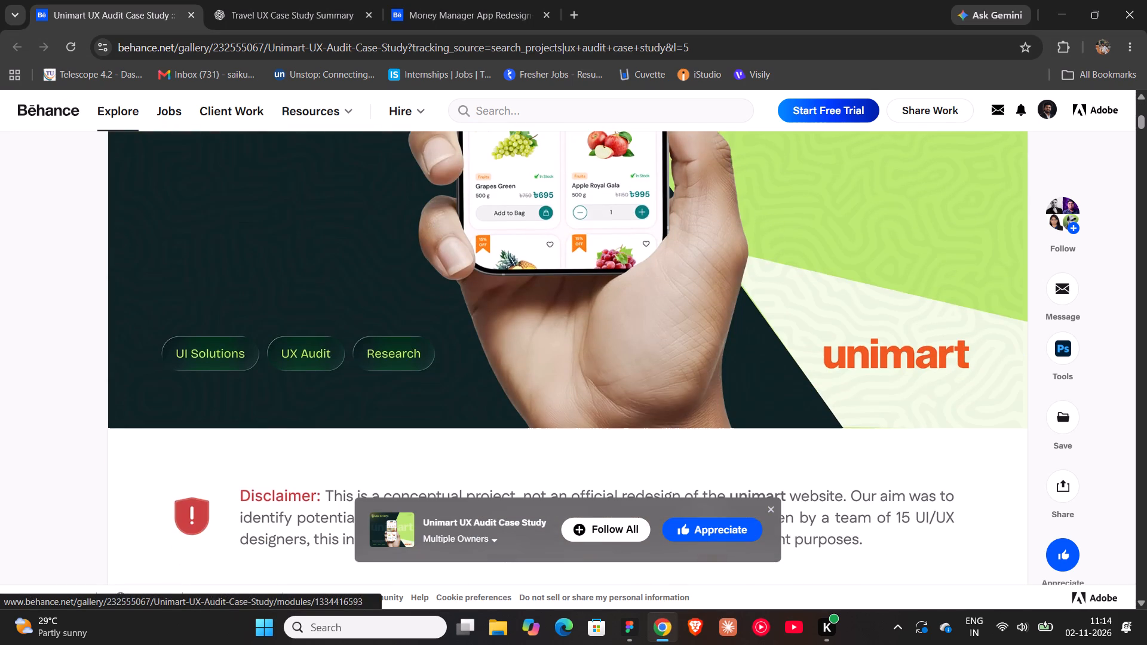
pyautogui.scroll(2, 494, 340)
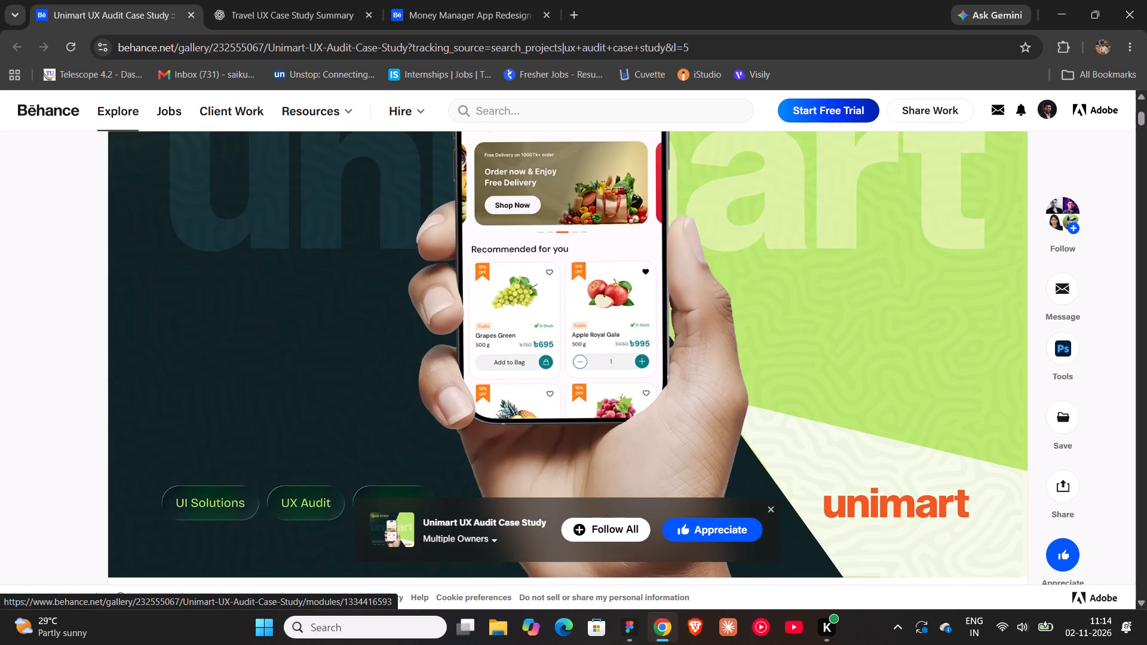
pyautogui.scroll(-2, 590, 441)
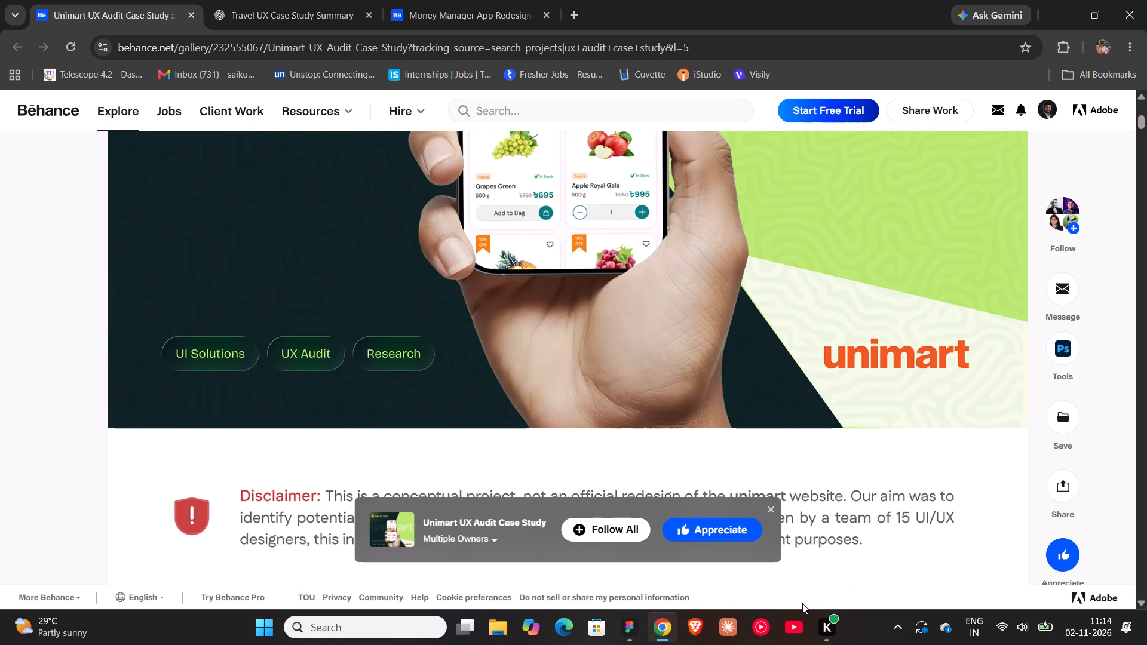
# Return to the Unimart case study in Chrome and examine its cover's faded title, phone mockup and angled background shapes.
pyautogui.click(635, 628)
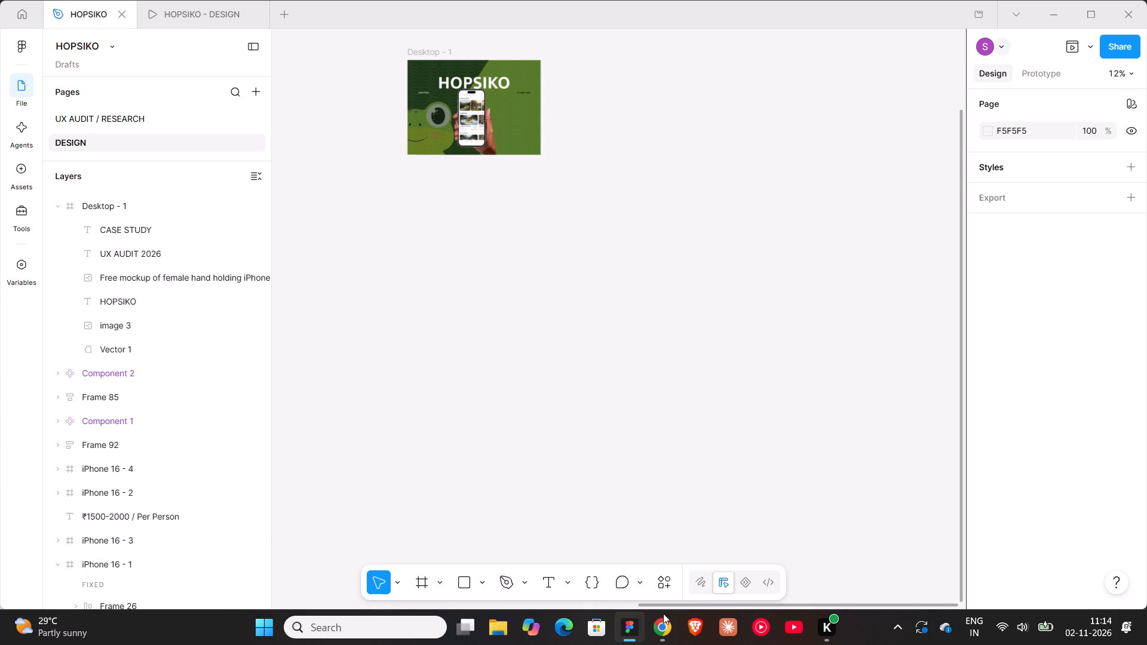
pyautogui.click(663, 624)
pyautogui.scroll(6, 650, 361)
pyautogui.scroll(-2, 650, 361)
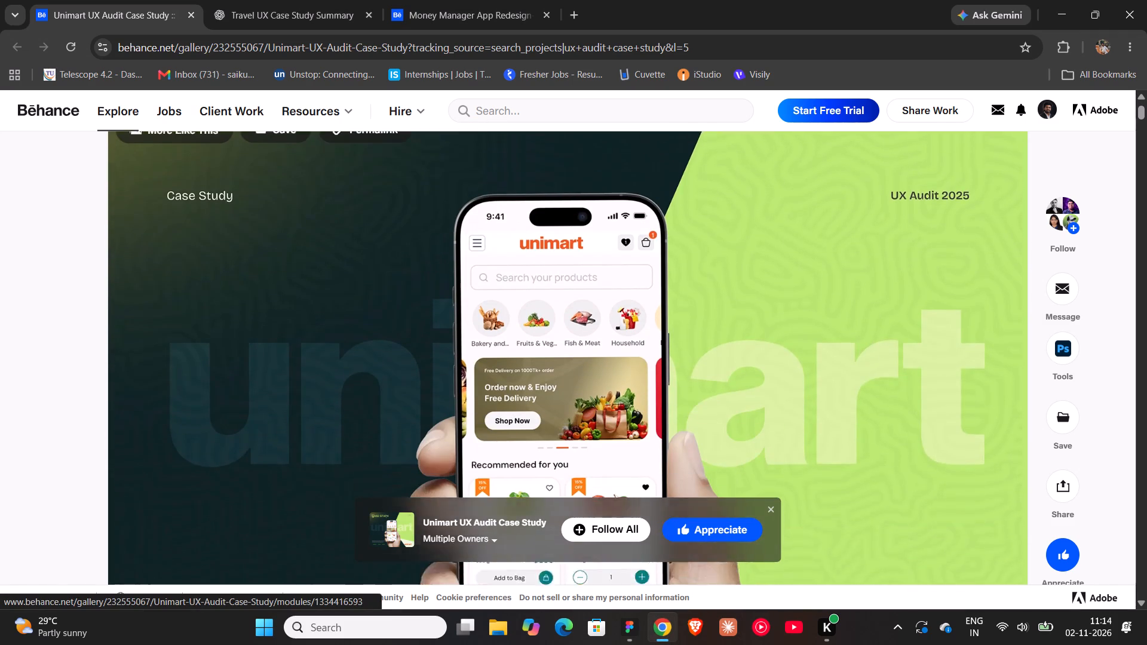
pyautogui.scroll(-1, 650, 361)
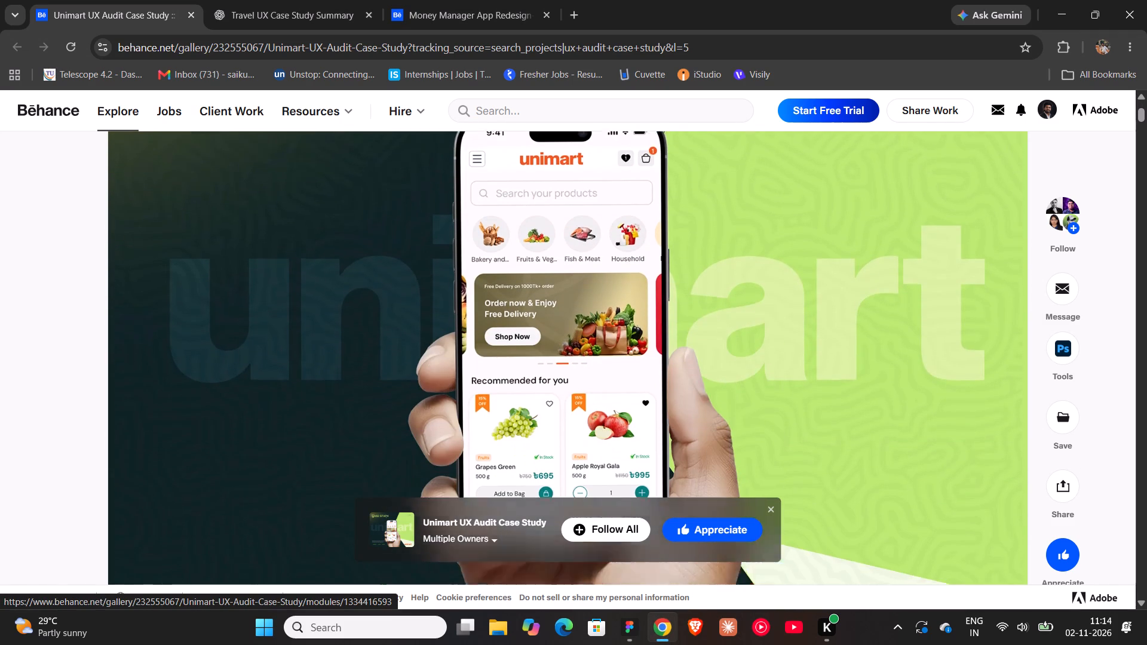
pyautogui.scroll(-1, 650, 361)
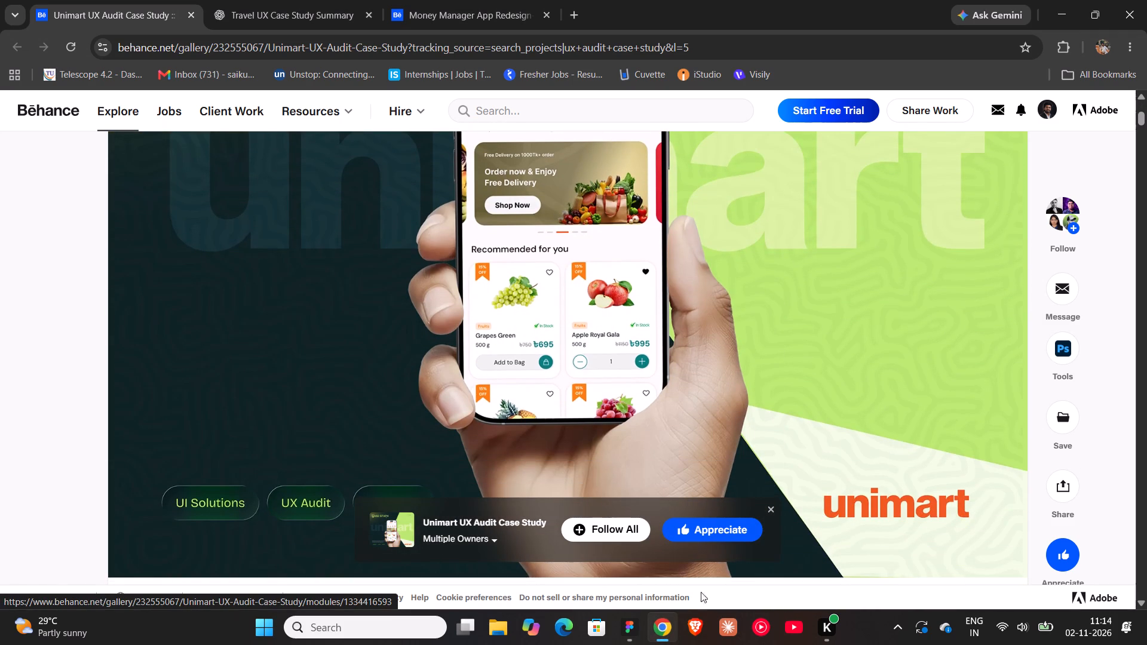
# Switch back to Figma and send the HOPSIKO title to the back of the cover, behind the green shape.
pyautogui.click(637, 629)
pyautogui.scroll(2, 535, 107)
pyautogui.keyDown('ctrl'); pyautogui.scroll(5, 455, 102); pyautogui.keyUp('ctrl')
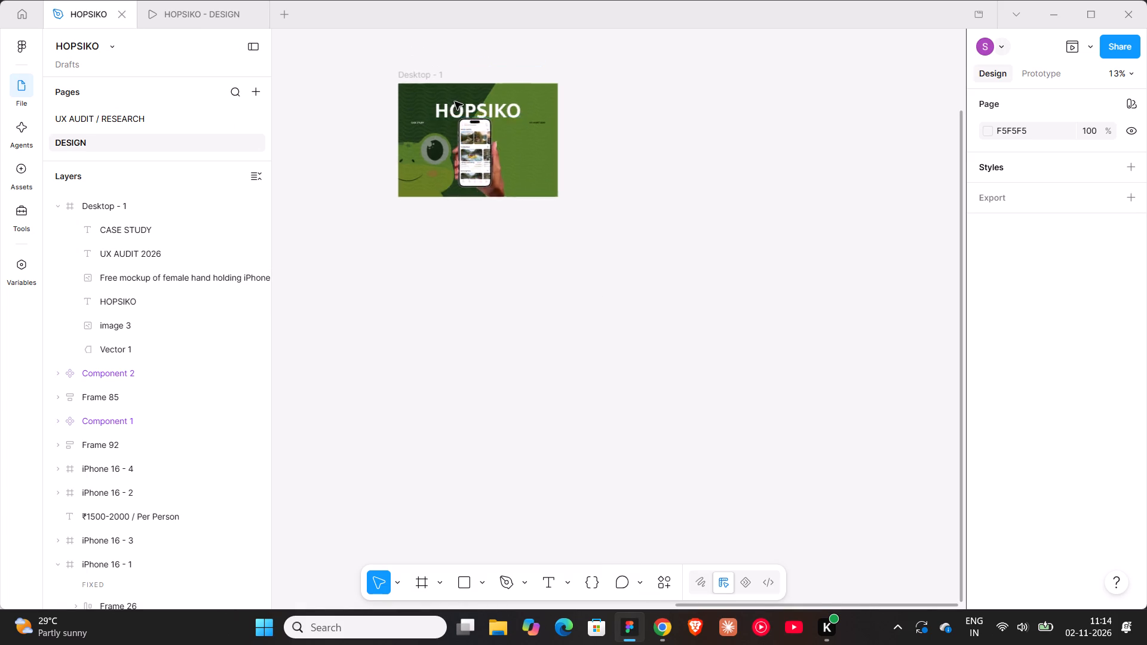
pyautogui.keyDown('ctrl'); pyautogui.scroll(6, 455, 102); pyautogui.keyUp('ctrl')
pyautogui.click(532, 119)
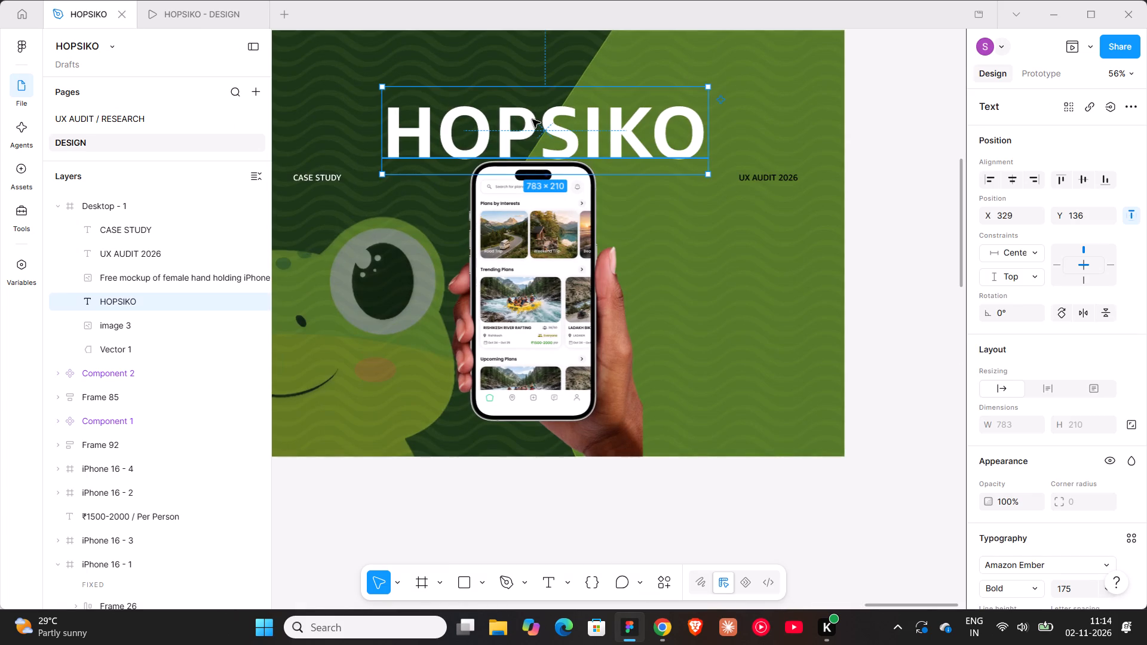
pyautogui.write('[[')
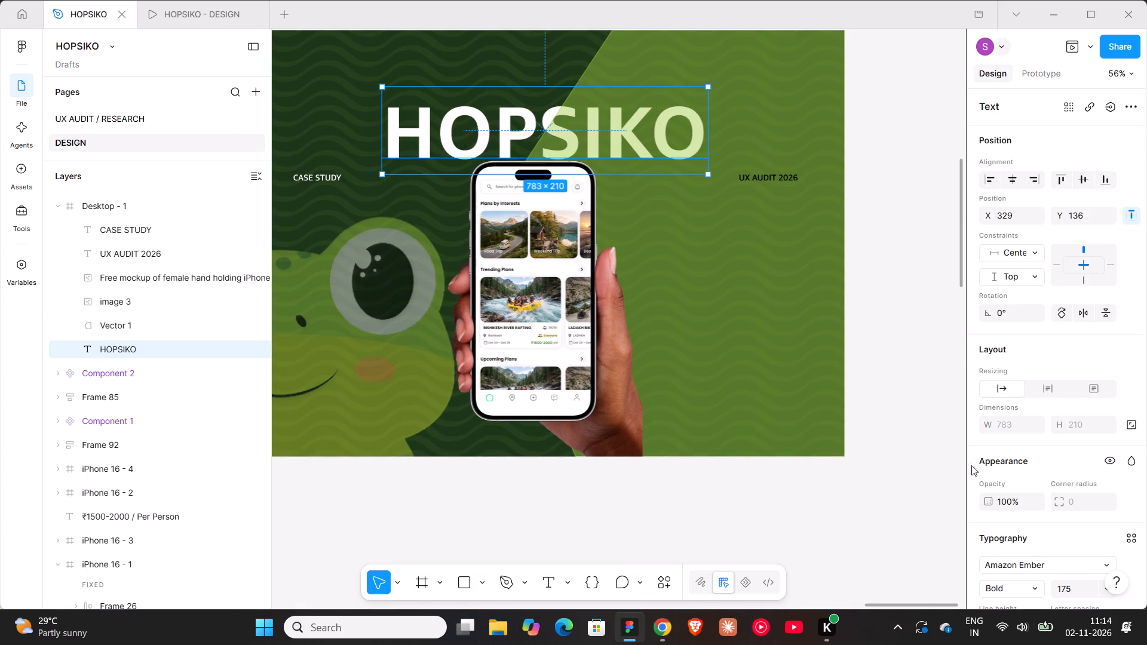
# Lower the HOPSIKO title's opacity to about 53%.
pyautogui.scroll(-1, 989, 405)
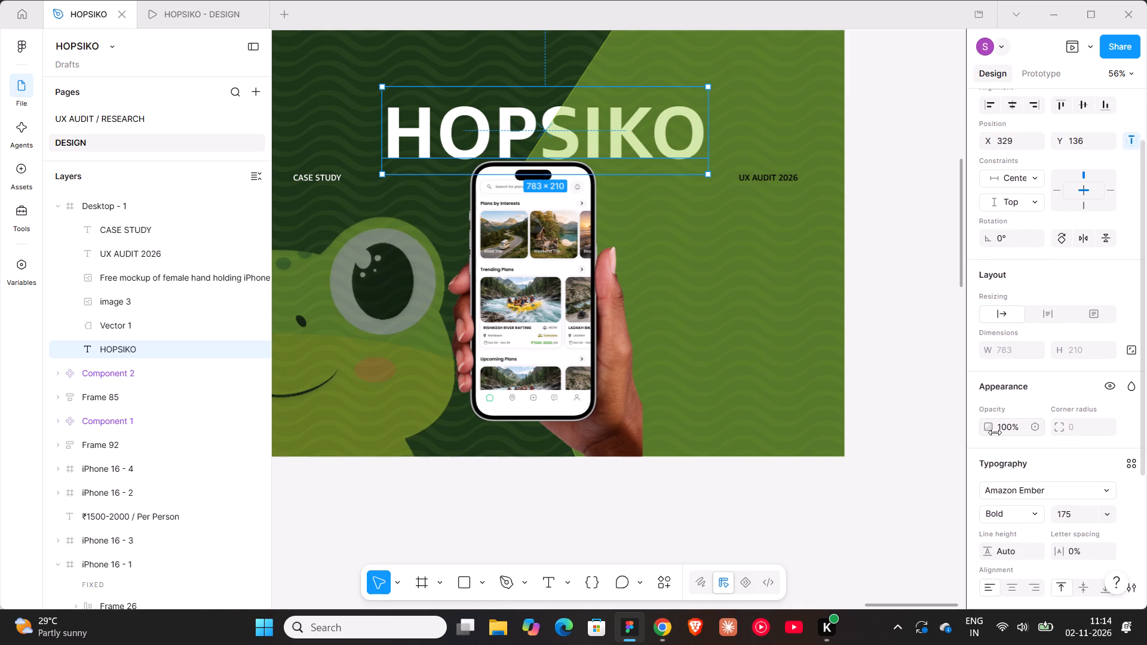
pyautogui.click(471, 122)
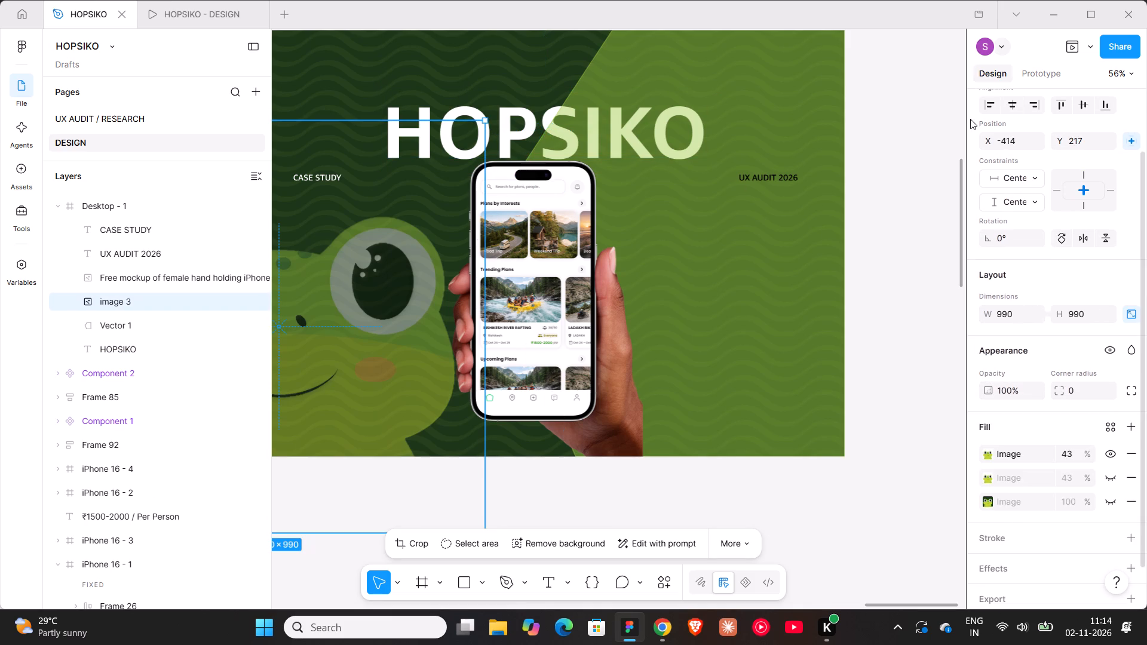
pyautogui.click(970, 119)
pyautogui.click(526, 122)
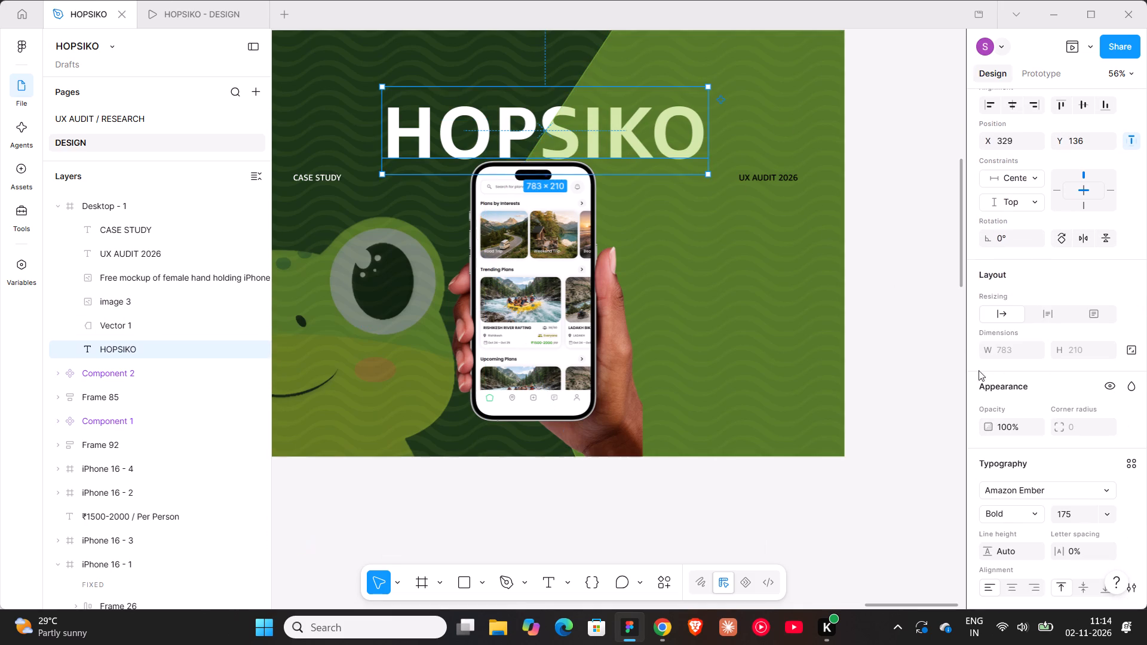
pyautogui.moveTo(994, 427); pyautogui.dragTo(486, 320)
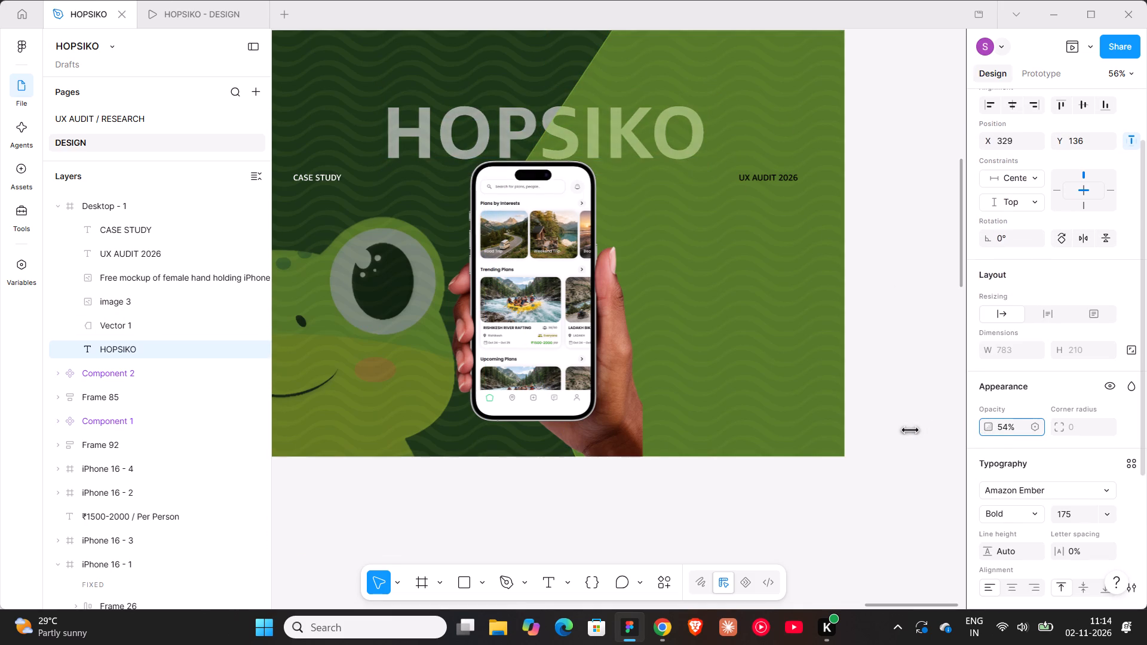
pyautogui.moveTo(486, 320); pyautogui.dragTo(483, 320)
pyautogui.moveTo(483, 320); pyautogui.dragTo(477, 321)
pyautogui.click(911, 322)
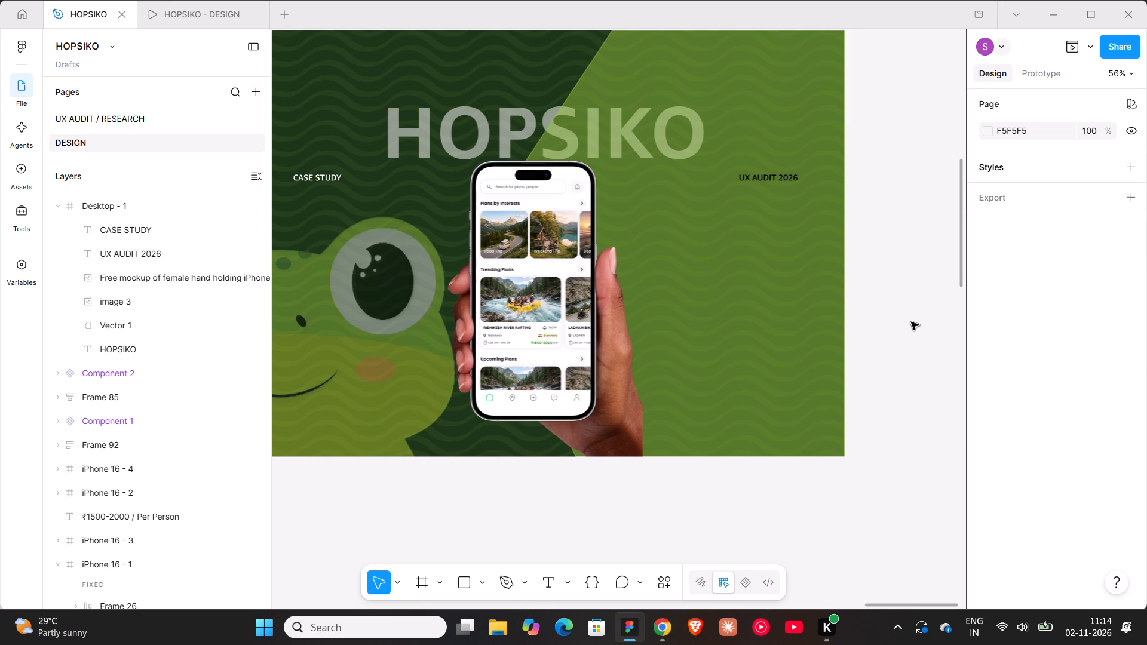
# Draw a closed four-point Pen shape, about 807 × 626, from behind the phone to the cover's lower-right corner.
pyautogui.press('p')
pyautogui.click(845, 379)
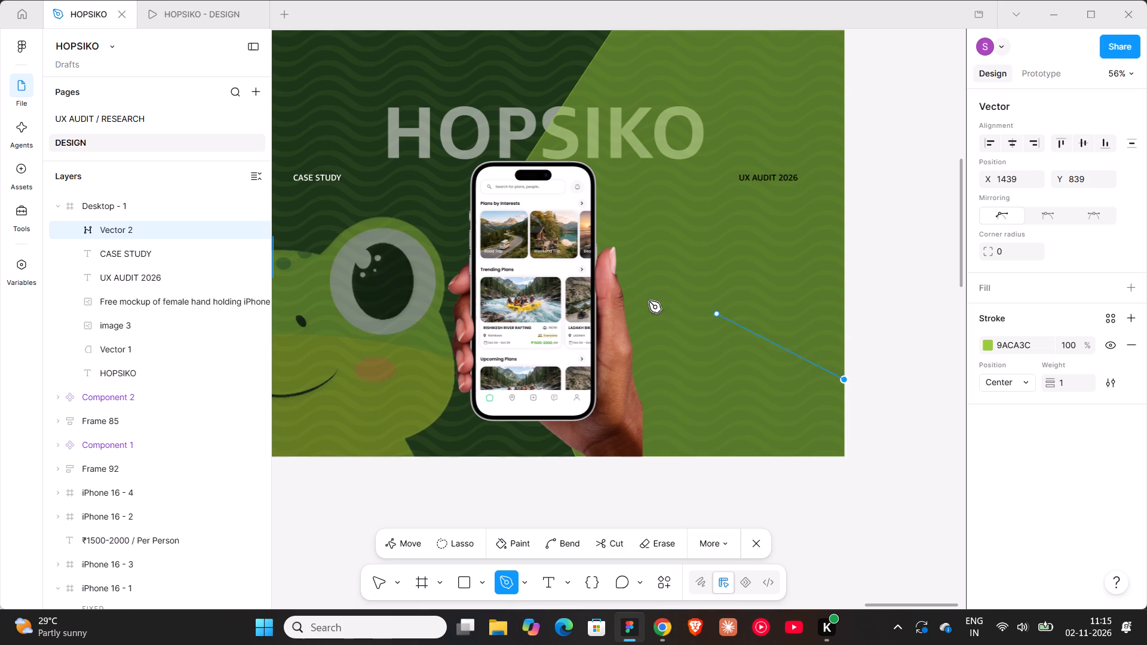
pyautogui.click(508, 195)
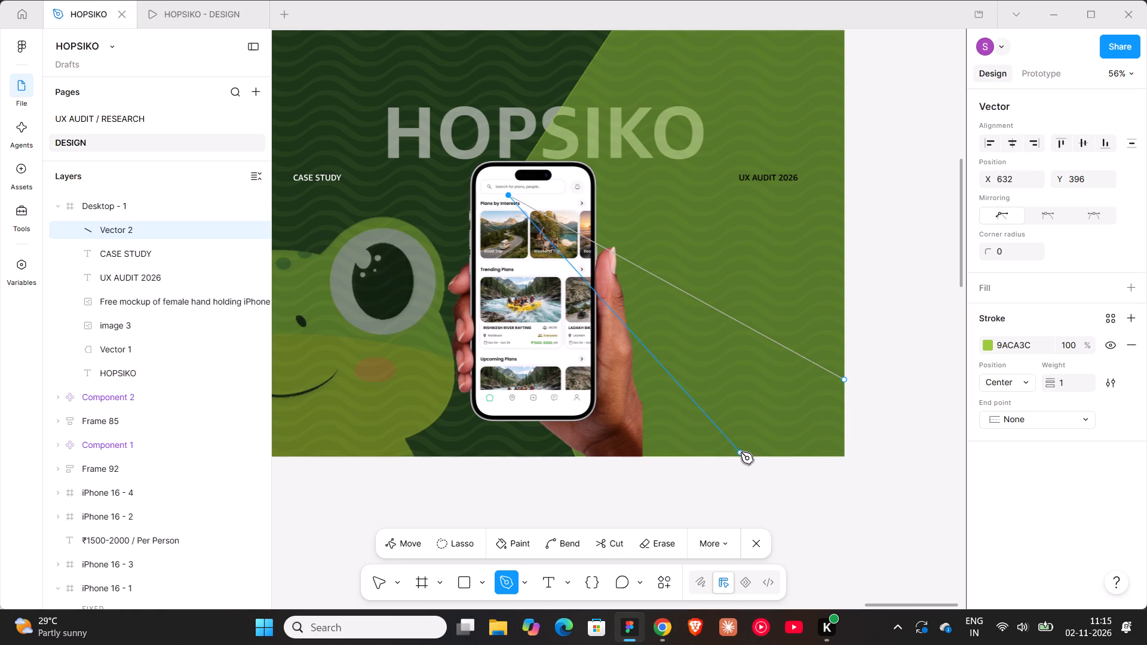
pyautogui.click(741, 455)
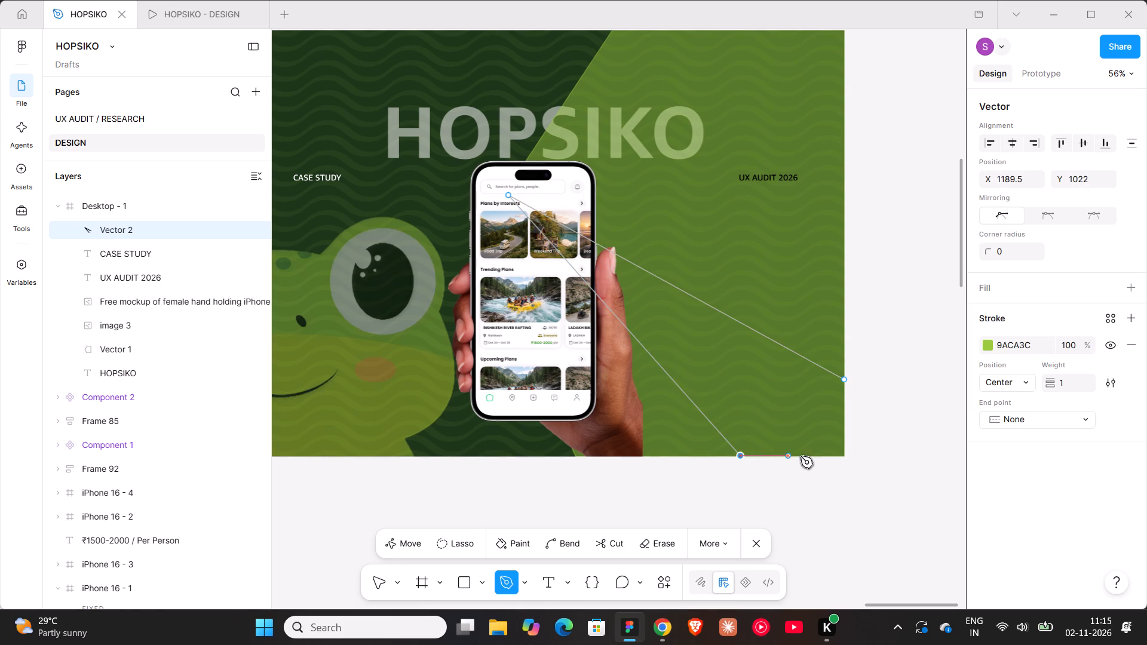
pyautogui.click(845, 458)
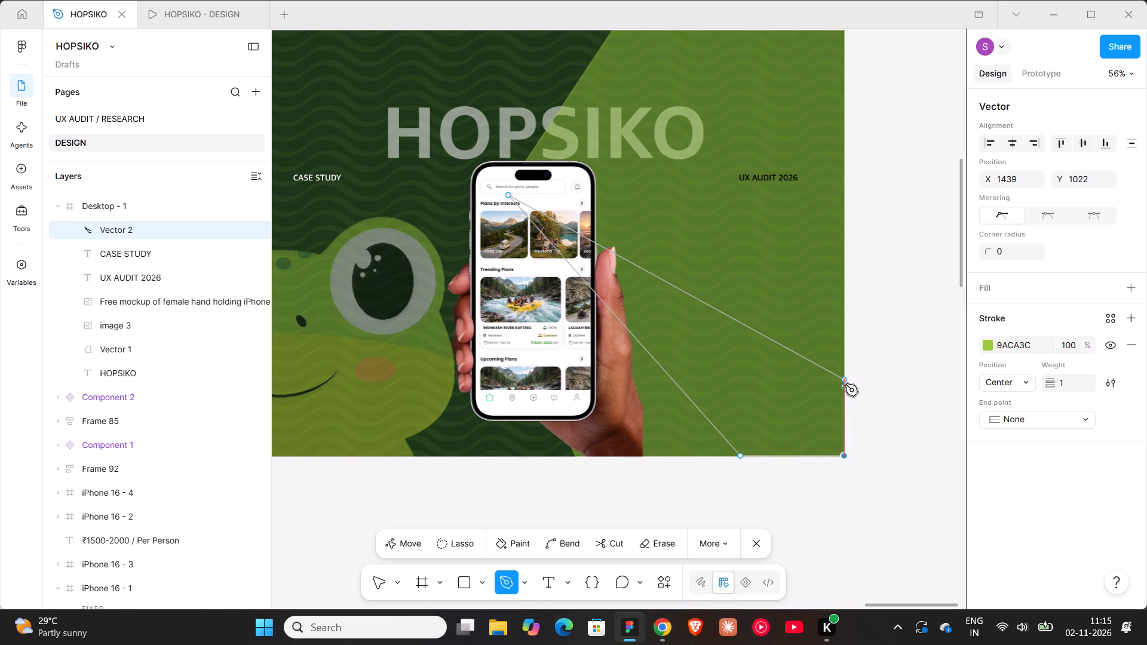
pyautogui.click(846, 380)
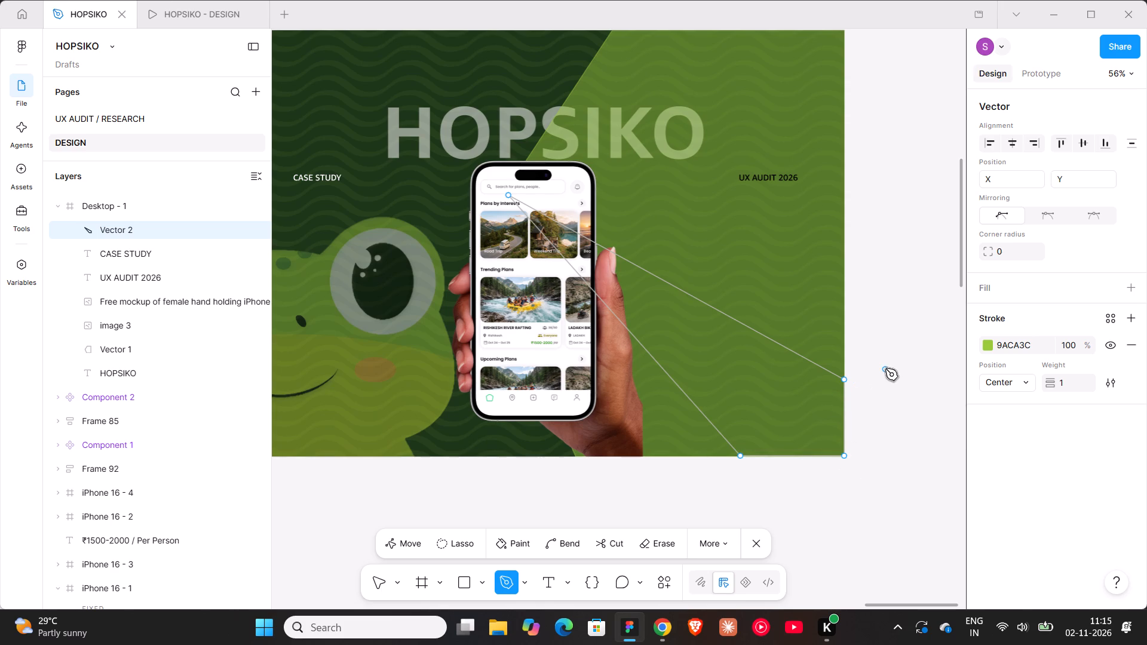
pyautogui.press('Escape')
pyautogui.click(885, 368)
pyautogui.doubleClick(885, 368)
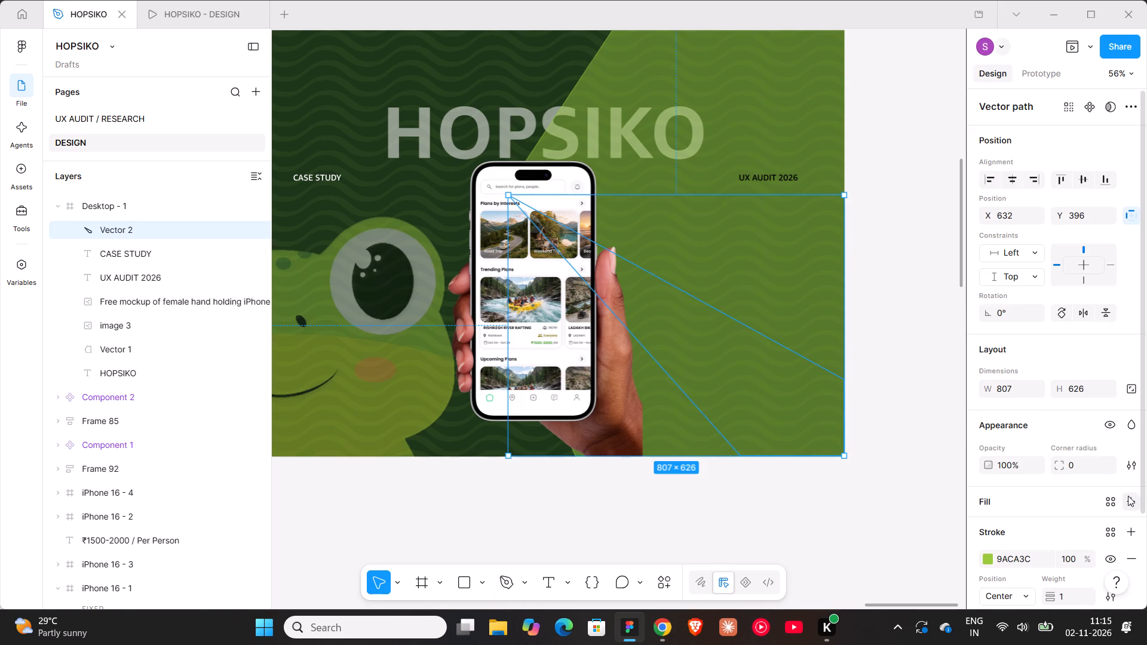
# Add a white FFFFFF fill to the new angled shape.
pyautogui.click(1128, 496)
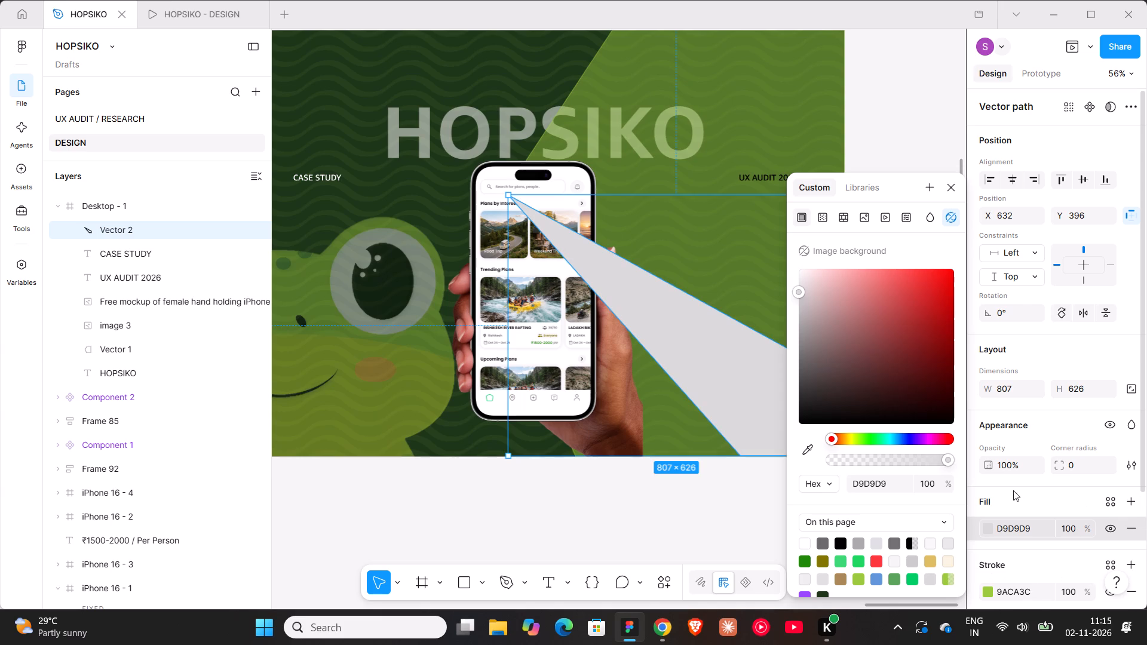
pyautogui.click(1019, 522)
pyautogui.press('f')
pyautogui.press('Return')
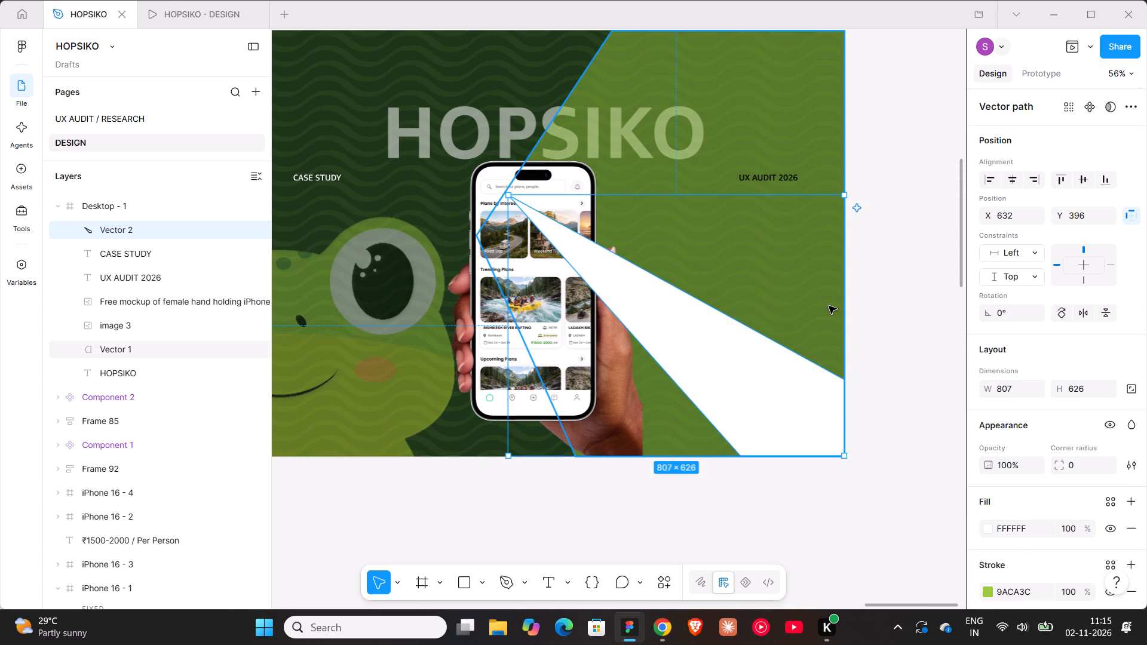
# Reorder the cover layers so the white shape sits behind the title and phone, with the green shape at the very back.
pyautogui.write('][')
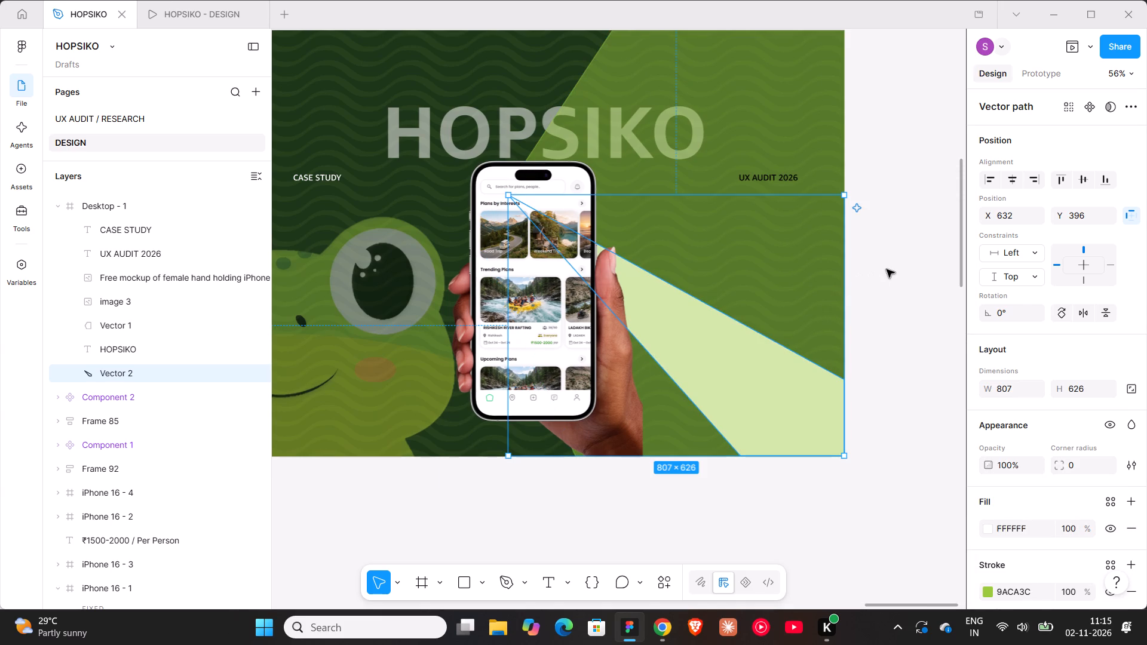
pyautogui.click(887, 269)
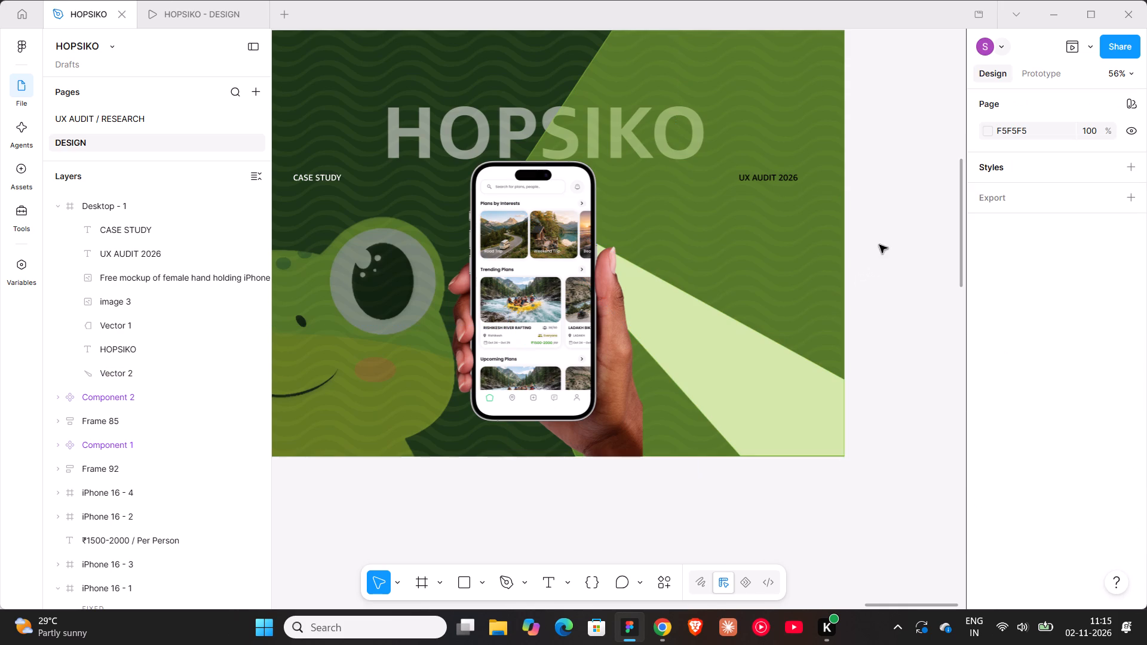
pyautogui.click(790, 134)
pyautogui.press(']')
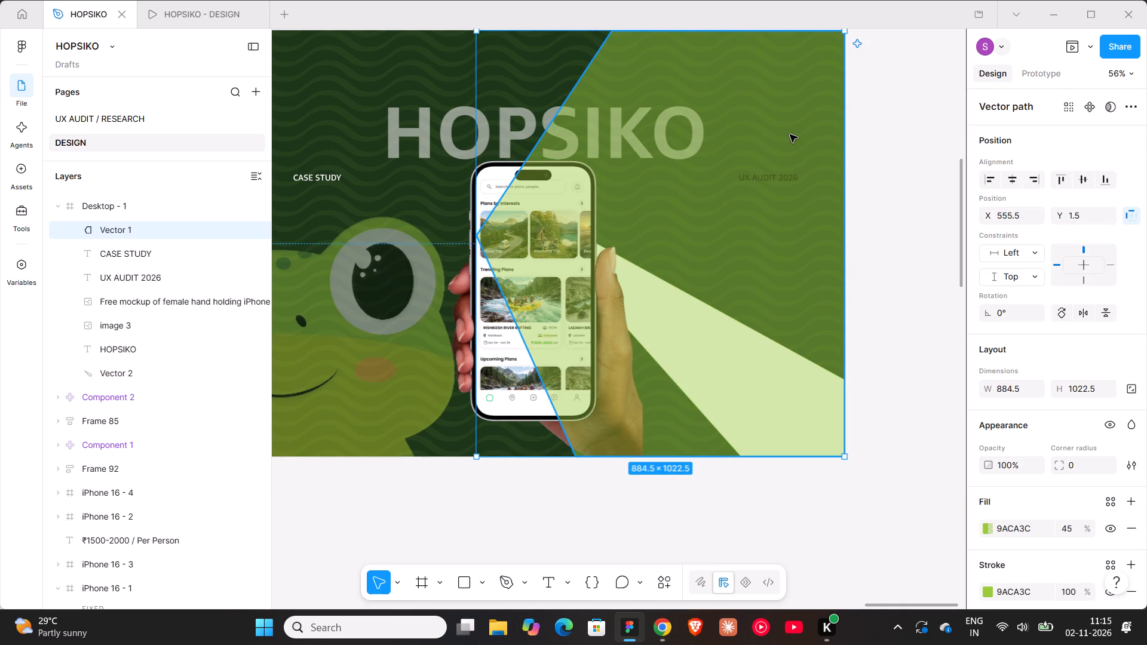
pyautogui.write('[[')
pyautogui.click(878, 231)
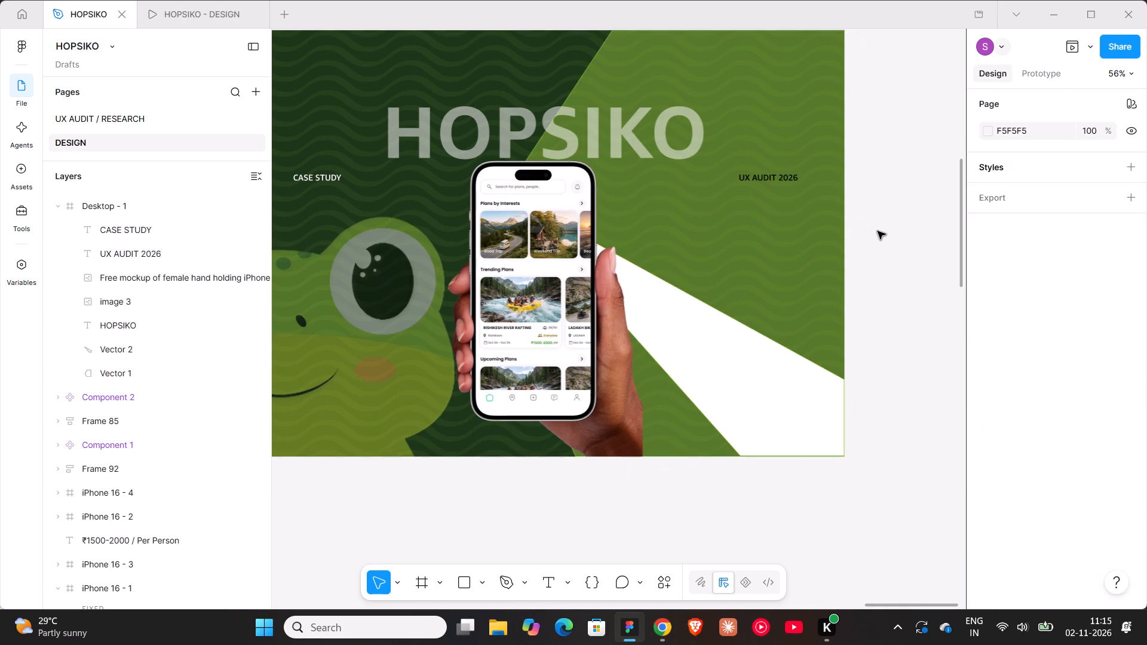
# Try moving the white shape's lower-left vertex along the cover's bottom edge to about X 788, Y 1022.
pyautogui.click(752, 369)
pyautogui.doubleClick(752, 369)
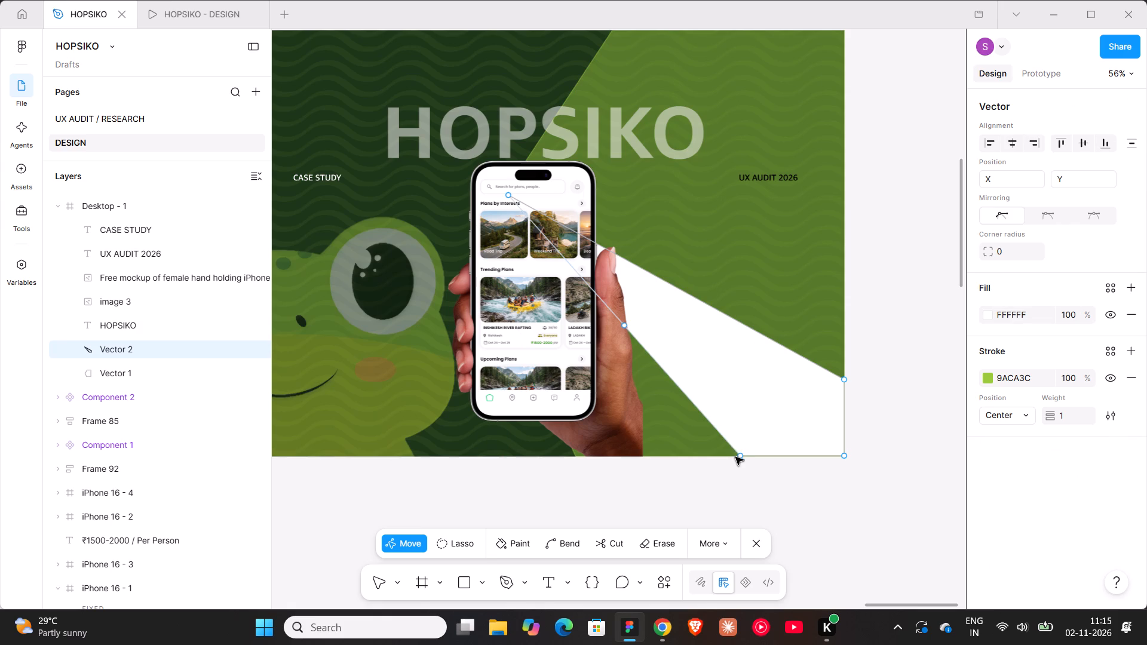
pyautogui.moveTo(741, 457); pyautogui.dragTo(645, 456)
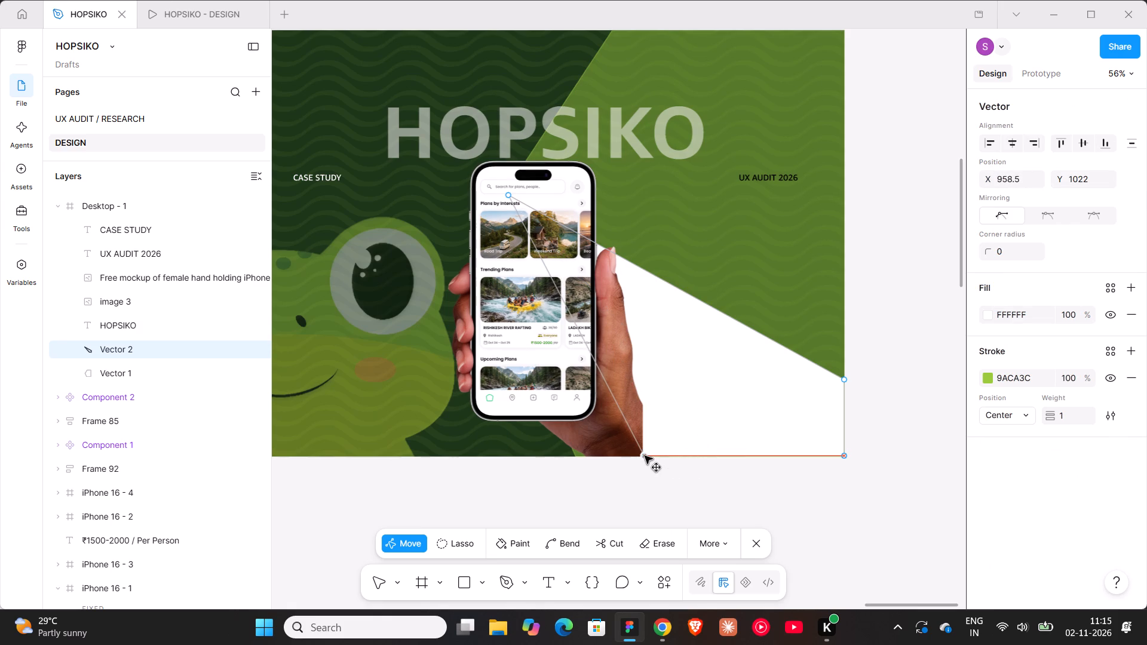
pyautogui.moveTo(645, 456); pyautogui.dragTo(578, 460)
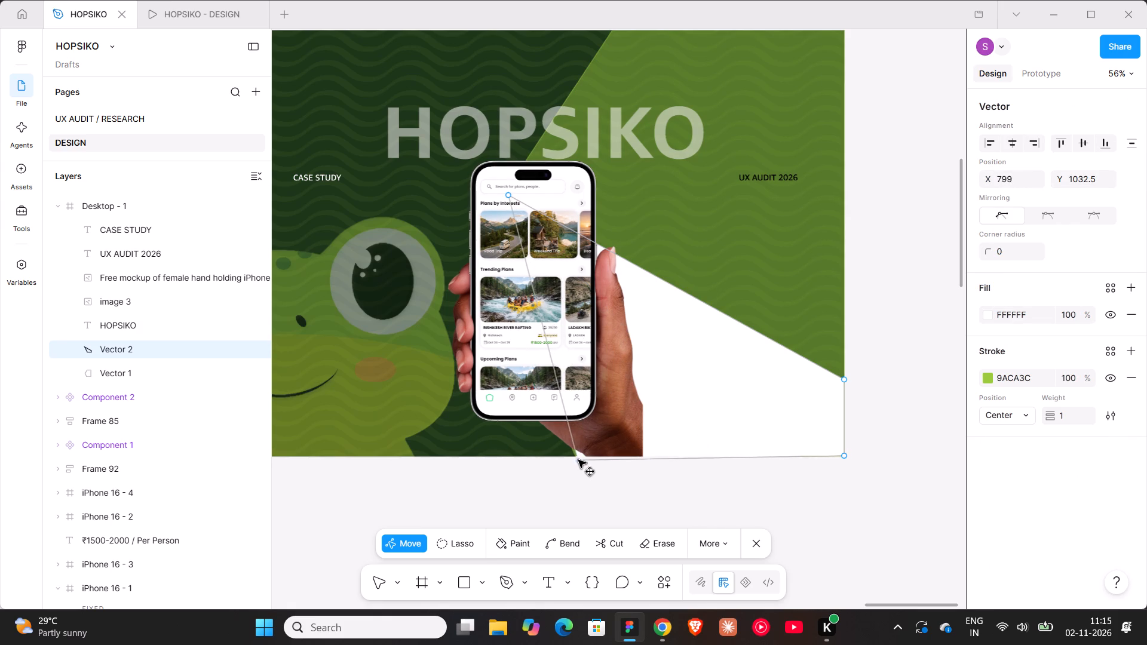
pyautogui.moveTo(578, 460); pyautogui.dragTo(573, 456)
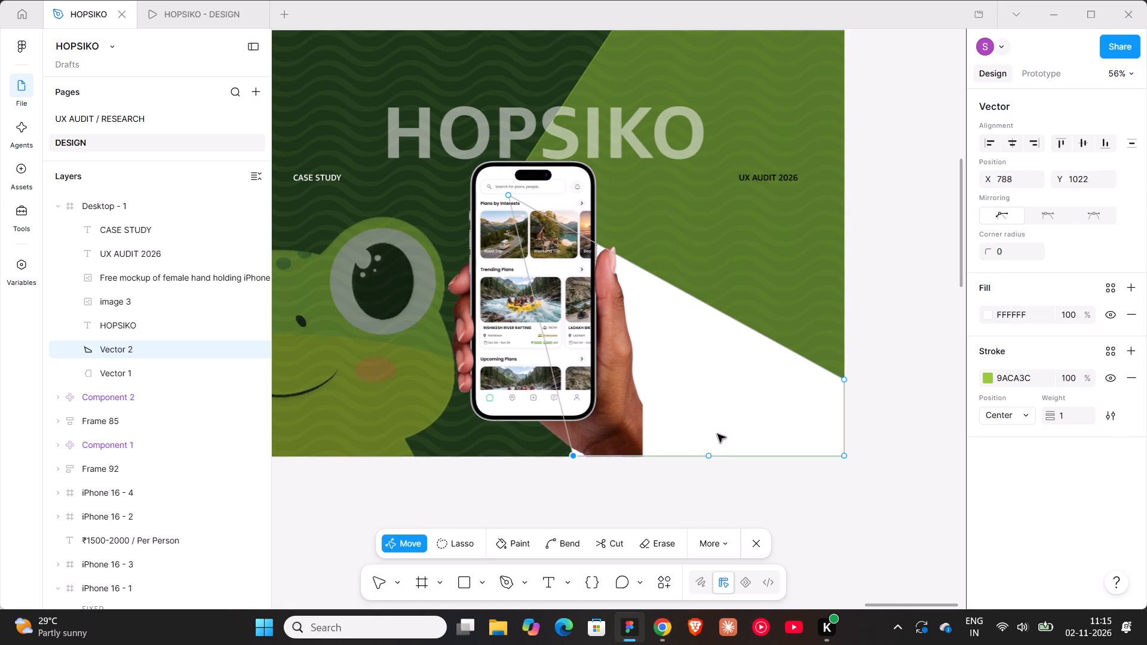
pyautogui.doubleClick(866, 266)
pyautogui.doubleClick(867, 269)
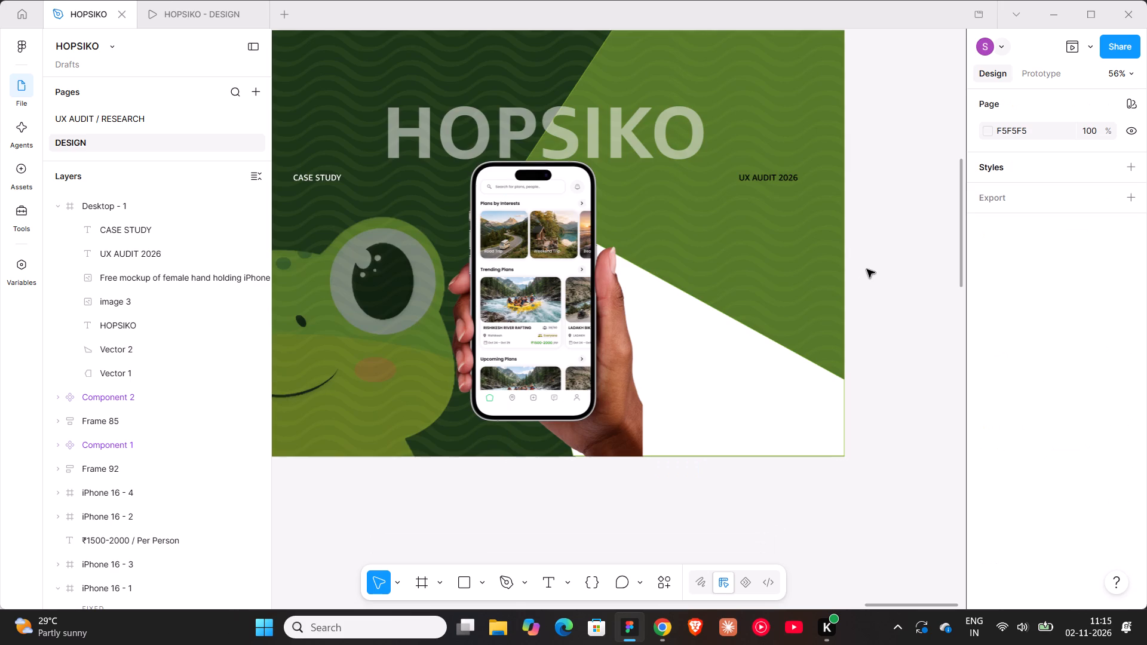
# Move the white shape's lower-left vertex to about X 950, Y 1022, beside the wrist on the cover's bottom edge.
pyautogui.keyDown('ctrl'); pyautogui.scroll(-7, 867, 269); pyautogui.keyUp('ctrl')
pyautogui.keyDown('shift'); pyautogui.scroll(-4, 878, 342); pyautogui.keyUp('shift')
pyautogui.keyDown('ctrl'); pyautogui.scroll(10, 584, 279); pyautogui.keyUp('ctrl')
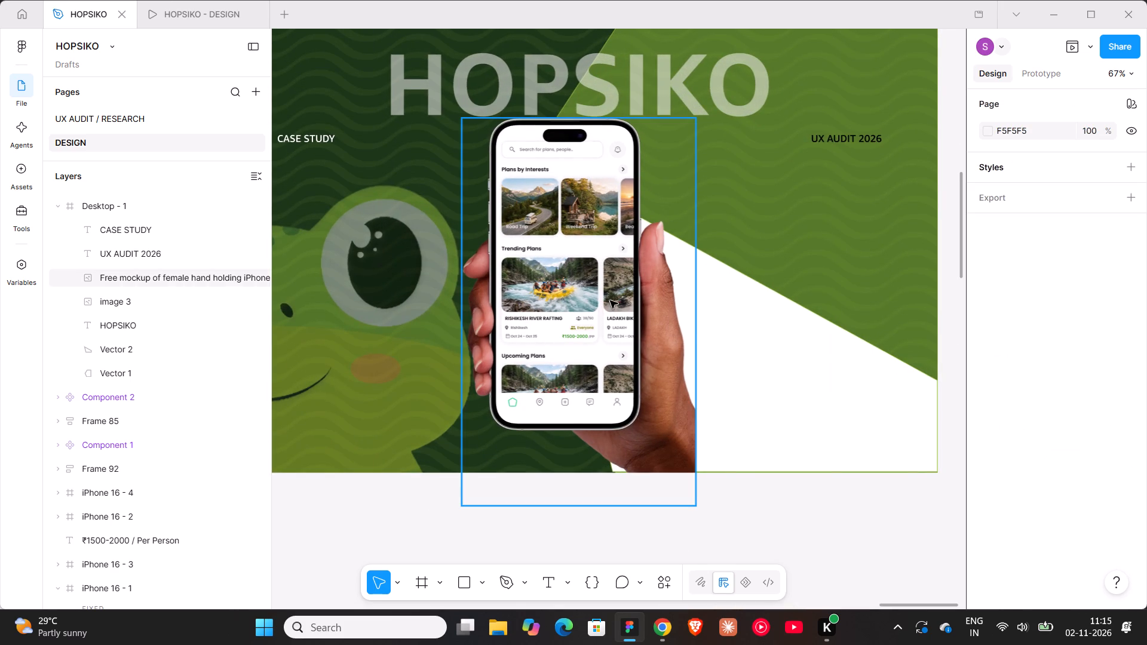
pyautogui.keyDown('ctrl'); pyautogui.scroll(-4, 610, 300); pyautogui.keyUp('ctrl')
pyautogui.click(759, 334)
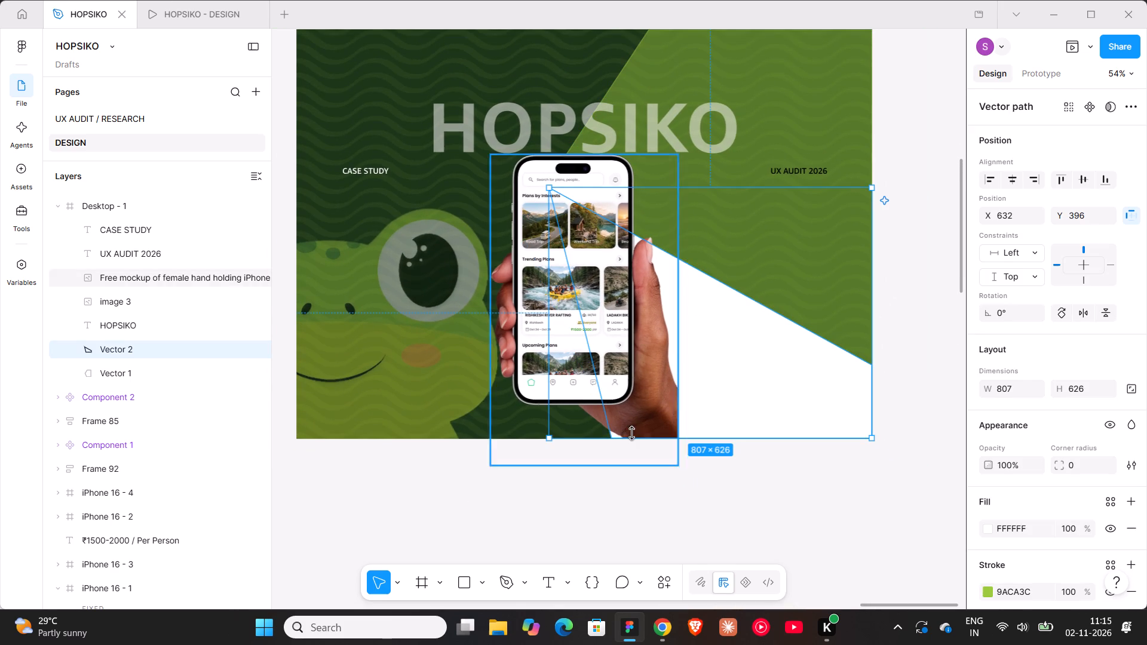
pyautogui.doubleClick(719, 376)
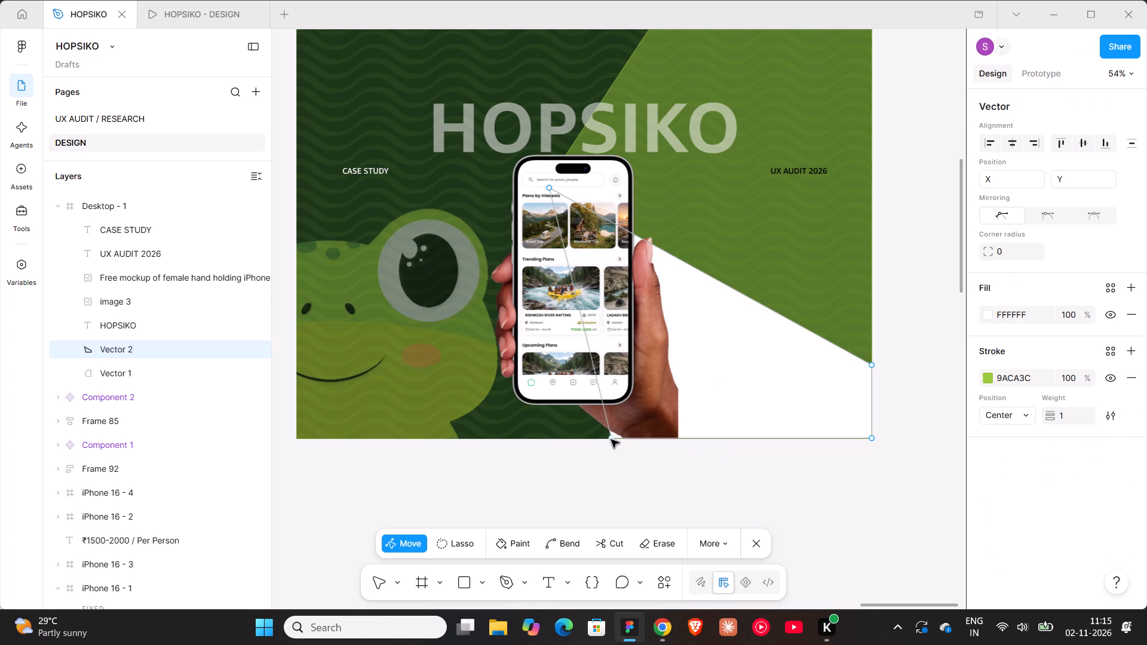
pyautogui.moveTo(611, 439); pyautogui.dragTo(677, 440)
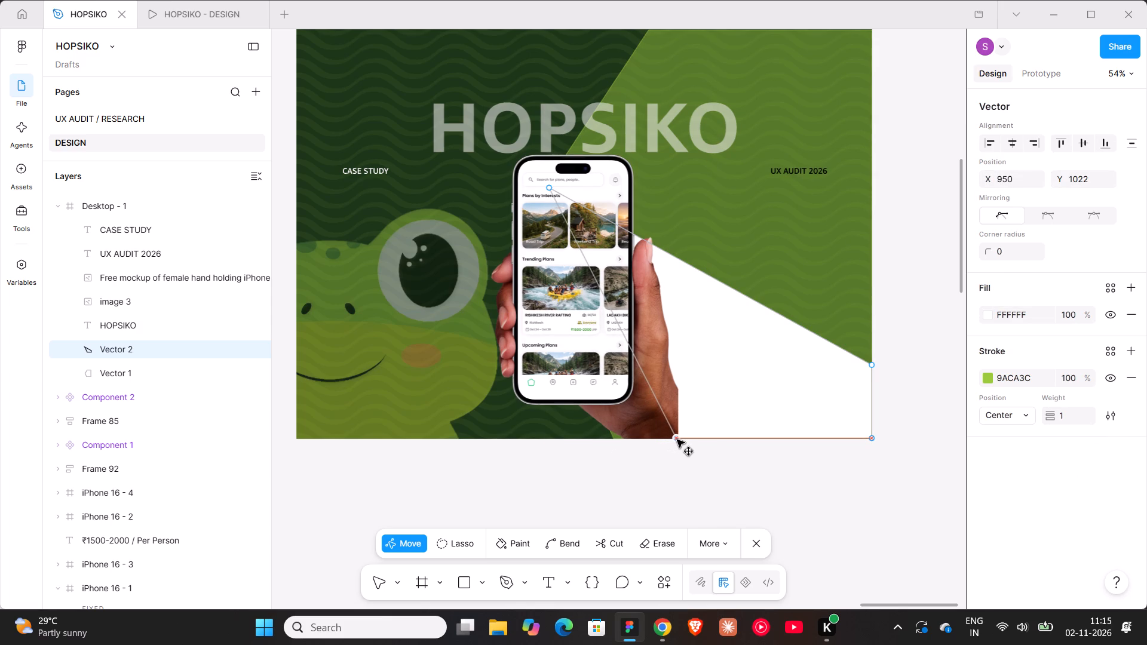
# Fine-tune the white shape's lower-left vertex so it sits on the cover's bottom edge at the wrist, and finish vector editing.
pyautogui.moveTo(677, 440); pyautogui.dragTo(684, 443)
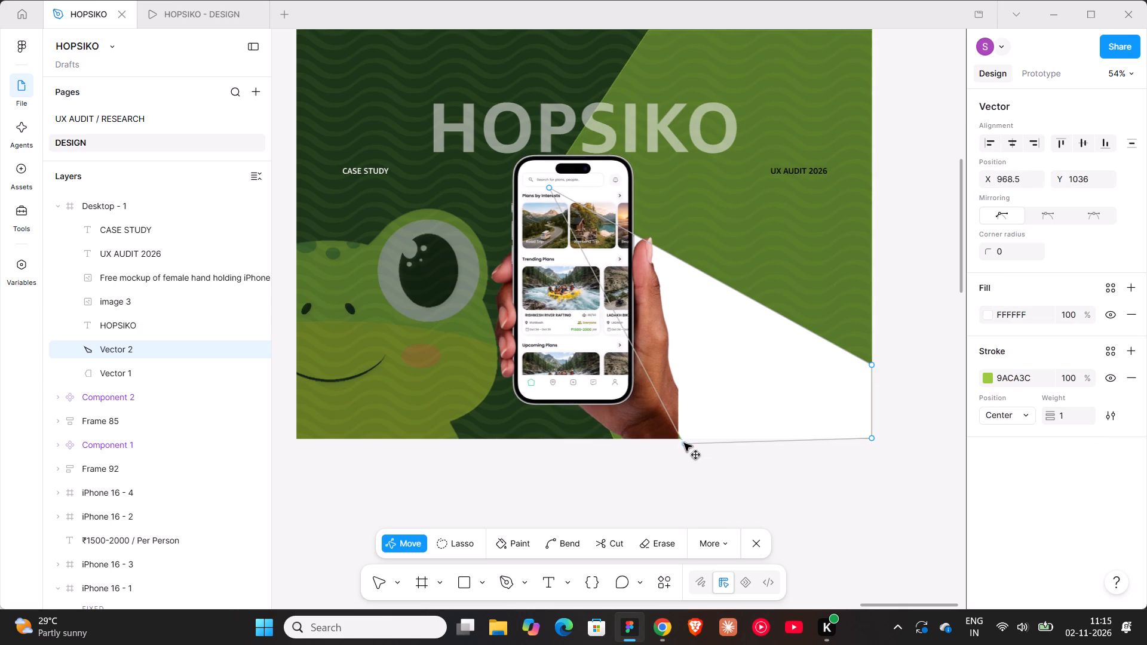
pyautogui.moveTo(684, 443); pyautogui.dragTo(679, 441)
pyautogui.doubleClick(764, 471)
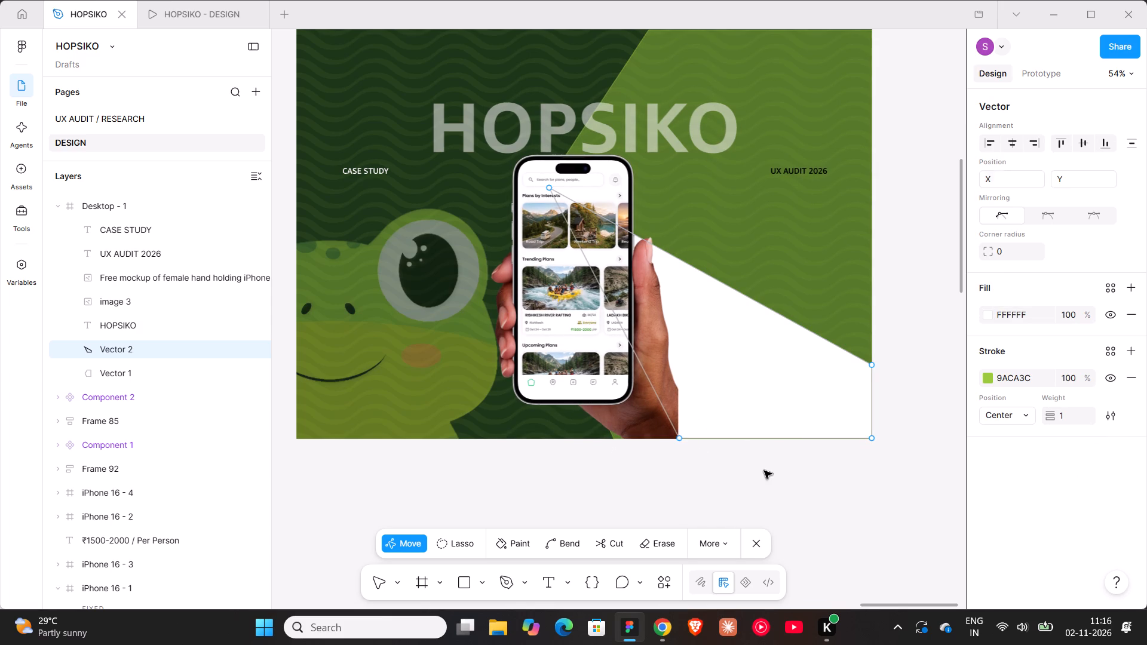
# Add a HOPSIKO text on the empty canvas just below the cover's lower-right corner.
pyautogui.keyDown('shift'); pyautogui.scroll(-3, 764, 471); pyautogui.keyUp('shift')
pyautogui.click(763, 475)
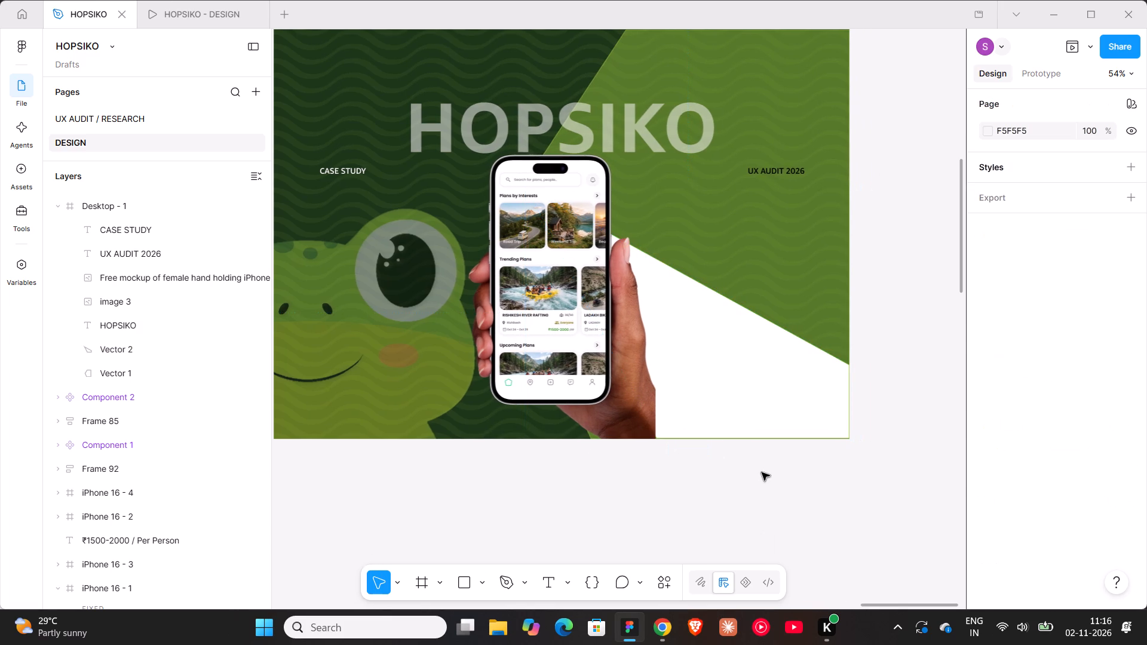
pyautogui.press('t')
pyautogui.click(762, 472)
pyautogui.write('HO')
pyautogui.write('PSIN')
pyautogui.hotkey('shift', 'BackSpace')
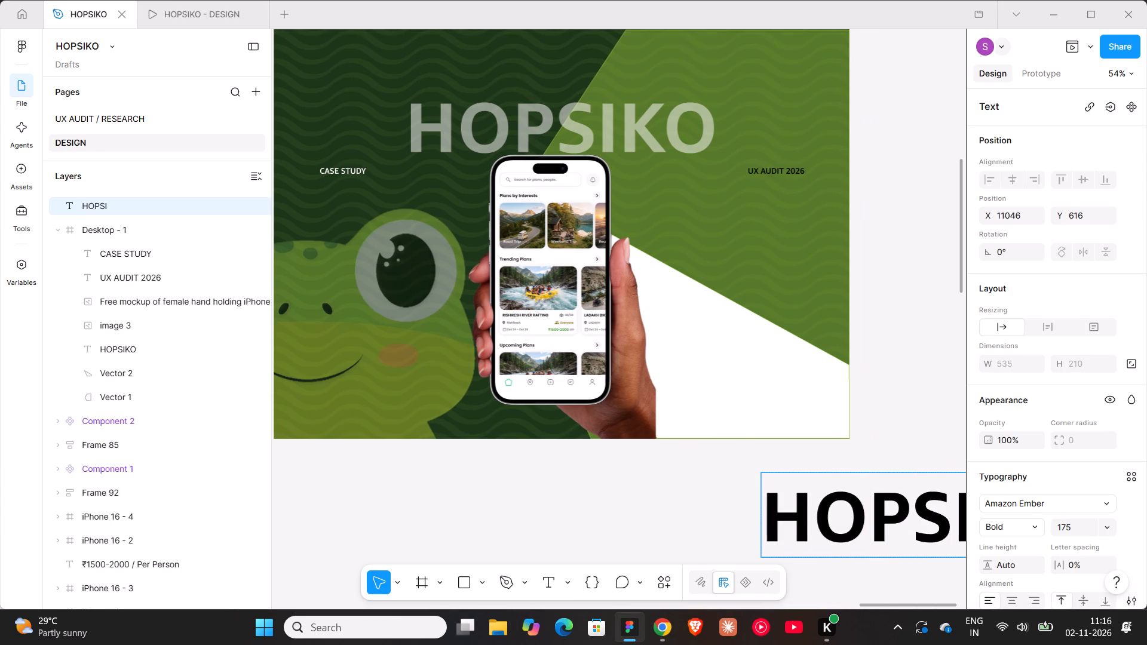
pyautogui.write('KO')
pyautogui.keyDown('ctrl'); pyautogui.scroll(-4, 729, 401); pyautogui.keyUp('ctrl')
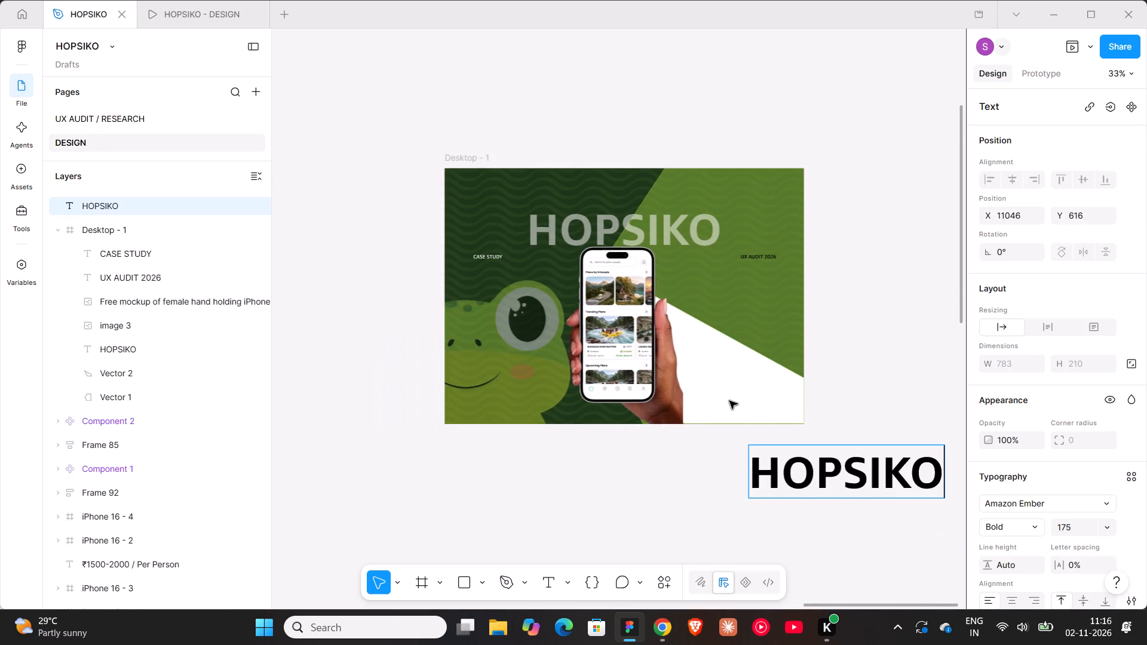
pyautogui.keyDown('shift'); pyautogui.scroll(-4, 779, 382); pyautogui.keyUp('shift')
pyautogui.click(796, 377)
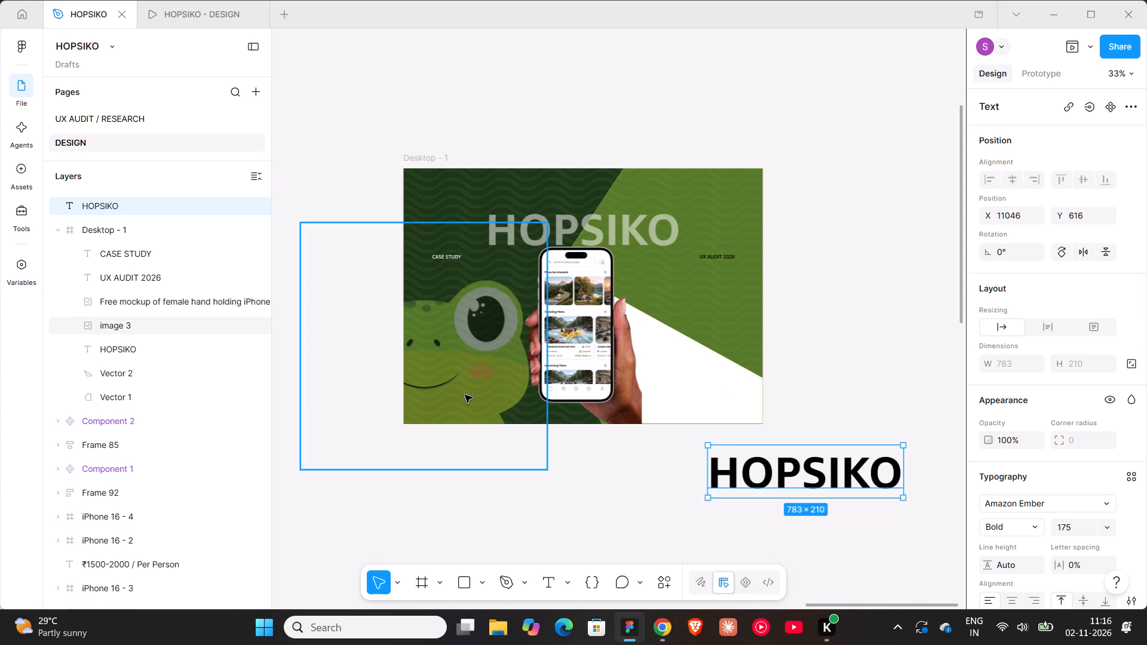
pyautogui.click(724, 314)
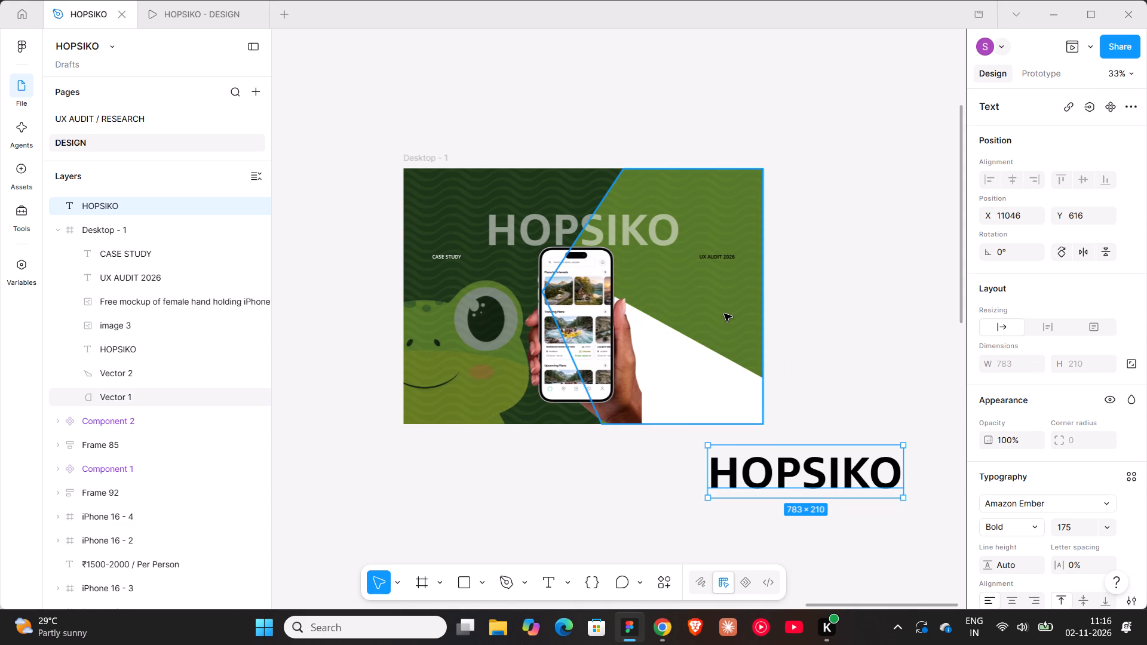
# Duplicate the cover's frog image onto the empty canvas above and left of the cover, at about X 8382, Y -1680.
pyautogui.keyDown('ctrl'); pyautogui.scroll(-7, 724, 314); pyautogui.keyUp('ctrl')
pyautogui.keyDown('shift'); pyautogui.scroll(4, 724, 314); pyautogui.keyUp('shift')
pyautogui.keyDown('shift'); pyautogui.scroll(-4, 724, 314); pyautogui.keyUp('shift')
pyautogui.click(613, 328)
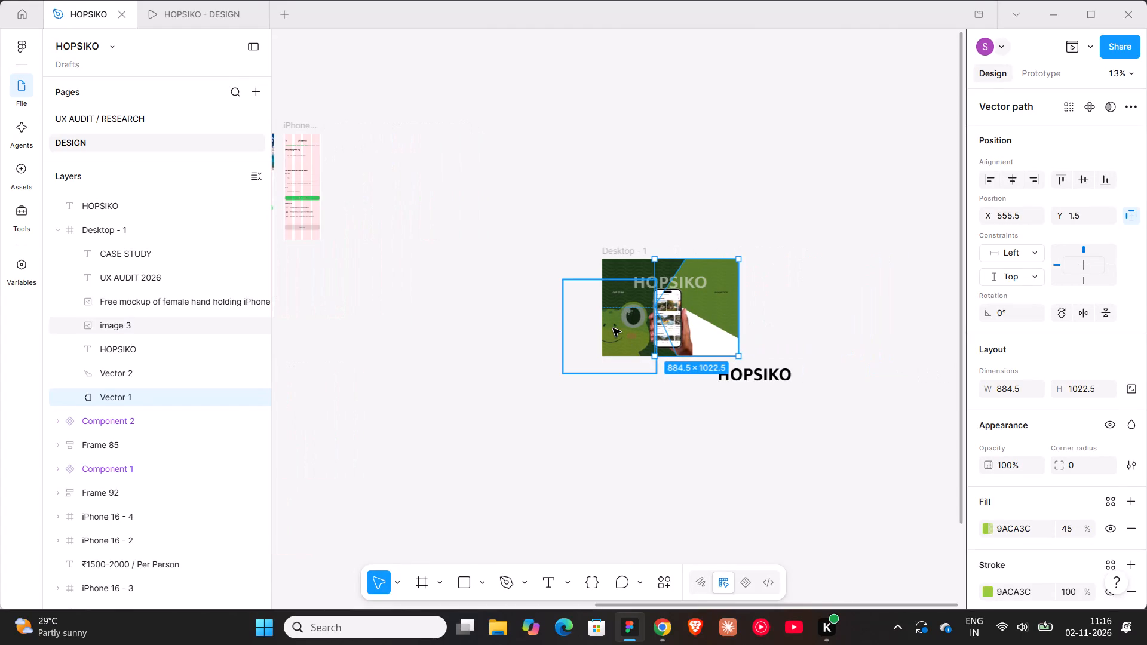
pyautogui.keyDown('alt'); pyautogui.moveTo(613, 328); pyautogui.dragTo(545, 411); pyautogui.keyUp('alt')
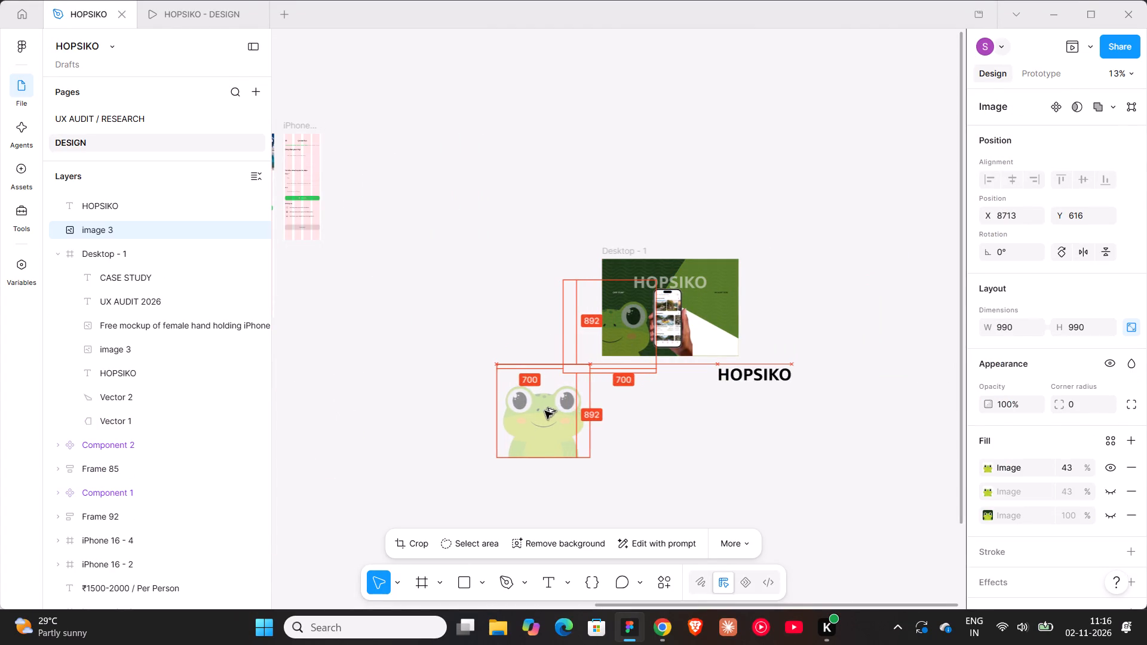
pyautogui.keyDown('alt'); pyautogui.moveTo(545, 411); pyautogui.dragTo(518, 413); pyautogui.keyUp('alt')
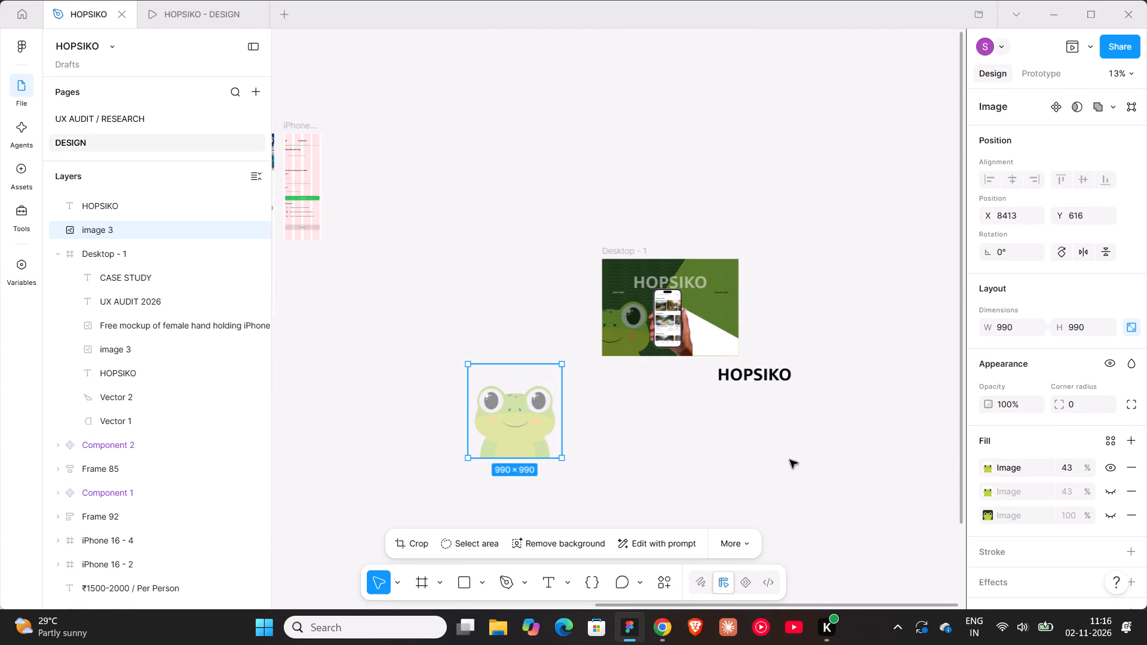
pyautogui.click(724, 457)
pyautogui.click(535, 420)
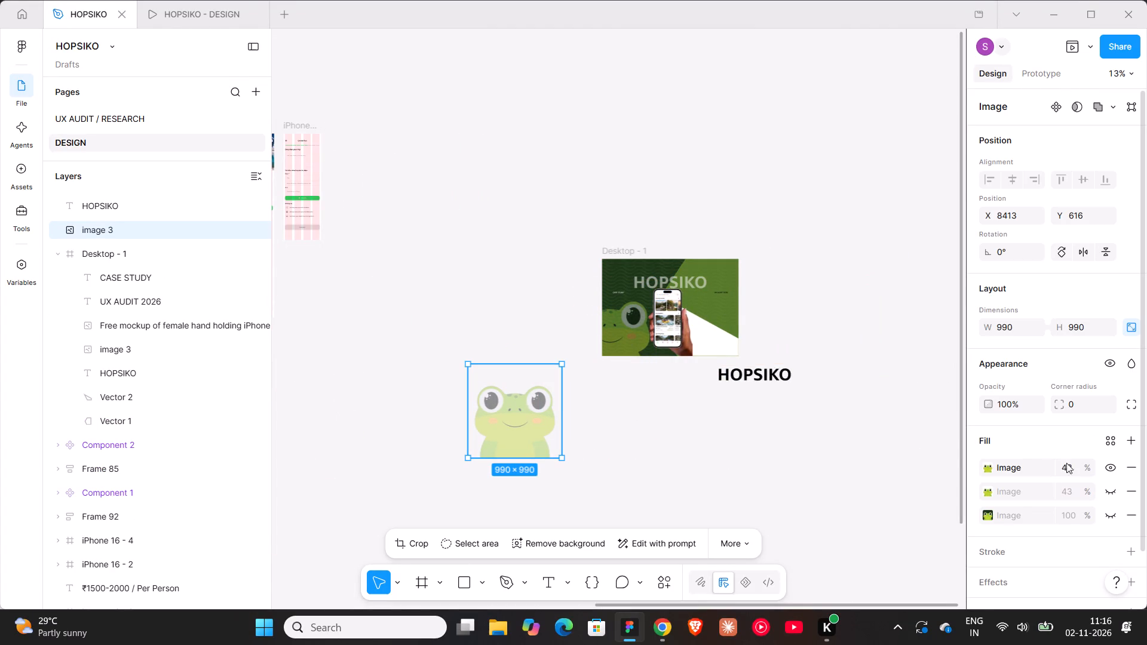
pyautogui.click(1074, 466)
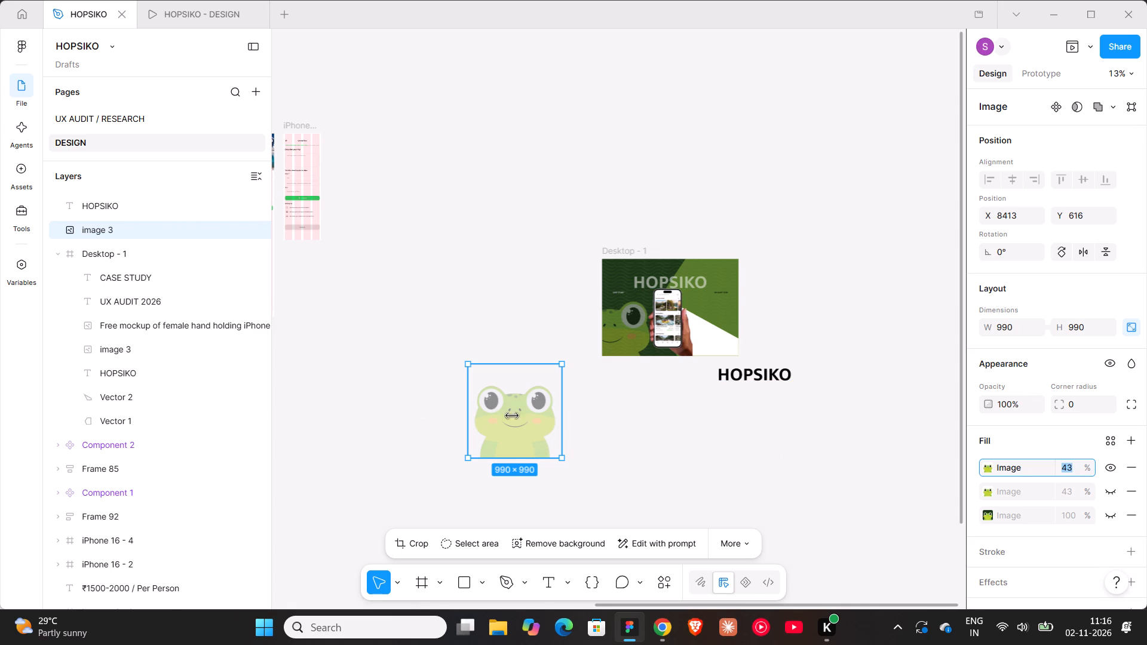
pyautogui.moveTo(521, 410); pyautogui.dragTo(518, 195)
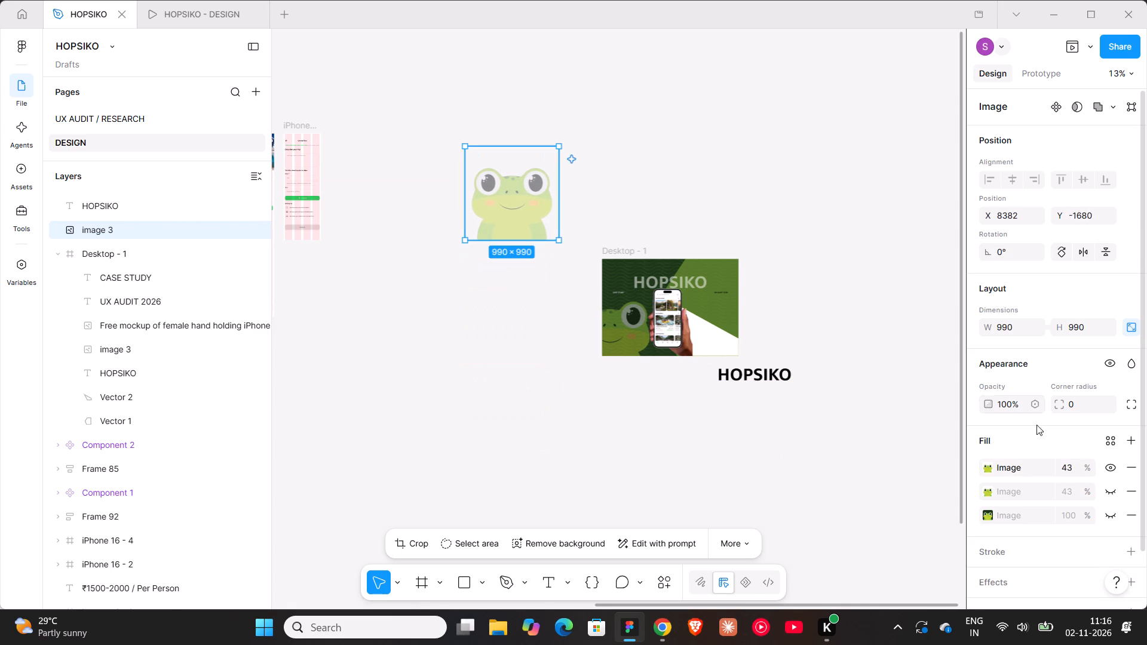
# Show the frog copy's 100% image fill with the dark green background and remove its two 43% image fills.
pyautogui.click(1107, 494)
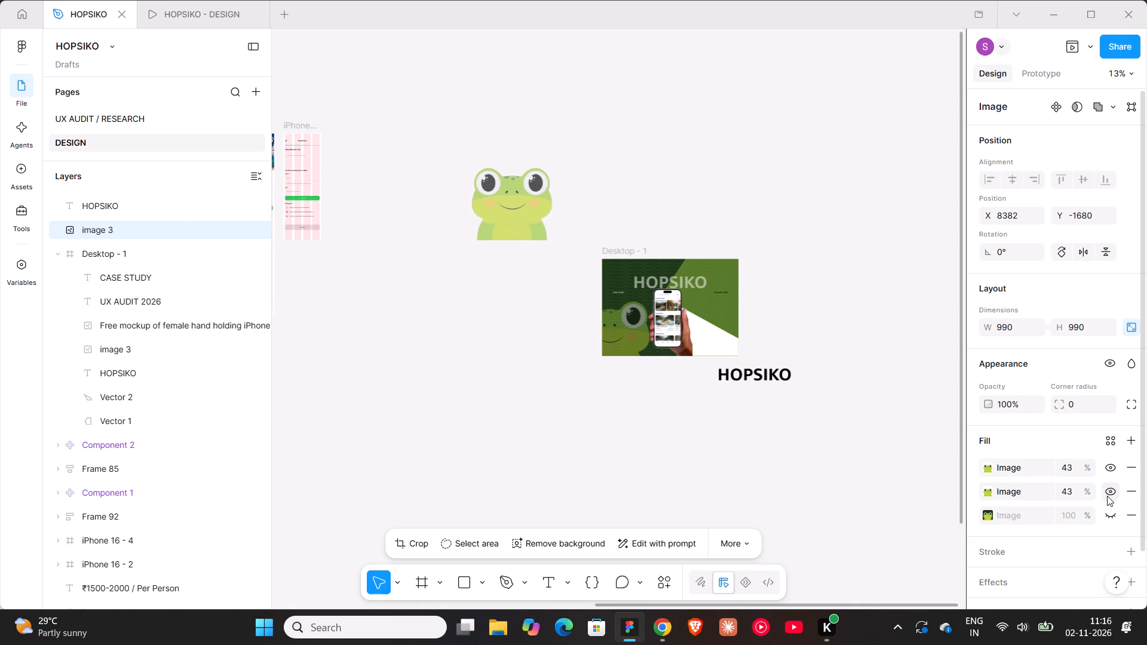
pyautogui.click(1112, 516)
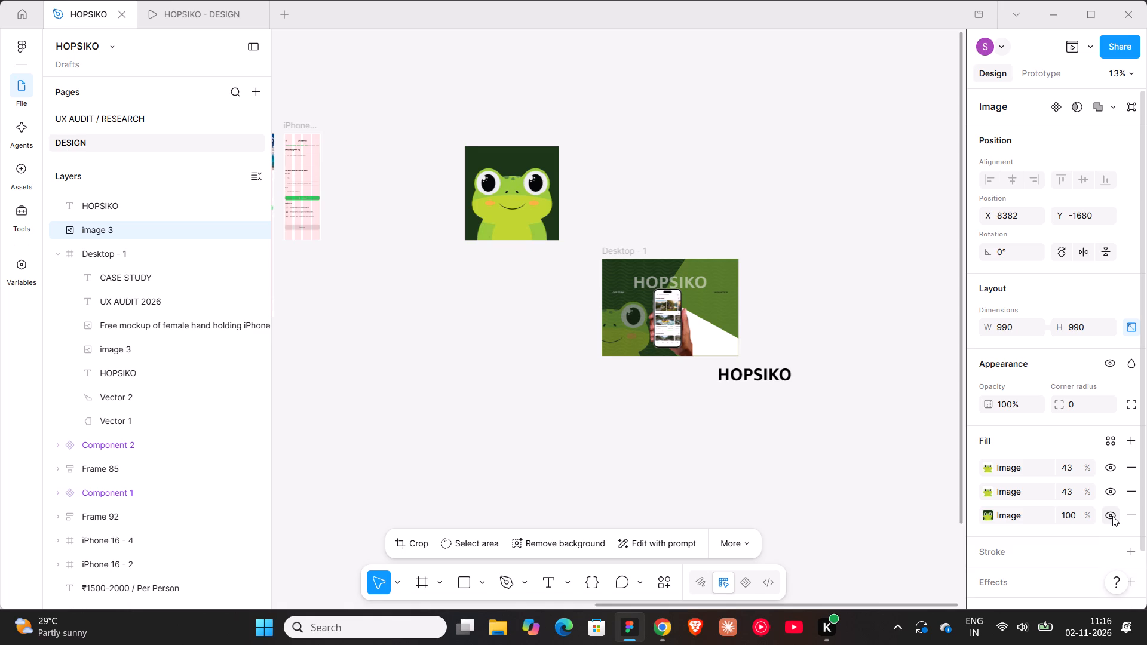
pyautogui.click(1124, 487)
pyautogui.click(1124, 466)
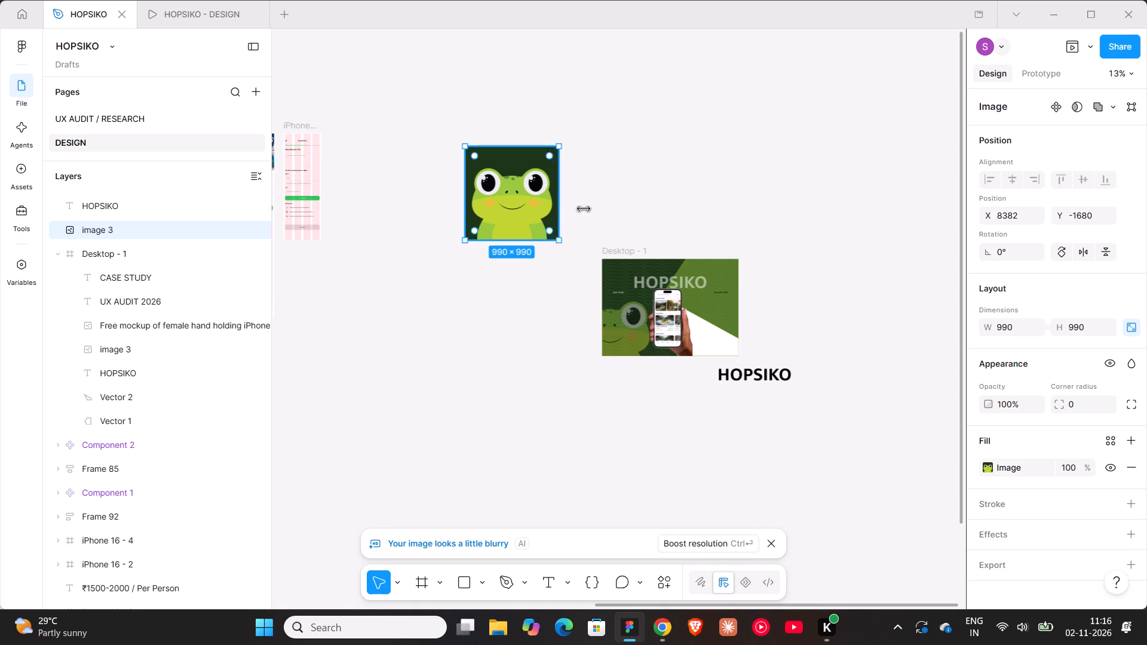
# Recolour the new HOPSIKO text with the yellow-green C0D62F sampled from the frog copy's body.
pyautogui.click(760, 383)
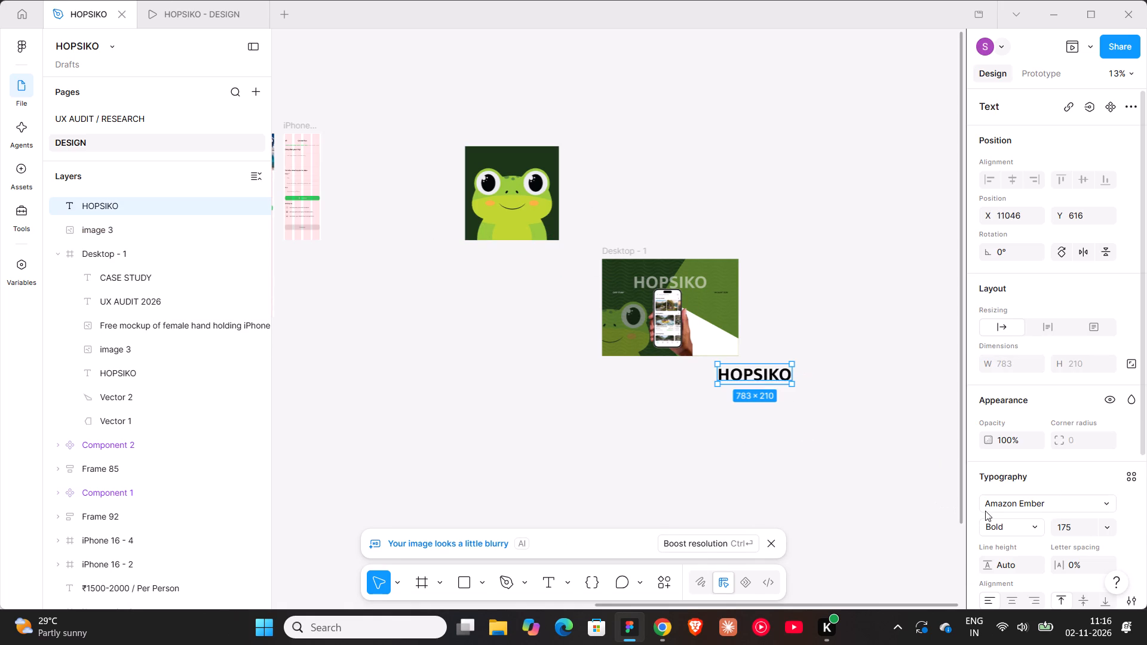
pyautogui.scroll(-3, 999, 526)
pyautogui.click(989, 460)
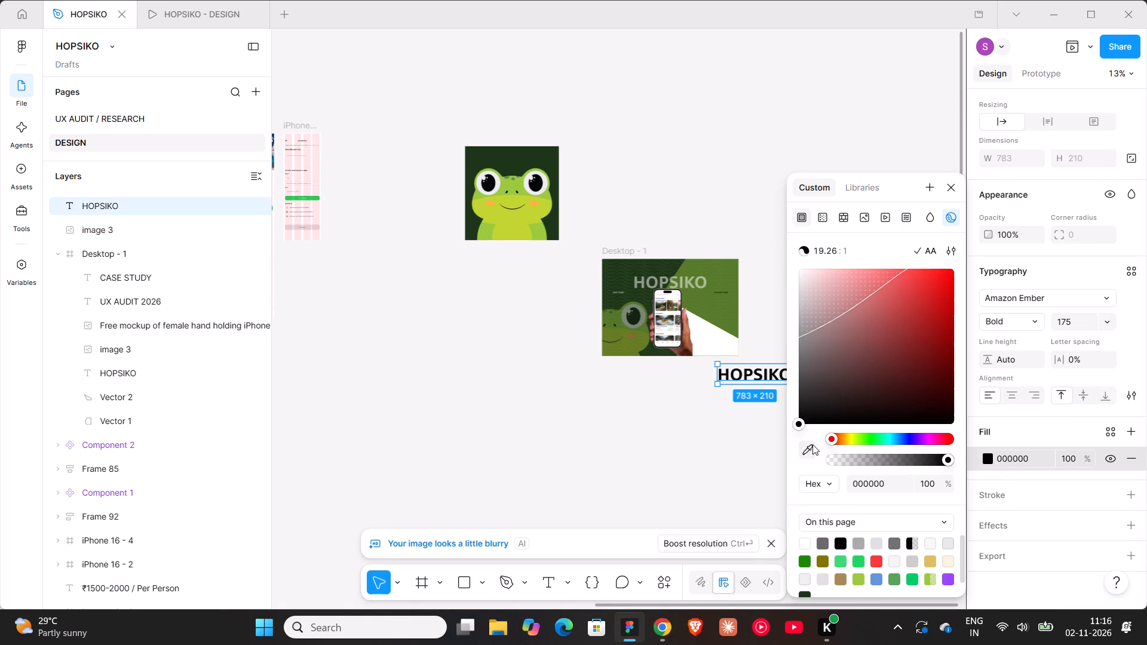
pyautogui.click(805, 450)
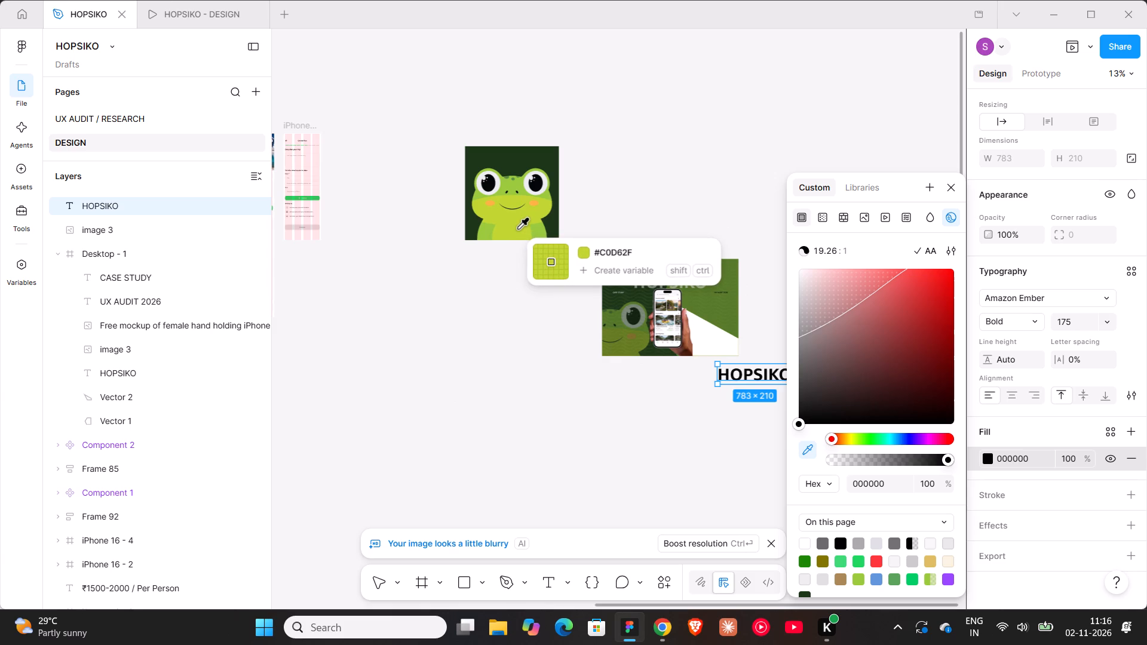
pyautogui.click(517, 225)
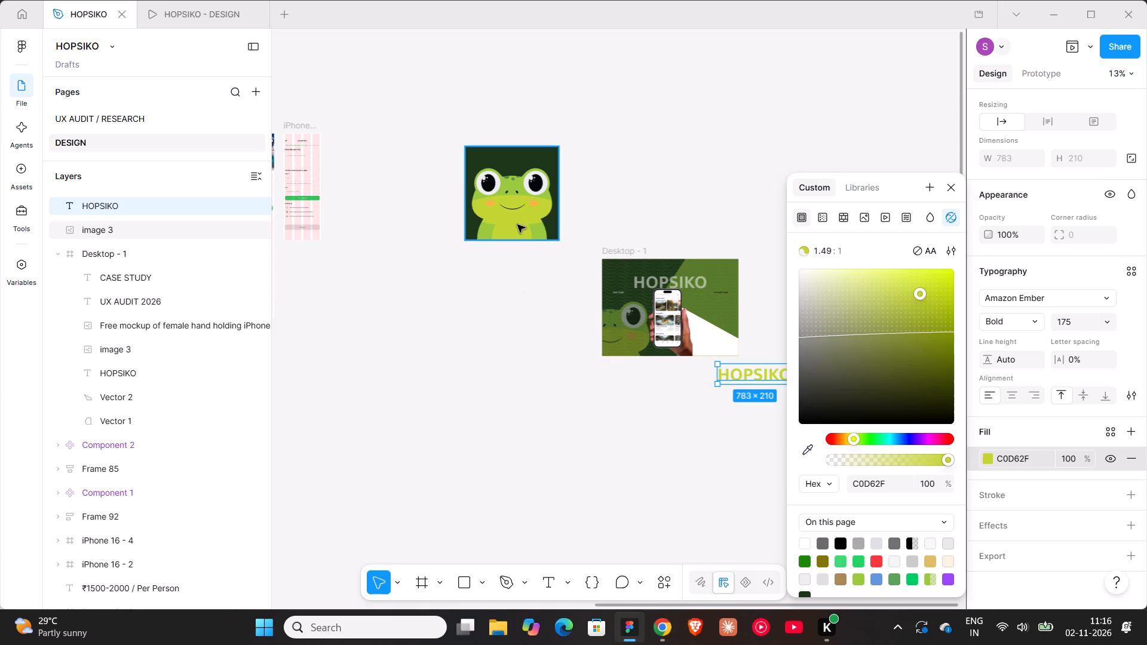
# Switch to Chrome, search for Hopsiko in a new tab and open hopsiko.com to examine its logo and wordmark.
pyautogui.click(675, 619)
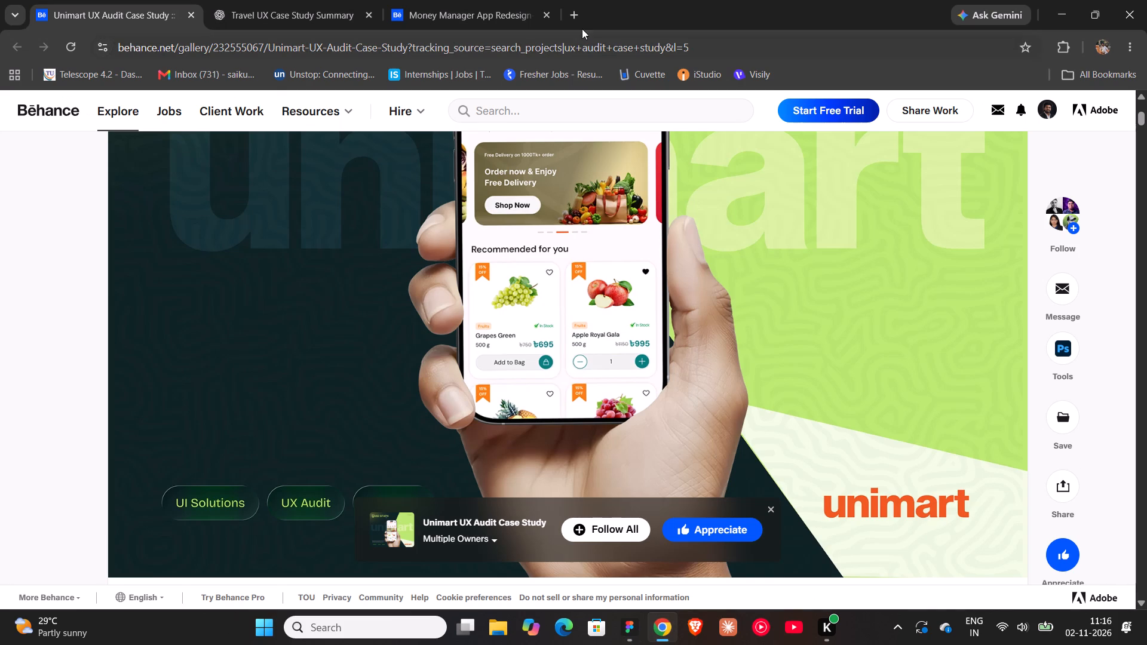
pyautogui.click(578, 14)
pyautogui.write('hop')
pyautogui.click(184, 70)
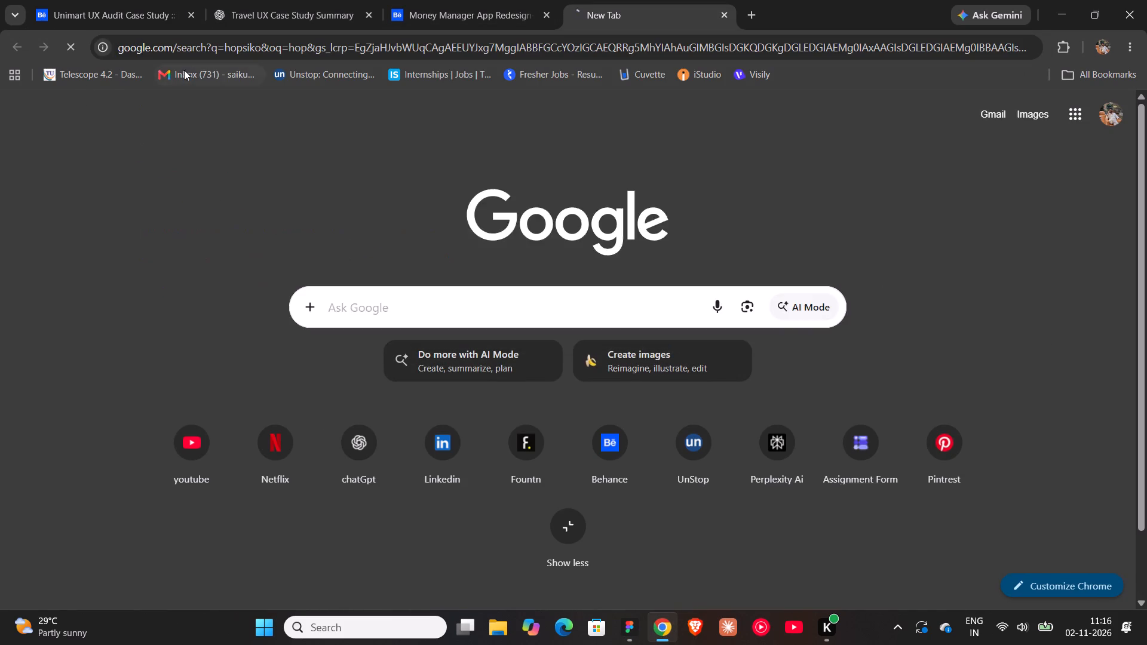
pyautogui.click(257, 260)
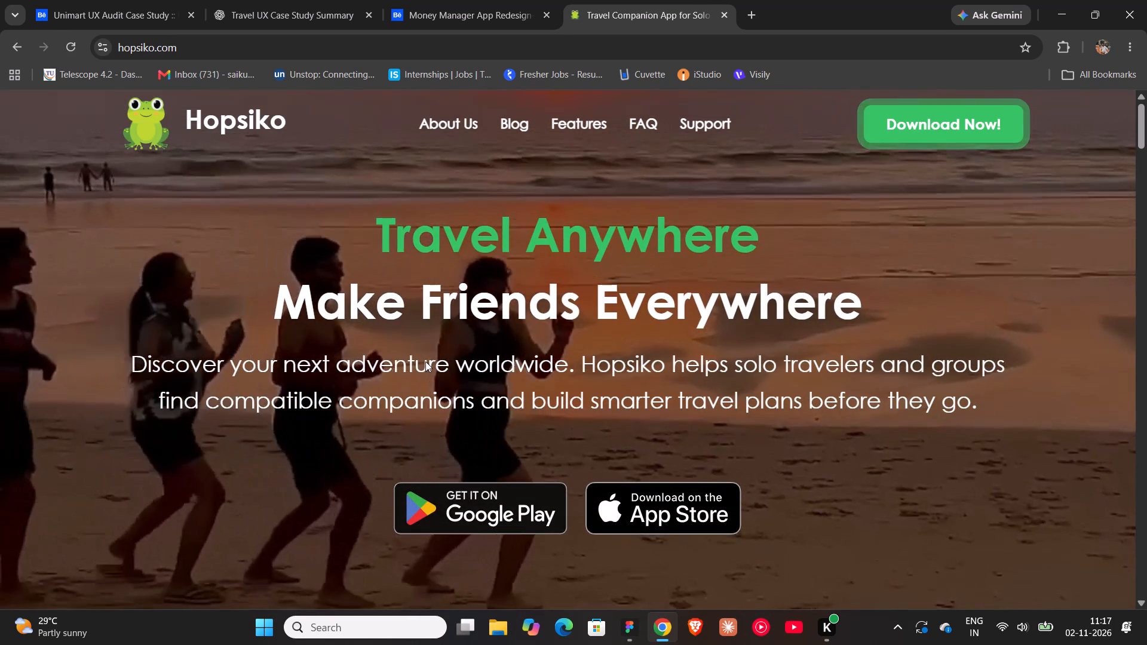
# Switch back to Figma and recolour the new HOPSIKO text with dark green 1D3619 sampled from the frog copy's background.
pyautogui.click(630, 637)
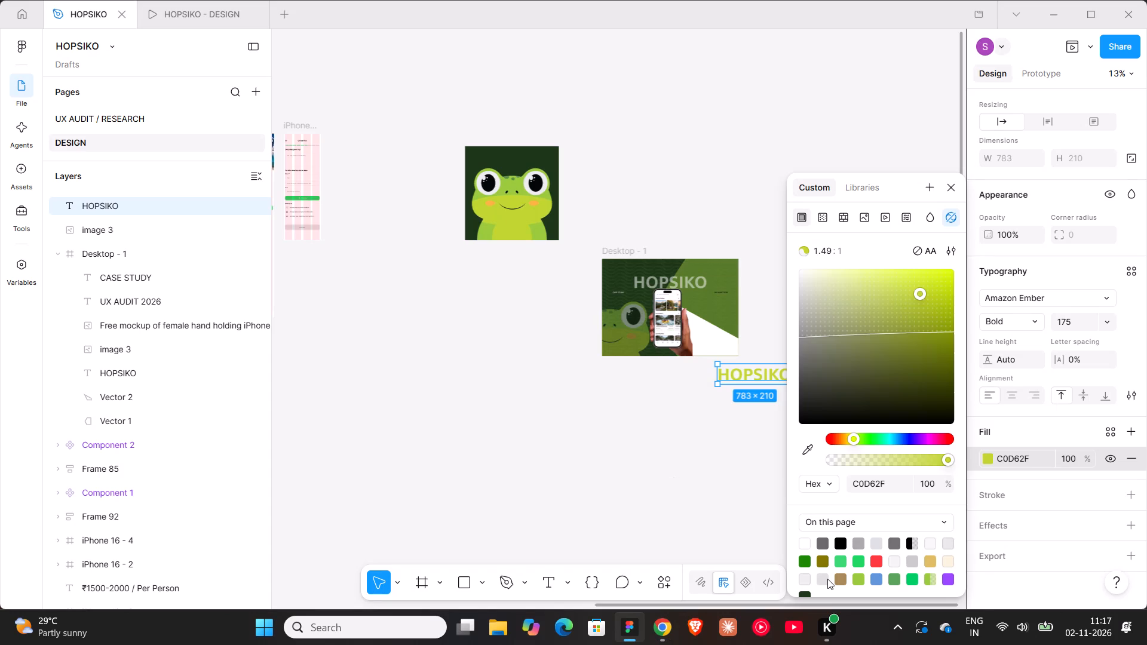
pyautogui.click(806, 451)
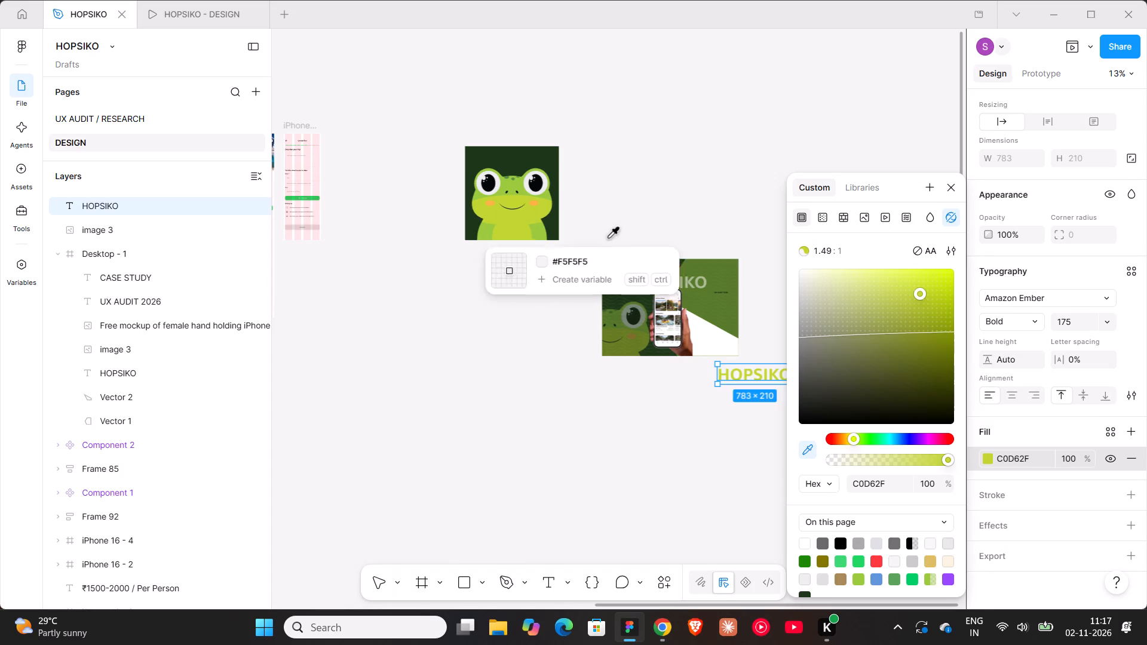
pyautogui.click(505, 160)
pyautogui.click(640, 130)
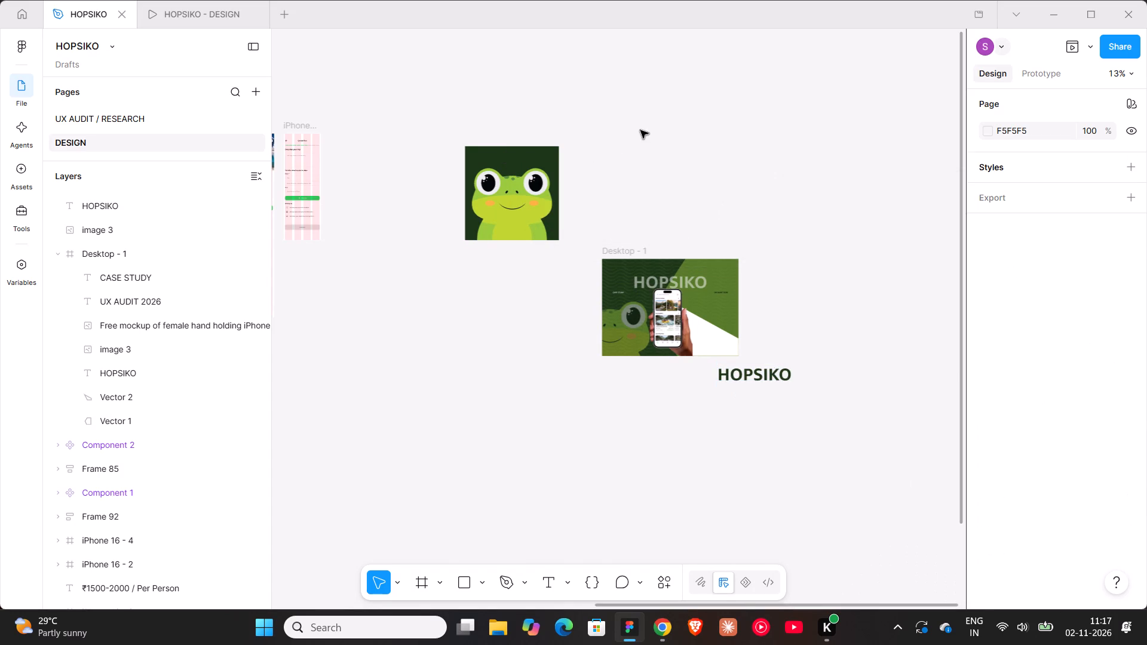
# Set the new HOPSIKO text to the Heavy weight at font size 64.
pyautogui.click(727, 373)
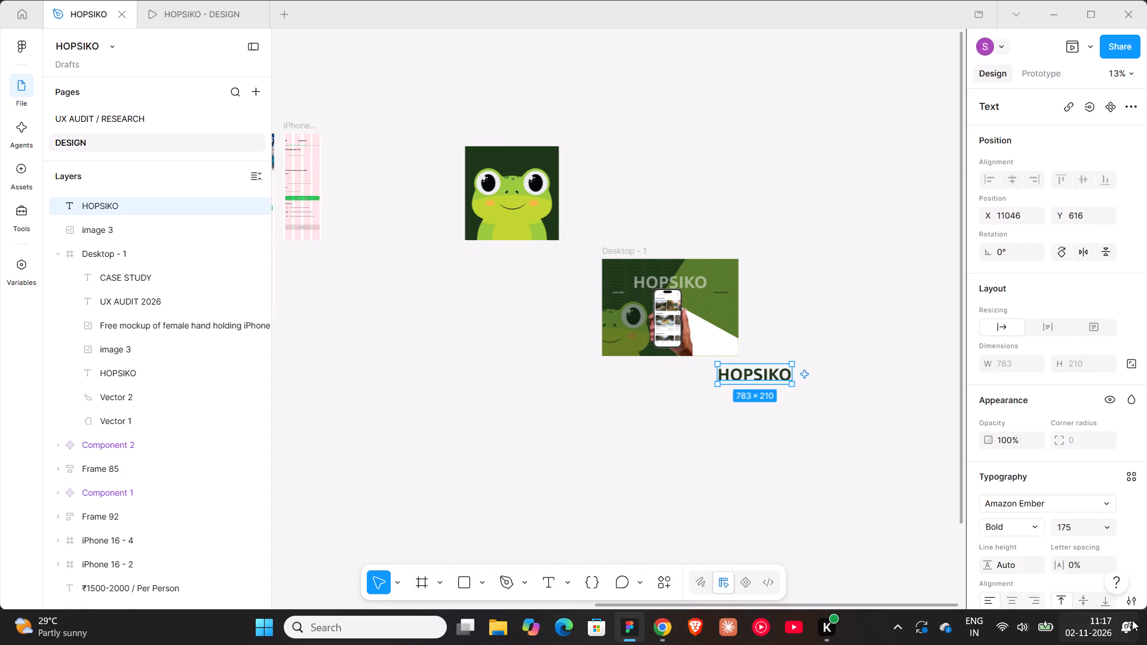
pyautogui.scroll(-2, 1030, 518)
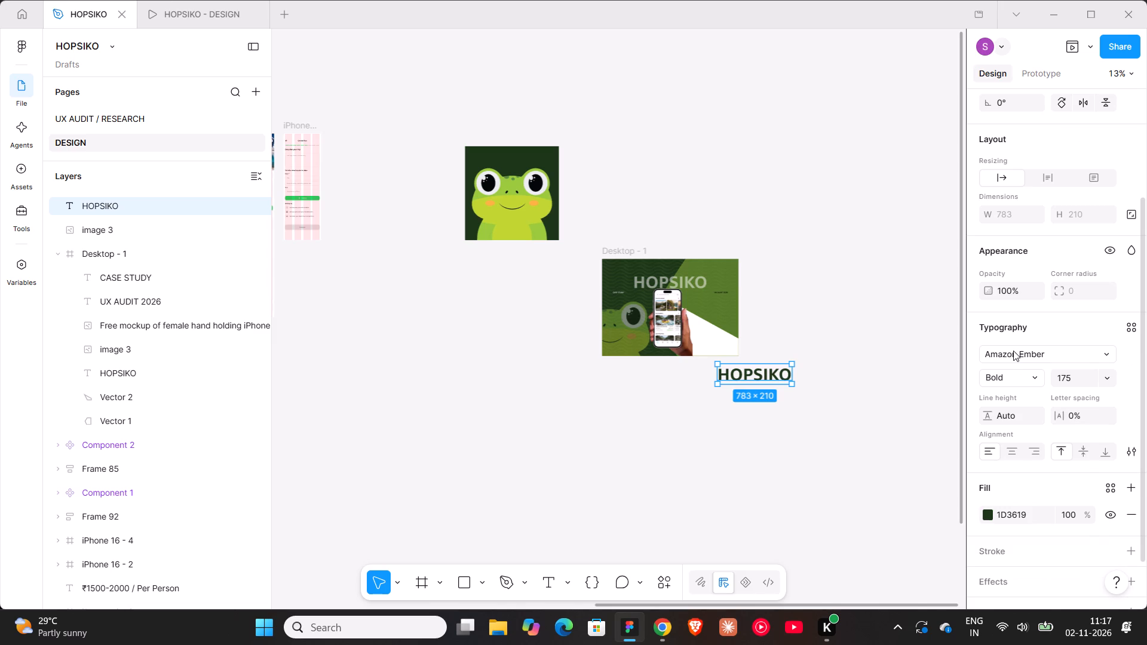
pyautogui.click(1025, 373)
pyautogui.click(1023, 391)
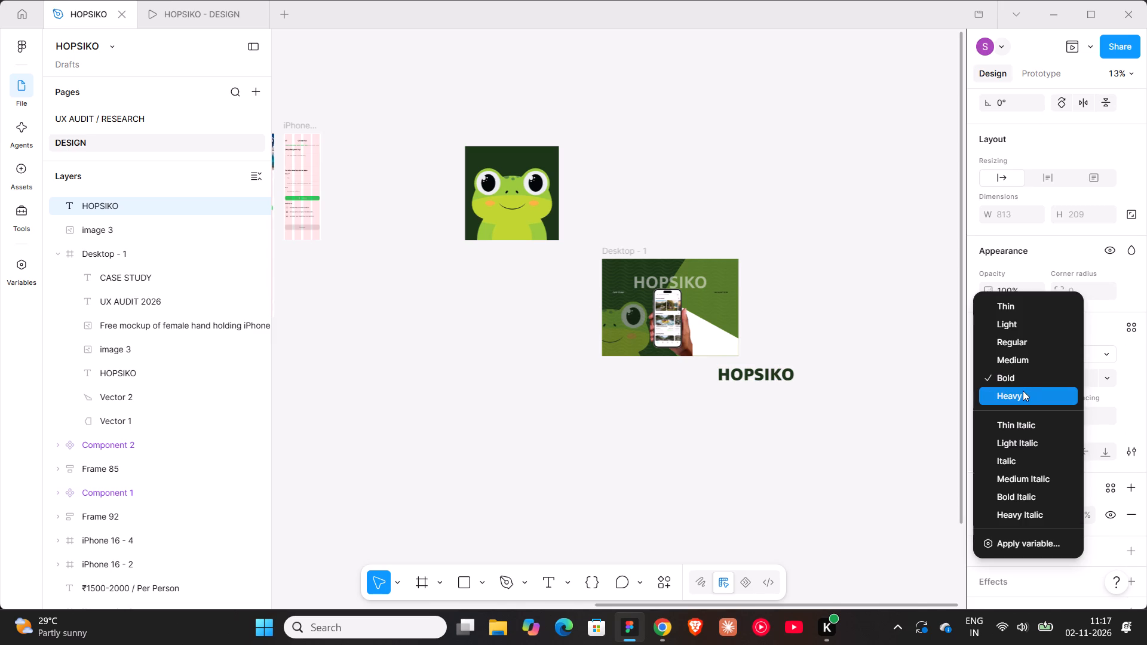
pyautogui.click(1064, 381)
pyautogui.write('64')
pyautogui.press('Return')
# Place the dark green HOPSIKO text inside the cover's white area, to the right of the wrist near the bottom edge.
pyautogui.keyDown('ctrl'); pyautogui.scroll(13, 743, 366); pyautogui.keyUp('ctrl')
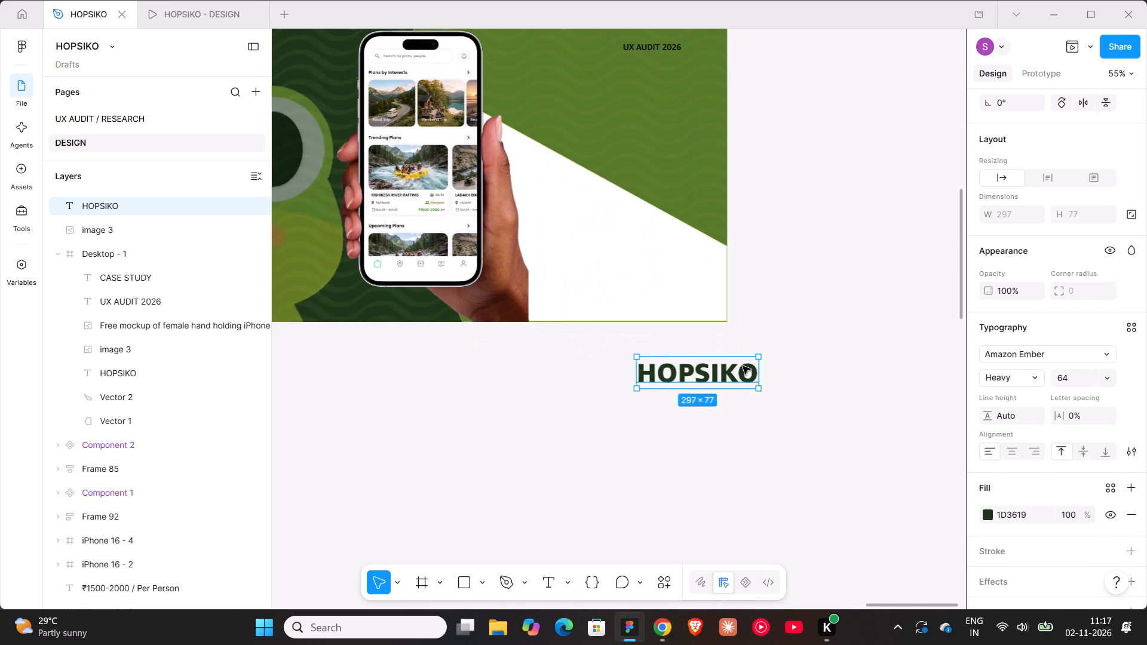
pyautogui.scroll(3, 743, 366)
pyautogui.moveTo(724, 383); pyautogui.dragTo(642, 264)
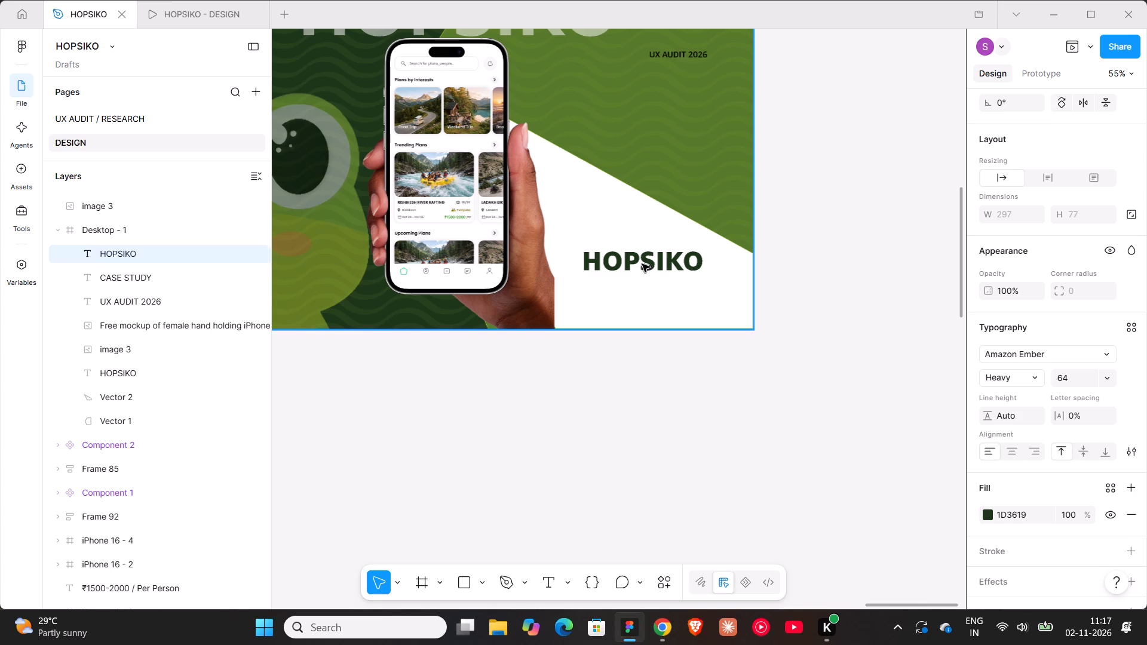
pyautogui.moveTo(642, 264); pyautogui.dragTo(642, 264)
pyautogui.keyDown('ctrl'); pyautogui.scroll(-5, 642, 264); pyautogui.keyUp('ctrl')
pyautogui.click(160, 229)
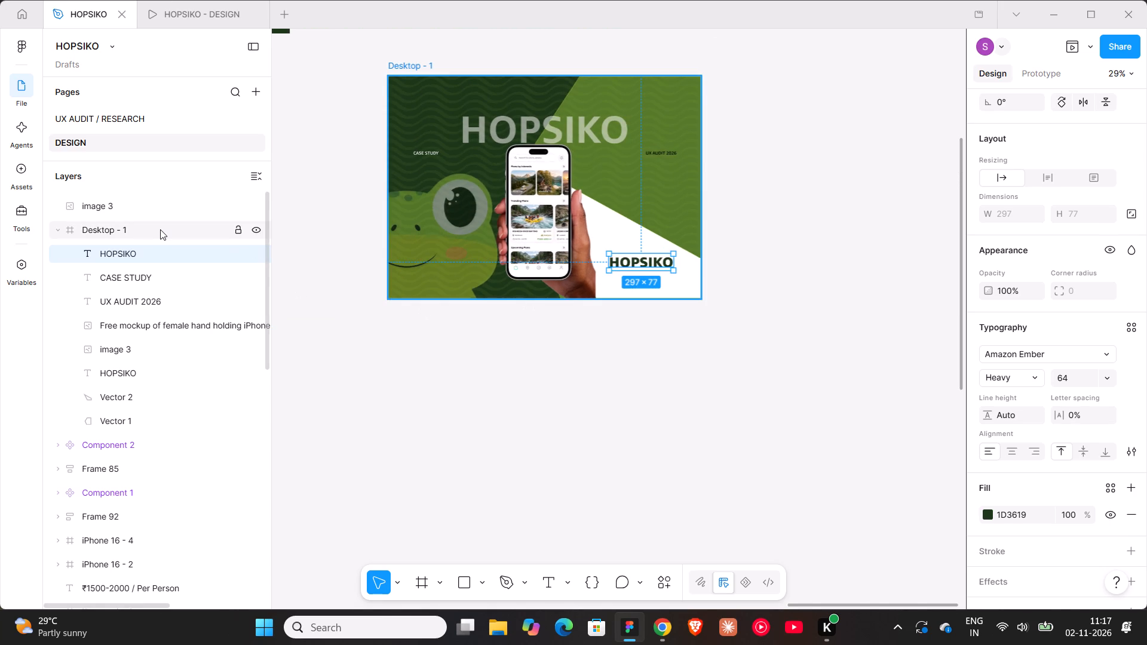
pyautogui.click(638, 267)
pyautogui.moveTo(637, 262); pyautogui.dragTo(639, 270)
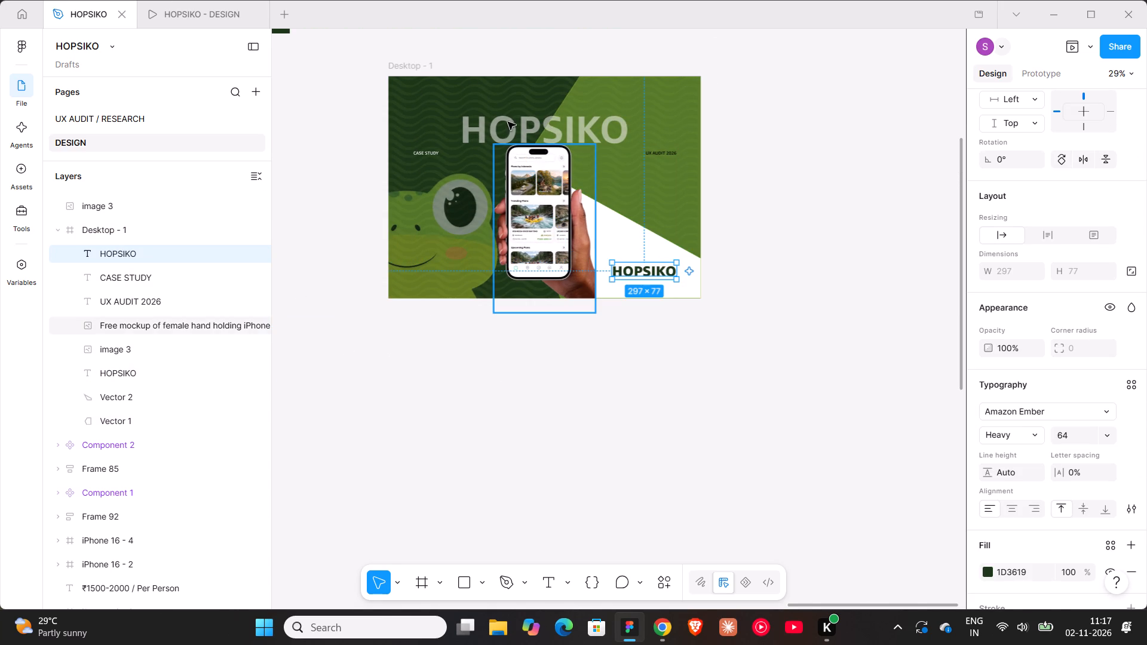
# Crop the transparent margins off the top and right side of the frog image on the cover.
pyautogui.click(554, 127)
pyautogui.click(416, 213)
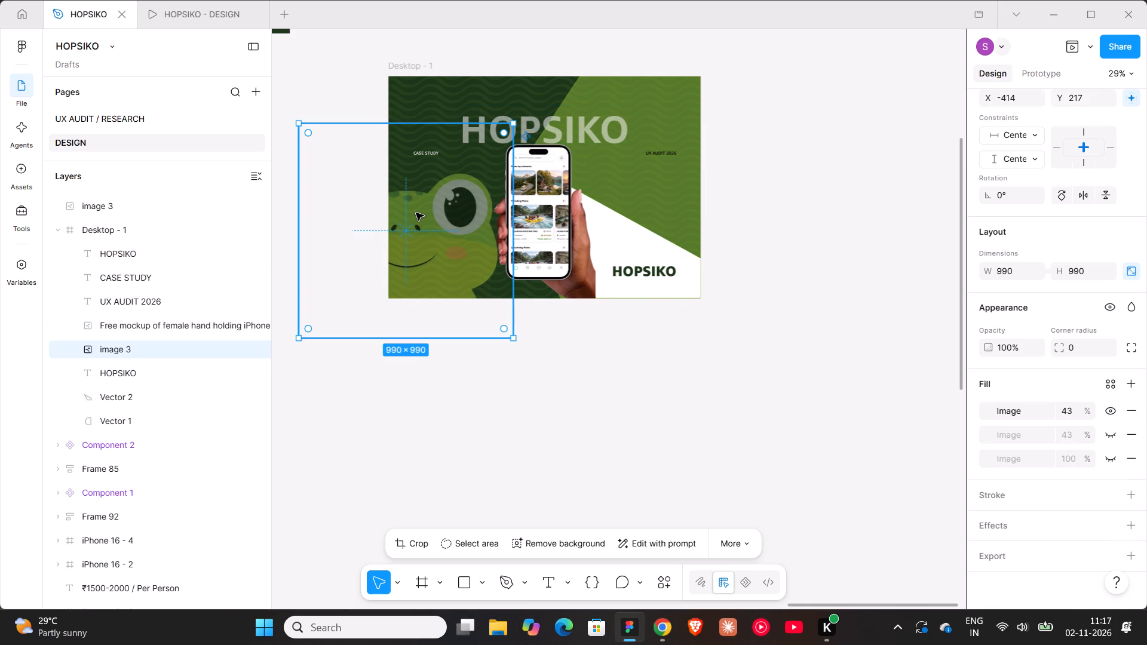
pyautogui.doubleClick(416, 213)
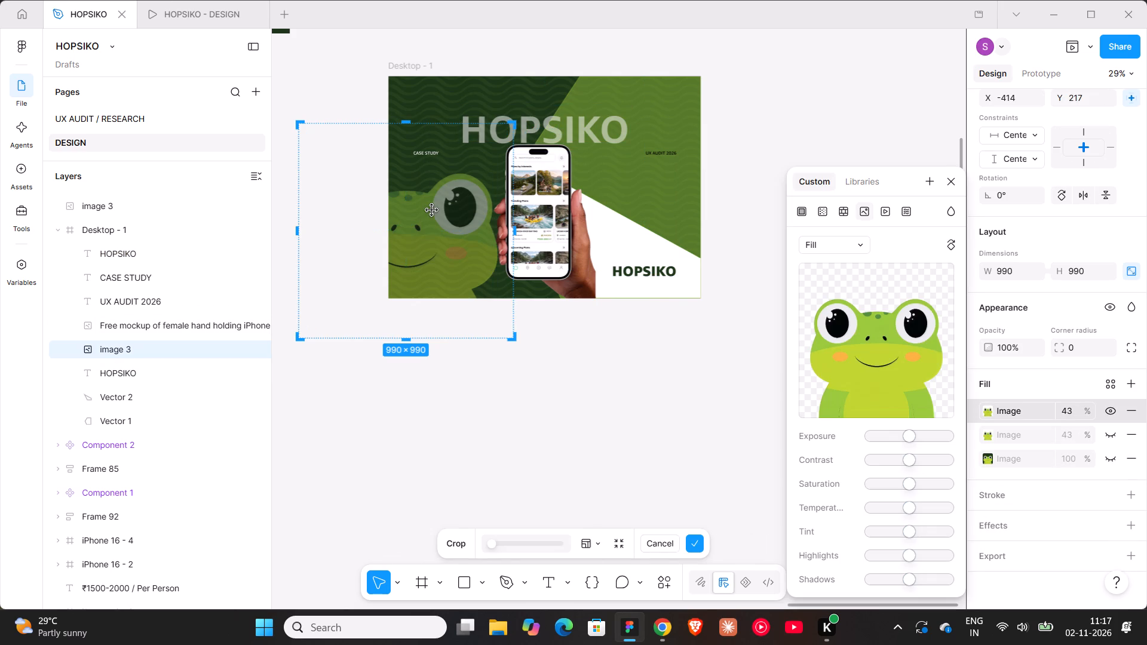
pyautogui.moveTo(418, 125); pyautogui.dragTo(418, 161)
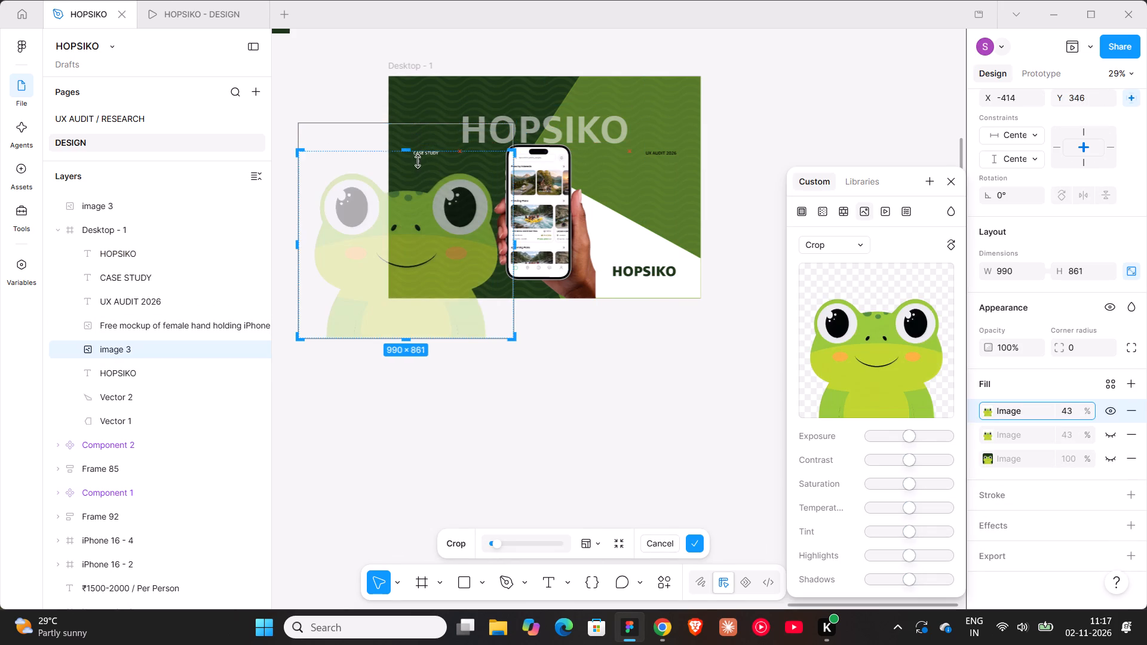
pyautogui.moveTo(418, 161); pyautogui.dragTo(419, 171)
pyautogui.moveTo(510, 302); pyautogui.dragTo(500, 301)
pyautogui.doubleClick(512, 411)
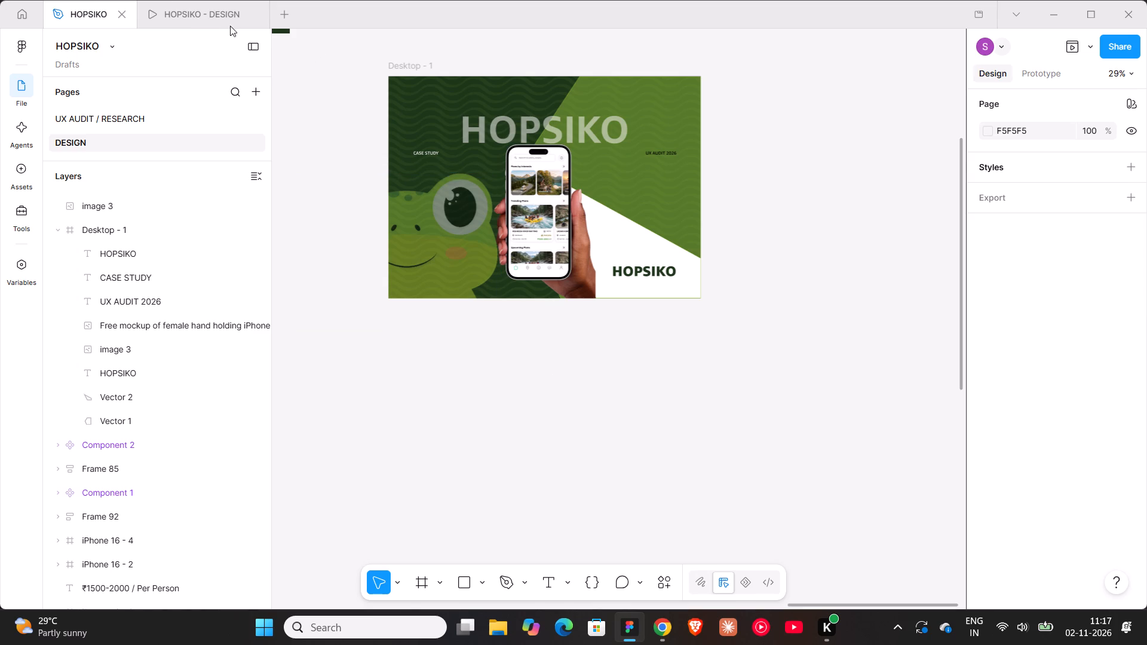
# Check the whole cover in the HOPSIKO - DESIGN prototype preview, and return to the design file.
pyautogui.click(194, 20)
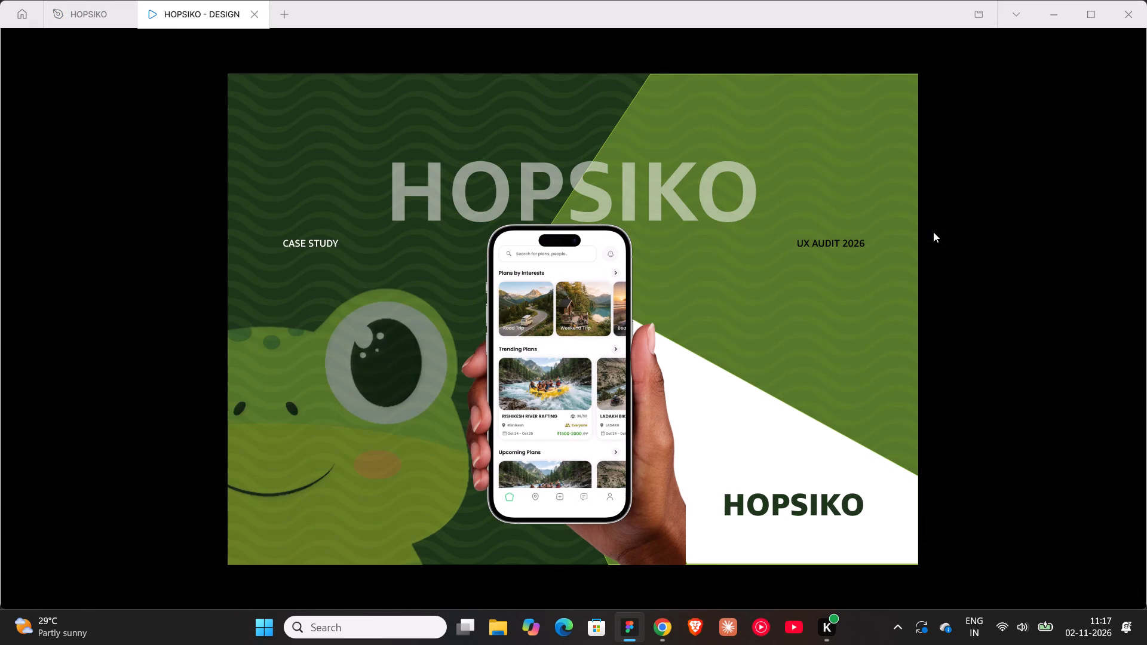
pyautogui.click(81, 23)
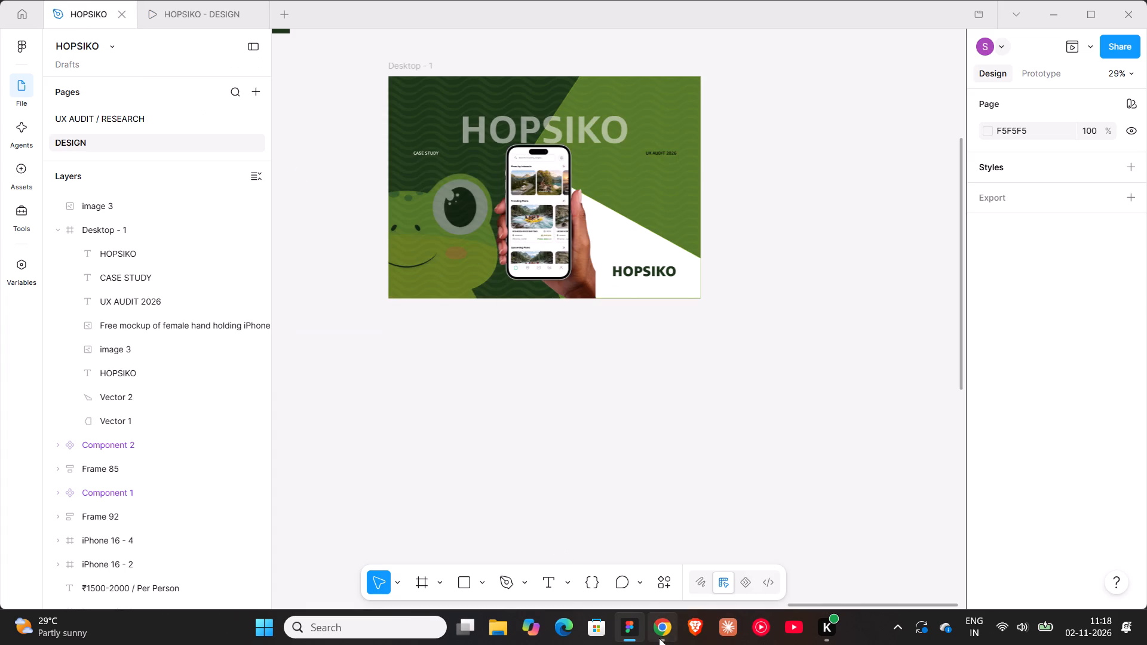
# Switch to Chrome and examine the hopsiko.com landing page sections, their phone mockups and text styling.
pyautogui.click(659, 638)
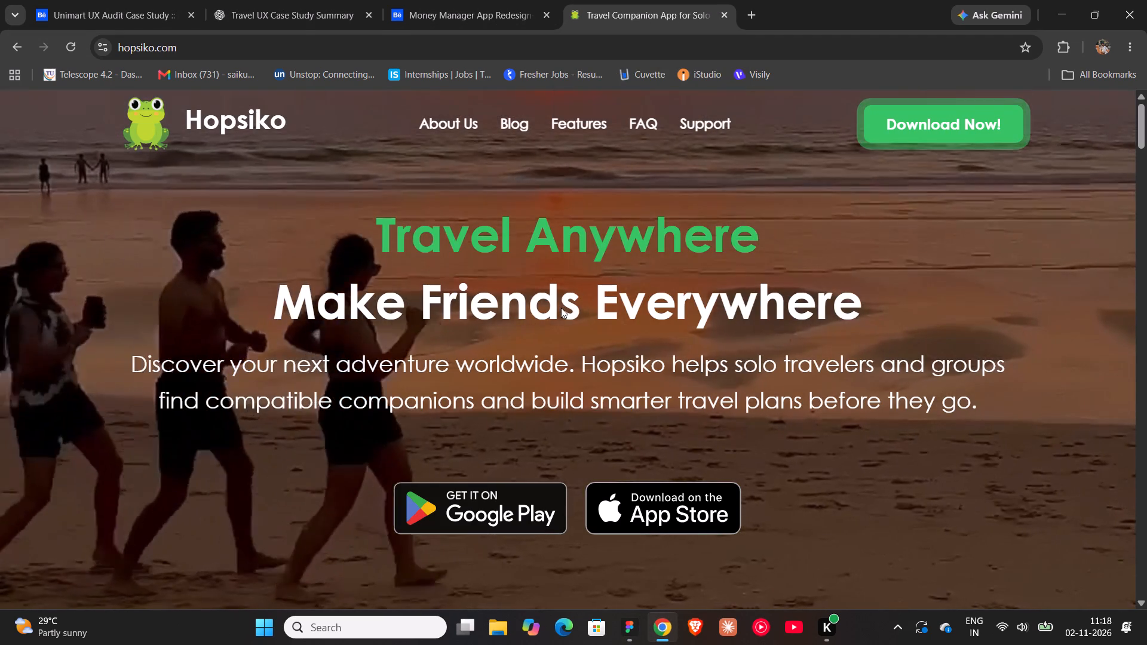
pyautogui.scroll(-7, 561, 308)
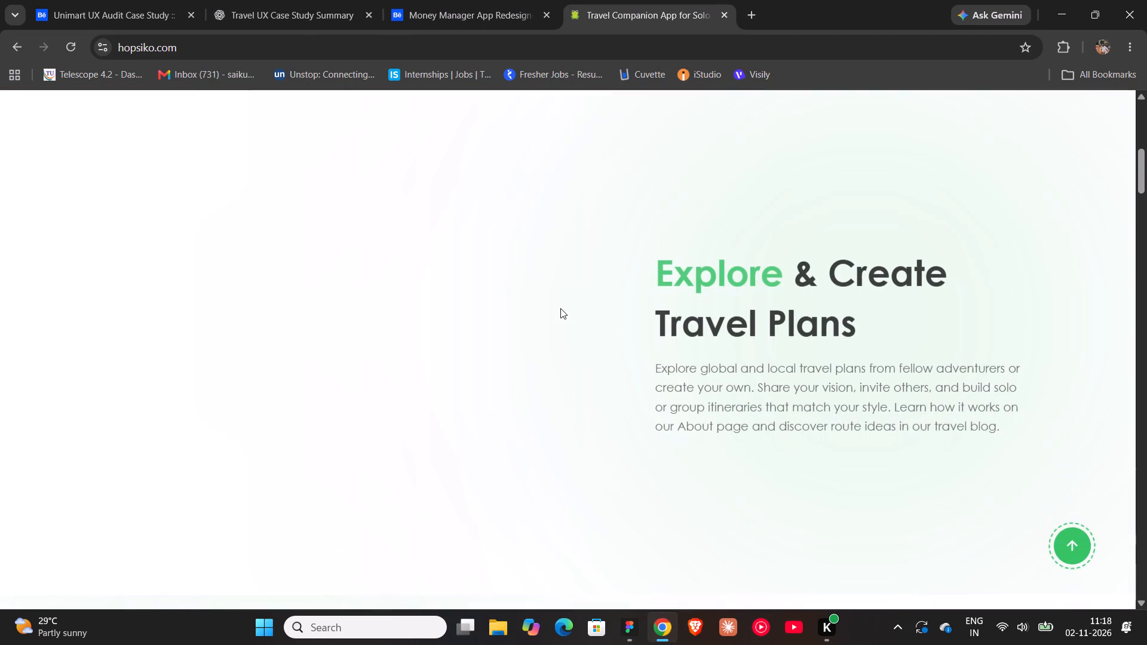
pyautogui.scroll(-1, 560, 308)
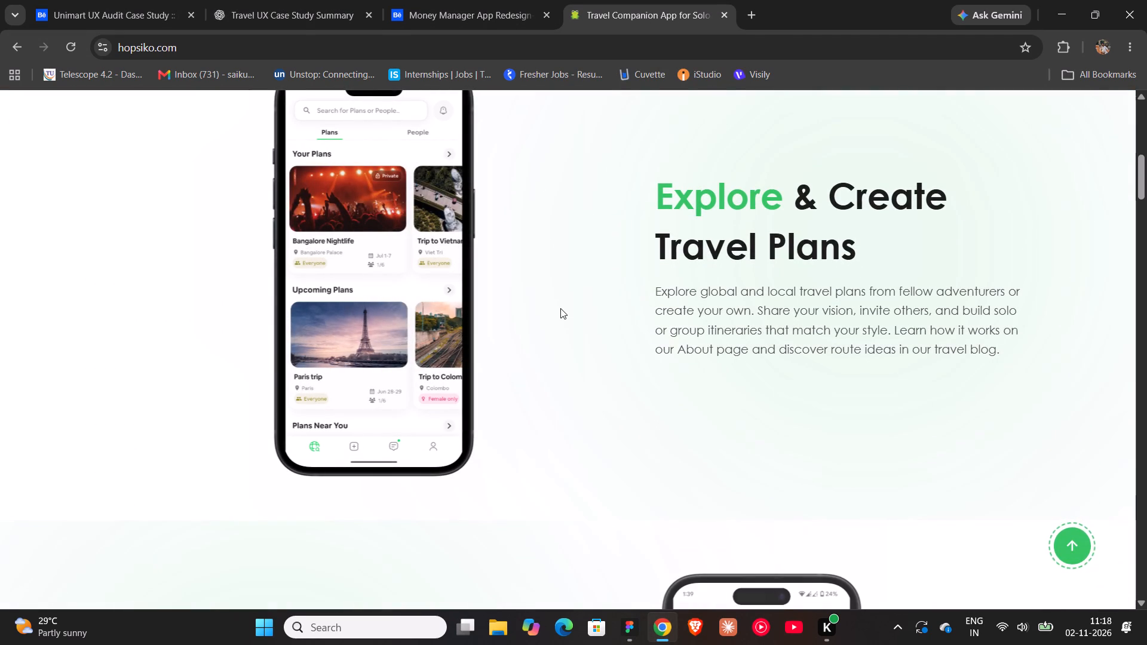
pyautogui.scroll(-6, 560, 308)
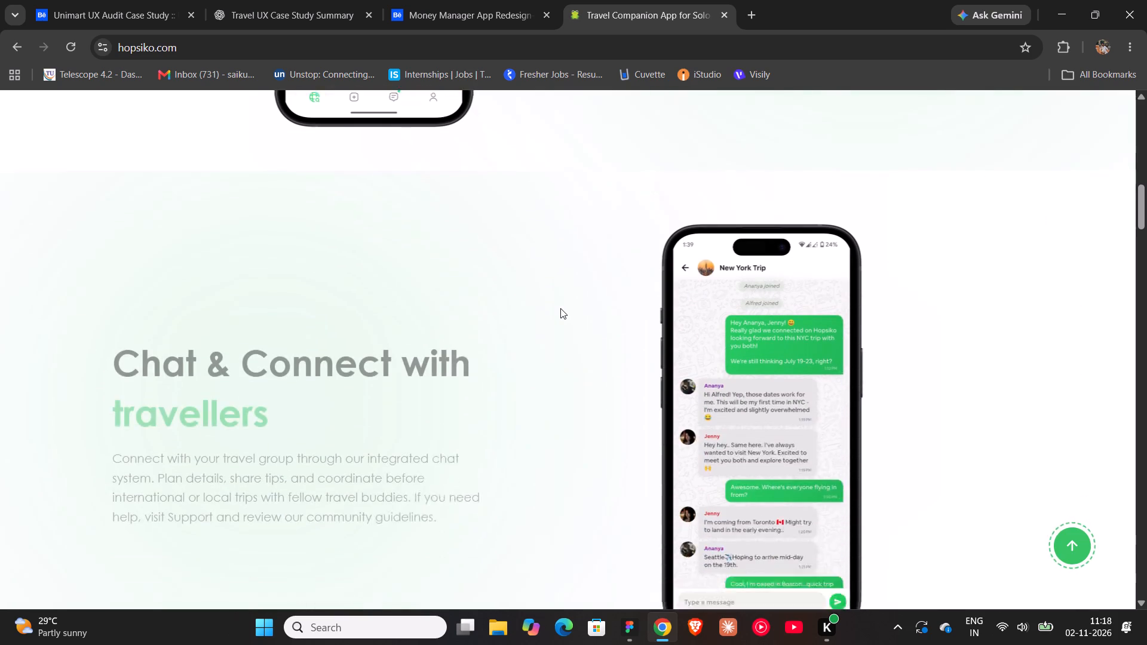
pyautogui.scroll(-1, 560, 308)
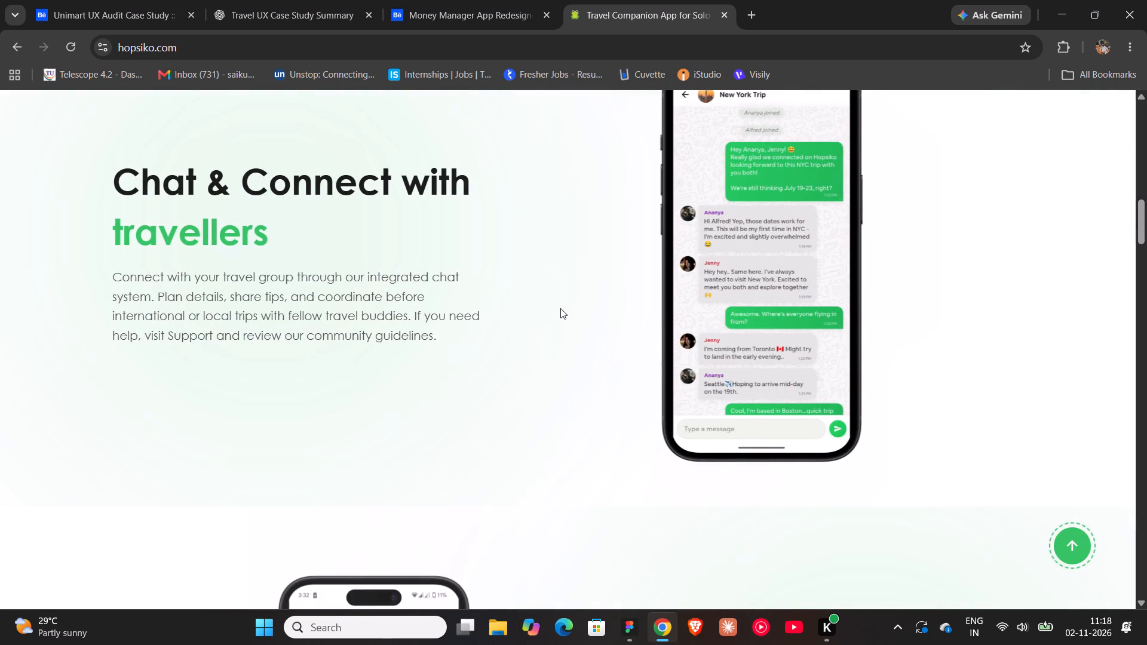
pyautogui.scroll(-8, 560, 308)
pyautogui.scroll(3, 560, 308)
pyautogui.scroll(-3, 560, 308)
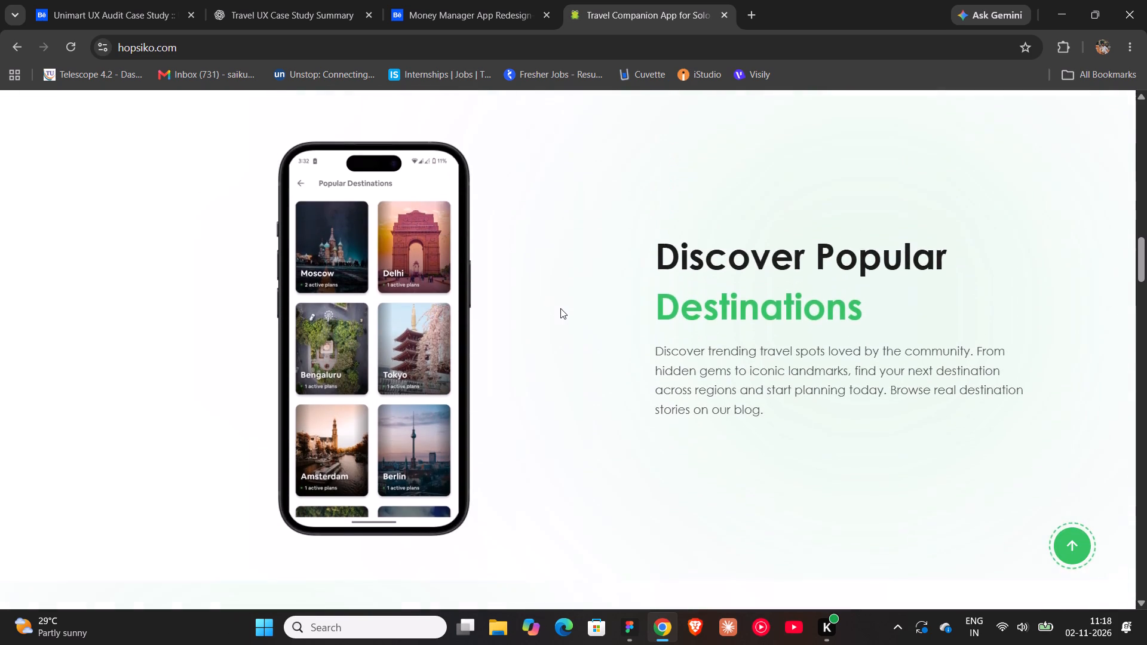
pyautogui.scroll(-19, 560, 308)
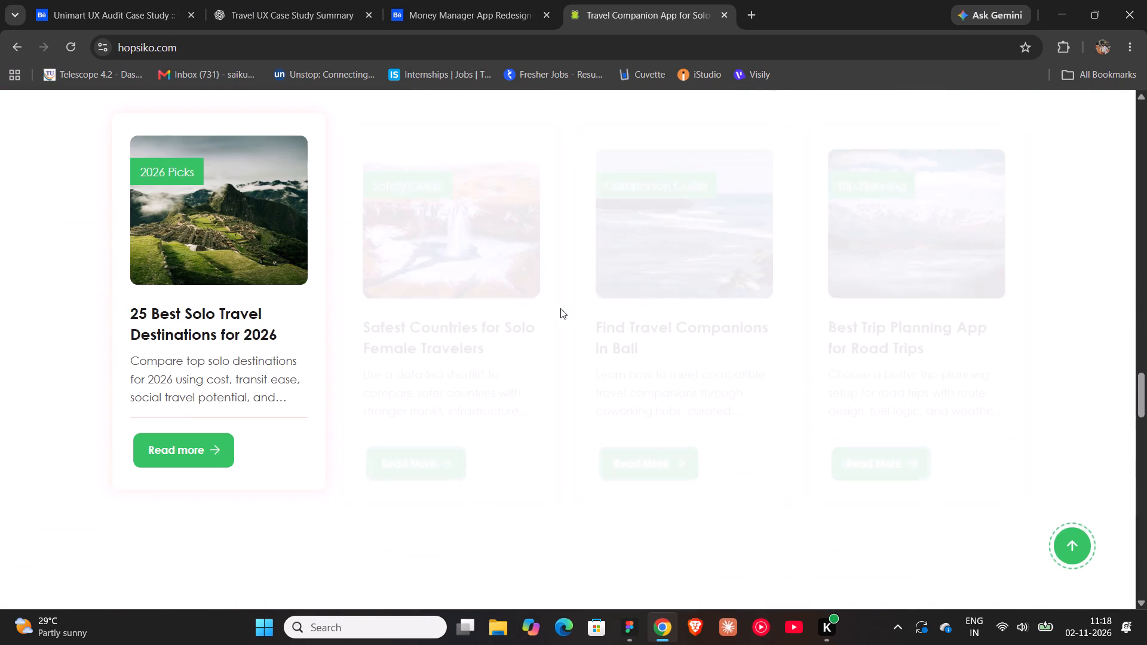
pyautogui.scroll(11, 560, 308)
pyautogui.scroll(20, 560, 308)
pyautogui.scroll(1, 560, 308)
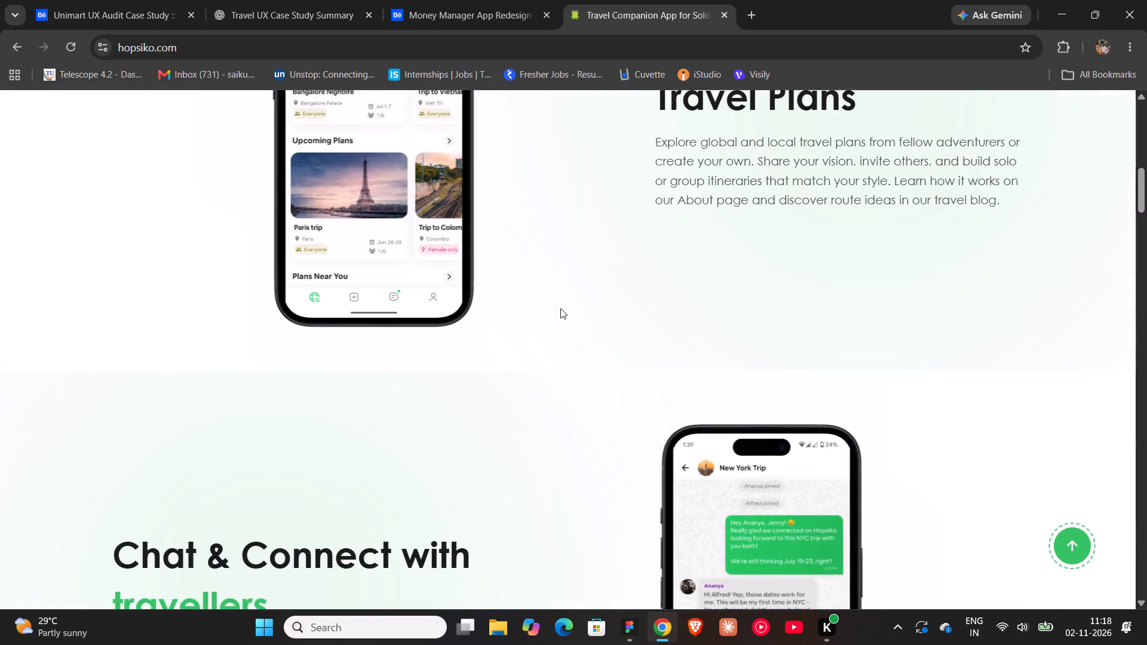
pyautogui.scroll(10, 560, 308)
pyautogui.scroll(-8, 560, 308)
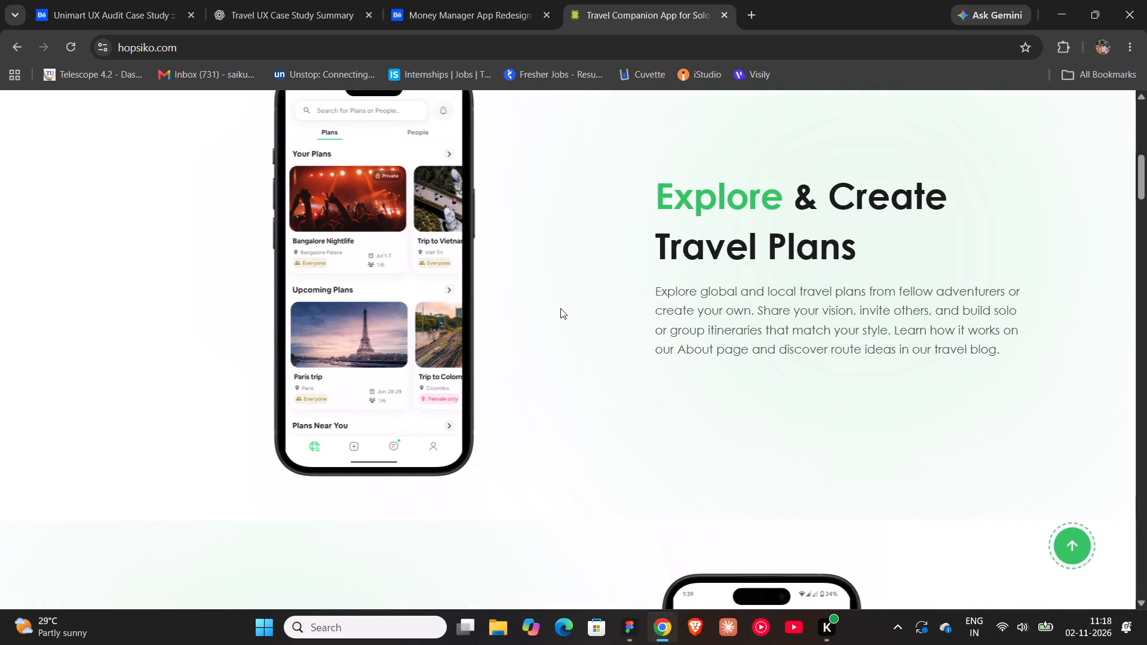
pyautogui.scroll(1, 560, 308)
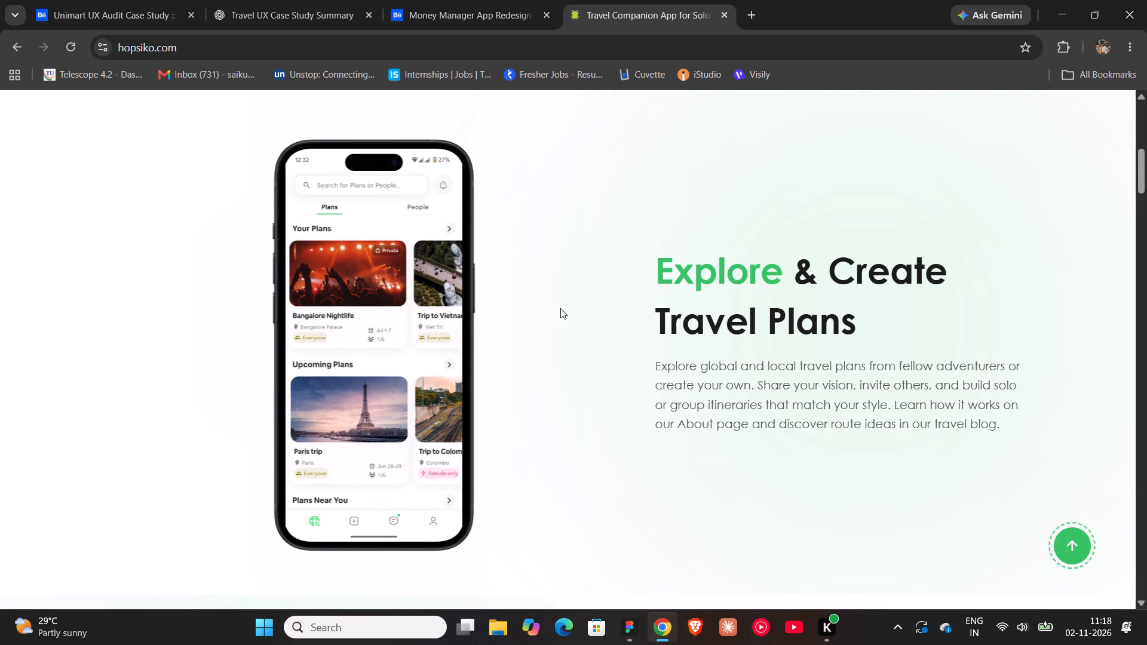
pyautogui.scroll(-4, 560, 308)
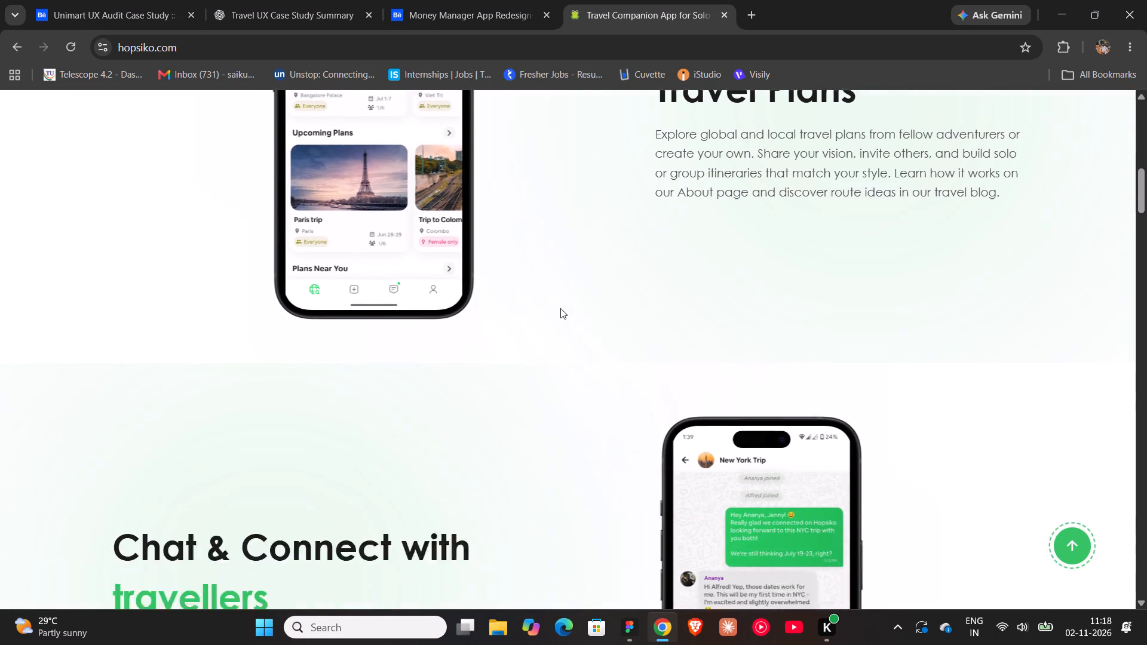
pyautogui.scroll(-1, 560, 308)
pyautogui.scroll(5, 560, 308)
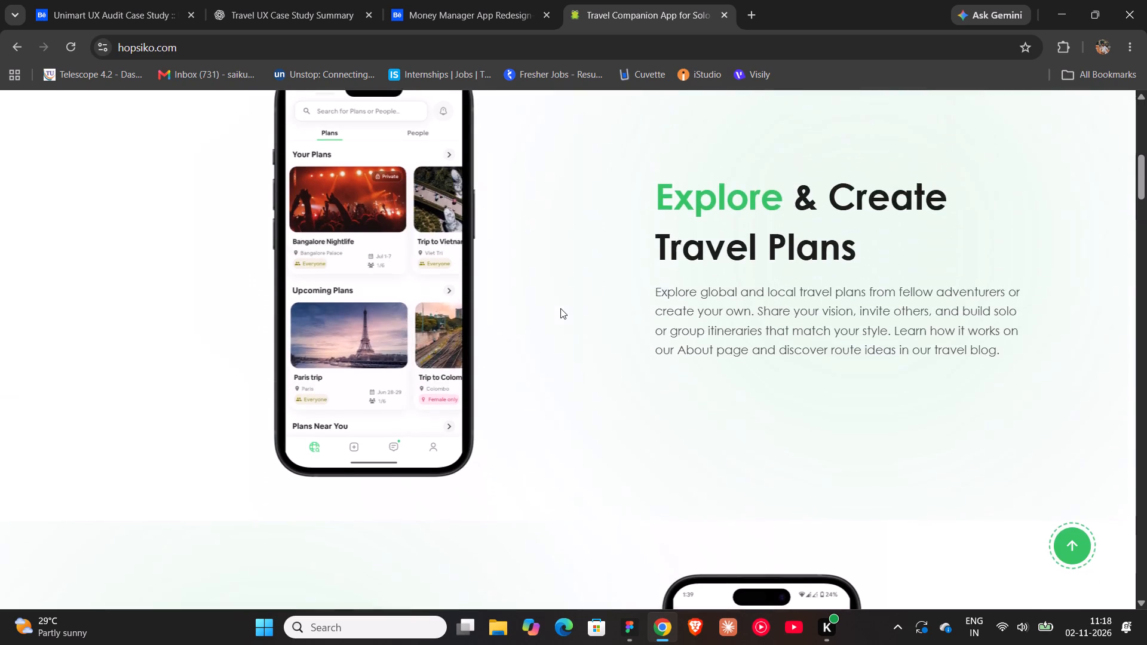
pyautogui.scroll(8, 560, 308)
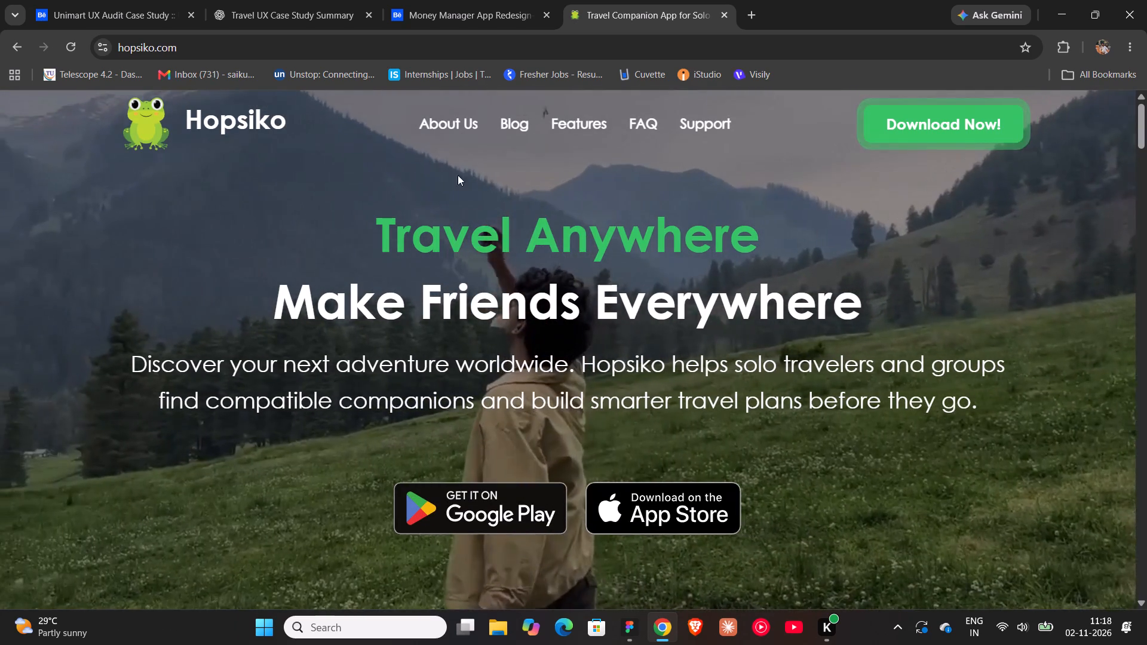
pyautogui.click(449, 2)
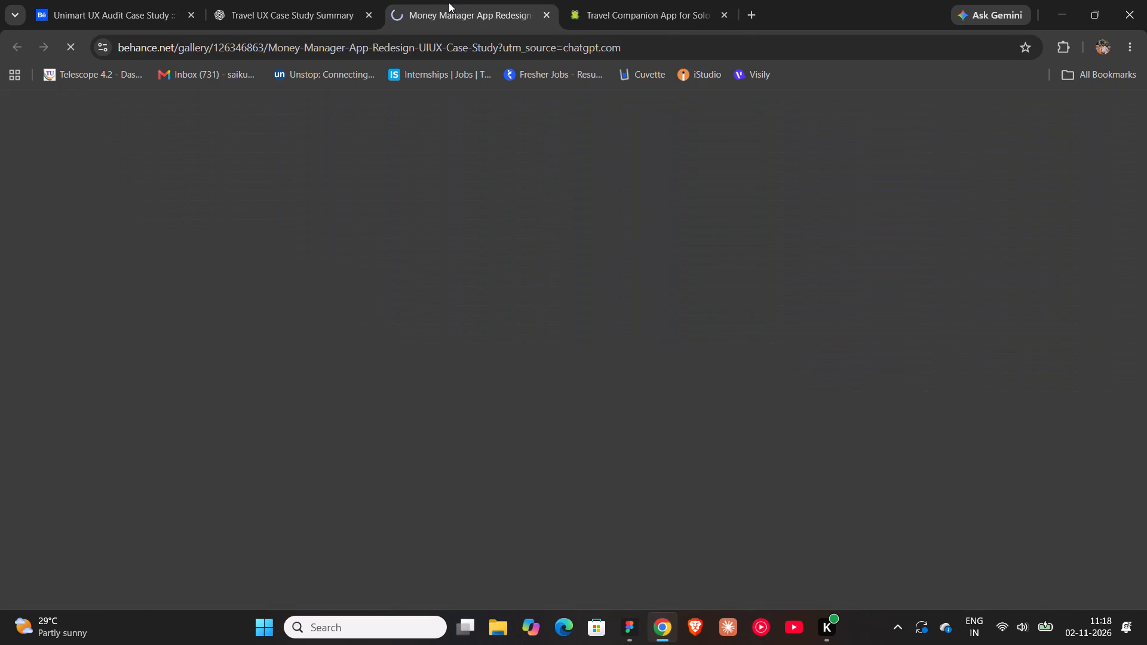
# Switch back to Figma and set the stroke of the cover's white angled shape to white FFFFFF.
pyautogui.click(625, 635)
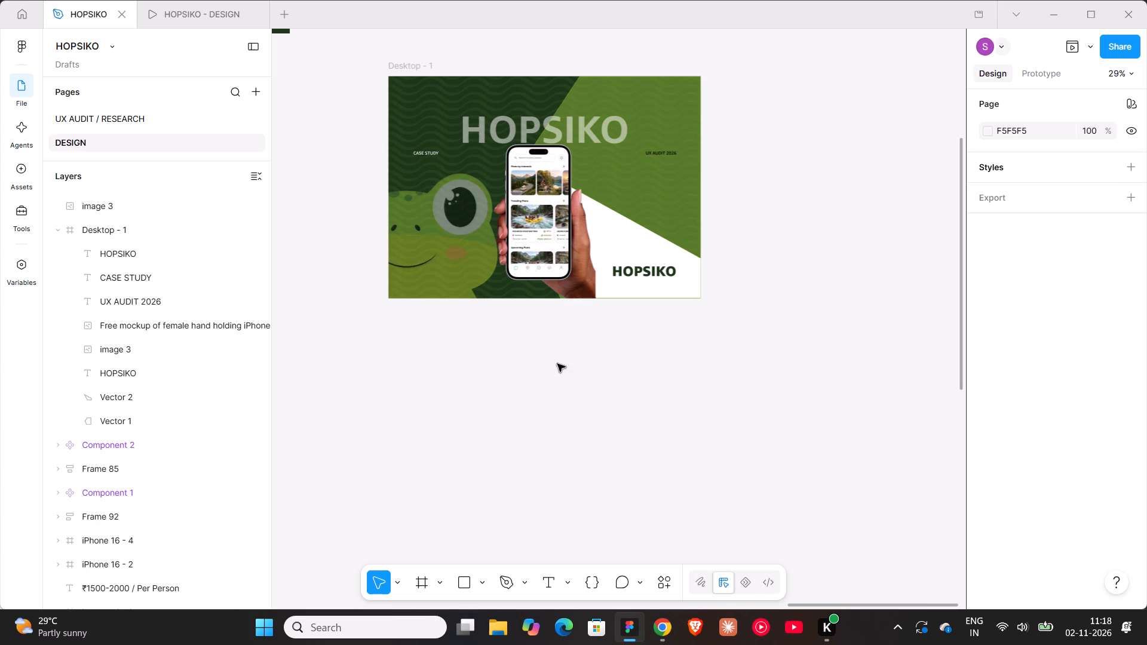
pyautogui.click(491, 371)
pyautogui.click(642, 254)
pyautogui.scroll(-2, 1079, 492)
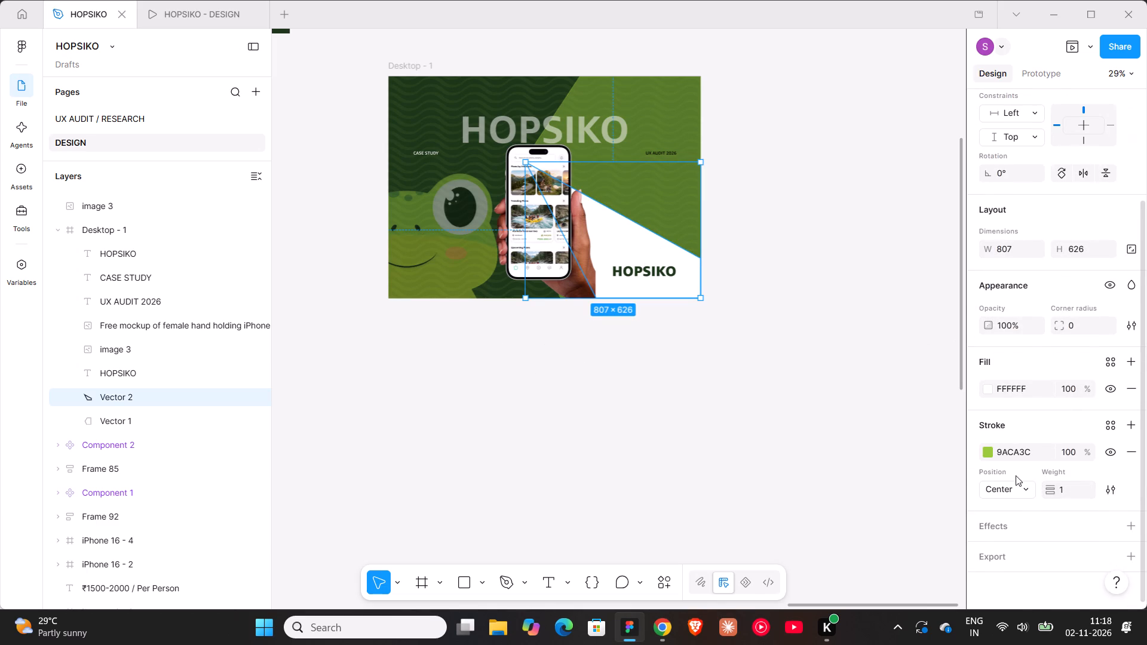
pyautogui.click(1009, 449)
pyautogui.press('f')
pyautogui.press('Return')
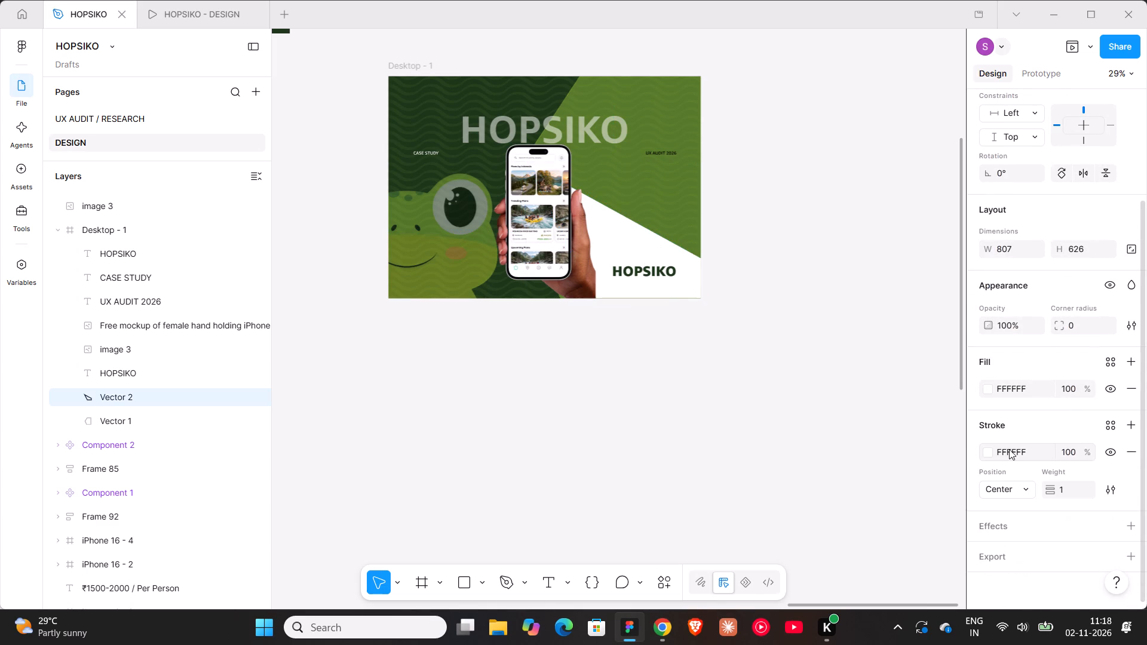
pyautogui.click(803, 294)
# Stretch the white angled shape downward past the cover's bottom edge to a height of 629.
pyautogui.keyDown('ctrl'); pyautogui.scroll(9, 661, 275); pyautogui.keyUp('ctrl')
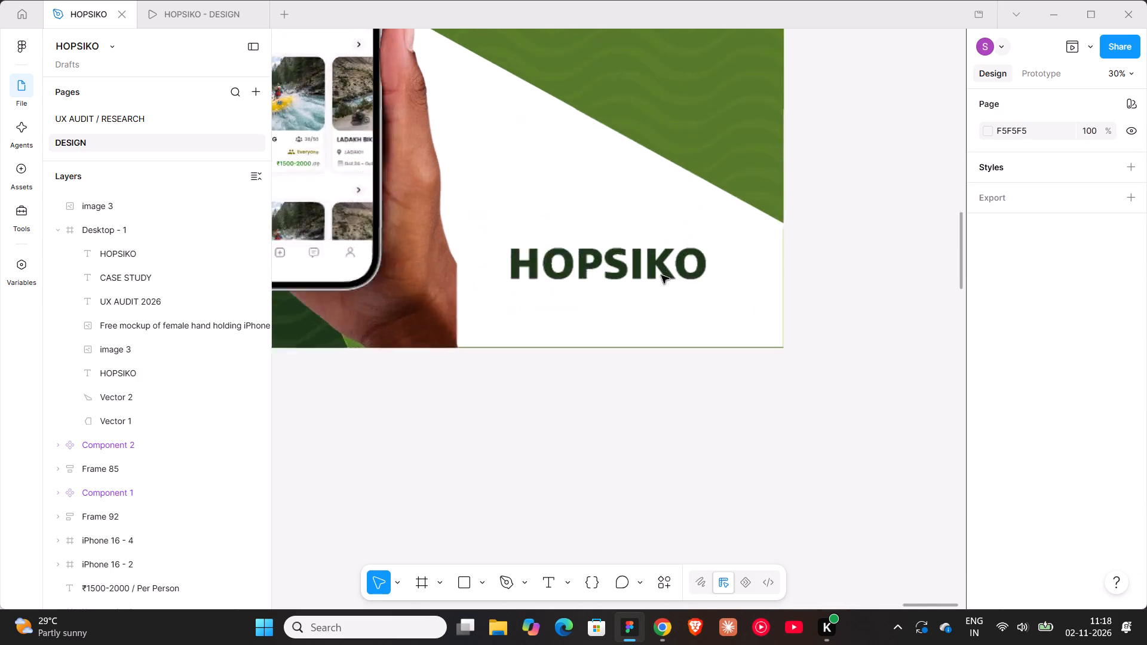
pyautogui.keyDown('ctrl'); pyautogui.scroll(2, 661, 275); pyautogui.keyUp('ctrl')
pyautogui.click(619, 357)
pyautogui.keyDown('ctrl'); pyautogui.scroll(6, 554, 381); pyautogui.keyUp('ctrl')
pyautogui.moveTo(566, 396); pyautogui.dragTo(563, 406)
pyautogui.keyDown('ctrl'); pyautogui.scroll(-15, 577, 433); pyautogui.keyUp('ctrl')
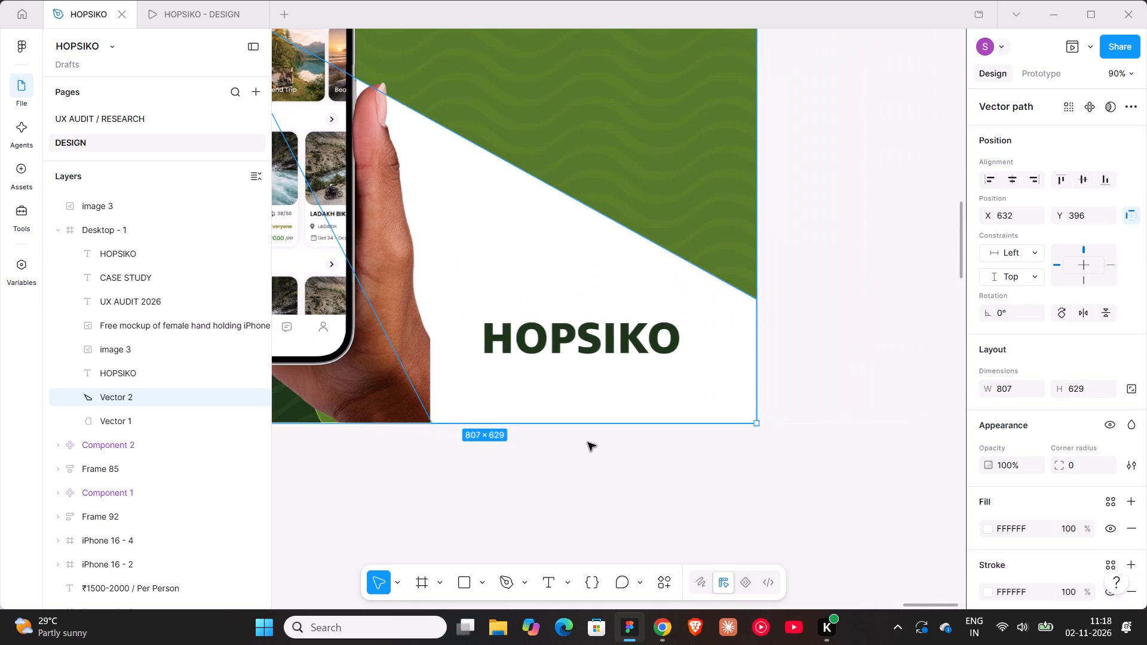
pyautogui.click(588, 443)
# Stretch the white angled shape's right side past the cover's edge to a width of 814.
pyautogui.click(732, 340)
pyautogui.keyDown('ctrl'); pyautogui.scroll(8, 737, 344); pyautogui.keyUp('ctrl')
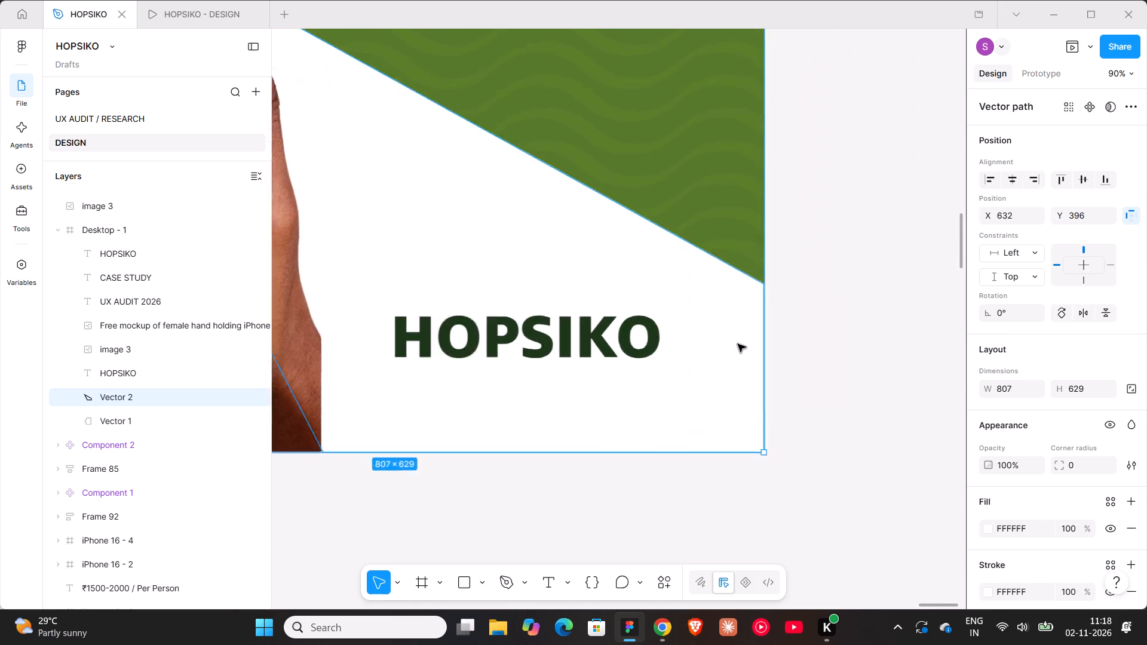
pyautogui.keyDown('ctrl'); pyautogui.scroll(2, 738, 344); pyautogui.keyUp('ctrl')
pyautogui.moveTo(778, 338); pyautogui.dragTo(789, 338)
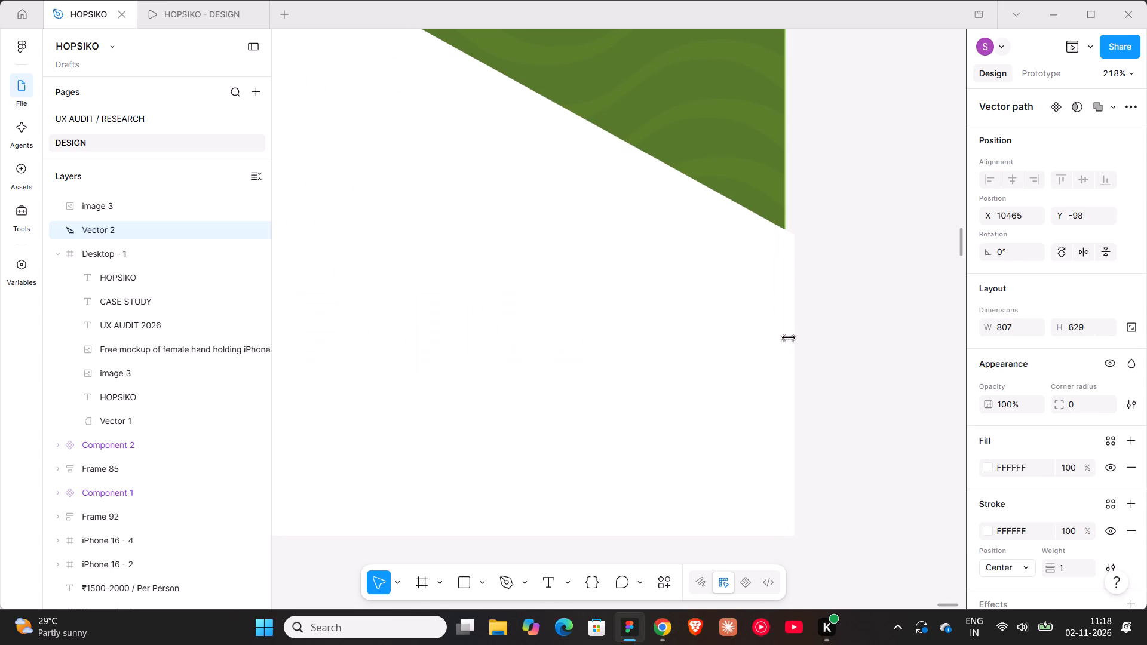
pyautogui.hotkey('ctrl', 'z')
pyautogui.moveTo(786, 340); pyautogui.dragTo(796, 340)
pyautogui.keyDown('ctrl'); pyautogui.scroll(-7, 795, 342); pyautogui.keyUp('ctrl')
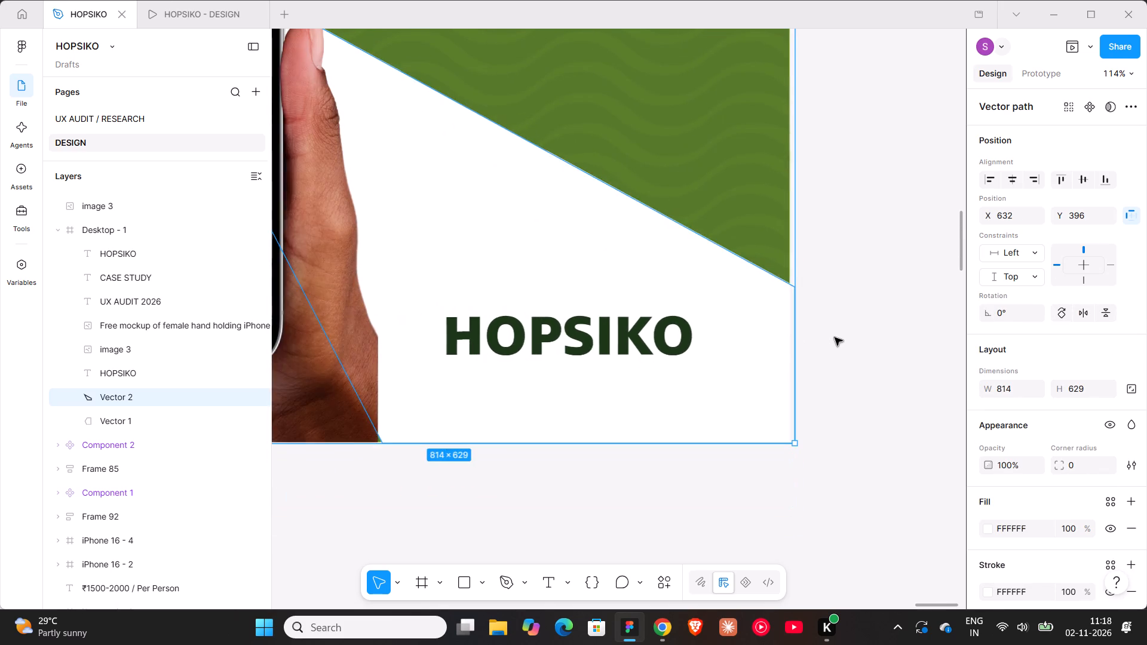
pyautogui.click(836, 337)
# Nudge the white angled shape left in small increments to X 628.
pyautogui.keyDown('ctrl'); pyautogui.scroll(-5, 837, 337); pyautogui.keyUp('ctrl')
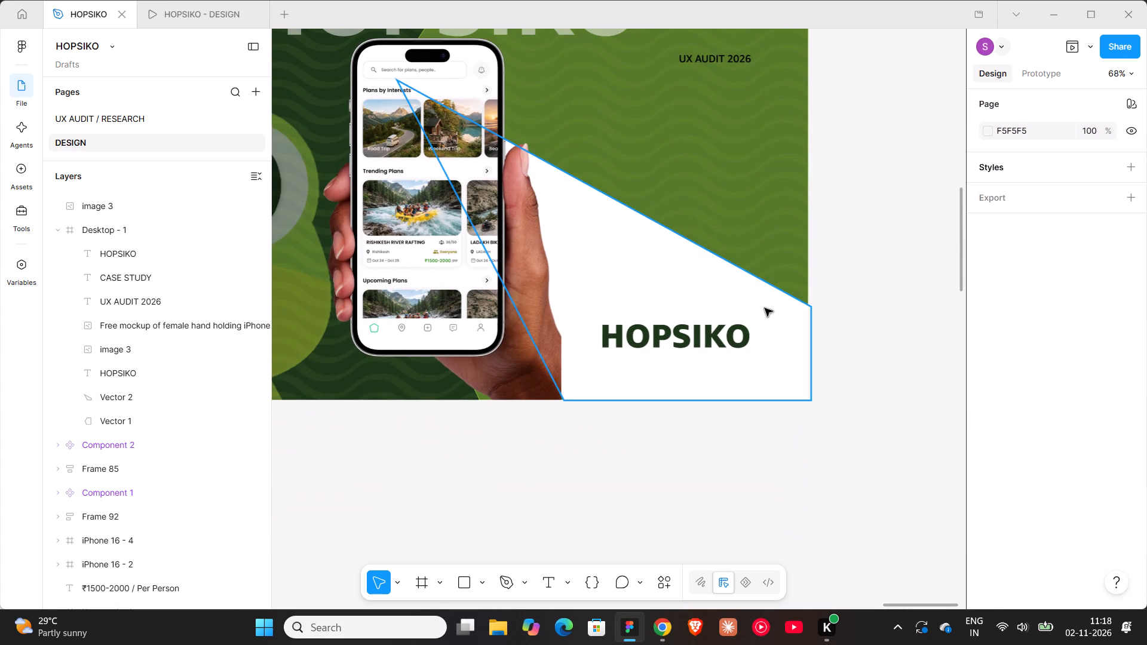
pyautogui.click(725, 308)
pyautogui.press('Left')
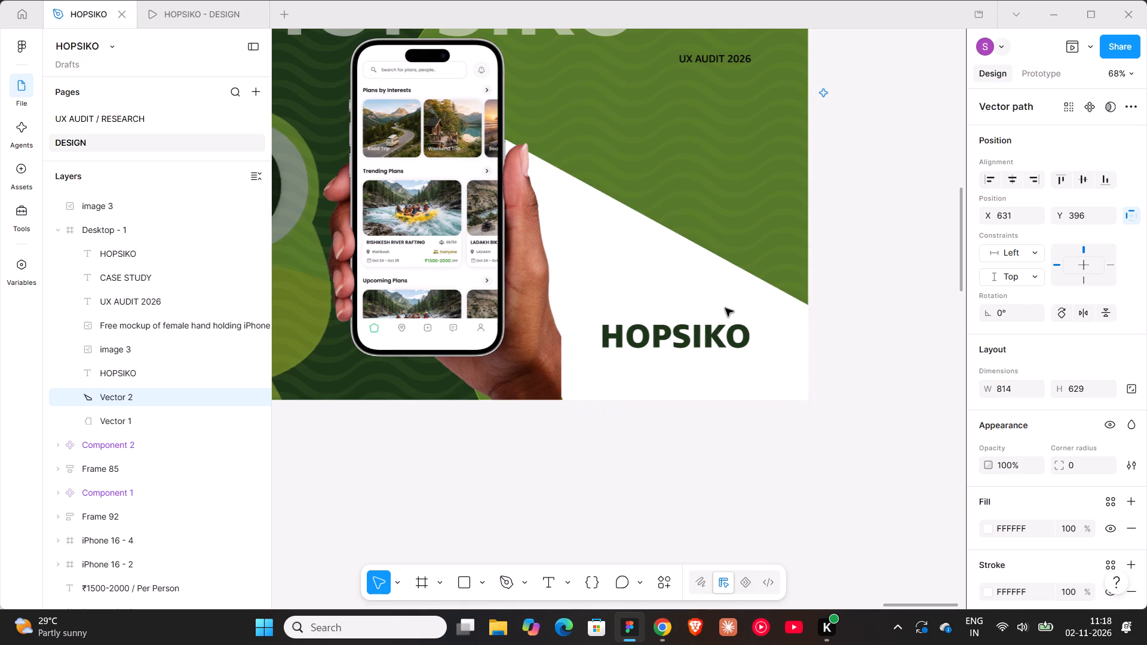
pyautogui.press('Left')
pyautogui.press('Left')
pyautogui.press('Left')
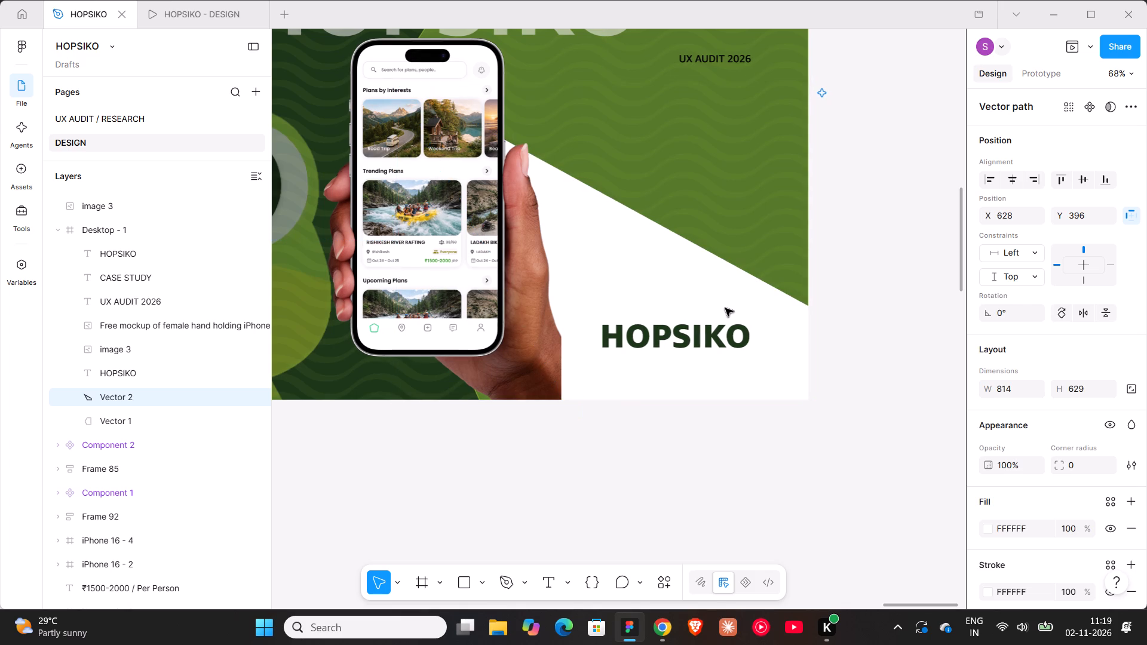
pyautogui.click(840, 239)
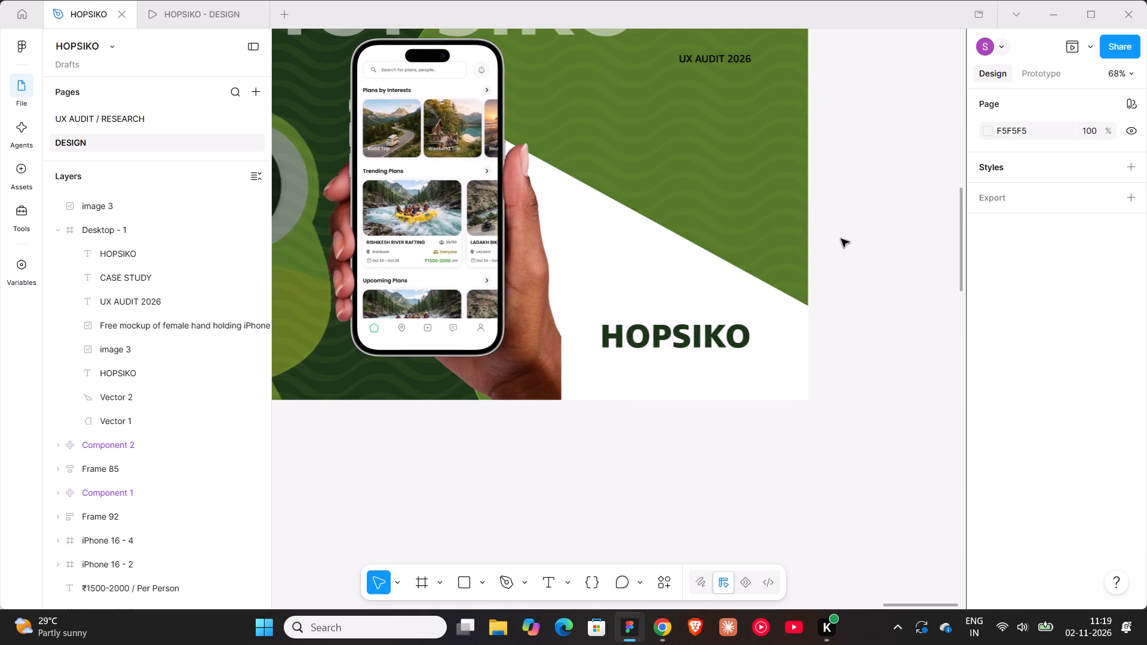
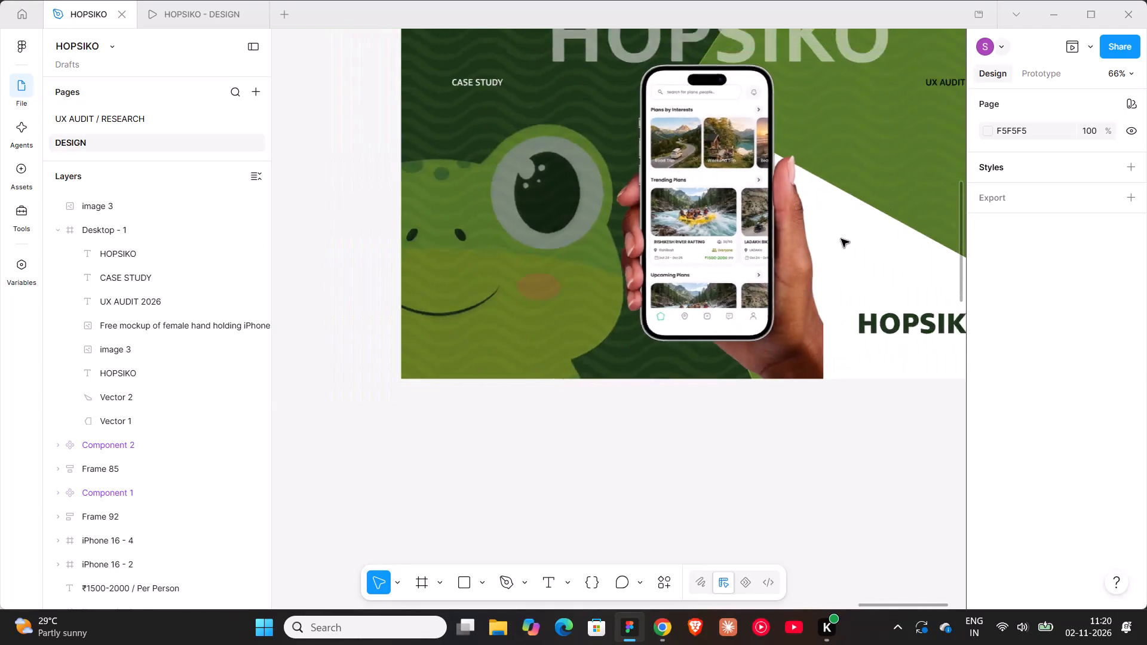
# Add a 1440 × 1024 Desktop frame and place it flush beneath the HOPSIKO cover at X 9827, Y 531.
pyautogui.keyDown('shift'); pyautogui.scroll(-5, 838, 230); pyautogui.keyUp('shift')
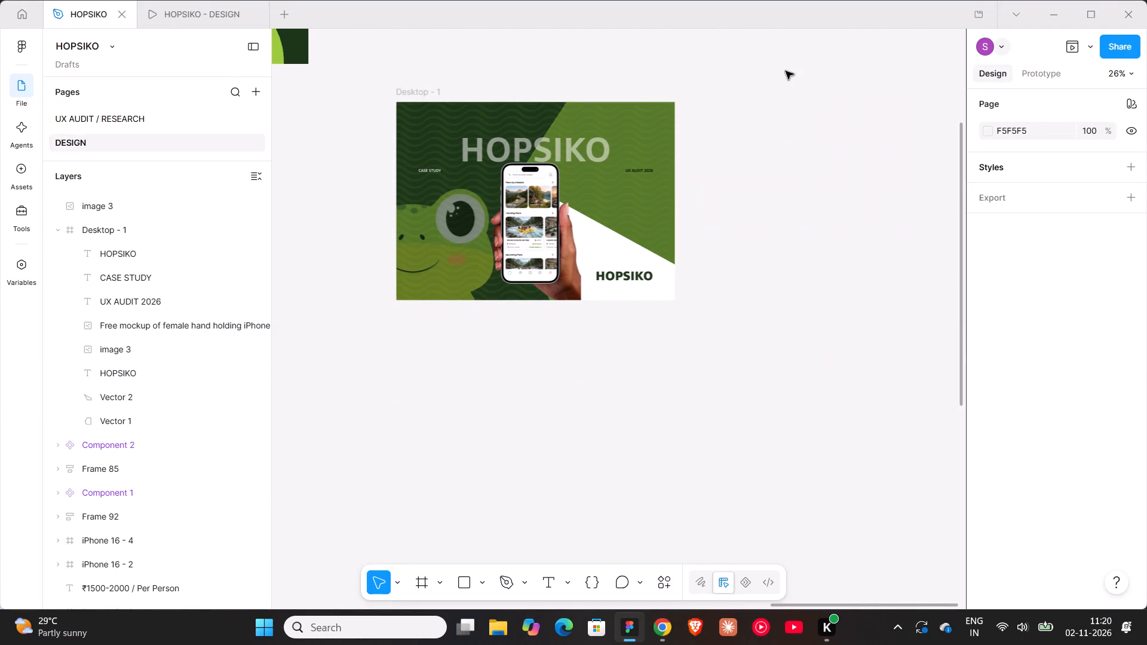
pyautogui.click(723, 115)
pyautogui.press('f')
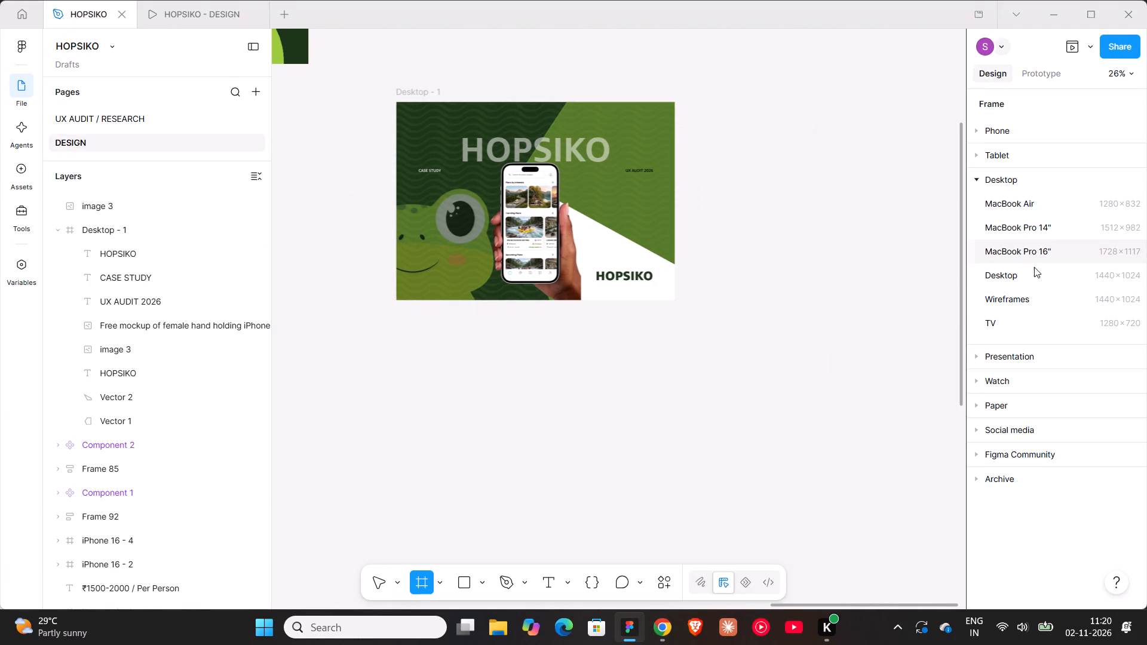
pyautogui.click(1017, 275)
pyautogui.moveTo(809, 305); pyautogui.dragTo(804, 339)
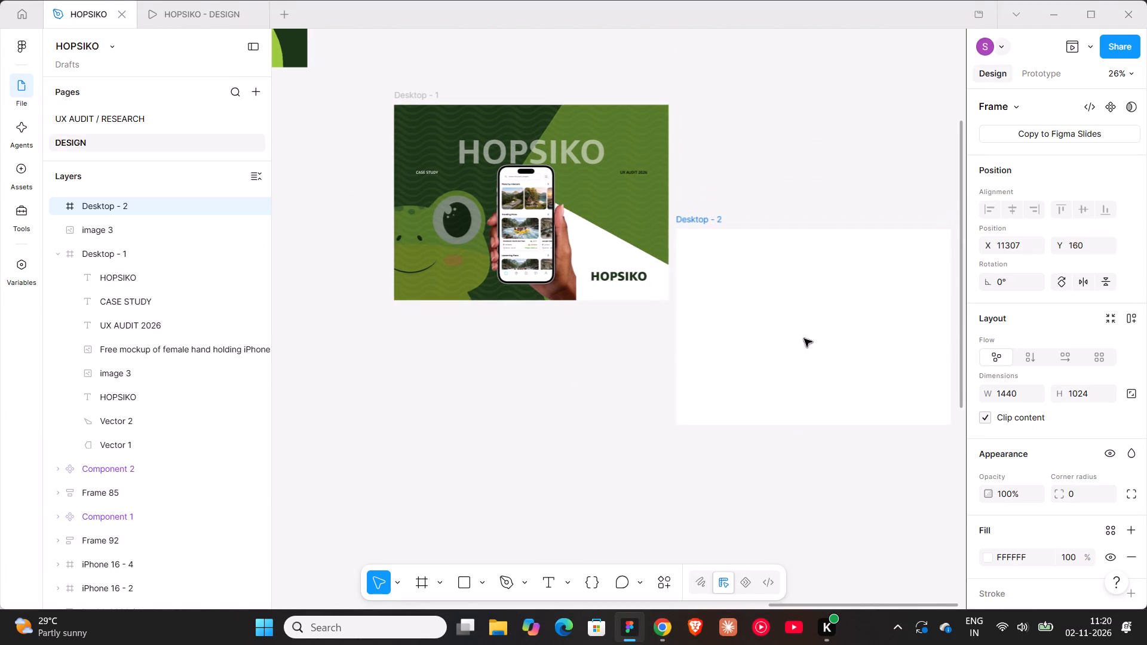
pyautogui.moveTo(804, 339); pyautogui.dragTo(525, 394)
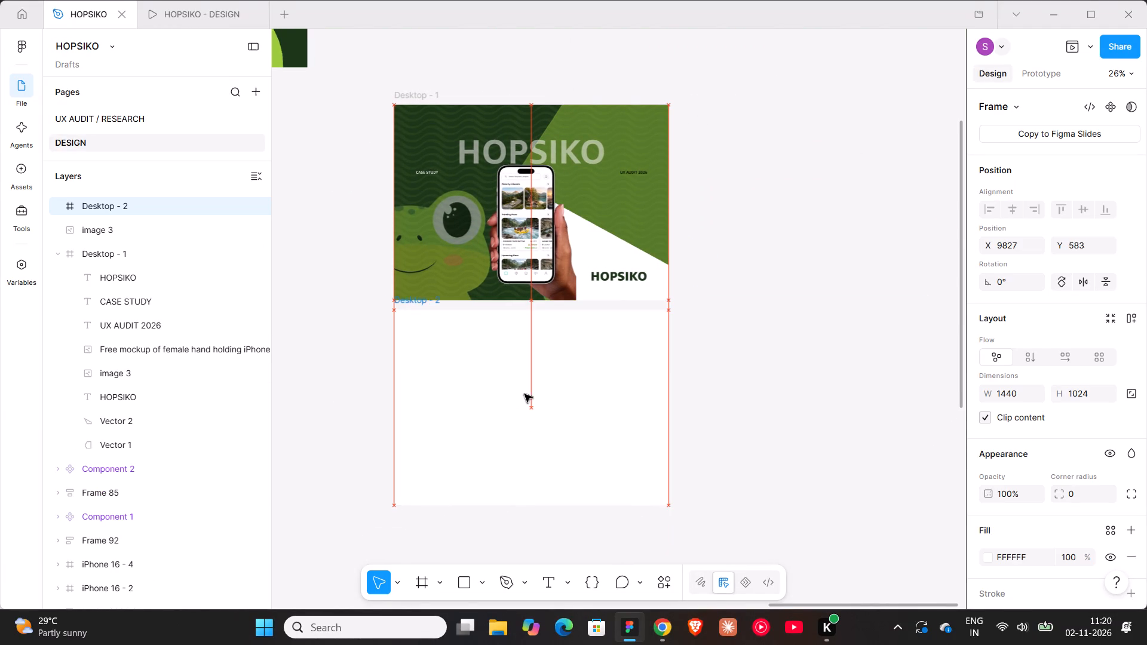
pyautogui.moveTo(525, 394); pyautogui.dragTo(526, 385)
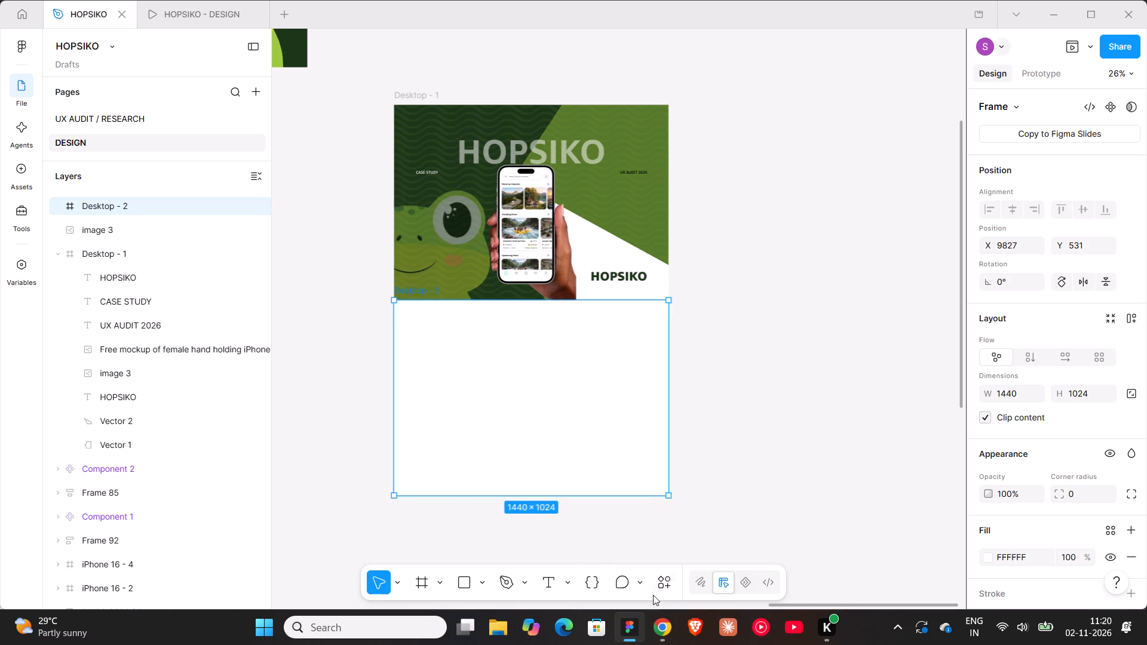
pyautogui.click(661, 619)
pyautogui.click(127, 15)
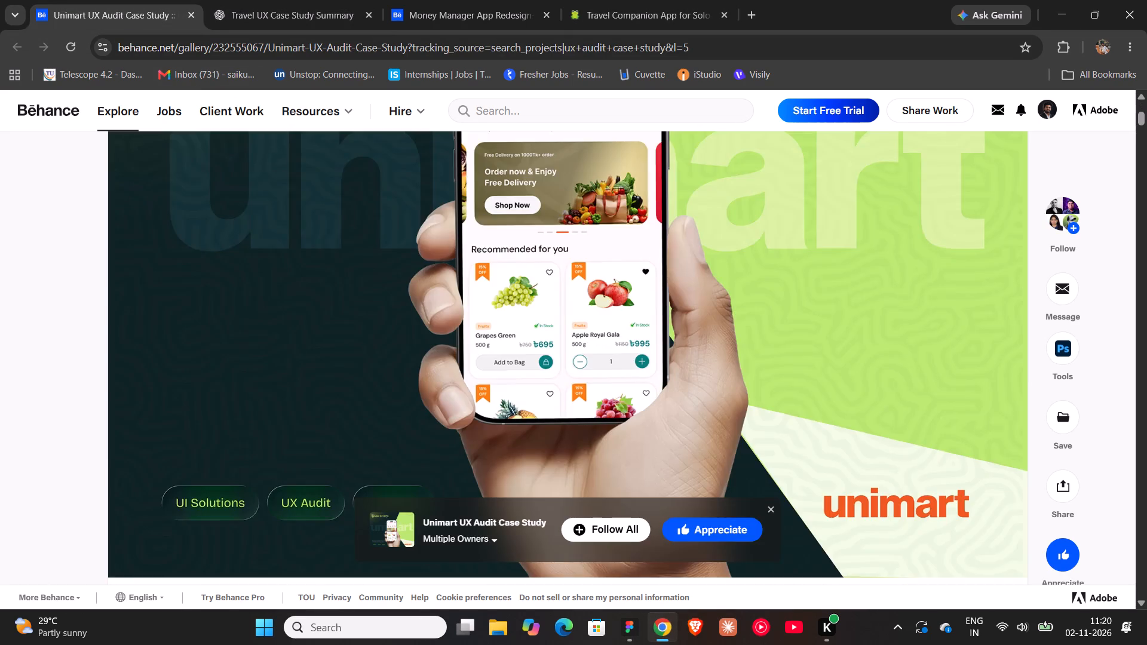
pyautogui.scroll(-5, 362, 307)
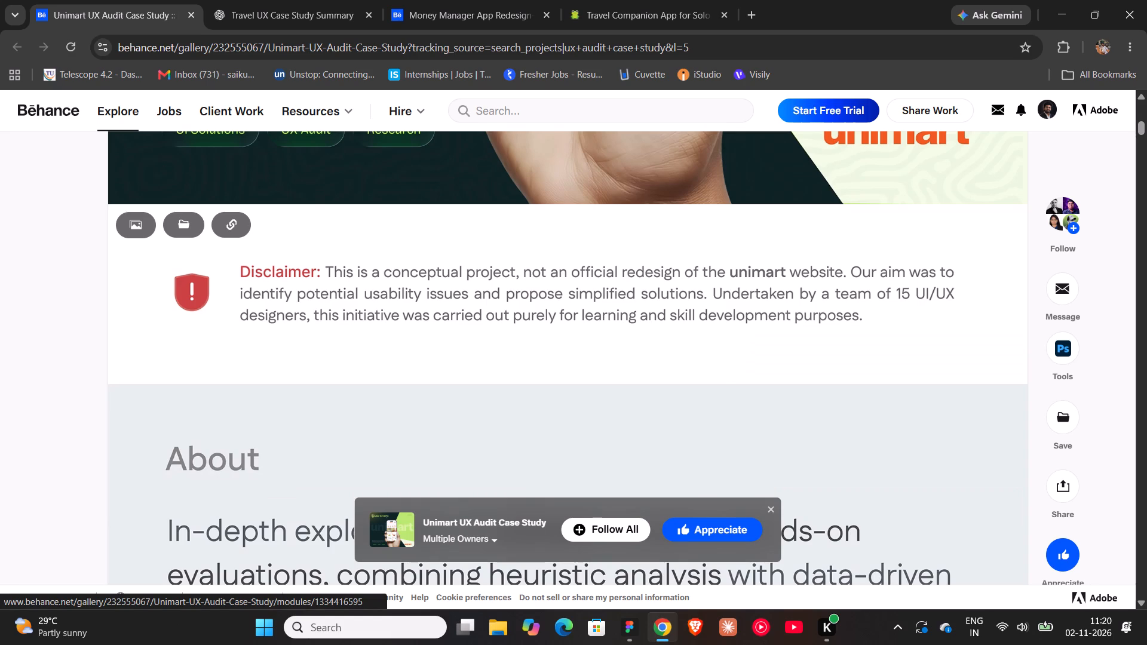
pyautogui.click(315, 45)
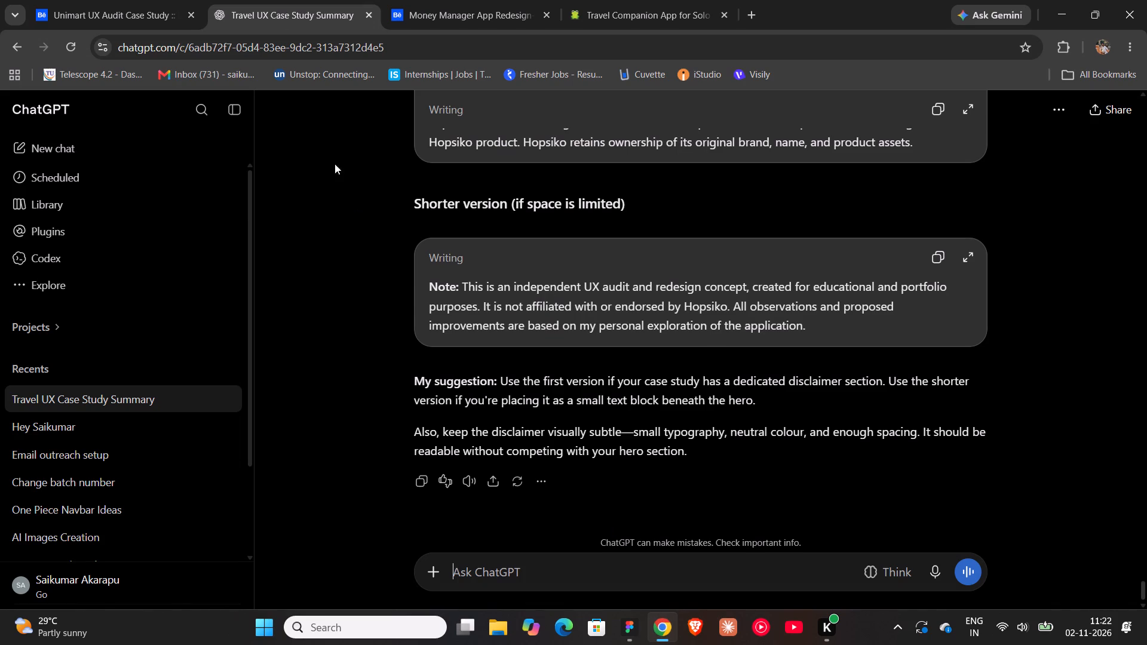
pyautogui.click(119, 0)
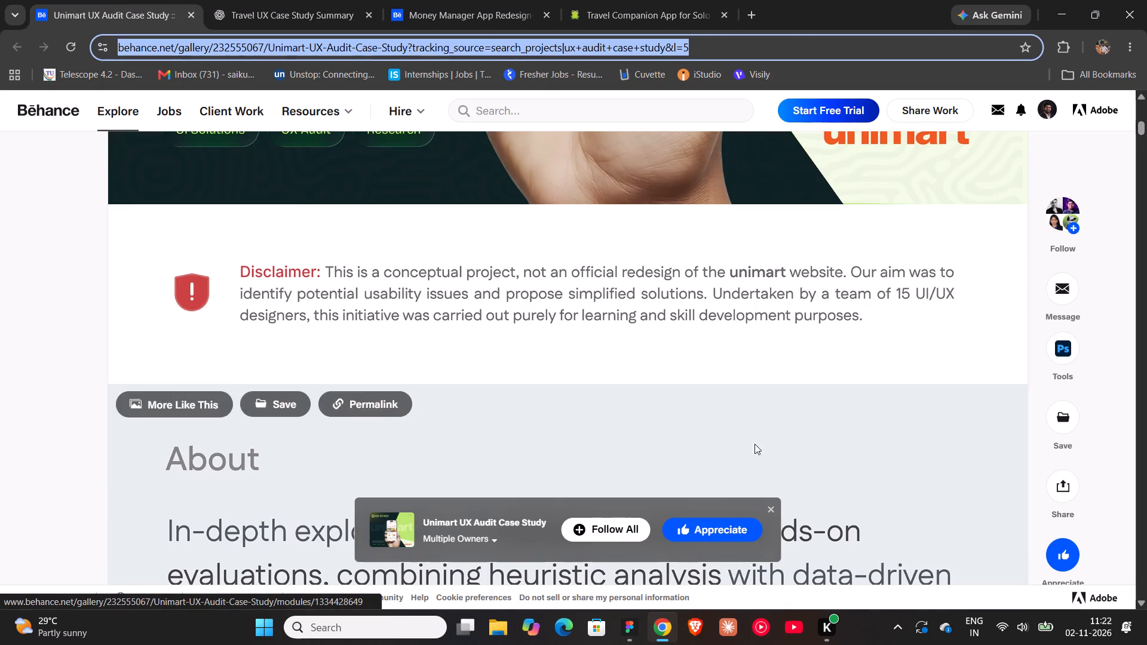
# Switch back to Figma and search the Iconify plugin for a "disclaimer" icon.
pyautogui.click(618, 626)
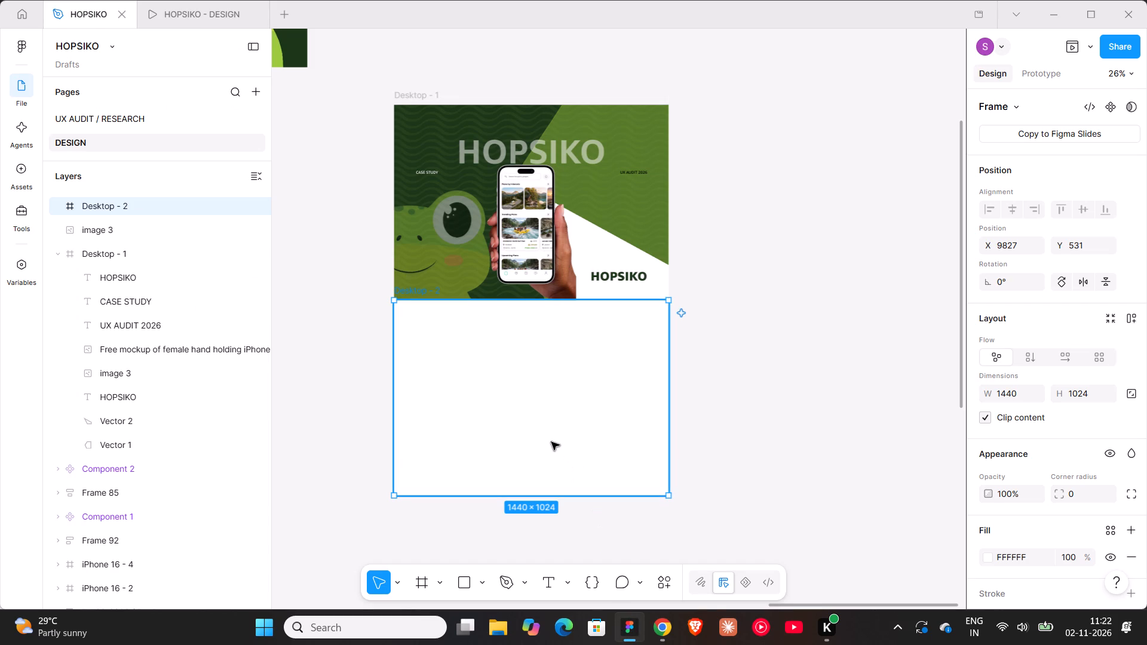
pyautogui.rightClick(717, 358)
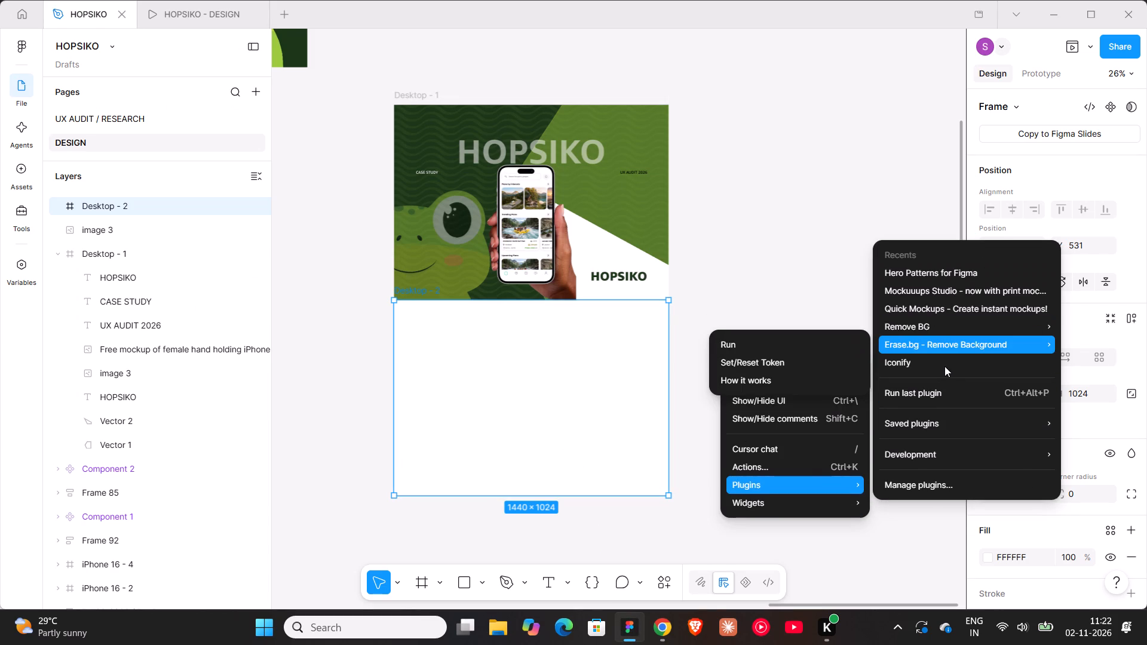
pyautogui.click(944, 366)
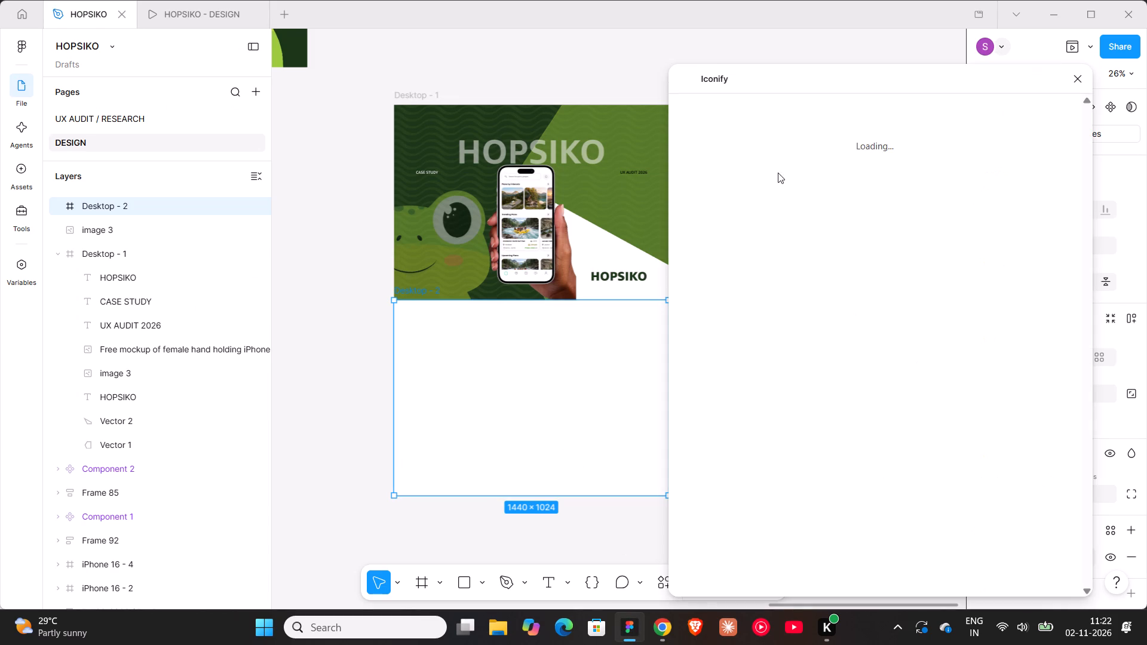
pyautogui.click(737, 141)
pyautogui.write('dis')
pyautogui.write('claimer')
pyautogui.press('Return')
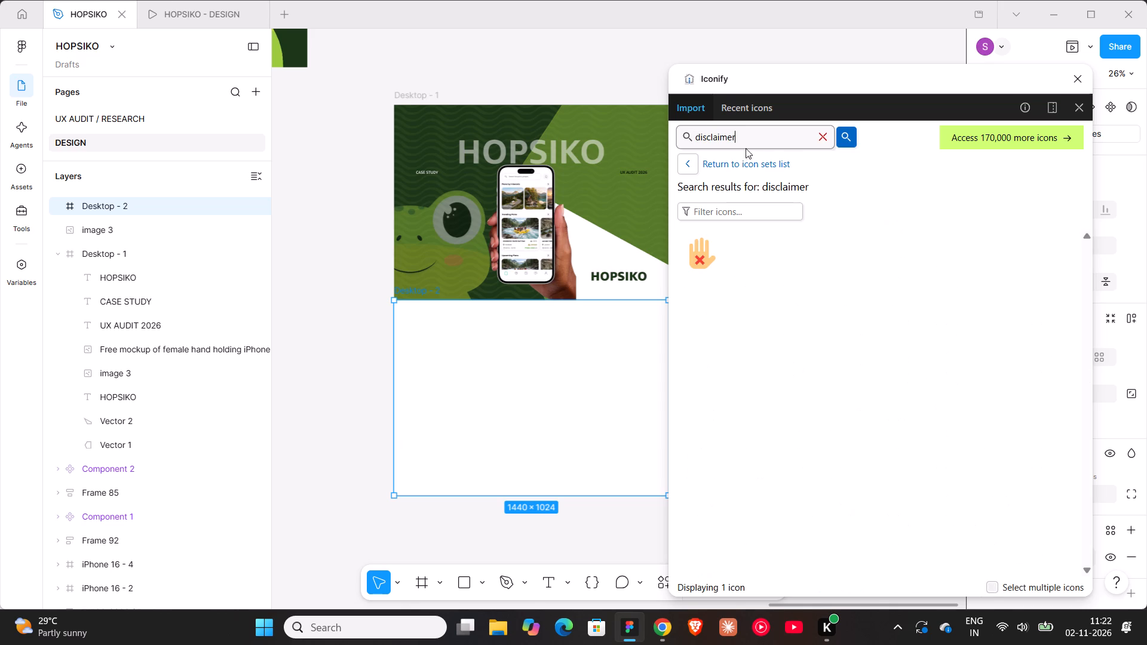
# Search Iconify for "alert", place the two-tone siren icon in the new frame at about X 323, Y 375, and close the plugin.
pyautogui.click(821, 139)
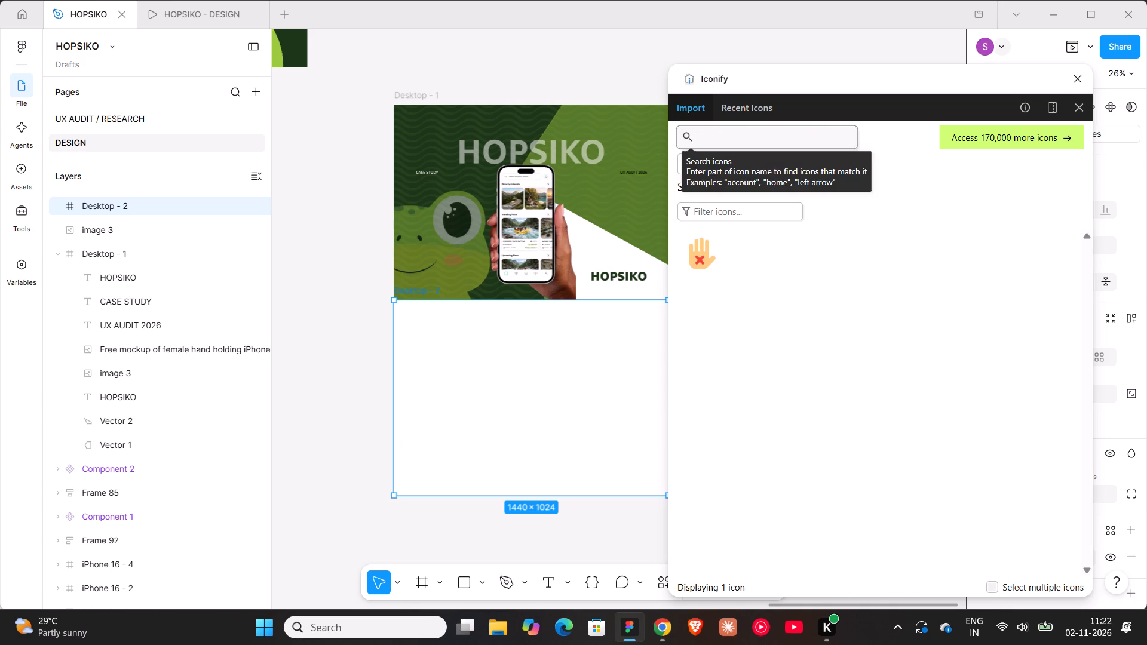
pyautogui.write('alert')
pyautogui.press('Return')
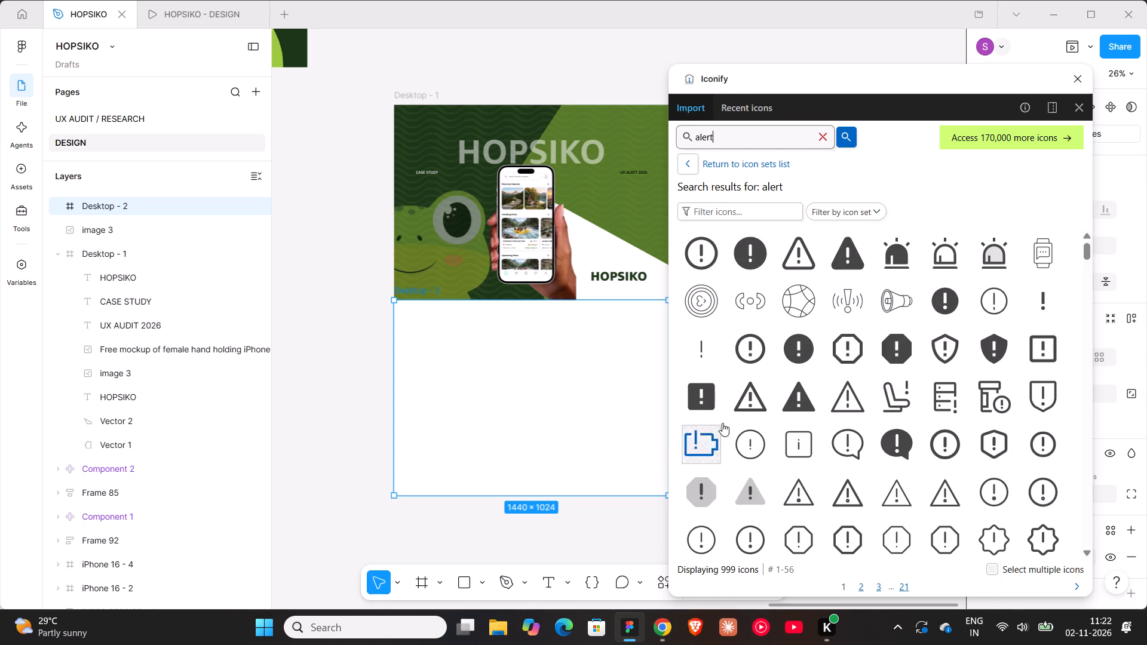
pyautogui.scroll(-4, 788, 400)
pyautogui.scroll(7, 793, 400)
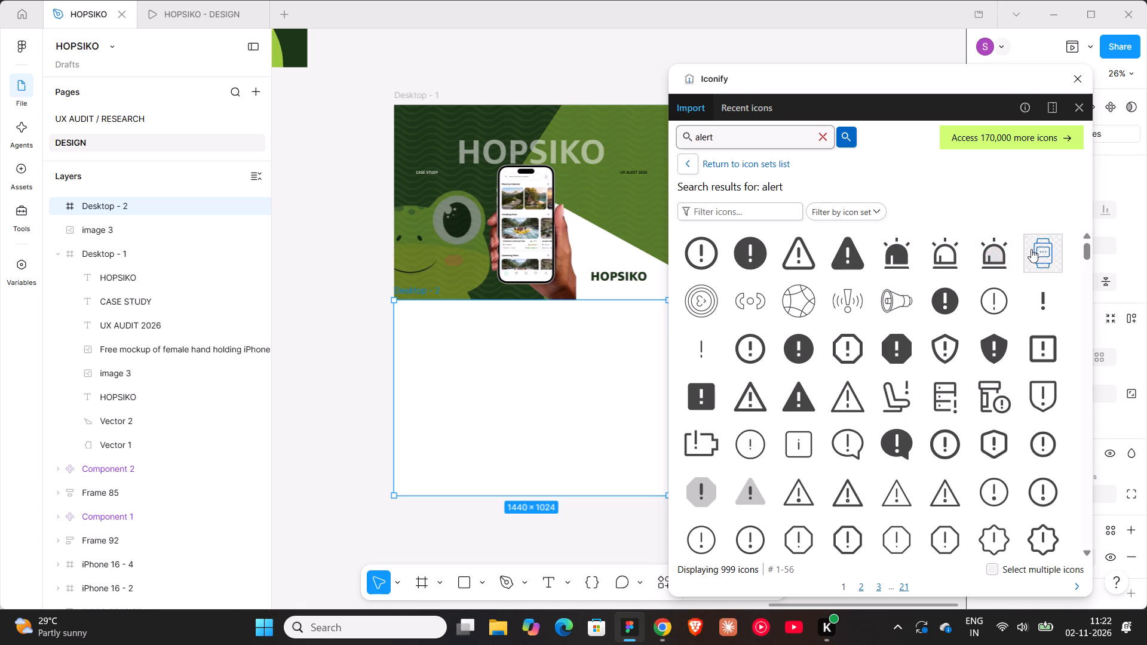
pyautogui.moveTo(991, 253); pyautogui.dragTo(588, 355)
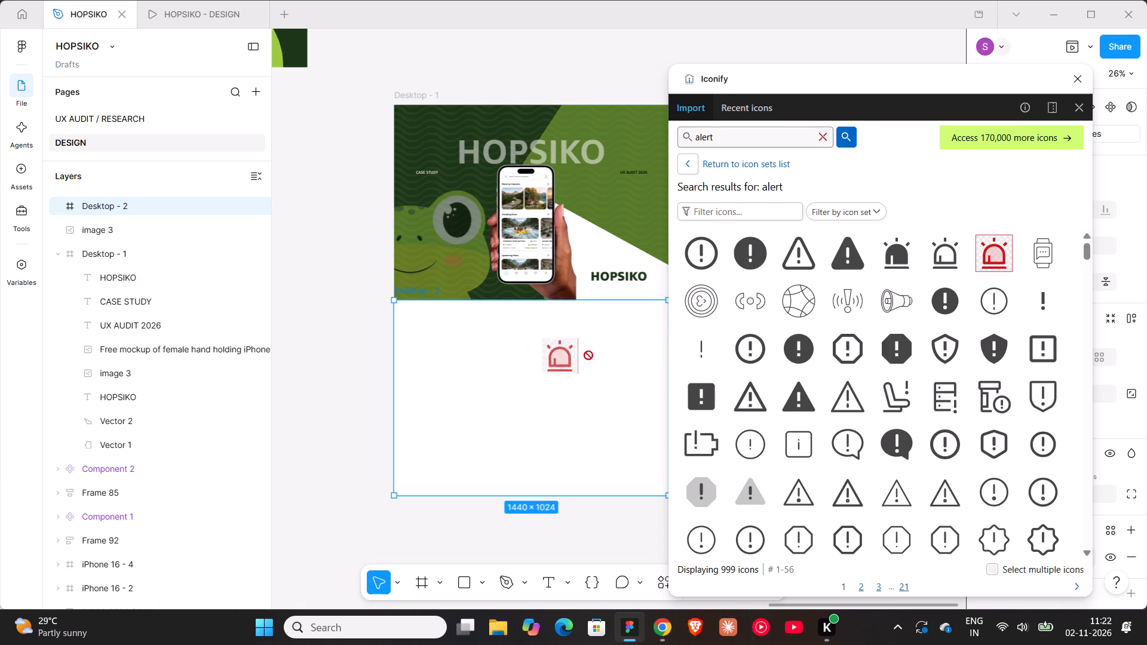
pyautogui.moveTo(588, 355); pyautogui.dragTo(459, 374)
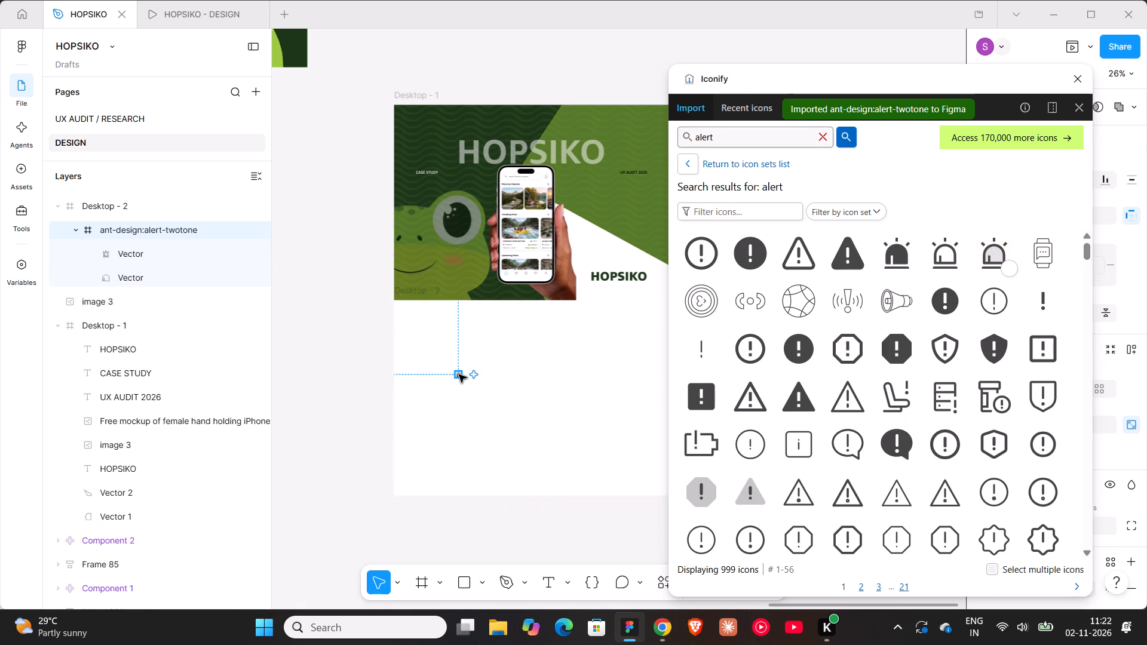
pyautogui.click(1081, 77)
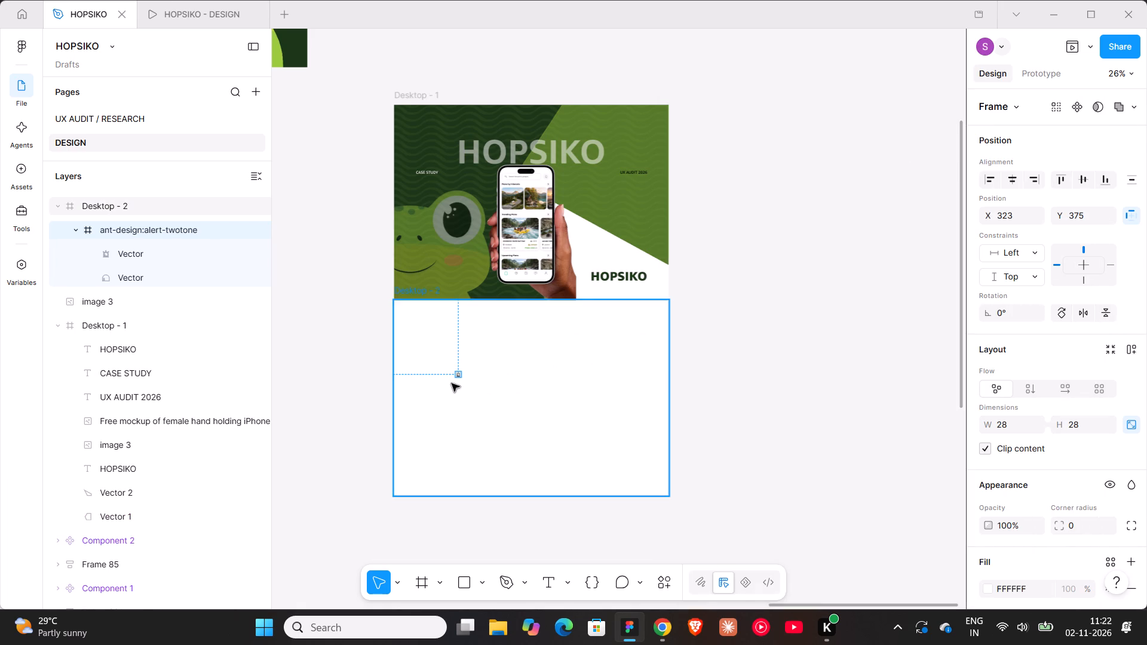
# Recolour both vectors of the siren icon to red FF0000, the inner shape and the black outline.
pyautogui.keyDown('ctrl'); pyautogui.scroll(20, 452, 383); pyautogui.keyUp('ctrl')
pyautogui.keyDown('ctrl'); pyautogui.scroll(5, 452, 383); pyautogui.keyUp('ctrl')
pyautogui.doubleClick(580, 247)
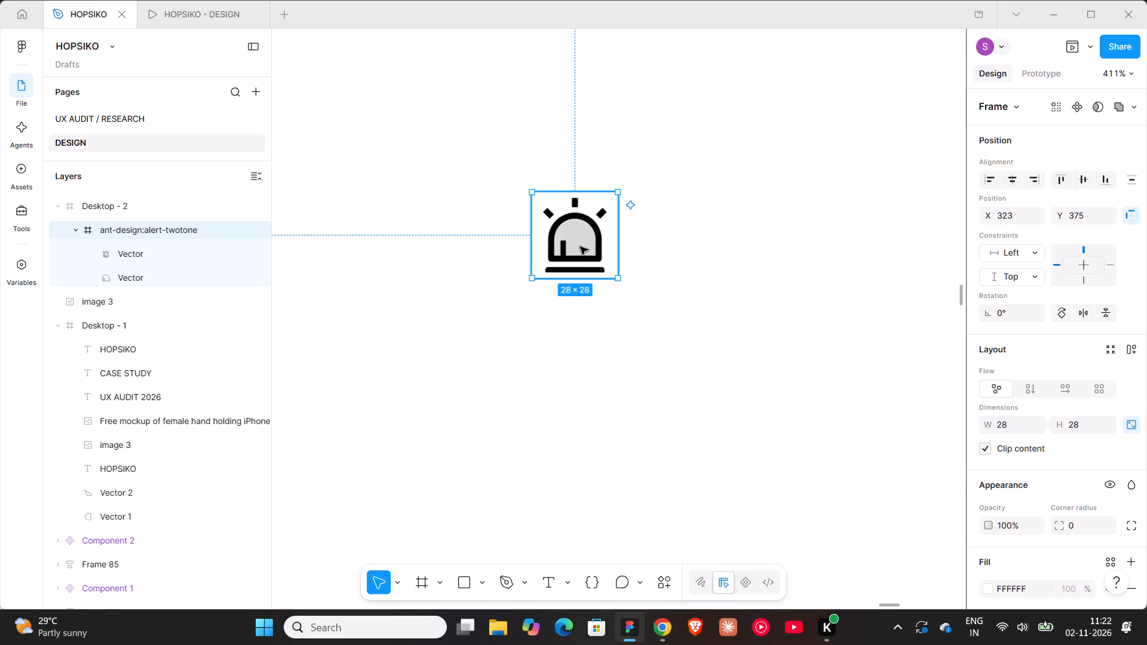
pyautogui.scroll(-1, 1040, 514)
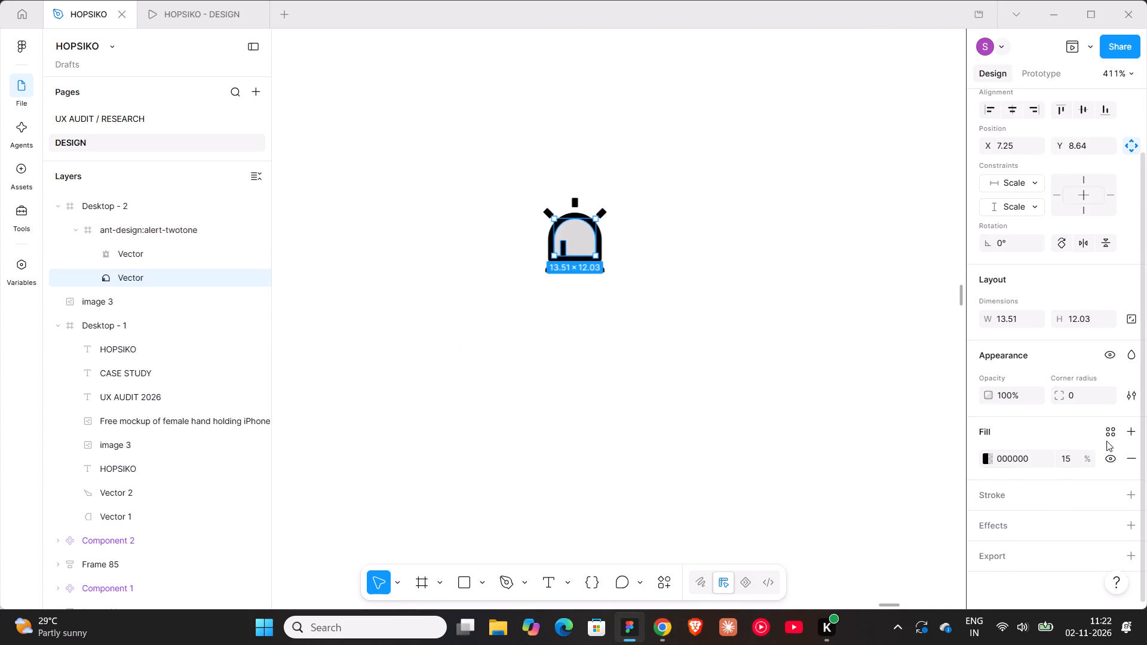
pyautogui.click(989, 458)
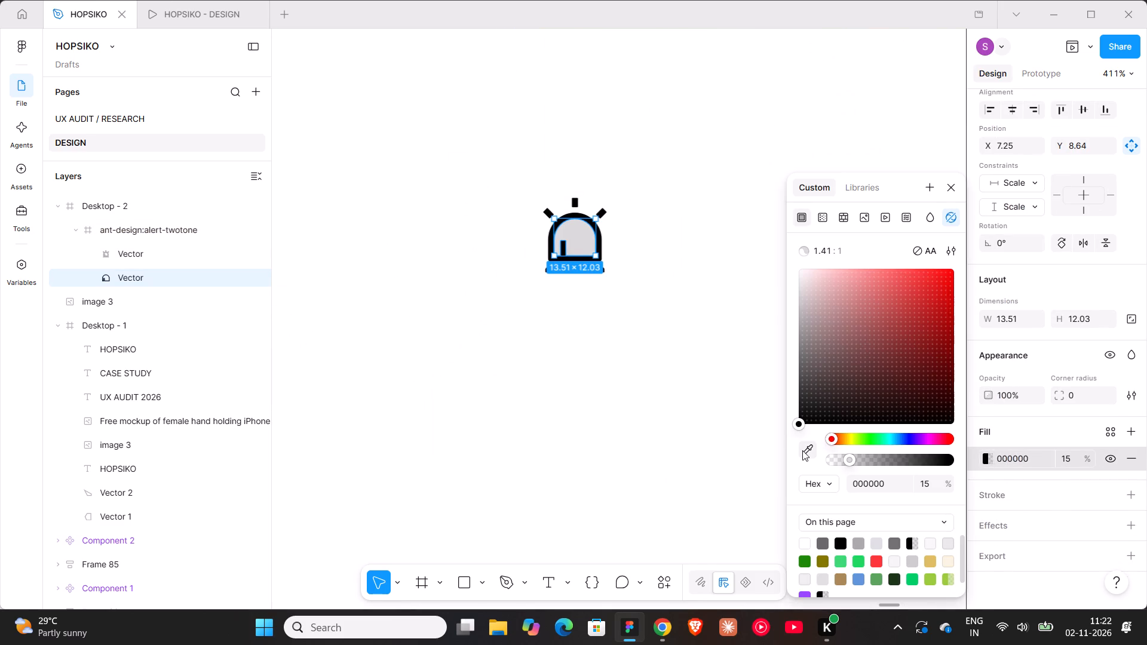
pyautogui.moveTo(802, 422); pyautogui.dragTo(958, 277)
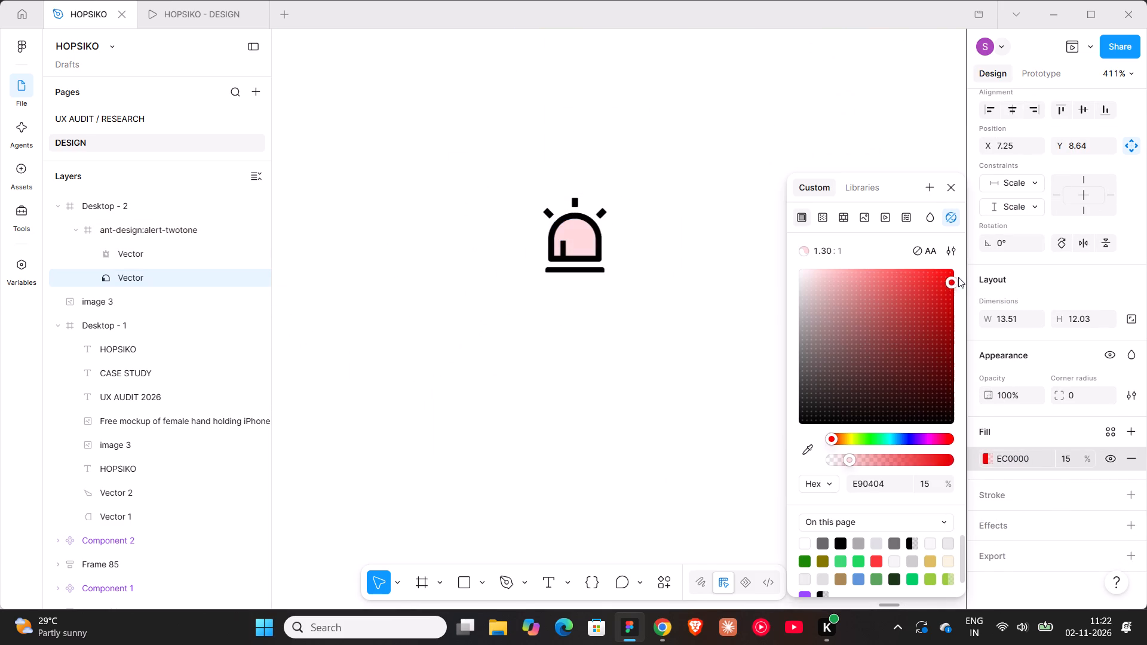
pyautogui.moveTo(958, 277); pyautogui.dragTo(968, 264)
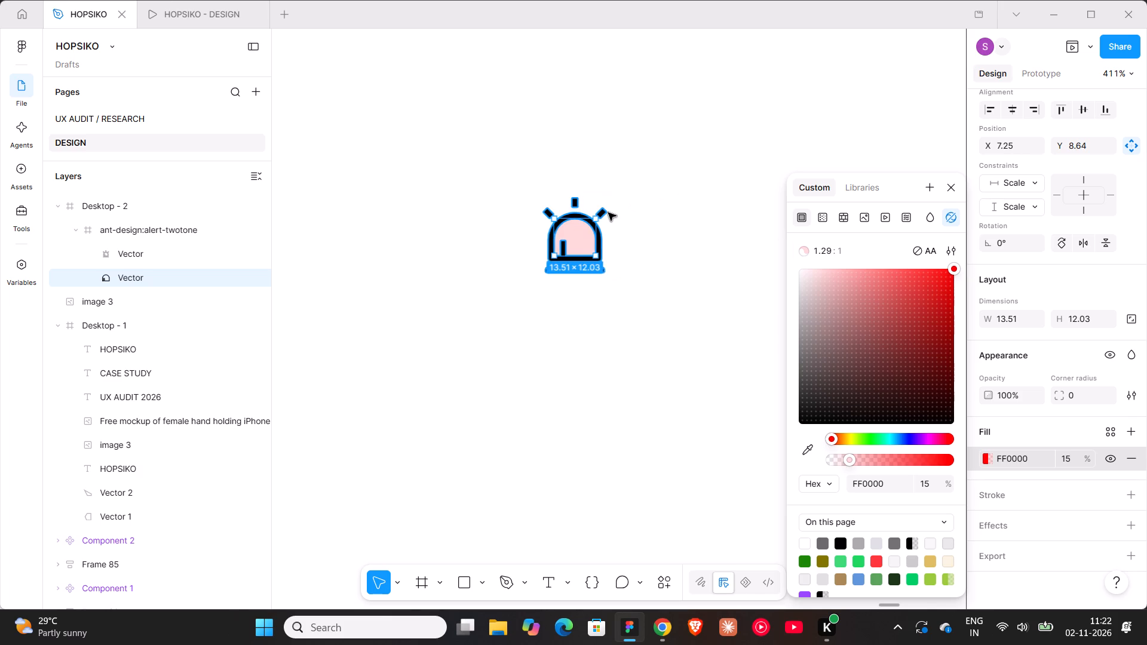
pyautogui.click(608, 213)
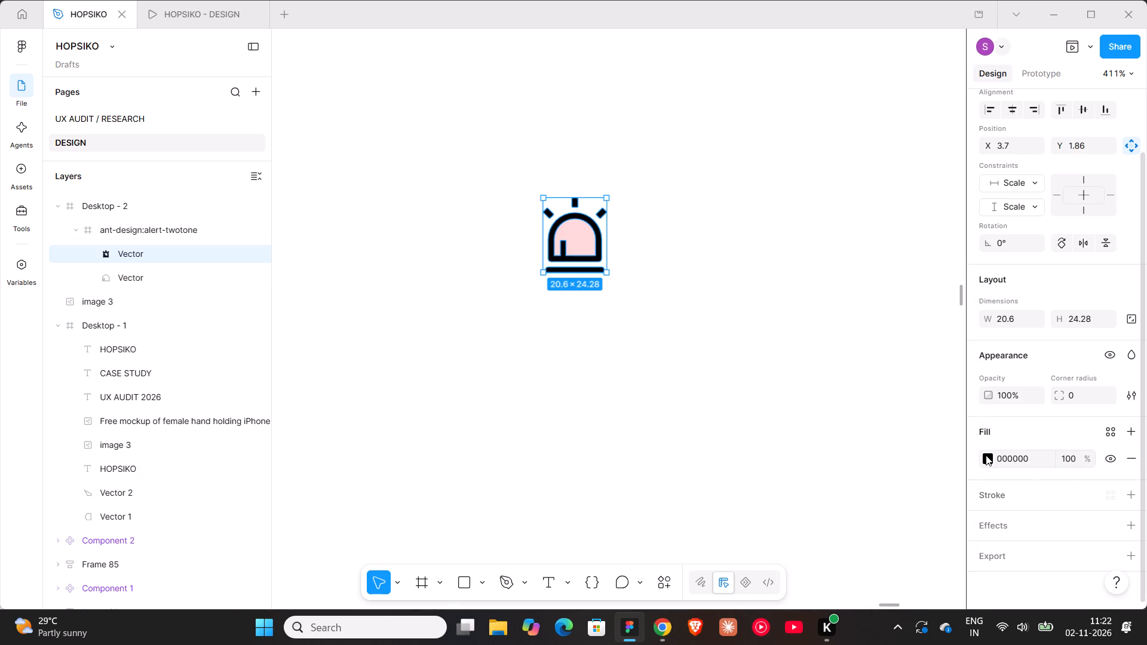
pyautogui.click(986, 455)
pyautogui.moveTo(801, 423); pyautogui.dragTo(943, 296)
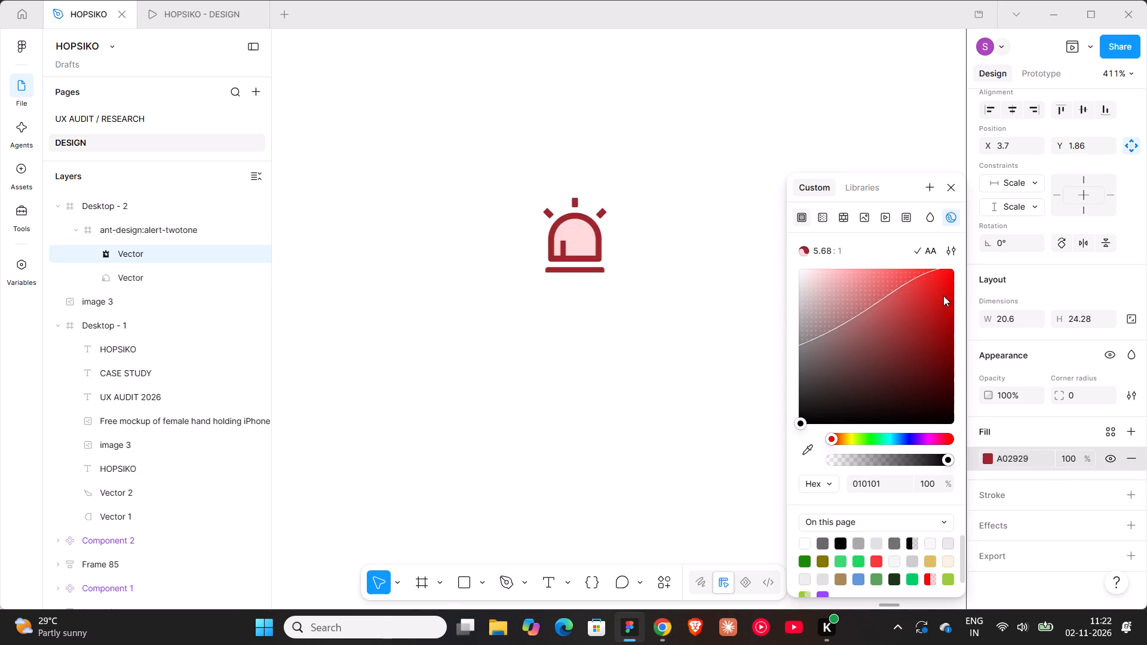
pyautogui.moveTo(943, 296); pyautogui.dragTo(967, 256)
pyautogui.click(933, 253)
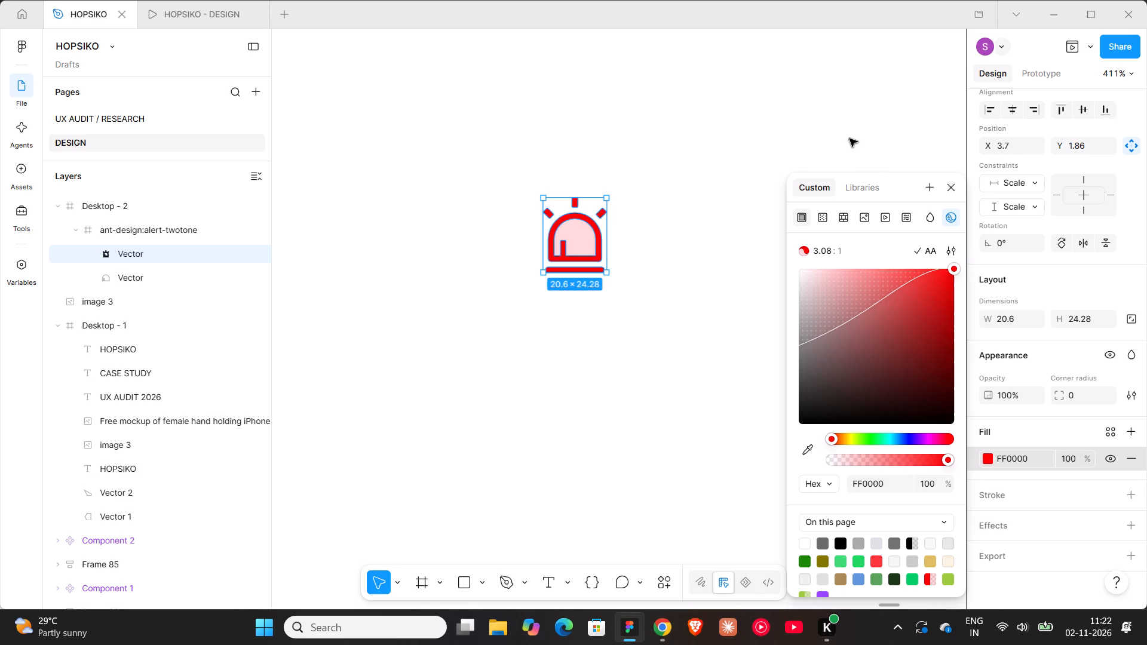
pyautogui.doubleClick(842, 130)
# Resize the siren icon to 56 × 56.
pyautogui.keyDown('ctrl'); pyautogui.scroll(1, 674, 356); pyautogui.keyUp('ctrl')
pyautogui.keyDown('ctrl'); pyautogui.scroll(-20, 702, 528); pyautogui.keyUp('ctrl')
pyautogui.keyDown('ctrl'); pyautogui.scroll(-1, 702, 528); pyautogui.keyUp('ctrl')
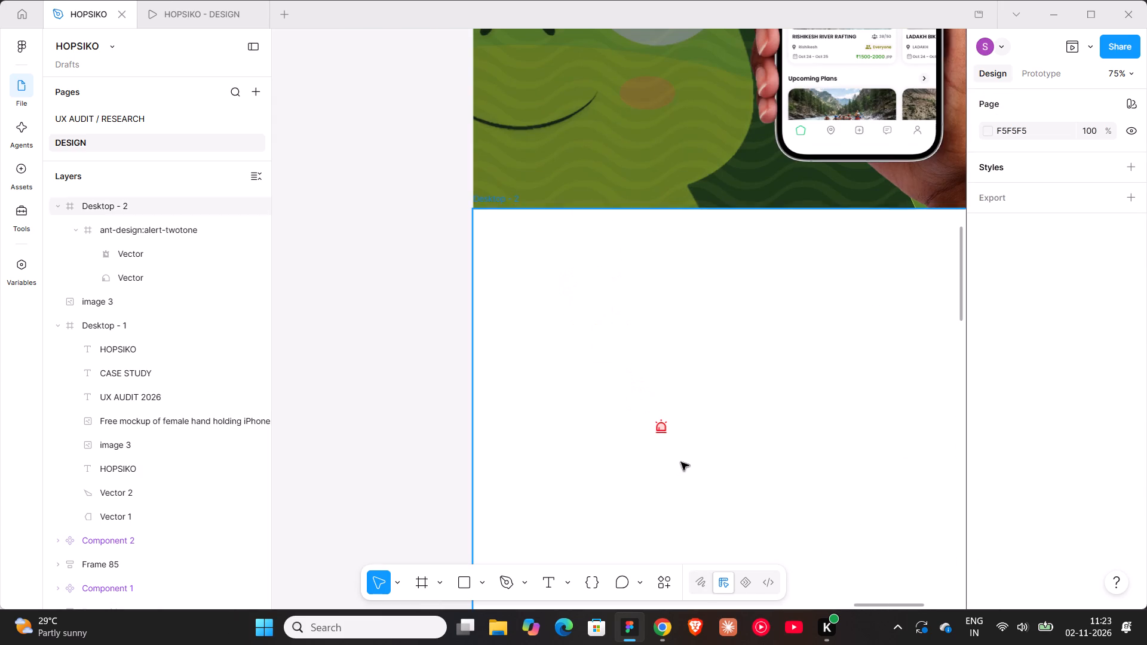
pyautogui.click(662, 421)
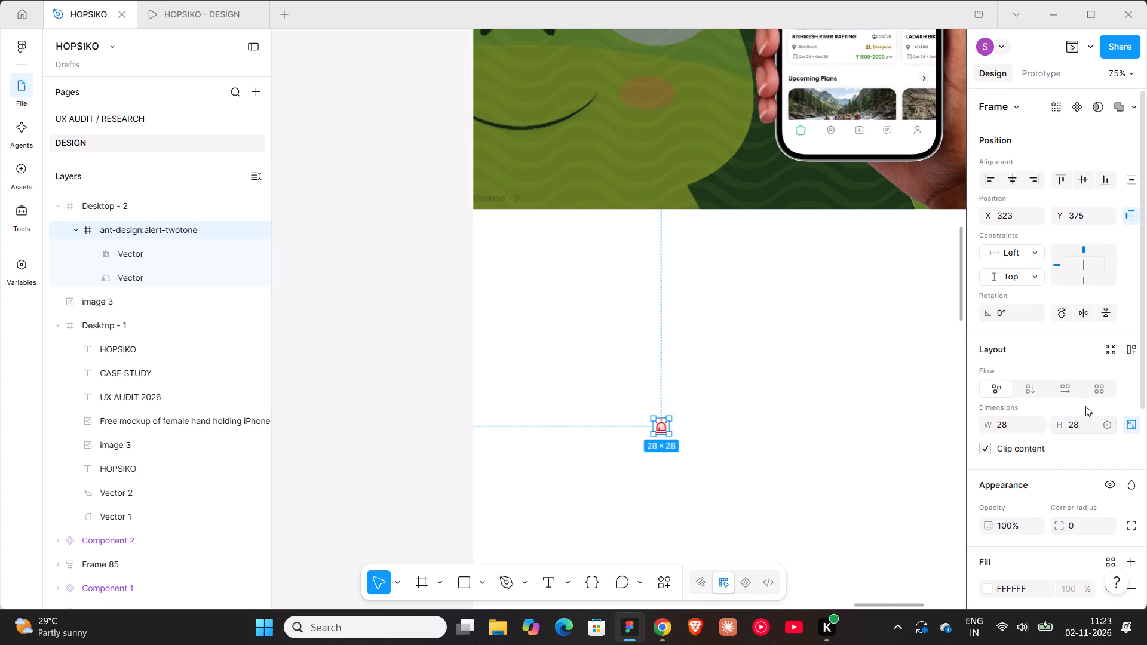
pyautogui.click(1079, 419)
pyautogui.write('56')
pyautogui.press('Return')
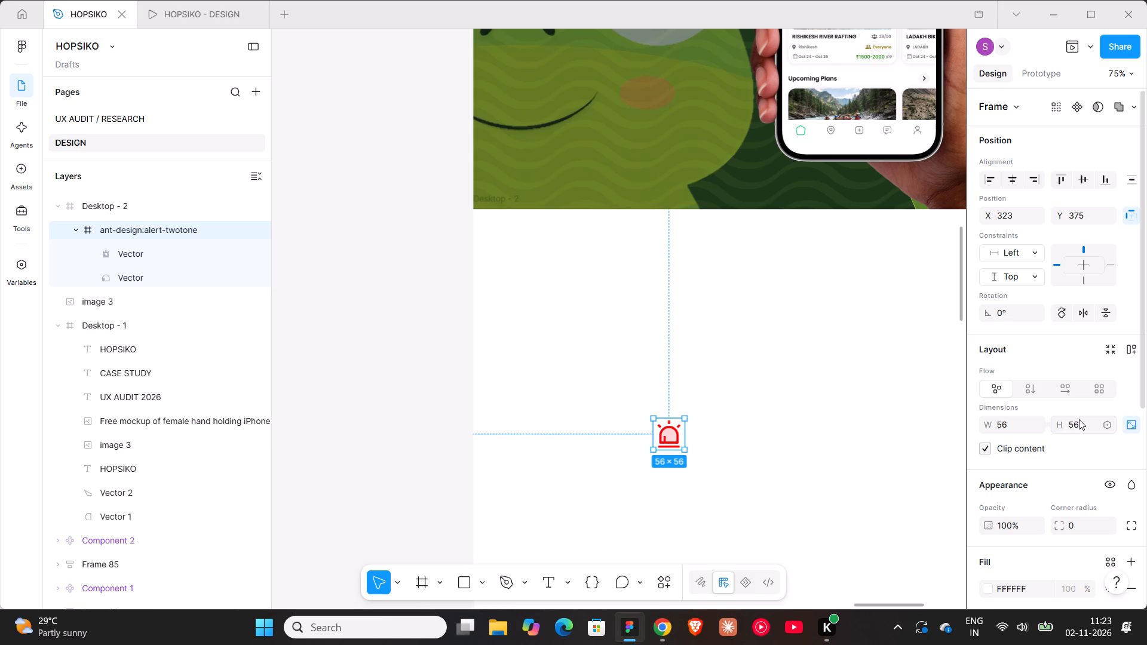
# Move the Desktop - 2 frame down to Y 632, leaving a gap beneath the cover frame.
pyautogui.keyDown('ctrl'); pyautogui.scroll(-5, 491, 400); pyautogui.keyUp('ctrl')
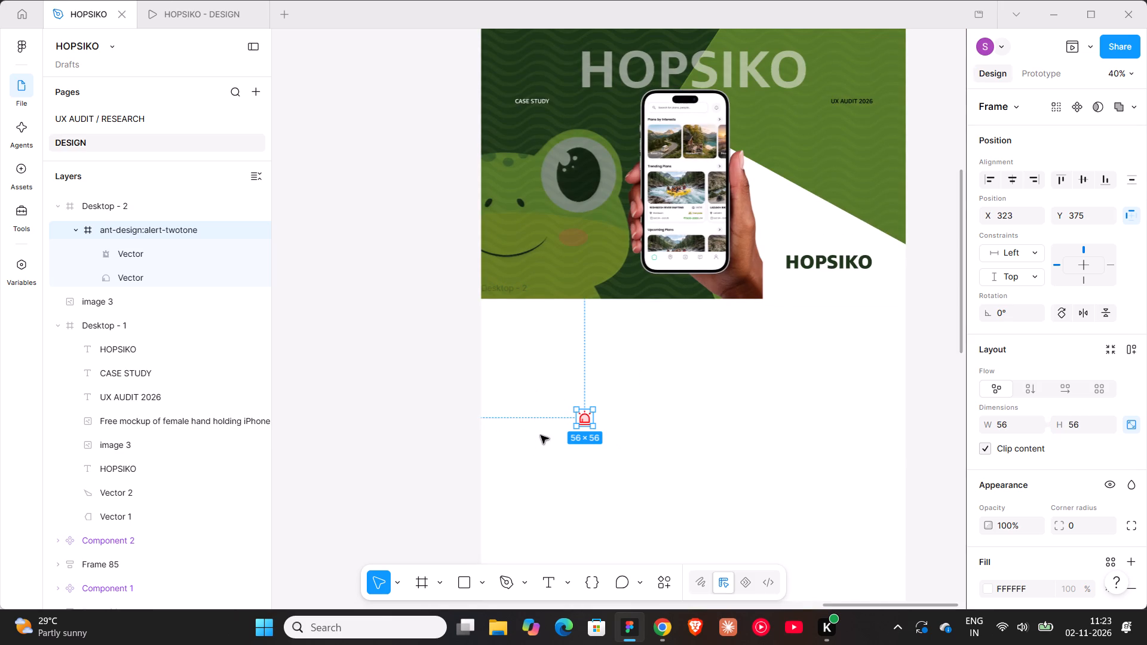
pyautogui.moveTo(504, 286); pyautogui.dragTo(502, 311)
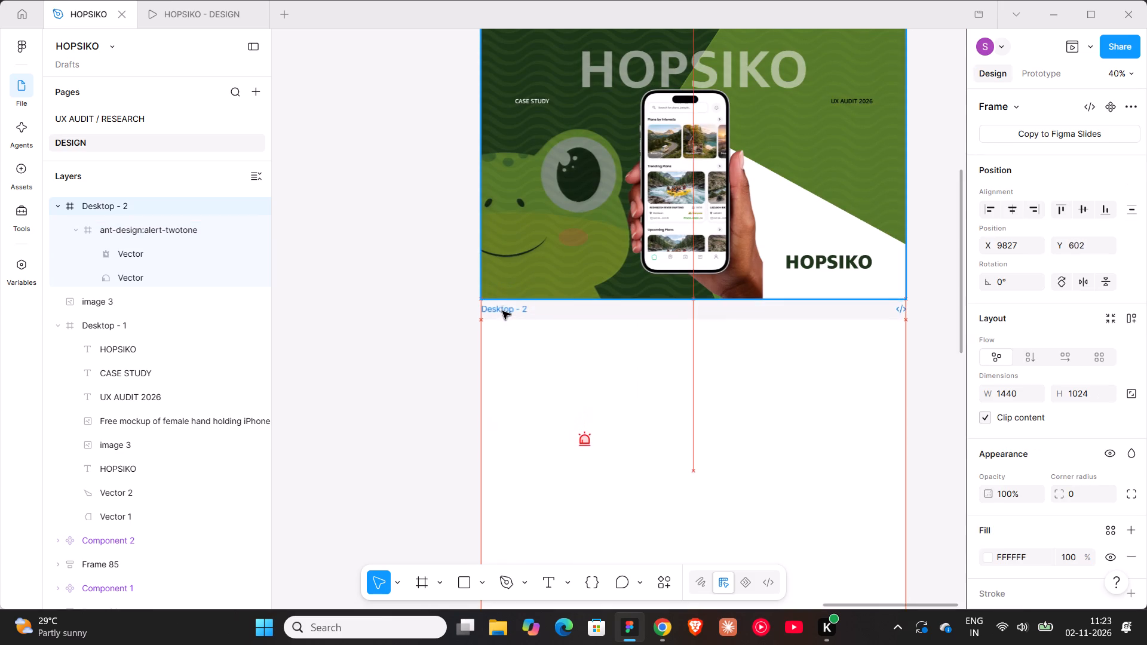
pyautogui.moveTo(502, 311); pyautogui.dragTo(502, 316)
pyautogui.scroll(-2, 501, 317)
# Move the siren icon up and left, closer to the upper-left corner of the Desktop - 2 frame.
pyautogui.click(588, 431)
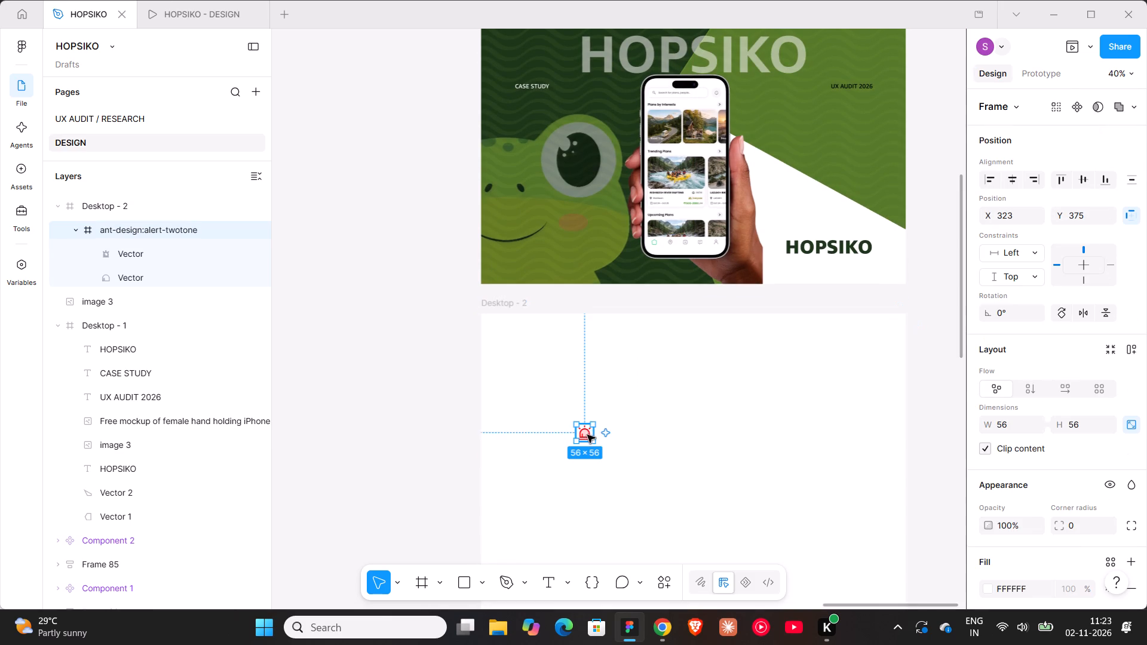
pyautogui.moveTo(587, 431); pyautogui.dragTo(549, 373)
# Check the Desktop - 2 frame in the prototype preview by advancing from the cover, and return to the design file.
pyautogui.click(505, 301)
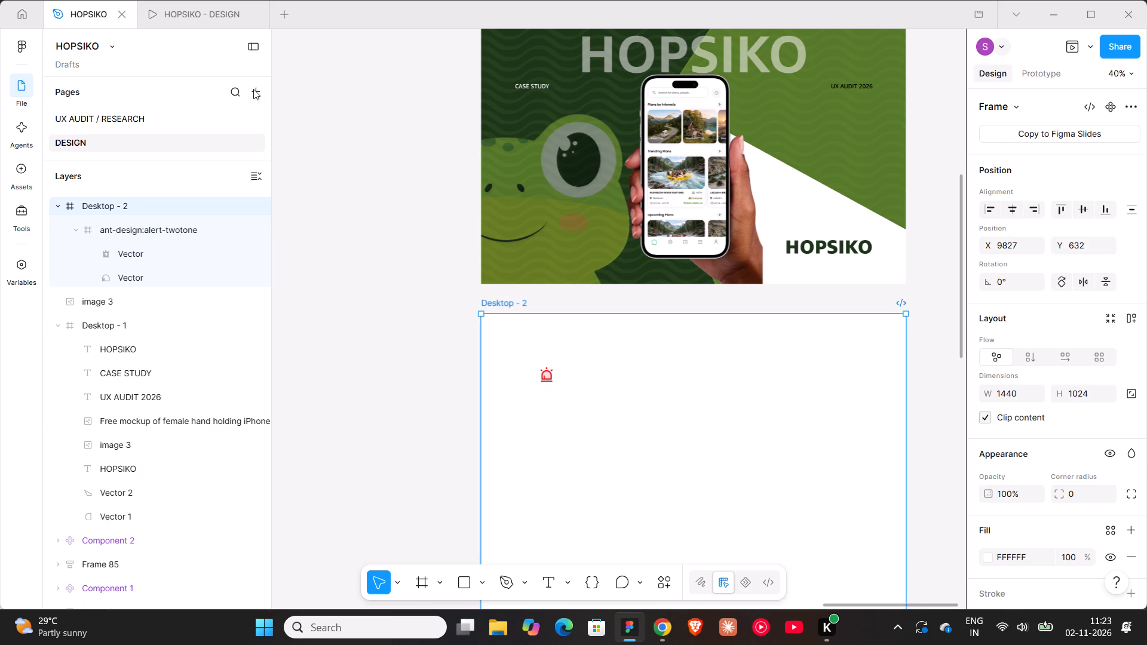
pyautogui.click(200, 20)
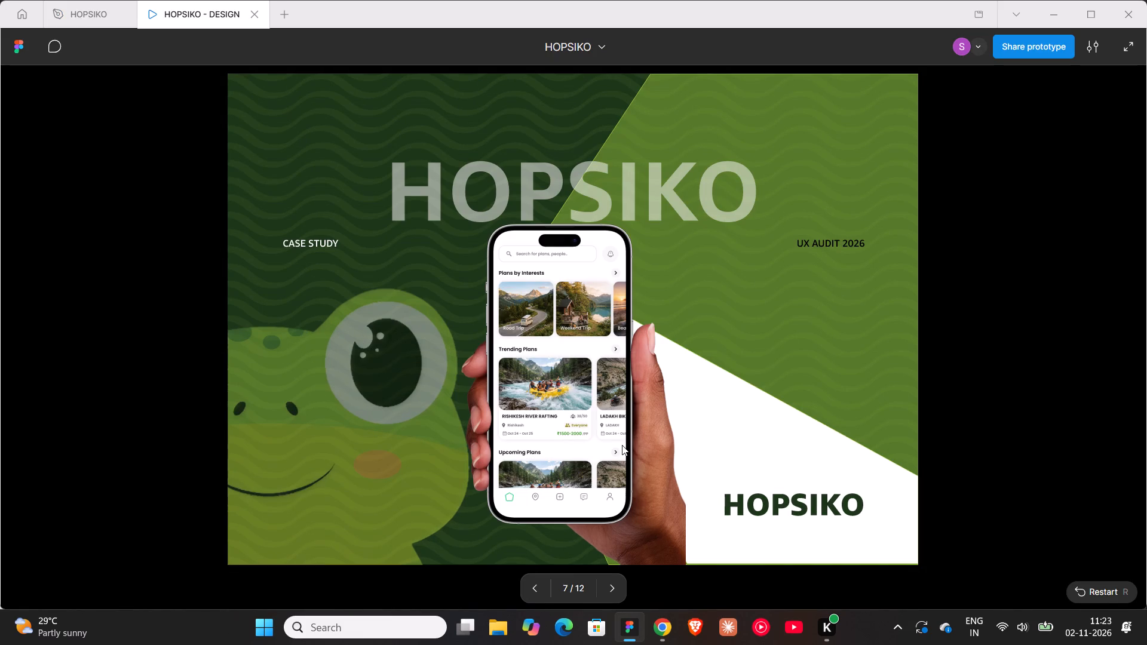
pyautogui.click(613, 586)
pyautogui.click(613, 586)
pyautogui.click(613, 586)
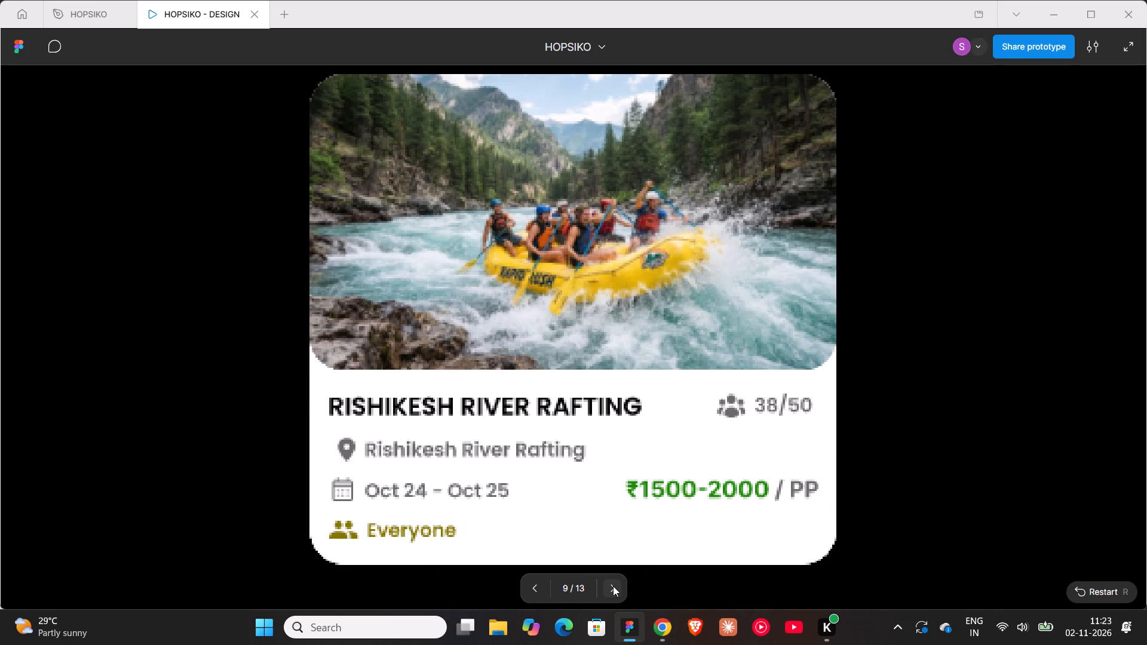
pyautogui.click(613, 586)
pyautogui.click(613, 586)
pyautogui.click(613, 586)
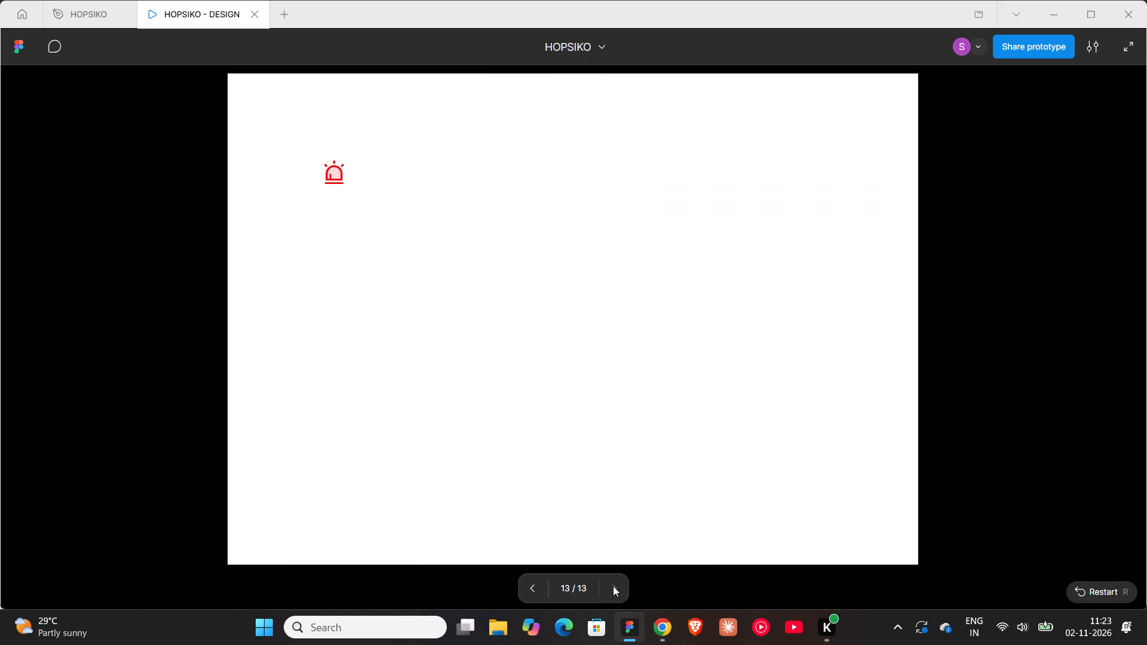
pyautogui.click(99, 20)
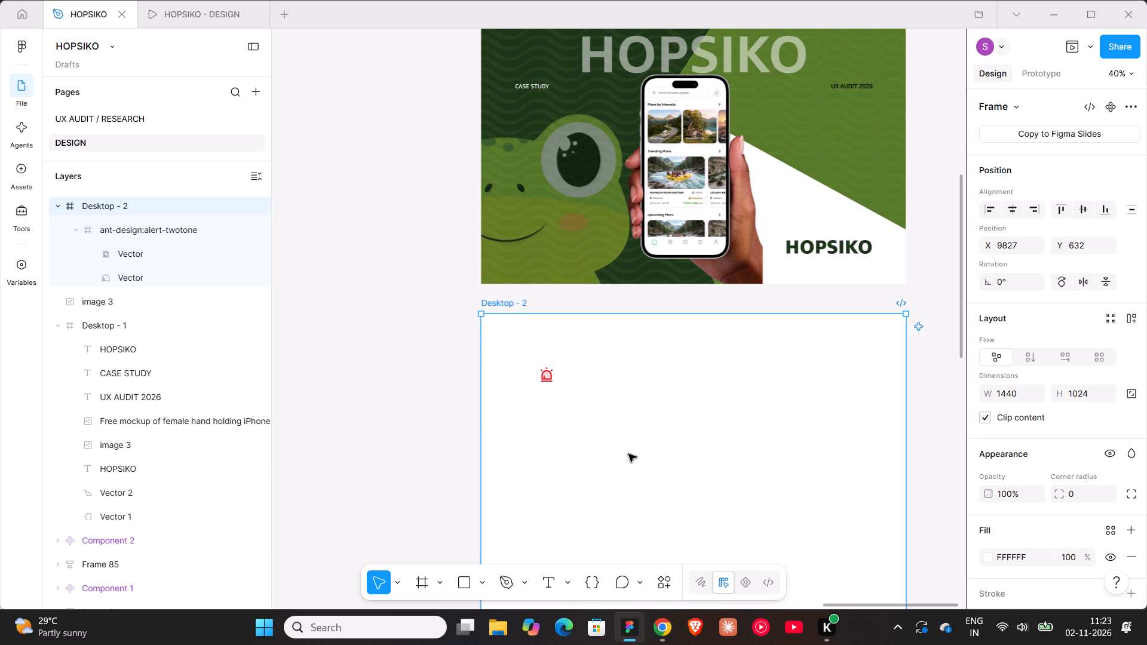
# Start a text layer reading "D" beside the siren icon at X 338, Y 258, and set its font size to 36.
pyautogui.press('t')
pyautogui.click(581, 390)
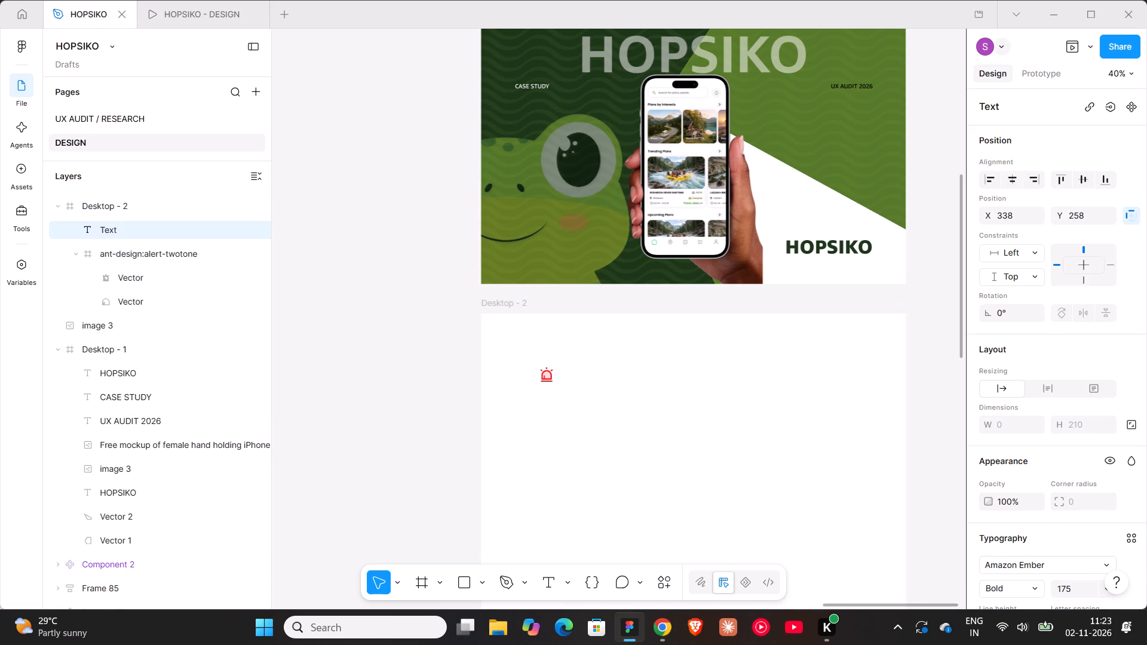
pyautogui.hotkey('shift', 'd')
pyautogui.click(385, 434)
pyautogui.scroll(-2, 1057, 537)
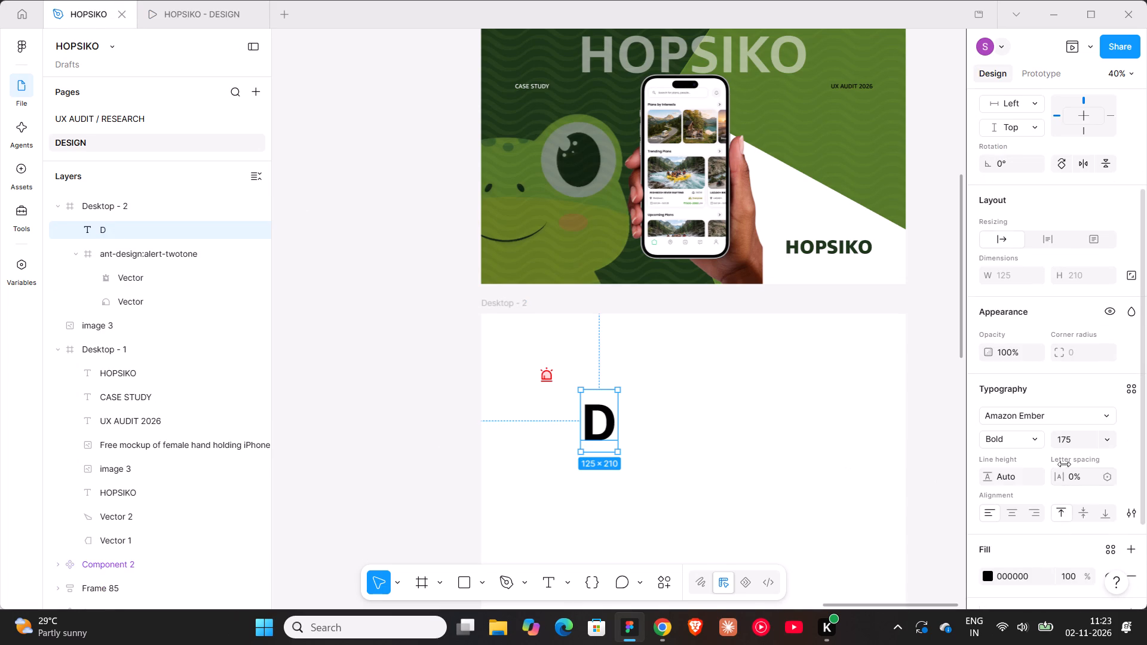
pyautogui.click(1064, 449)
pyautogui.click(1066, 444)
pyautogui.write('36')
pyautogui.press('Return')
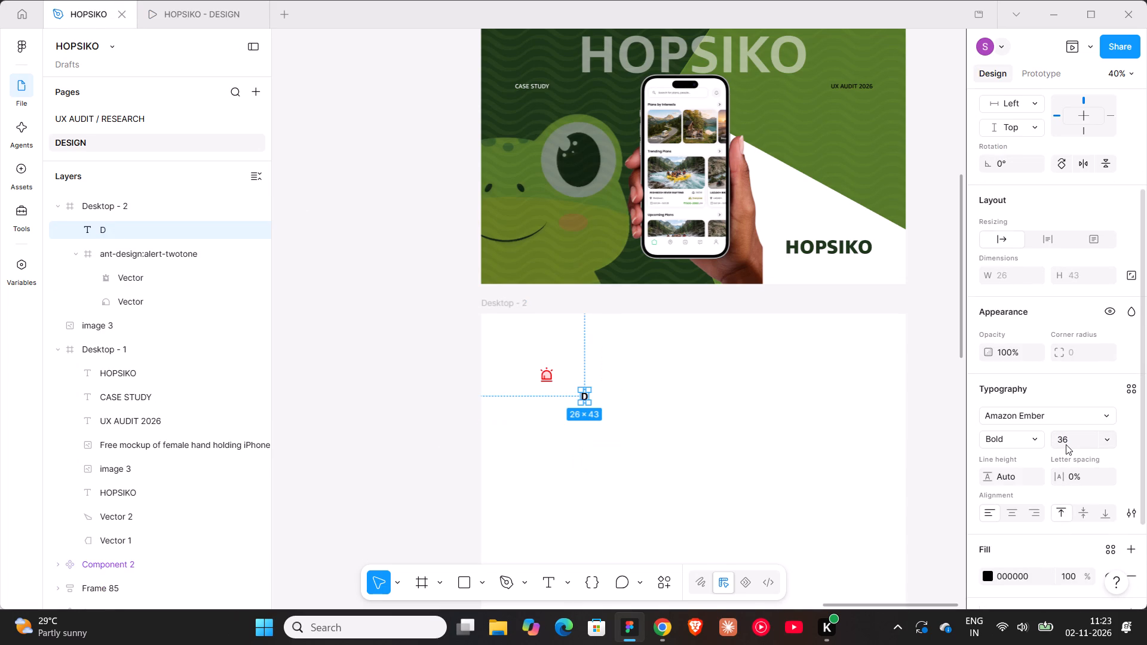
# Complete the new text layer so it reads "Disclaimer".
pyautogui.click(576, 502)
pyautogui.keyDown('ctrl'); pyautogui.scroll(6, 579, 404); pyautogui.keyUp('ctrl')
pyautogui.doubleClick(590, 392)
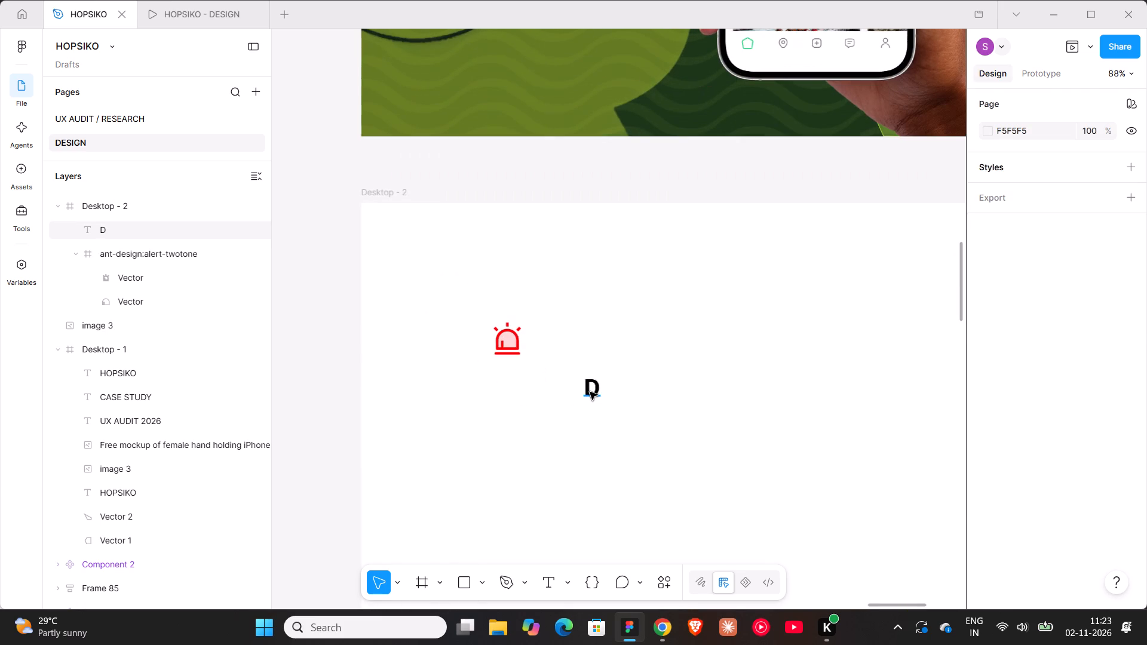
pyautogui.click(597, 392)
pyautogui.write('iscli')
pyautogui.press('BackSpace')
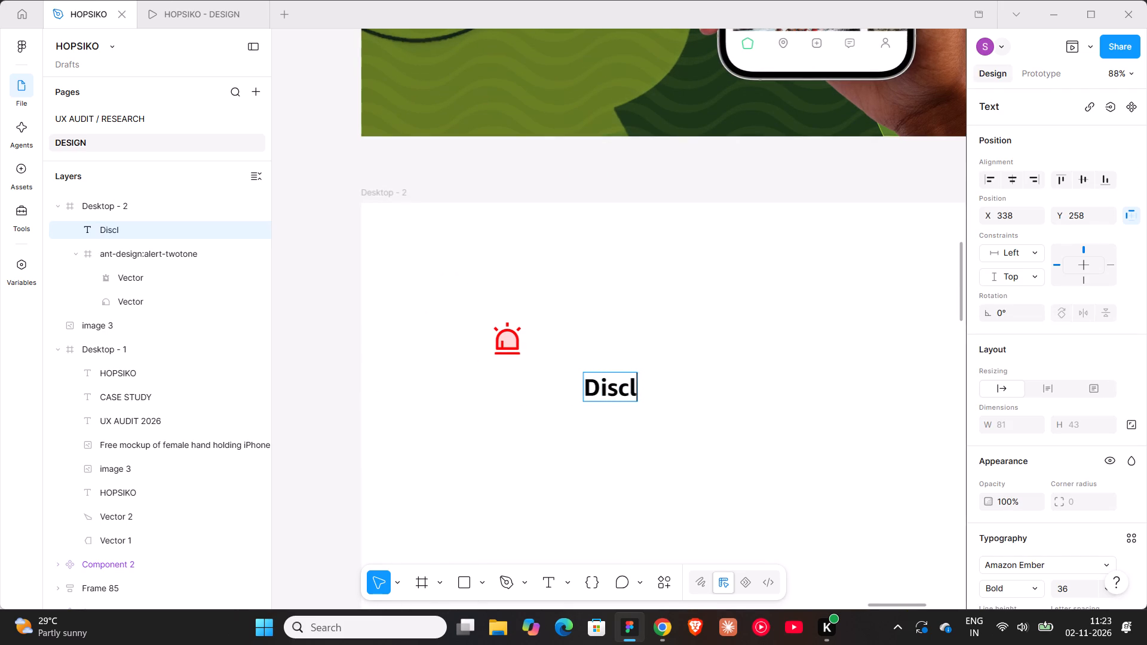
pyautogui.write('aimer')
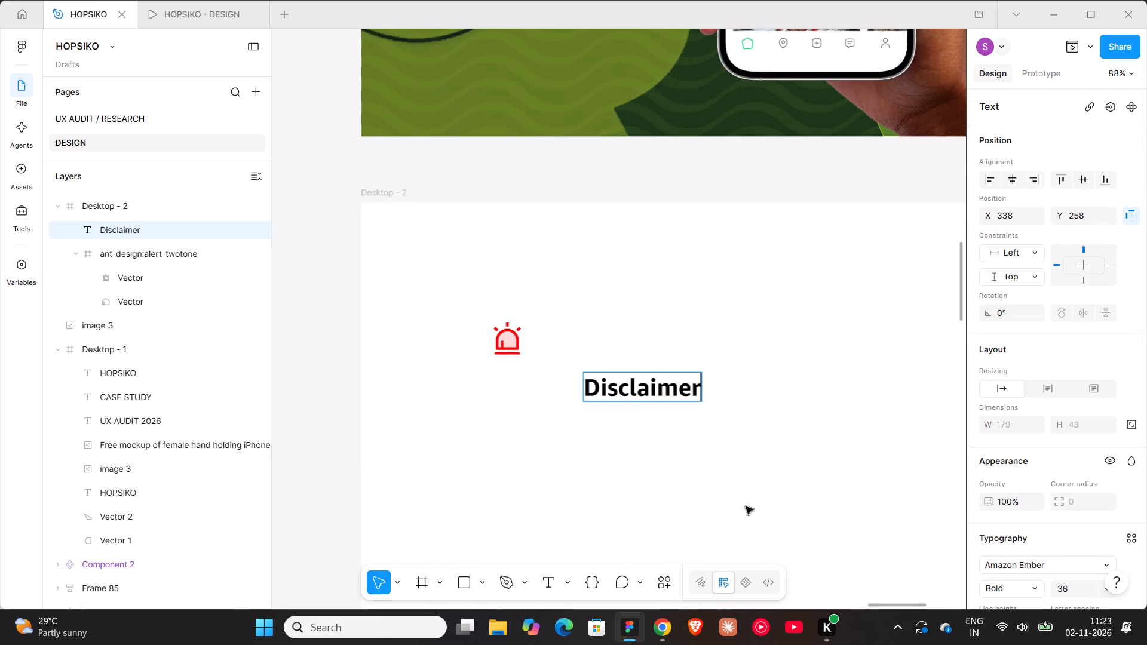
pyautogui.click(763, 485)
# Set the Disclaimer heading to Medium weight, trying font size 32 and settling on 28.
pyautogui.click(1025, 584)
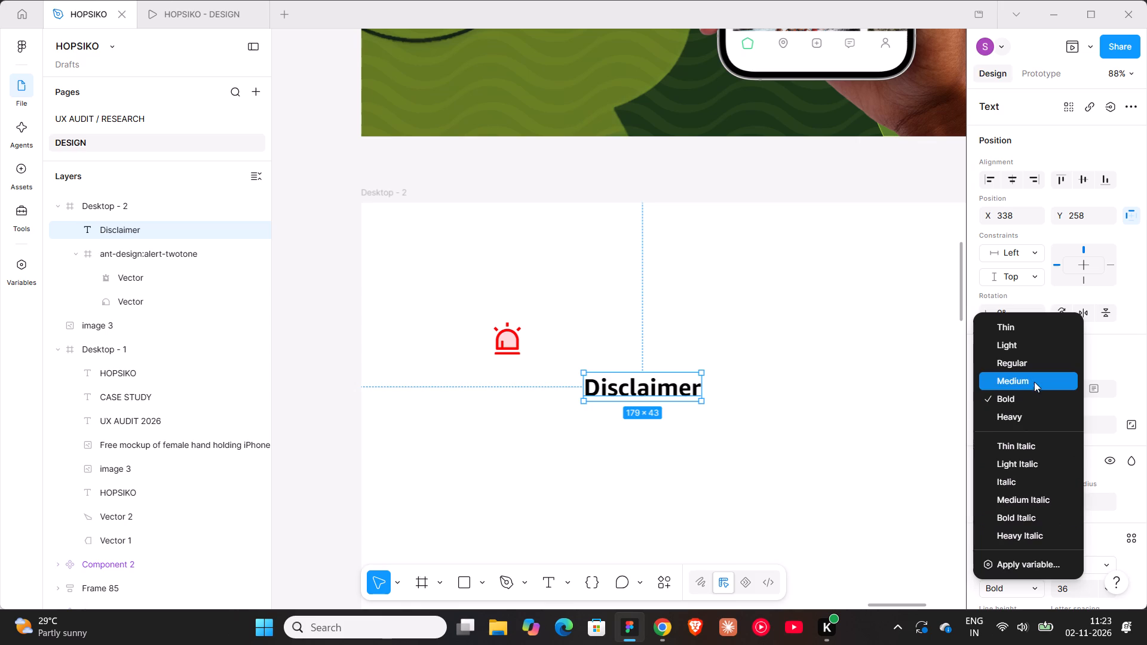
pyautogui.click(1034, 379)
pyautogui.scroll(-2, 1087, 500)
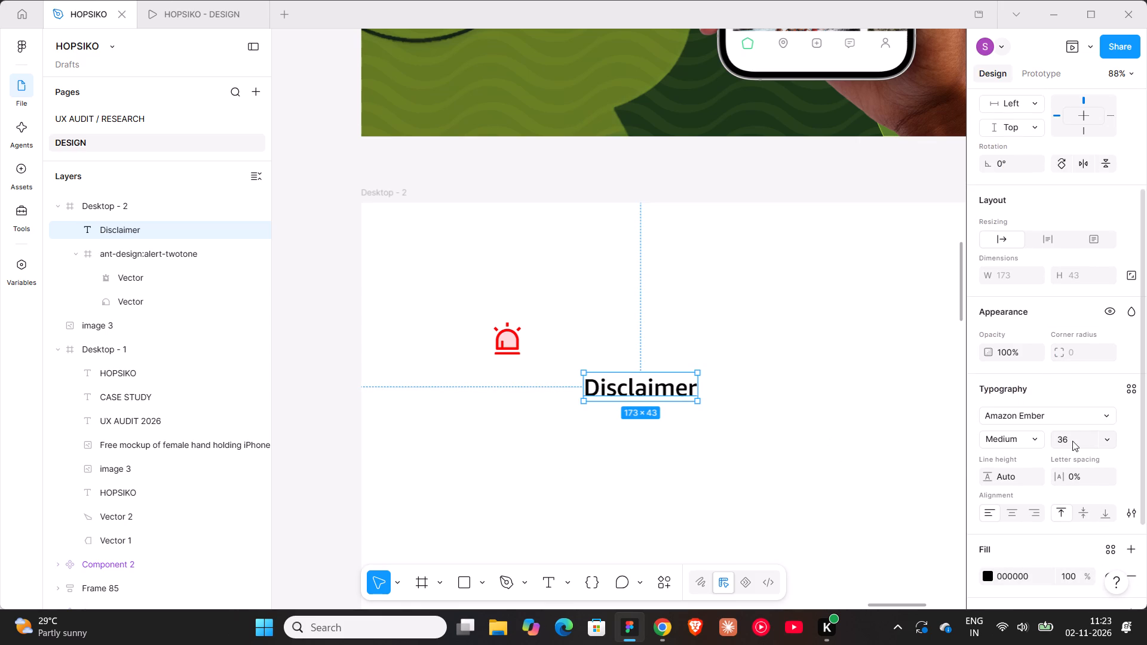
pyautogui.click(1072, 441)
pyautogui.write('32')
pyautogui.press('Return')
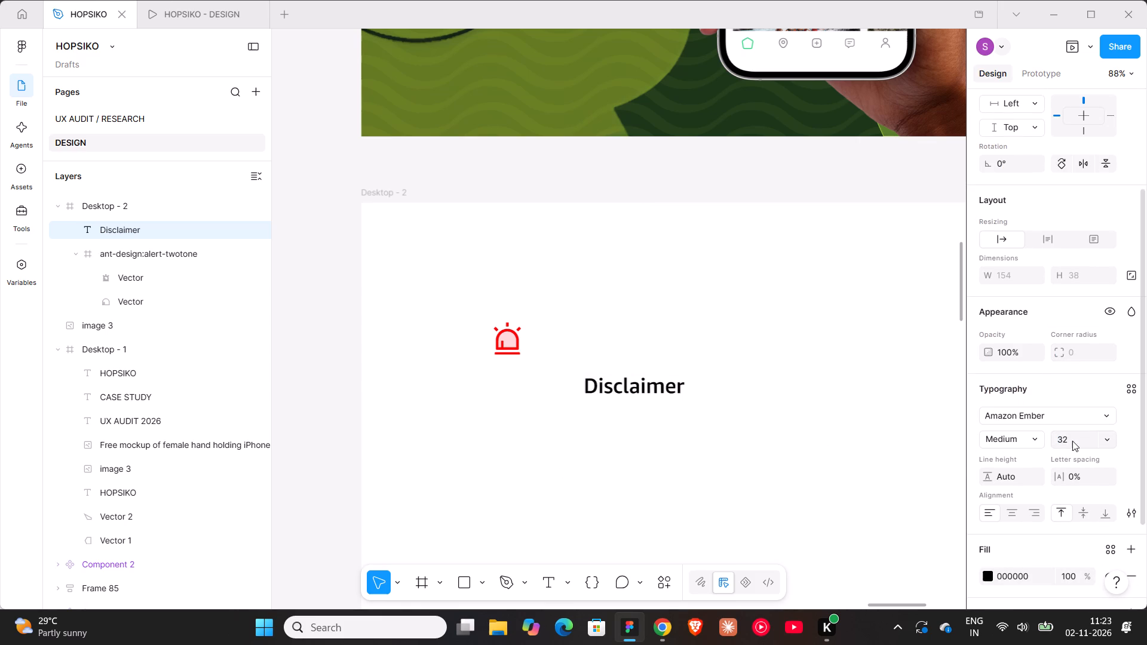
pyautogui.click(1074, 441)
pyautogui.write('28')
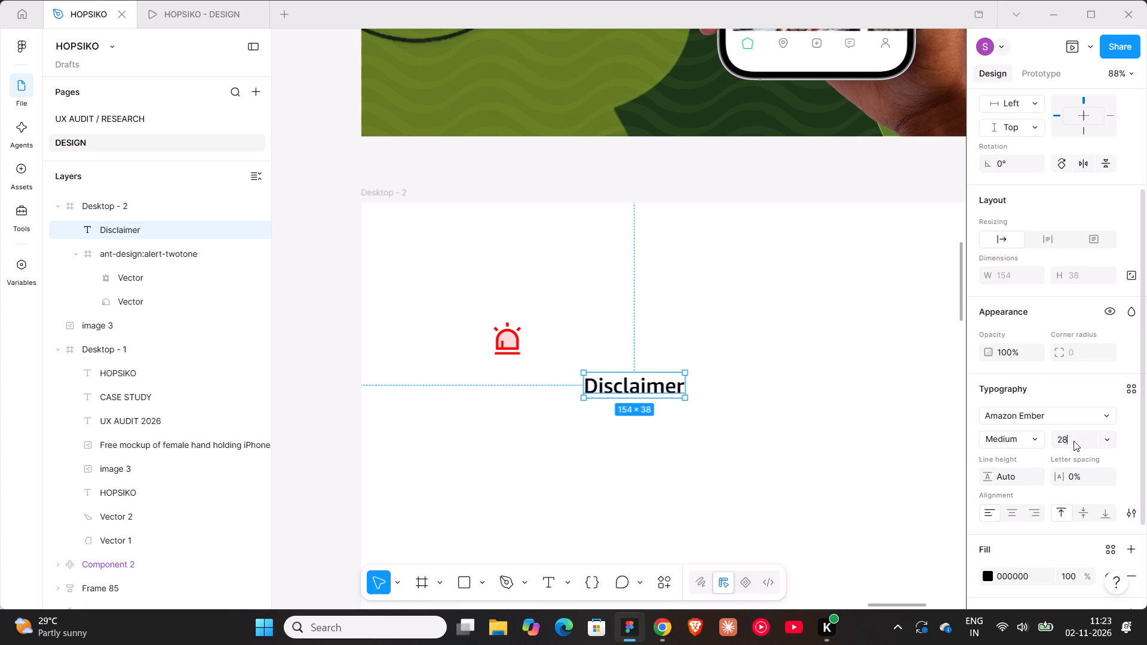
pyautogui.press('Return')
pyautogui.click(753, 474)
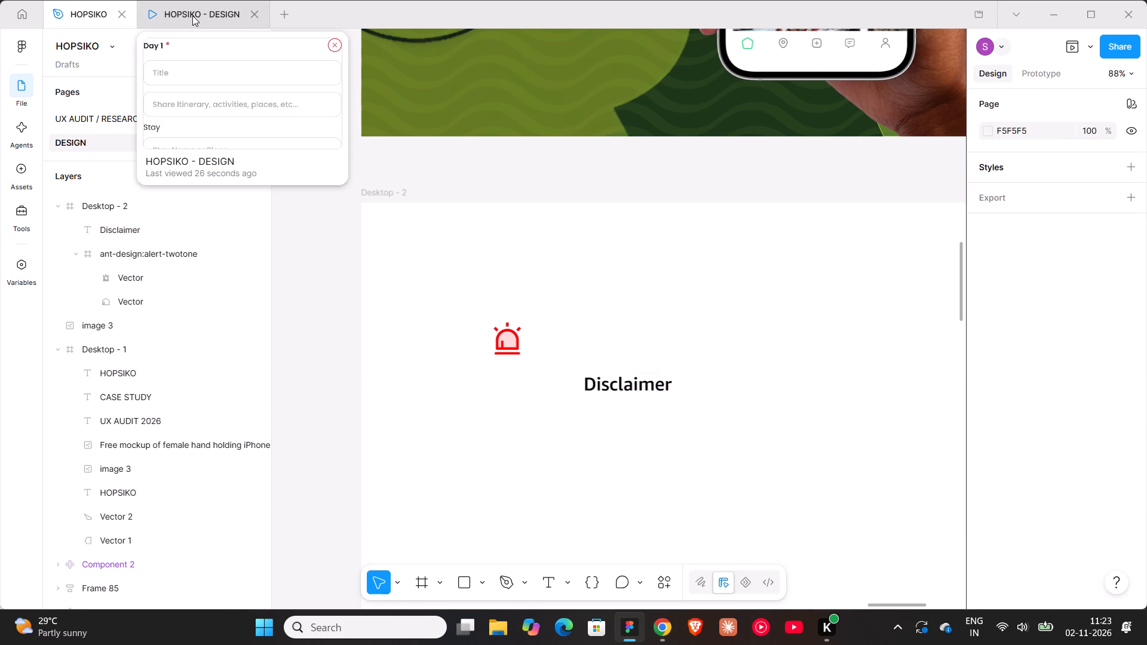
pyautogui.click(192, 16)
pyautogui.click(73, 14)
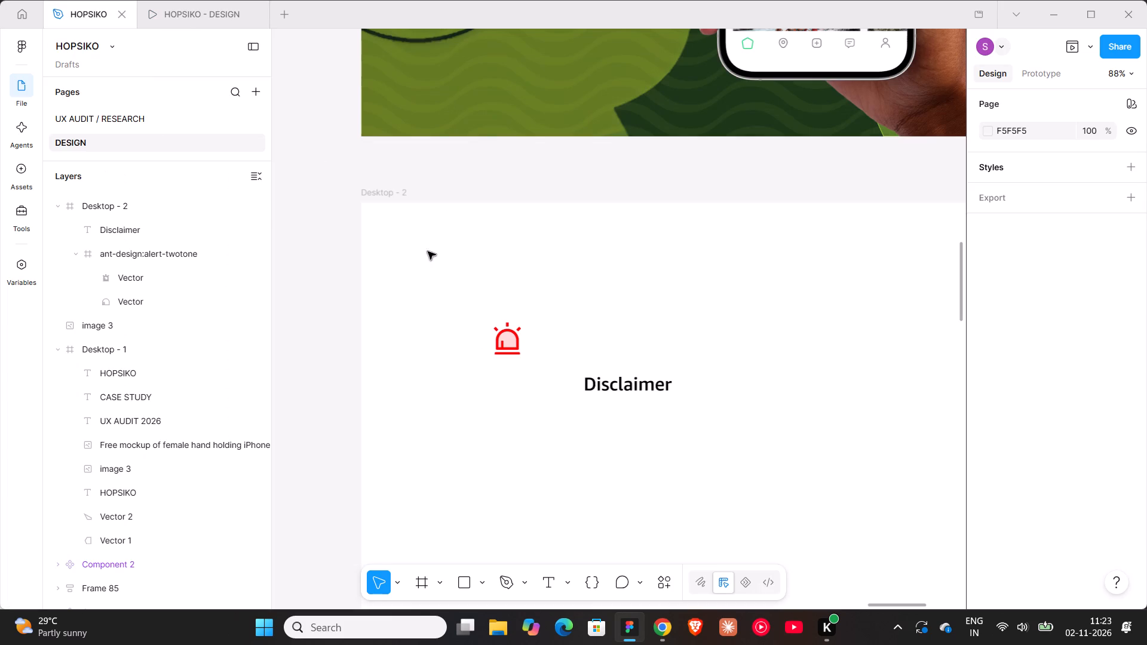
# Add a column layout guide to the Desktop - 2 frame with 12 columns, margin 72 and gutter 24.
pyautogui.keyDown('ctrl'); pyautogui.scroll(-8, 422, 229); pyautogui.keyUp('ctrl')
pyautogui.click(416, 217)
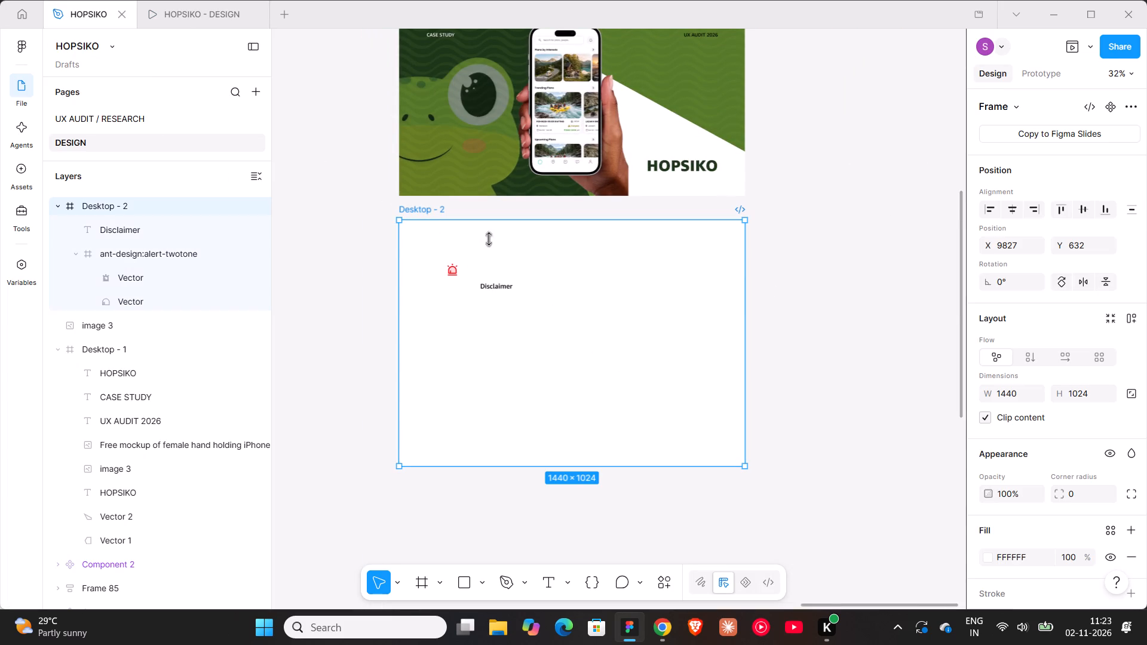
pyautogui.scroll(-7, 1146, 332)
pyautogui.scroll(-4, 1088, 425)
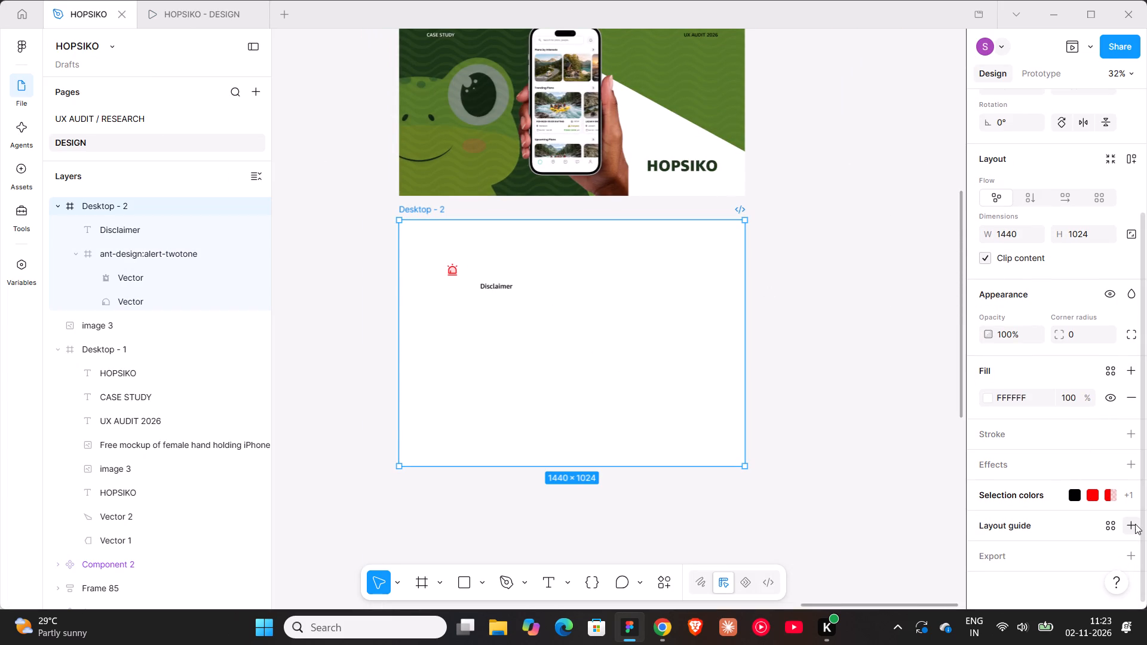
pyautogui.click(1135, 524)
pyautogui.click(834, 521)
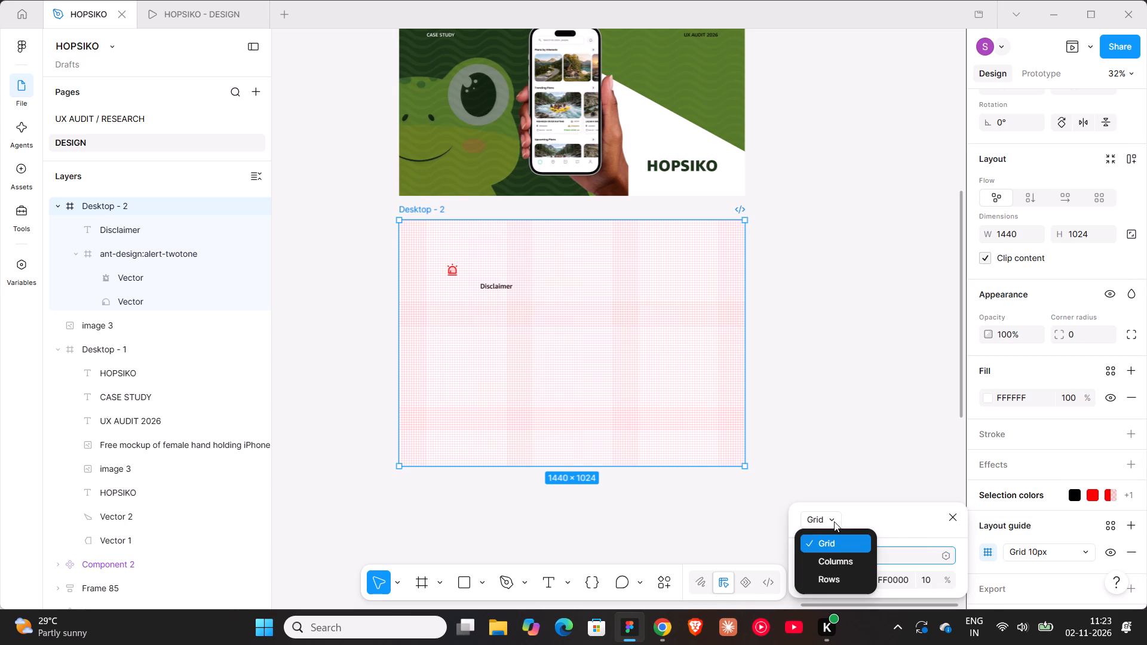
pyautogui.click(836, 554)
pyautogui.write('12')
pyautogui.click(891, 557)
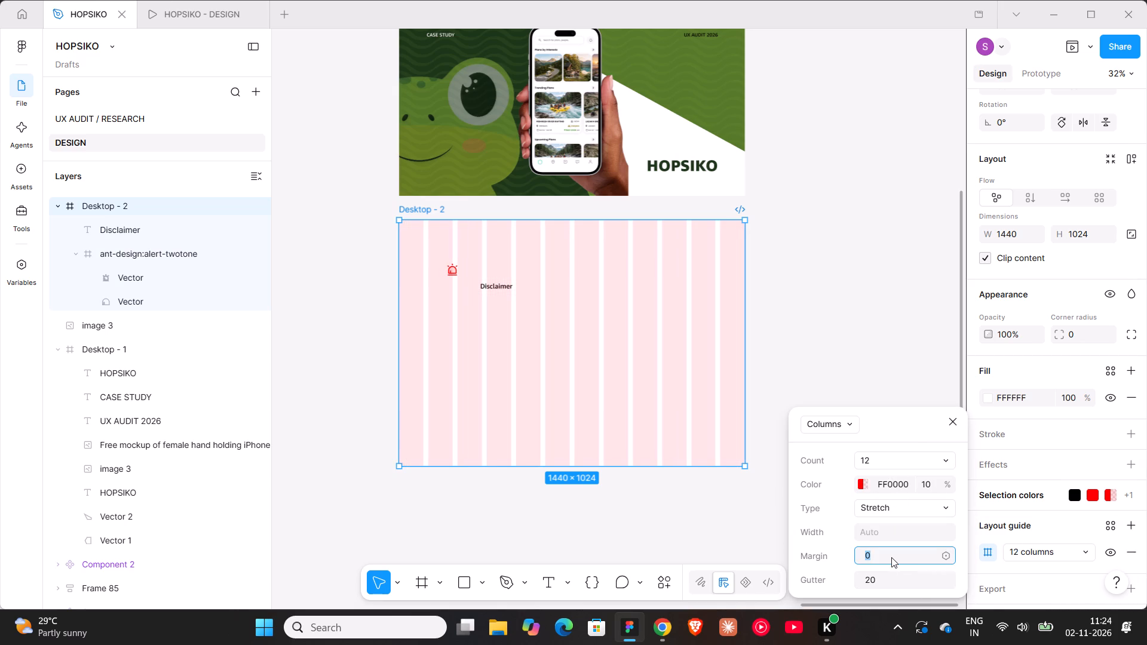
pyautogui.write('72')
pyautogui.press('Return')
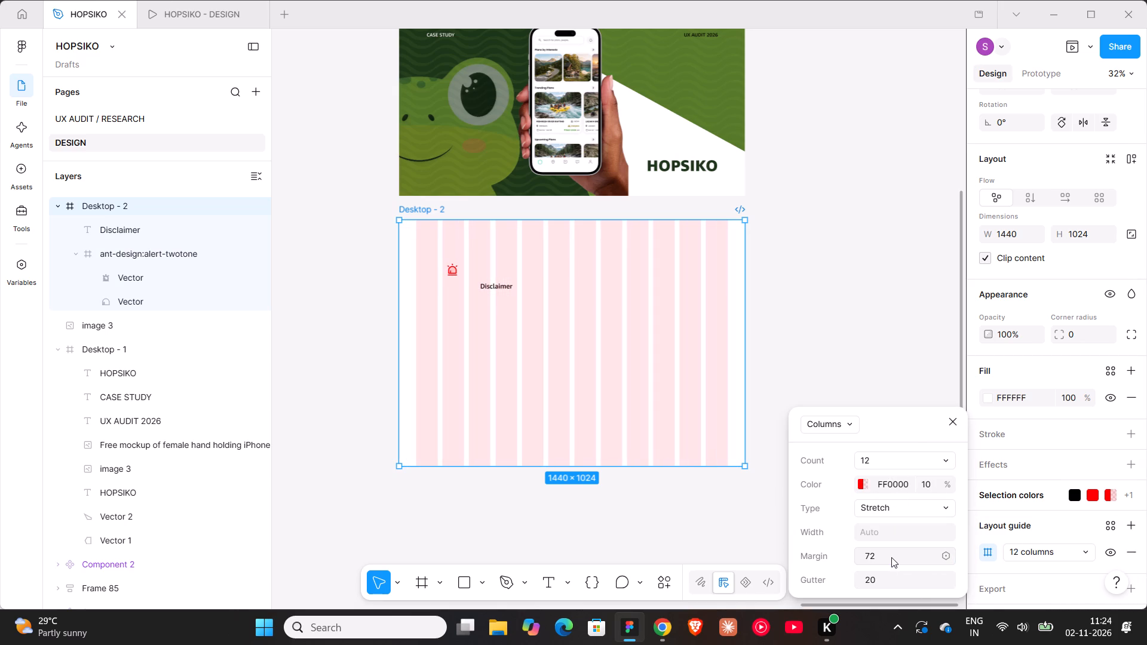
pyautogui.click(890, 583)
pyautogui.write('24')
pyautogui.press('Return')
pyautogui.doubleClick(884, 373)
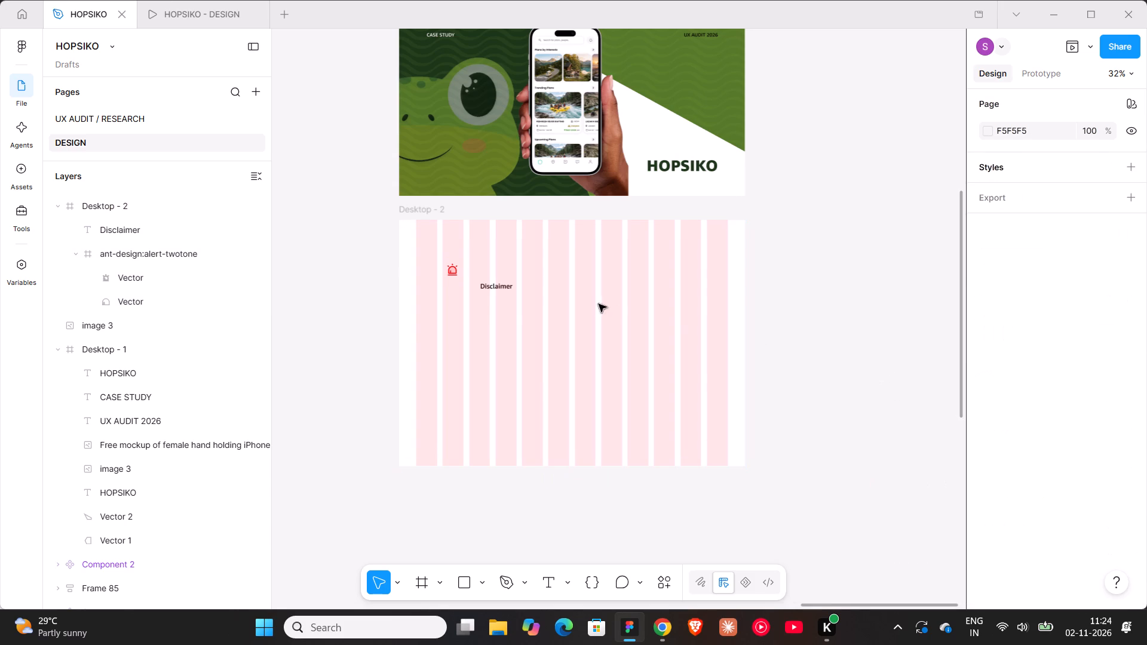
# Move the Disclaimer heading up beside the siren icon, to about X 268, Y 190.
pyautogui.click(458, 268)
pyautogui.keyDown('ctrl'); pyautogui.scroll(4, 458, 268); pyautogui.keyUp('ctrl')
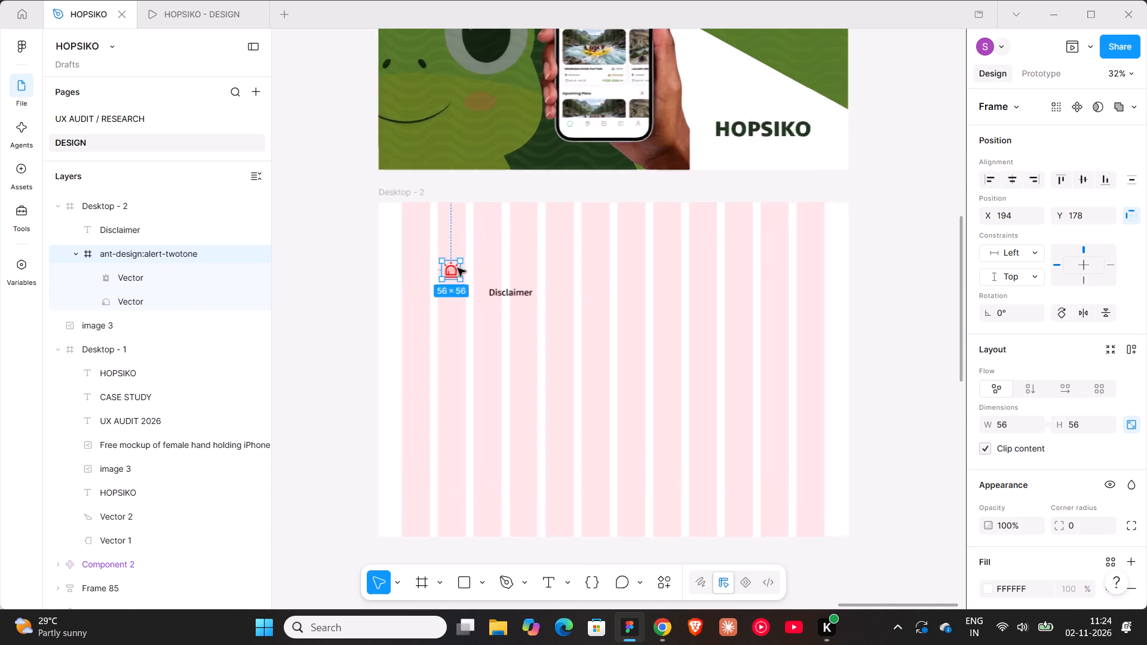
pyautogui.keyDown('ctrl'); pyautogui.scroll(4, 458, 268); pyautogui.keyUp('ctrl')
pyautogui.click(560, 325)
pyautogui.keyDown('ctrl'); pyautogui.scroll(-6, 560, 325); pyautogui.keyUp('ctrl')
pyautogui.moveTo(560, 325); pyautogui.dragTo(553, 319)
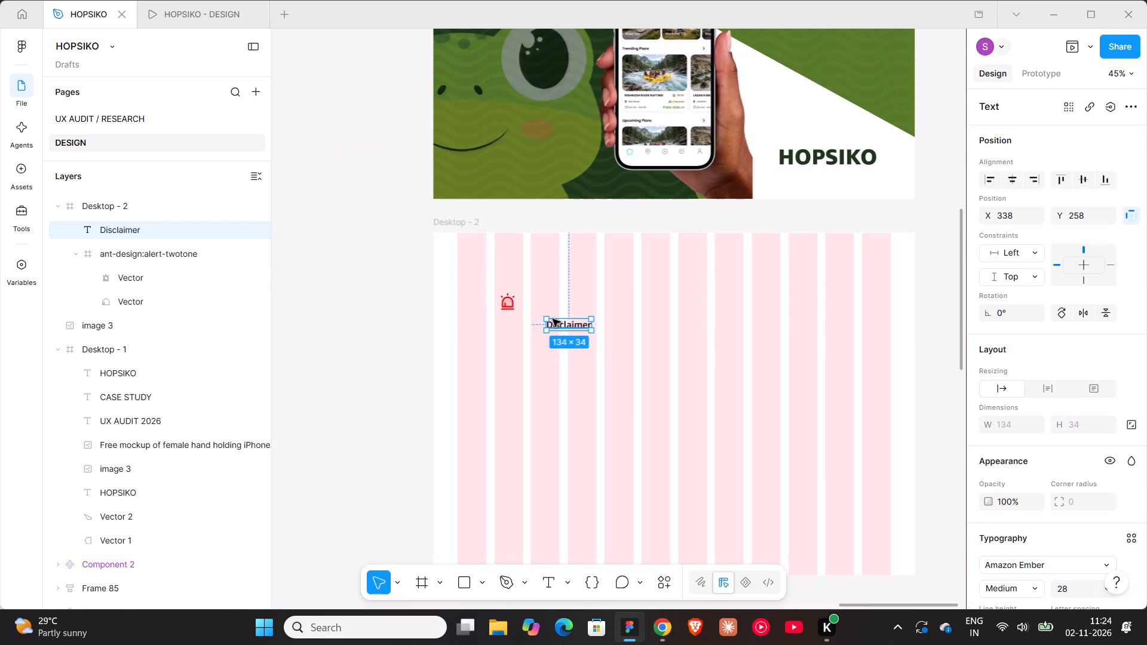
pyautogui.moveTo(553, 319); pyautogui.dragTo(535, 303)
# Position the siren icon at X 72, trying Y 48 and 64 and settling on Y 72.
pyautogui.click(502, 300)
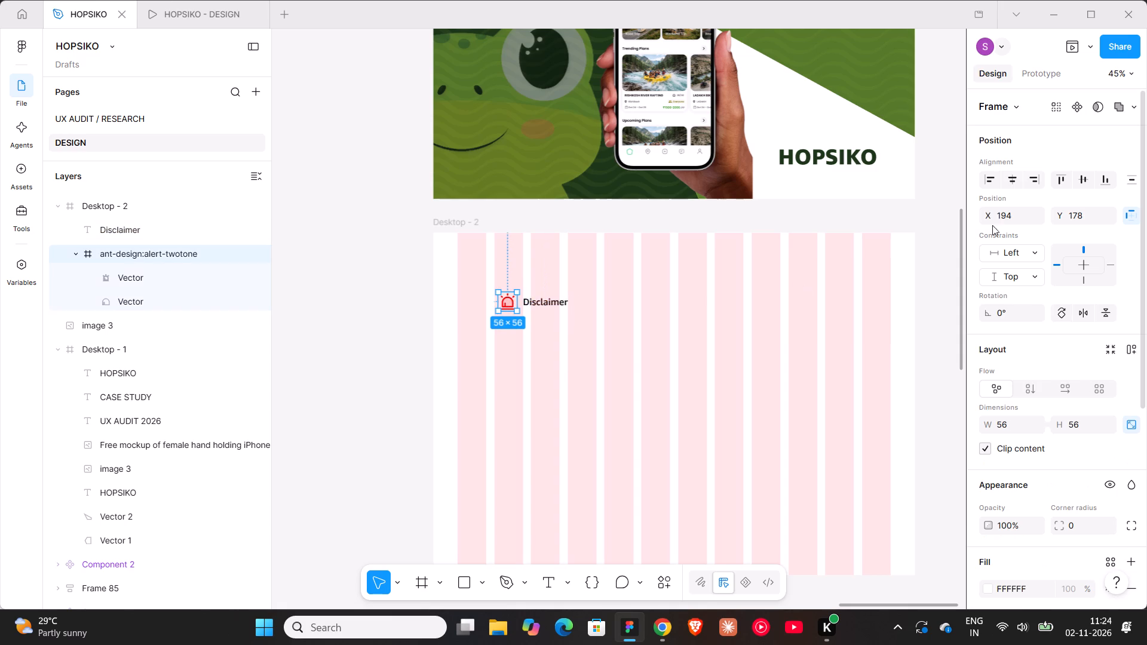
pyautogui.click(1006, 210)
pyautogui.write('72')
pyautogui.press('Return')
pyautogui.click(1090, 213)
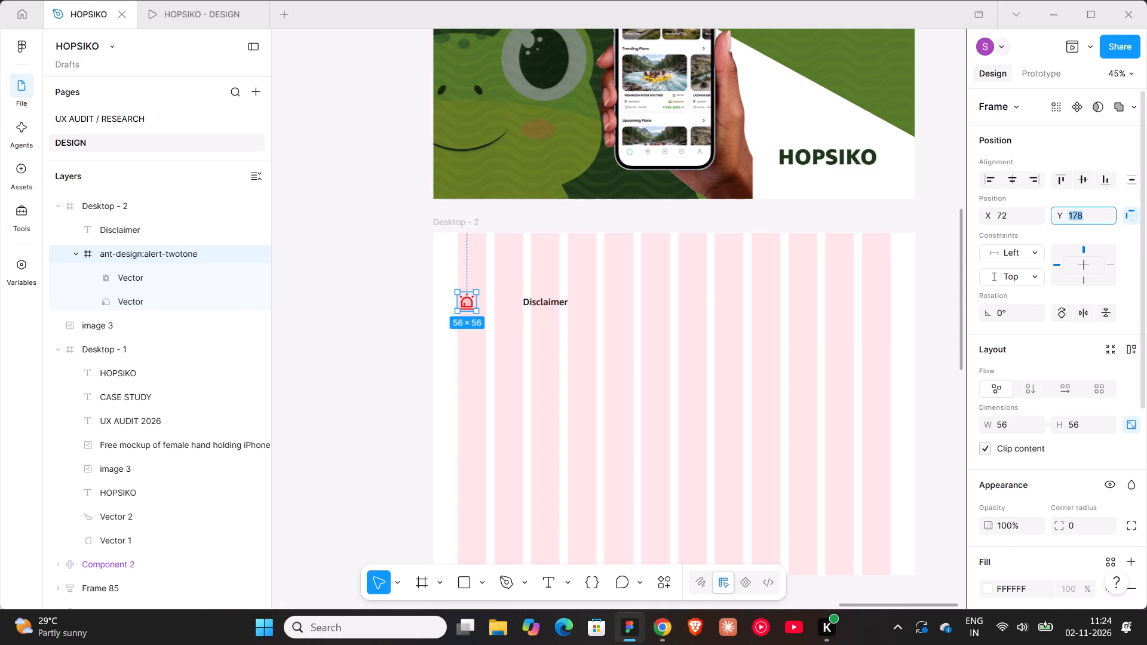
pyautogui.write('48')
pyautogui.press('Return')
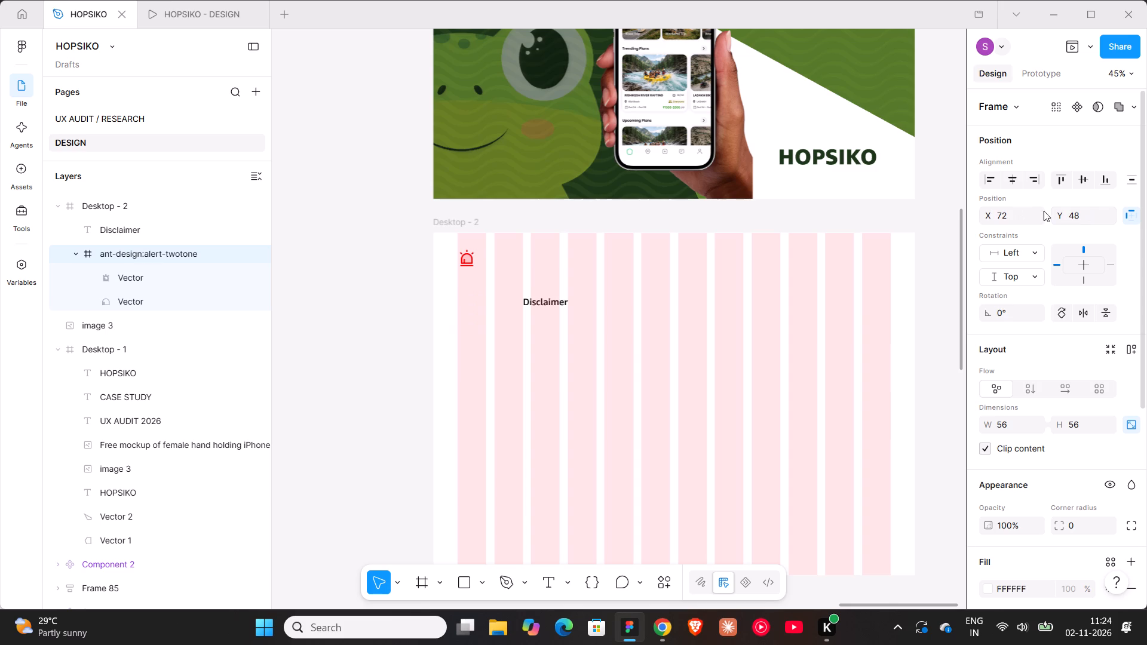
pyautogui.click(1085, 220)
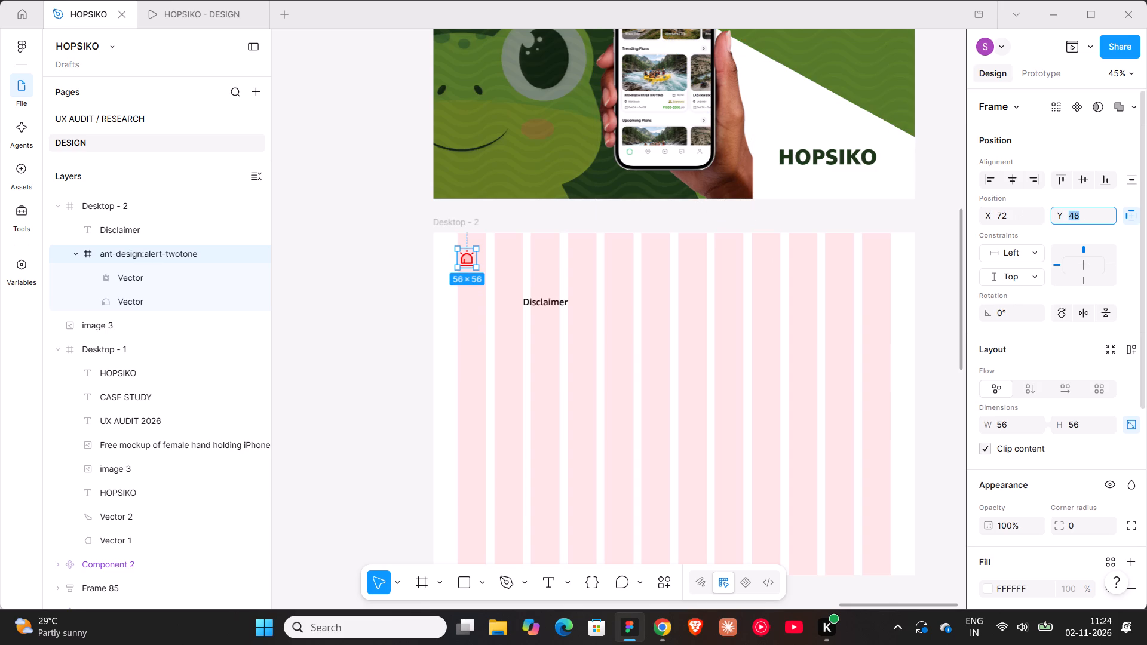
pyautogui.write('64')
pyautogui.press('Return')
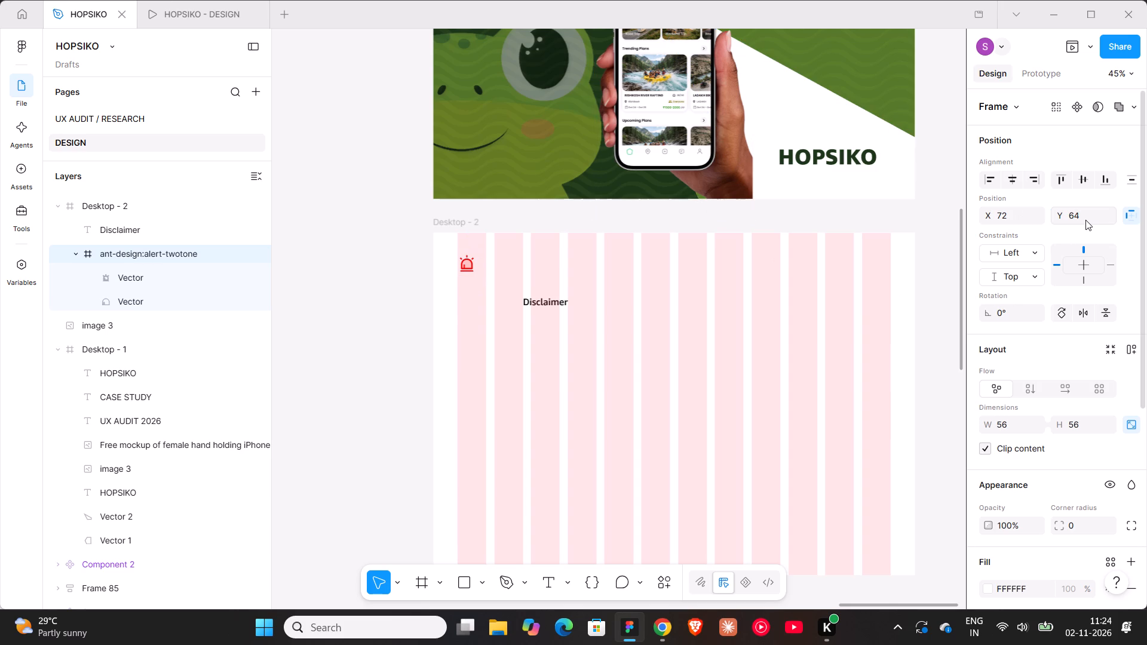
pyautogui.click(1085, 220)
pyautogui.write('72')
pyautogui.press('Return')
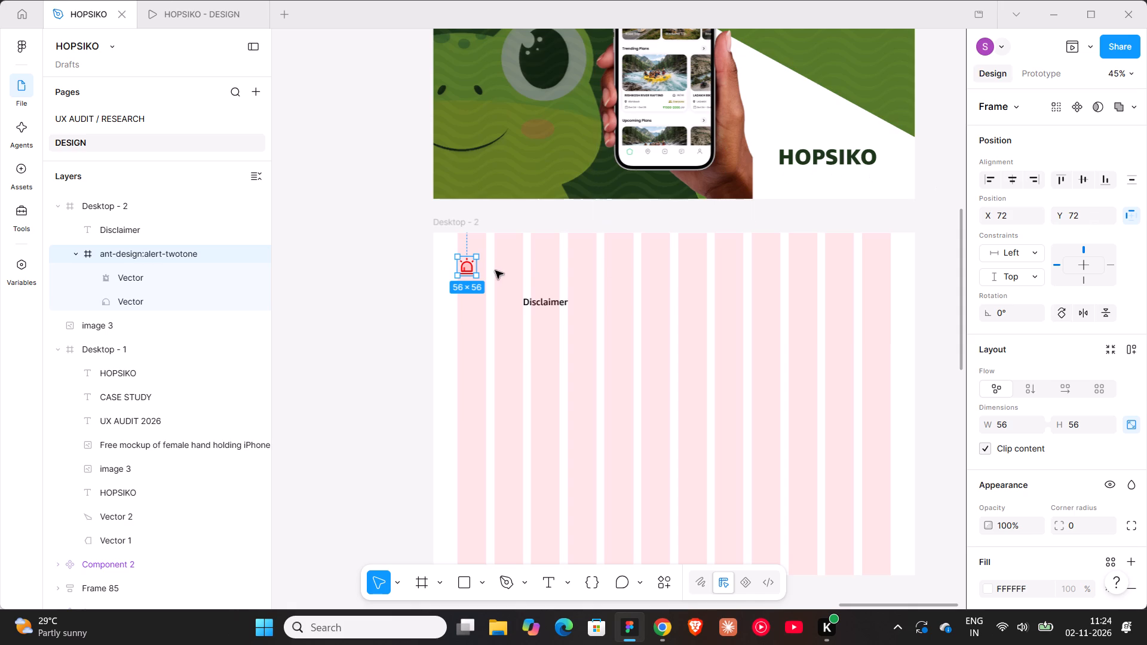
# Move the Disclaimer heading next to the repositioned siren icon, at about X 158, Y 86, checking the Unimart reference in Chrome on the way.
pyautogui.click(541, 308)
pyautogui.moveTo(535, 302); pyautogui.dragTo(522, 294)
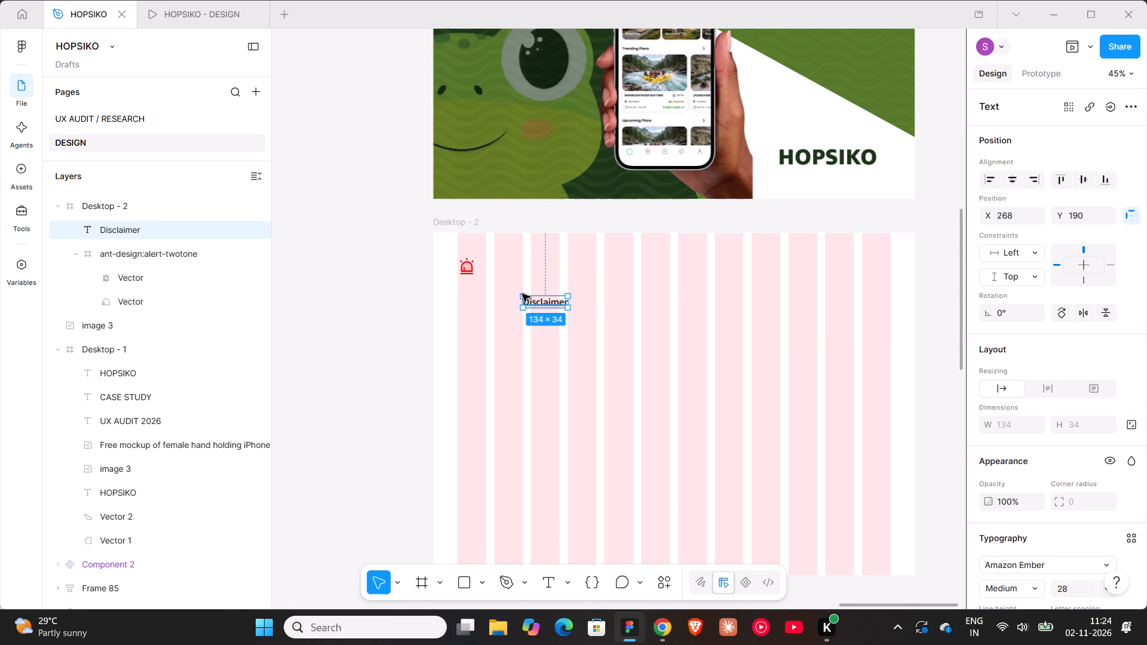
pyautogui.moveTo(522, 294); pyautogui.dragTo(489, 267)
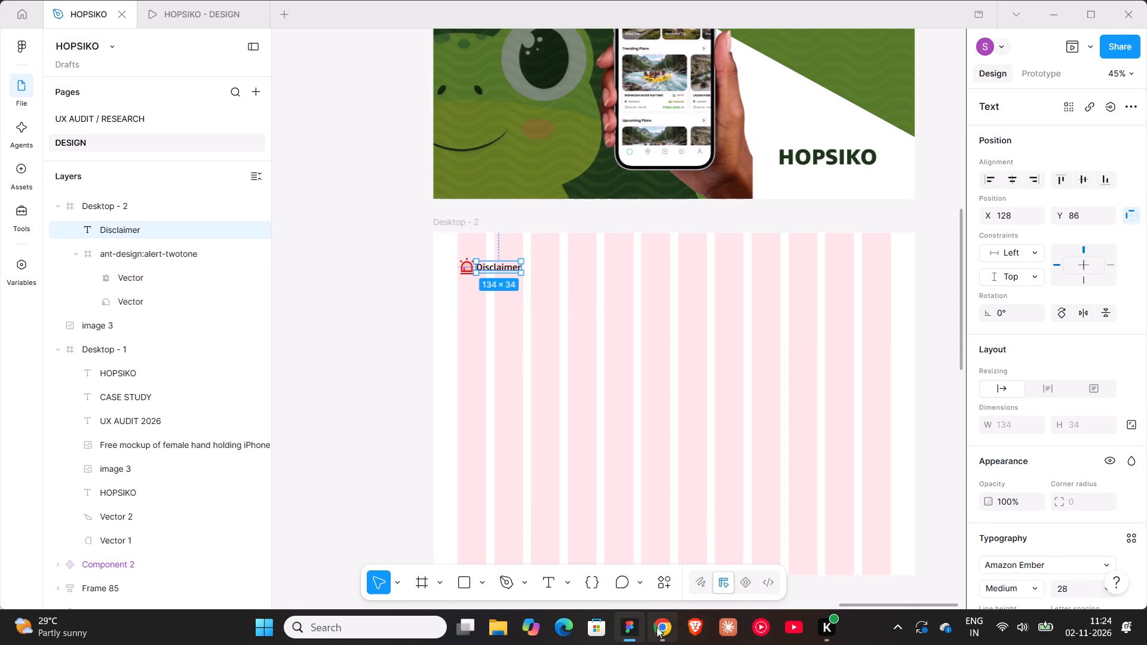
pyautogui.click(672, 625)
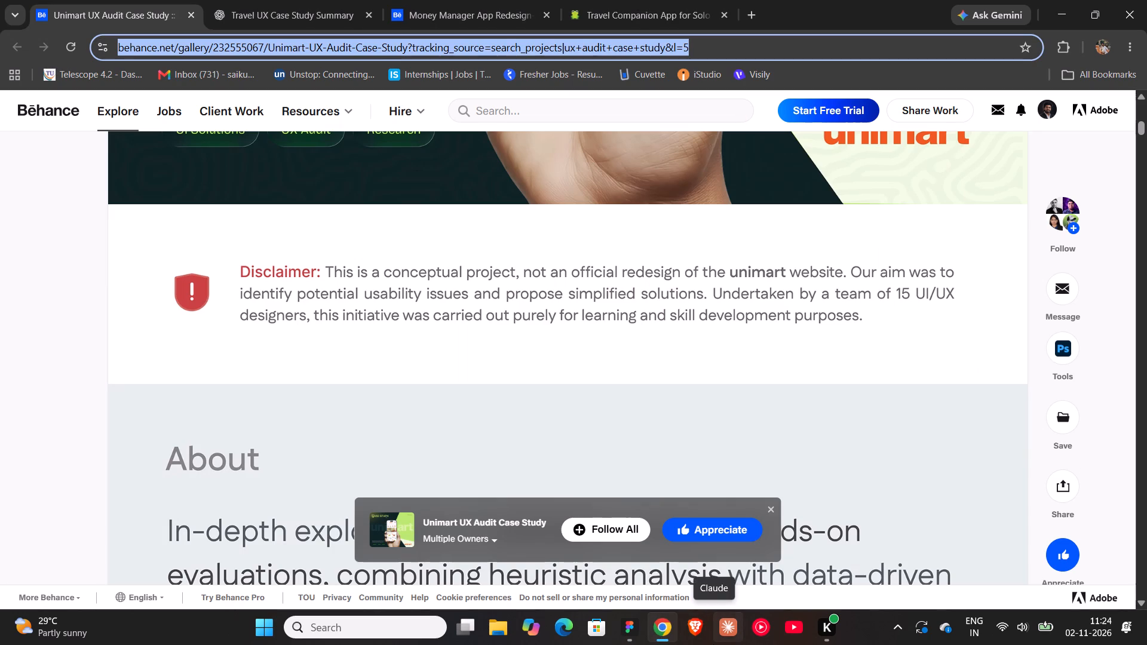
pyautogui.click(621, 634)
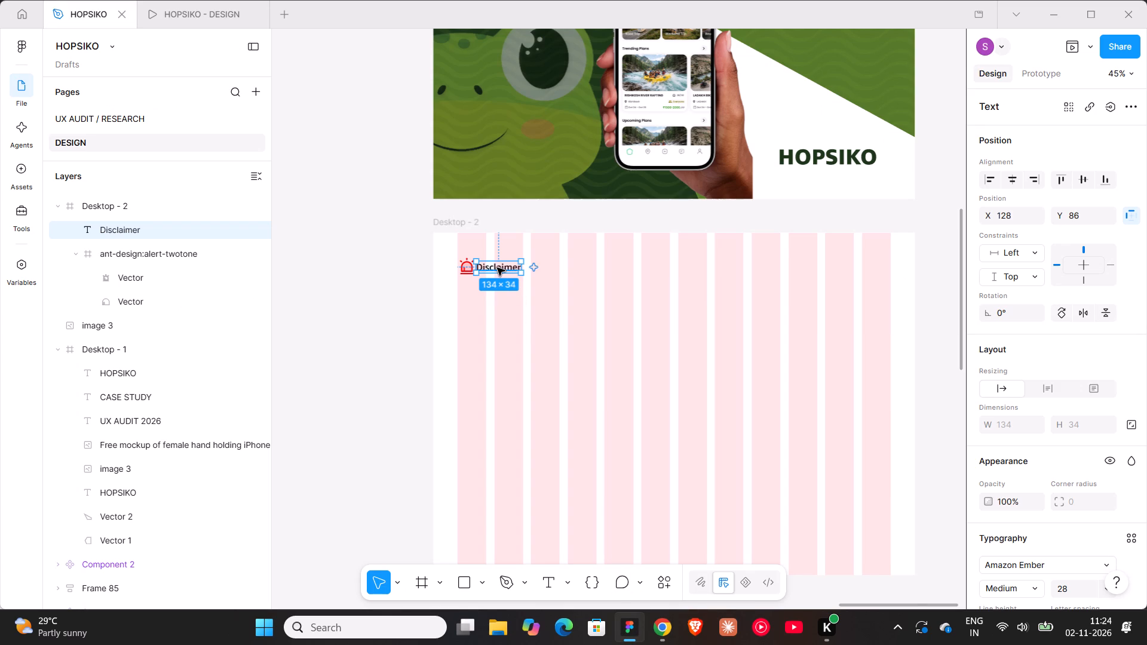
pyautogui.moveTo(497, 268); pyautogui.dragTo(507, 267)
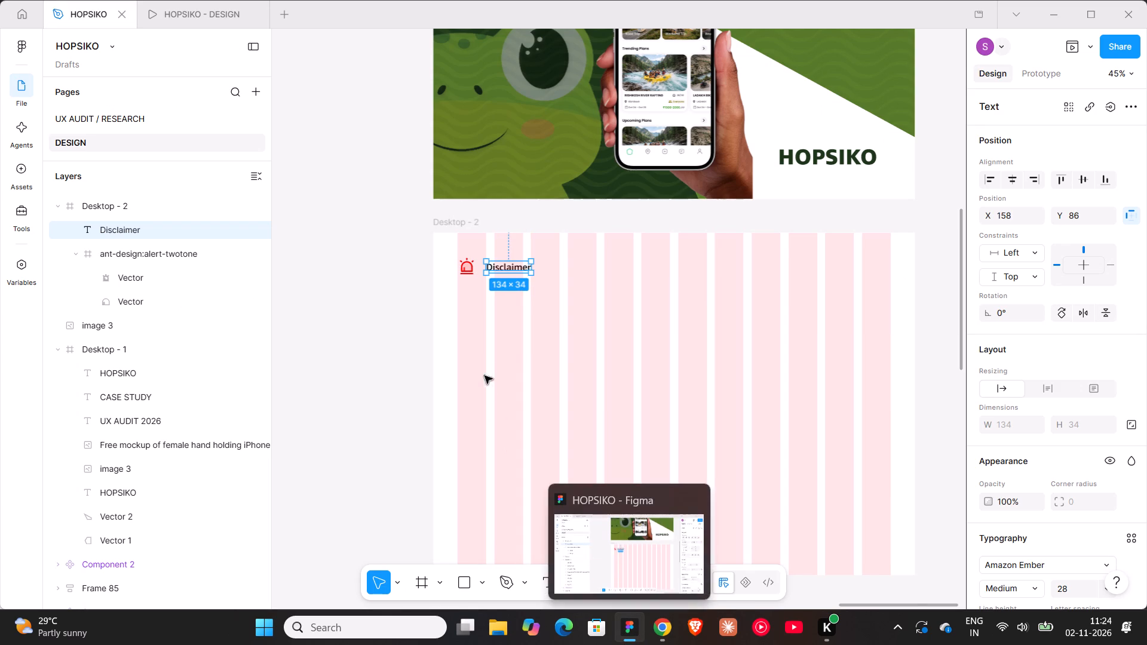
# Darken the siren icon's solid red to C60000, trying 9D0D0D first.
pyautogui.click(467, 273)
pyautogui.scroll(-5, 1038, 468)
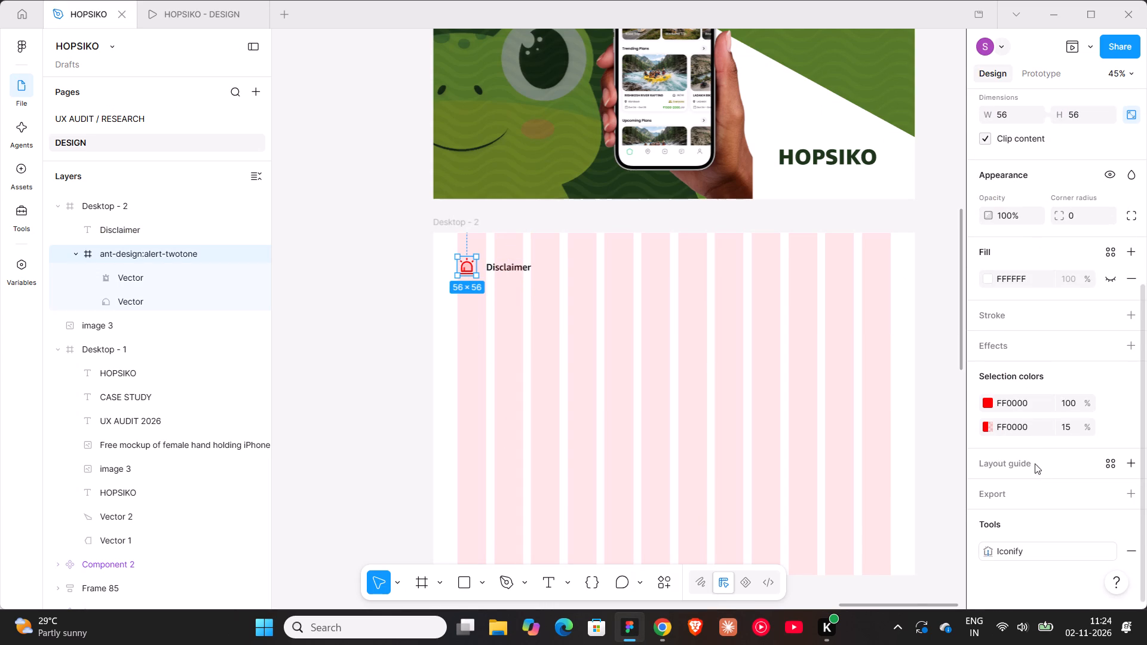
pyautogui.click(986, 403)
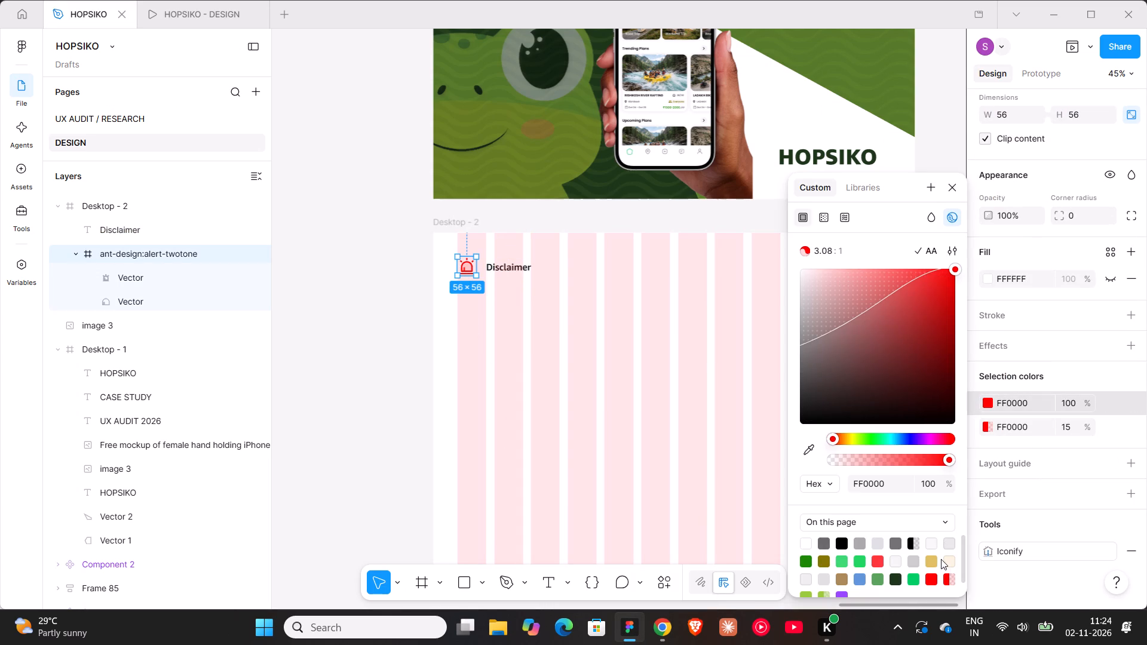
pyautogui.click(931, 582)
pyautogui.click(928, 582)
pyautogui.moveTo(955, 267); pyautogui.dragTo(940, 319)
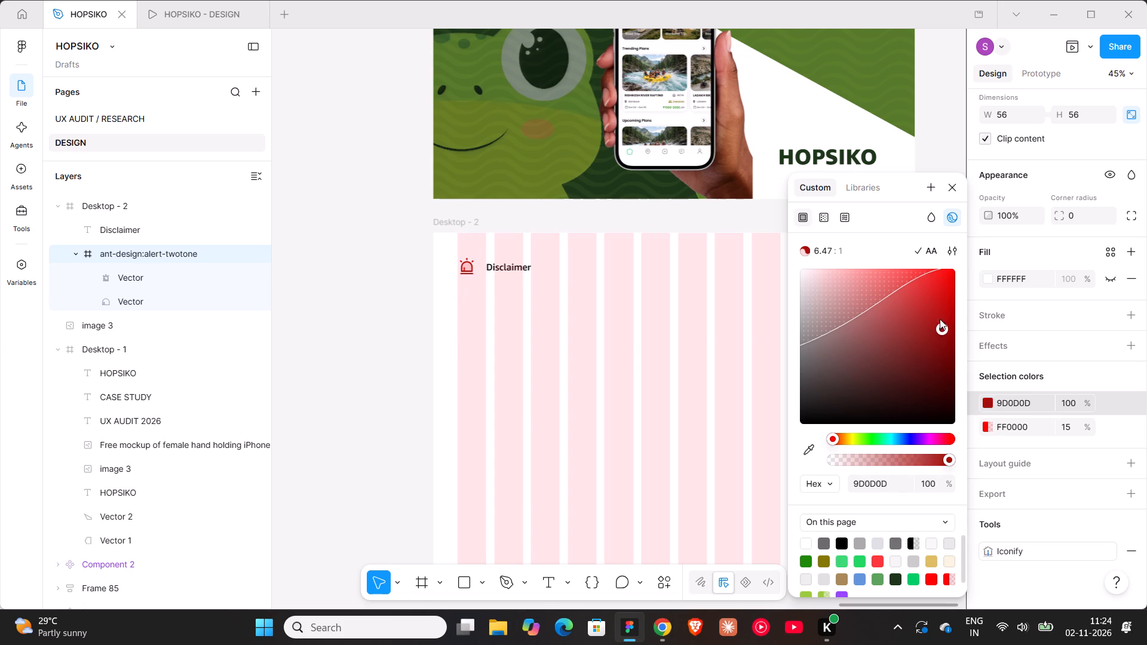
pyautogui.moveTo(940, 319); pyautogui.dragTo(959, 303)
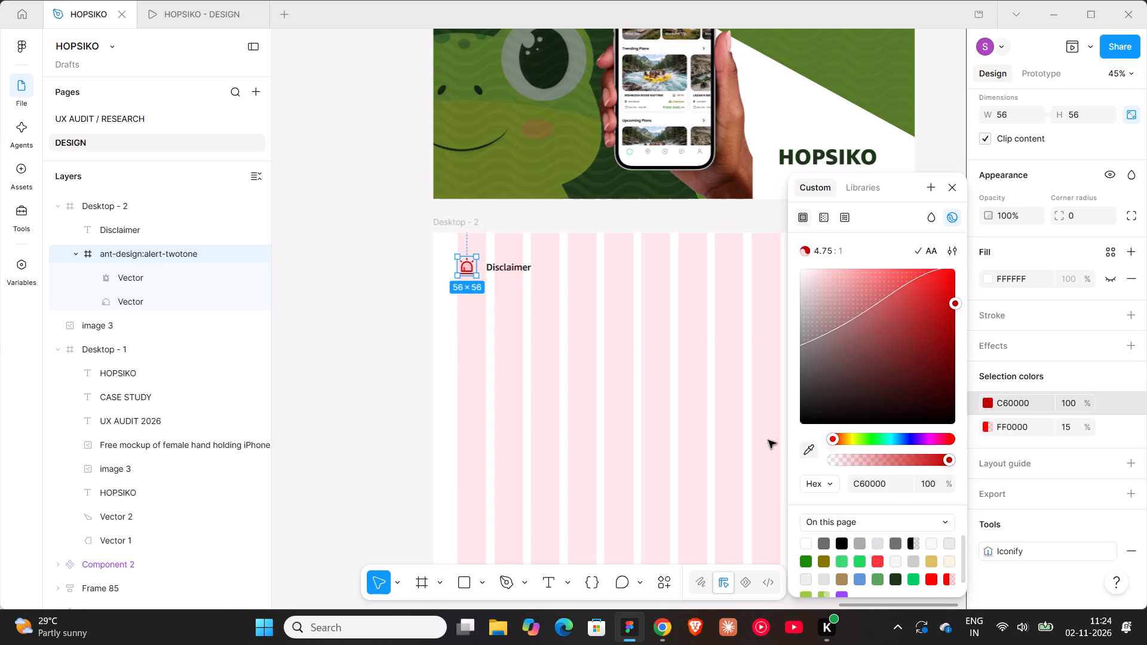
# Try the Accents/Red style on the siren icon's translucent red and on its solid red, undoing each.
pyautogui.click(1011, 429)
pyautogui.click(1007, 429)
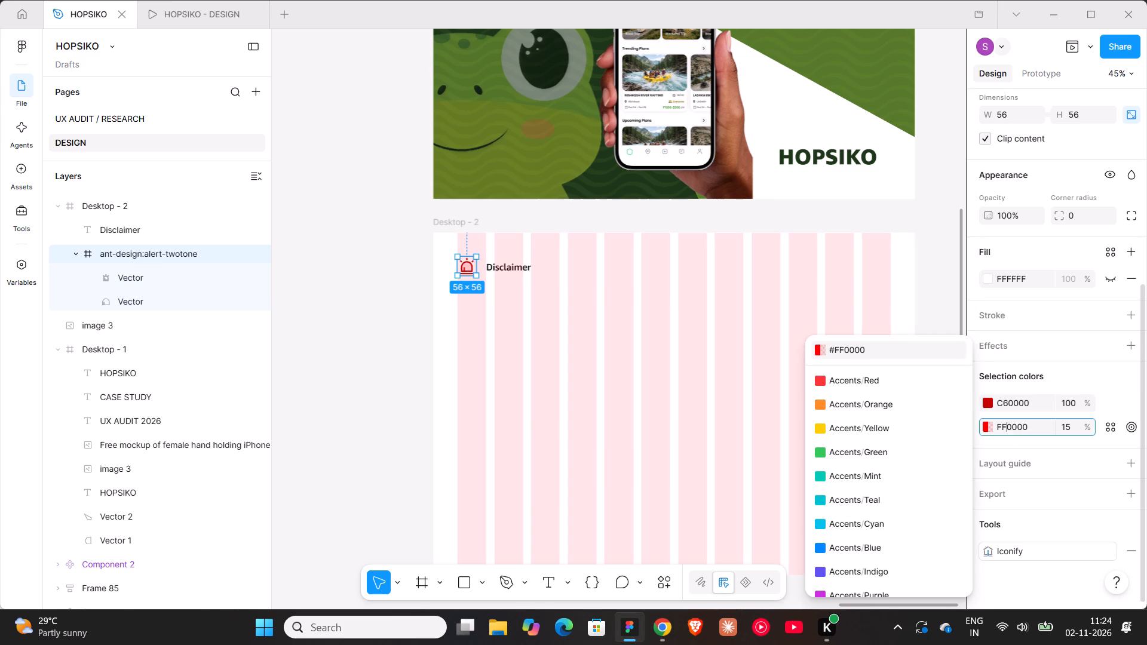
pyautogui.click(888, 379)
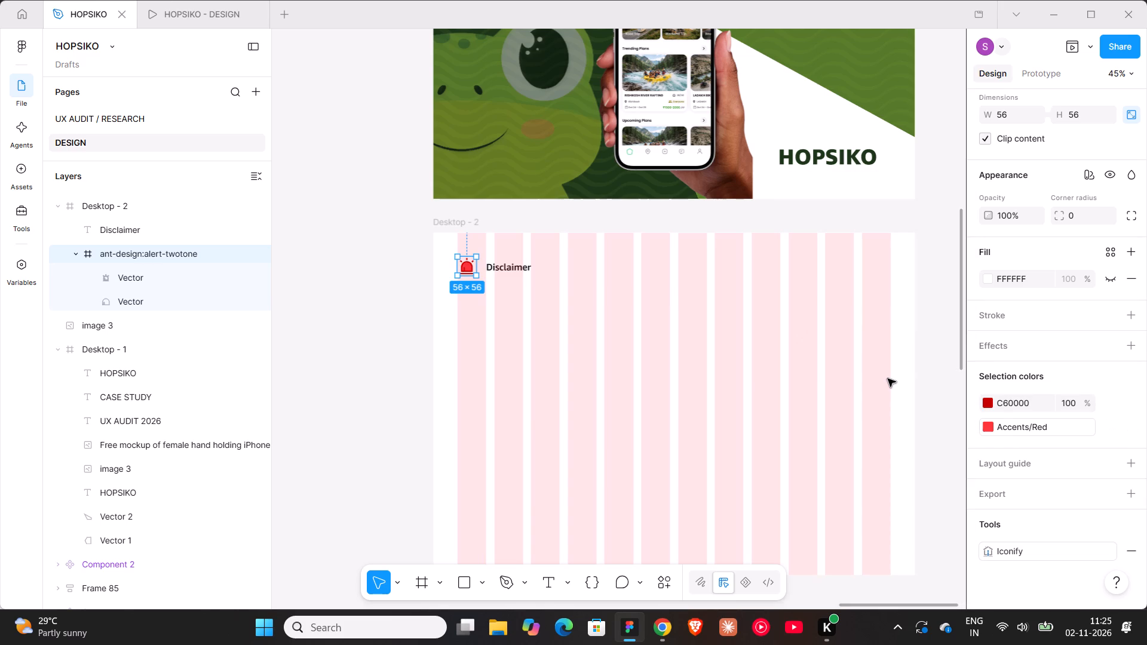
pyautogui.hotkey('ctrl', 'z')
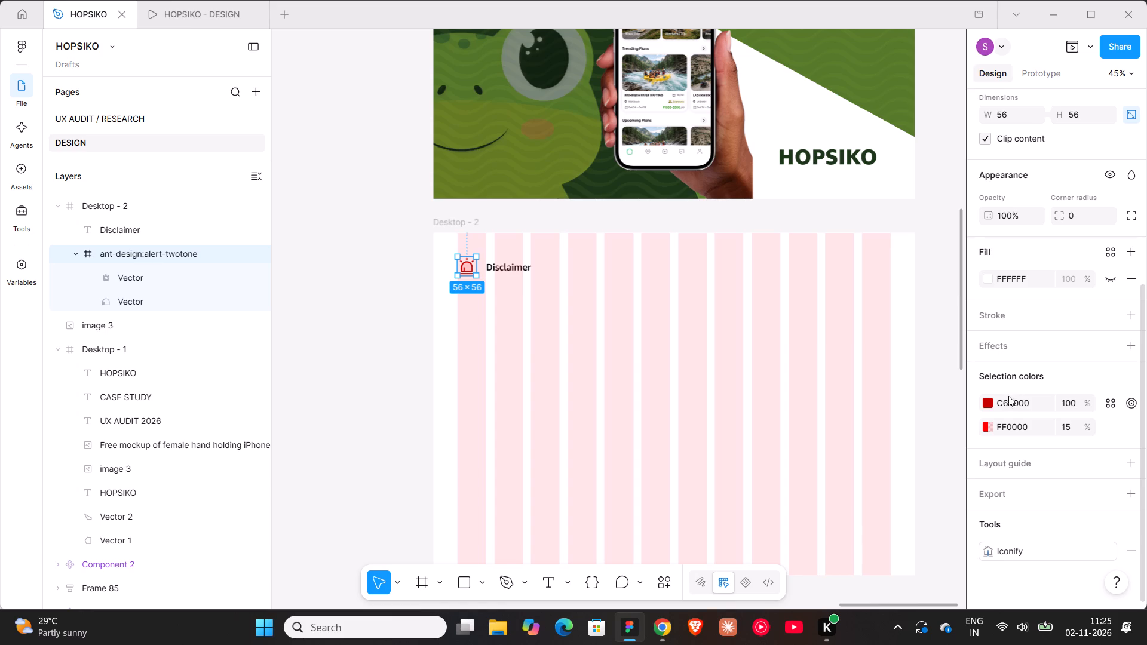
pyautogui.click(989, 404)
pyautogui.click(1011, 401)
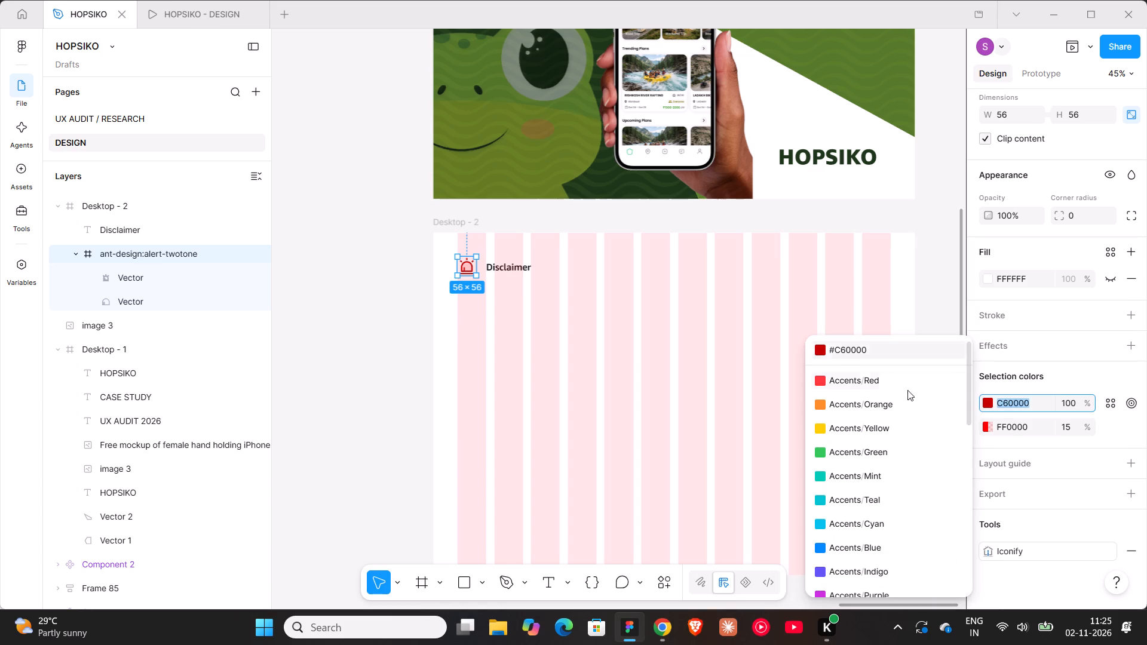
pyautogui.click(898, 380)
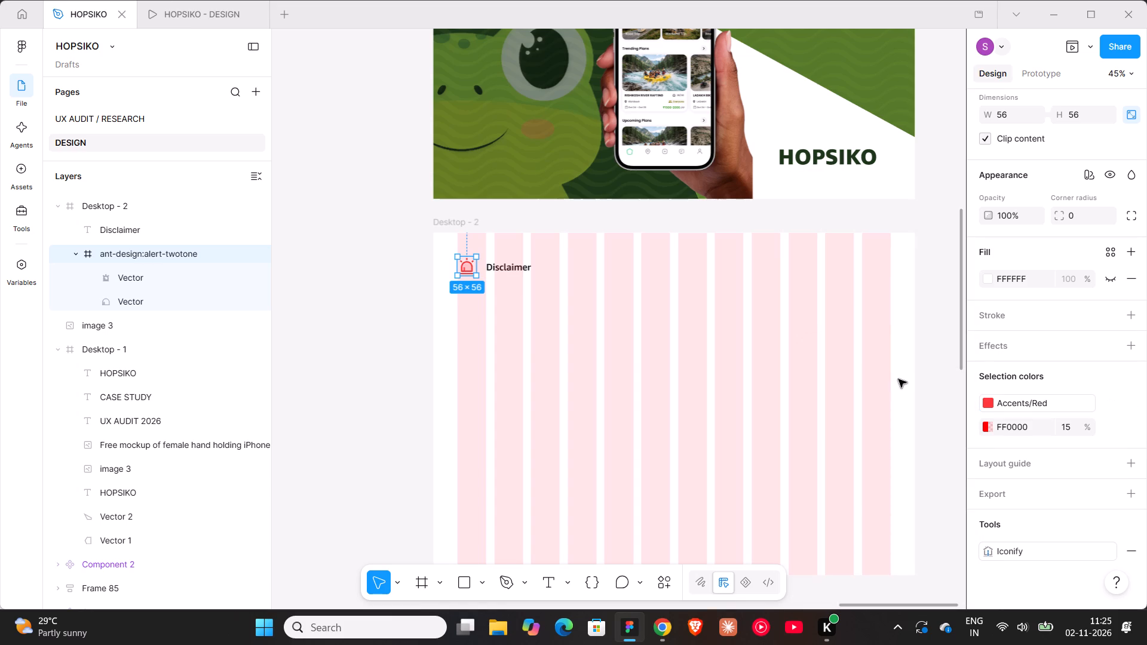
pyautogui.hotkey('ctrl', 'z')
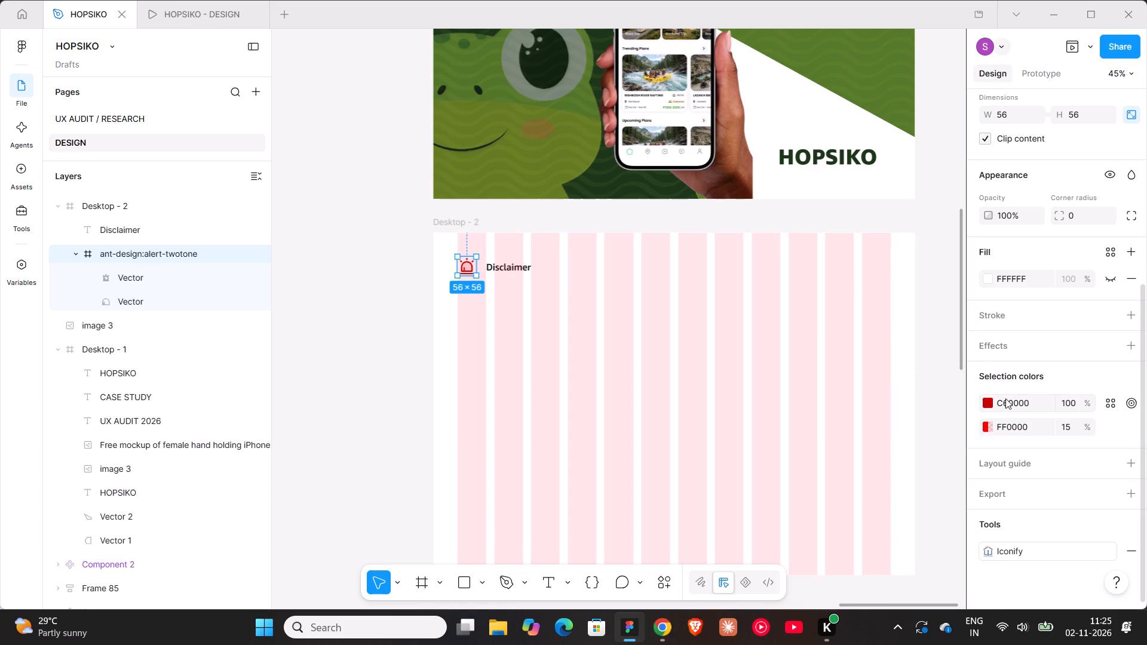
# Set the siren icon's 15% translucent red to C60000 and deselect the icon.
pyautogui.click(1002, 428)
pyautogui.click(1007, 426)
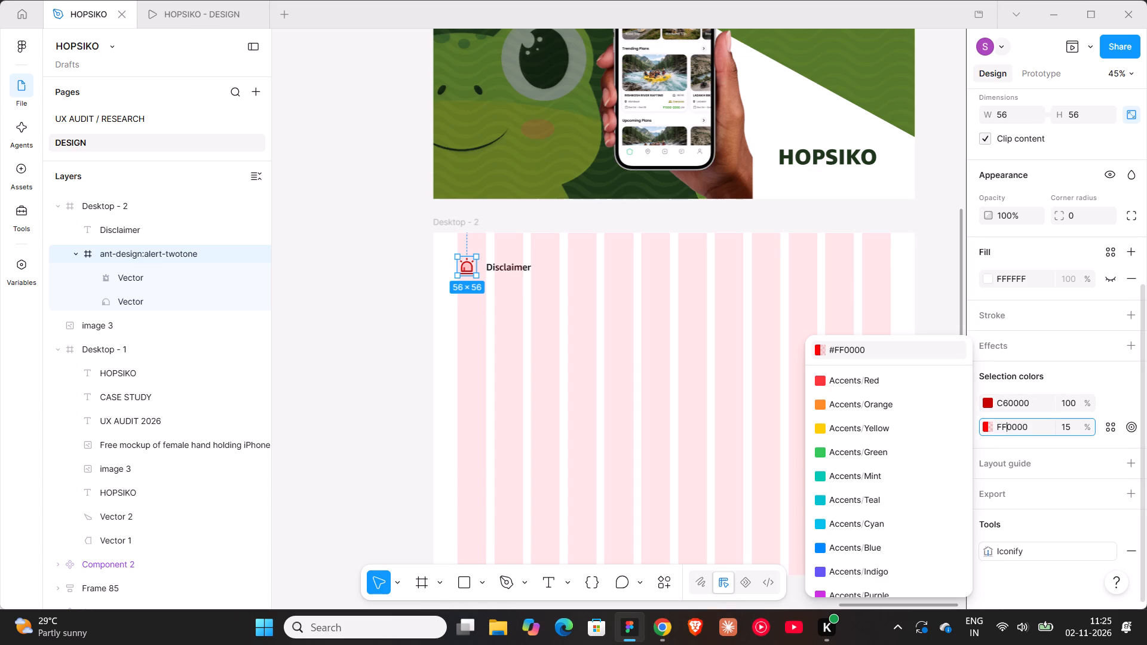
pyautogui.press('BackSpace')
pyautogui.press('BackSpace')
pyautogui.write('c6')
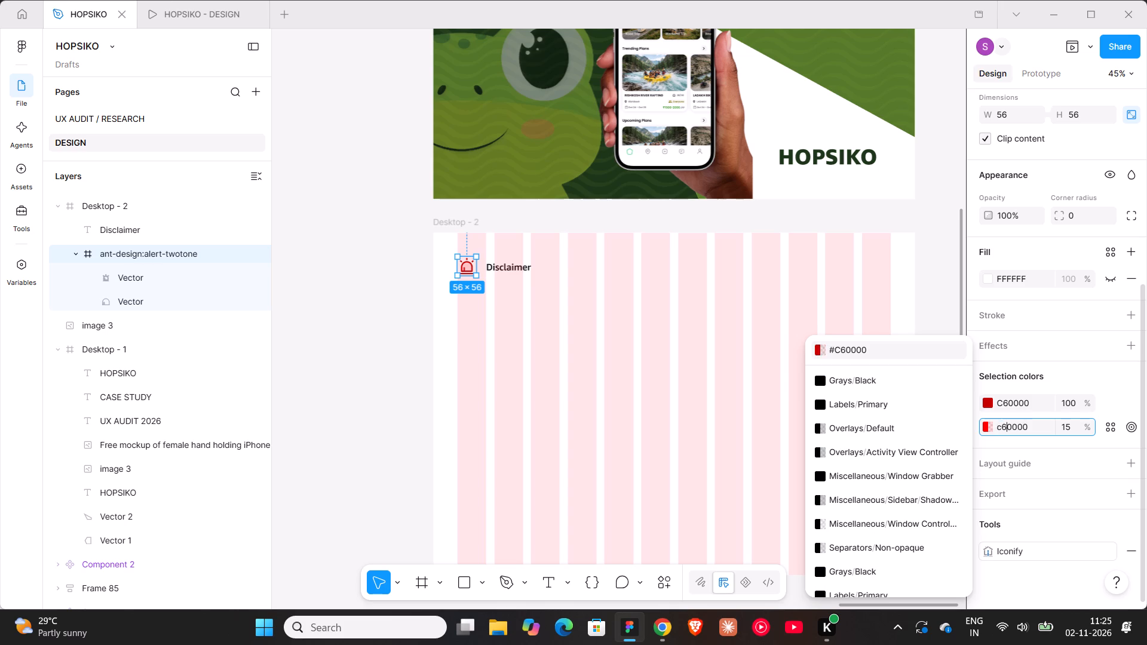
pyautogui.press('Return')
pyautogui.click(443, 341)
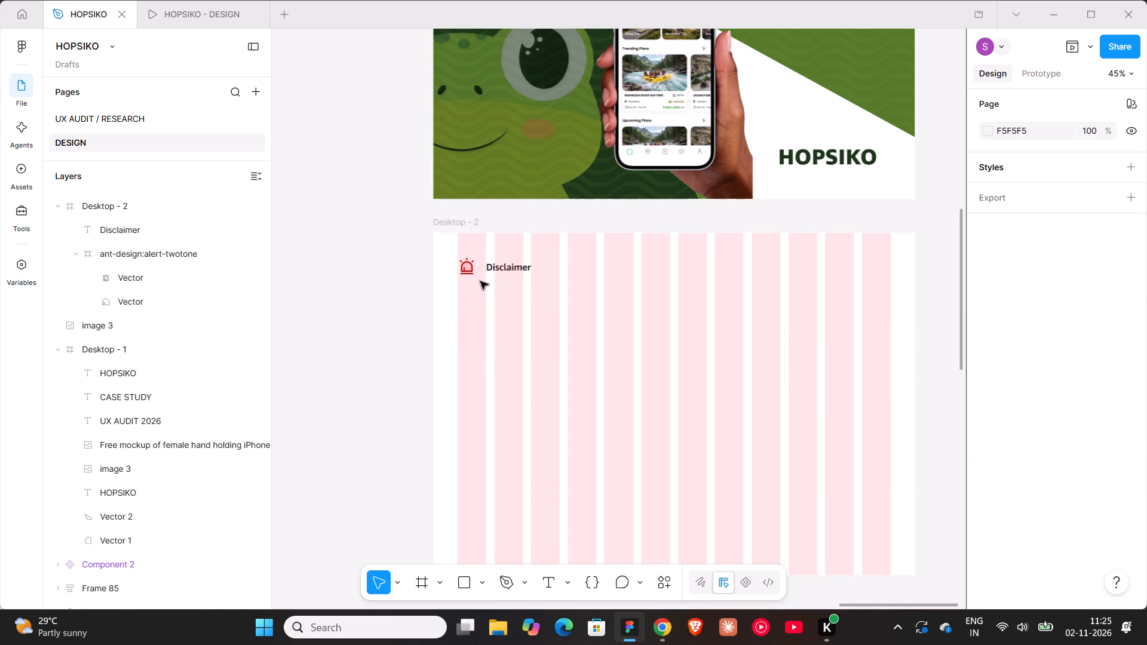
# Set the Disclaimer heading's fill to C60000, checking the Unimart reference in Chrome on the way, and deselect it.
pyautogui.click(490, 265)
pyautogui.click(670, 623)
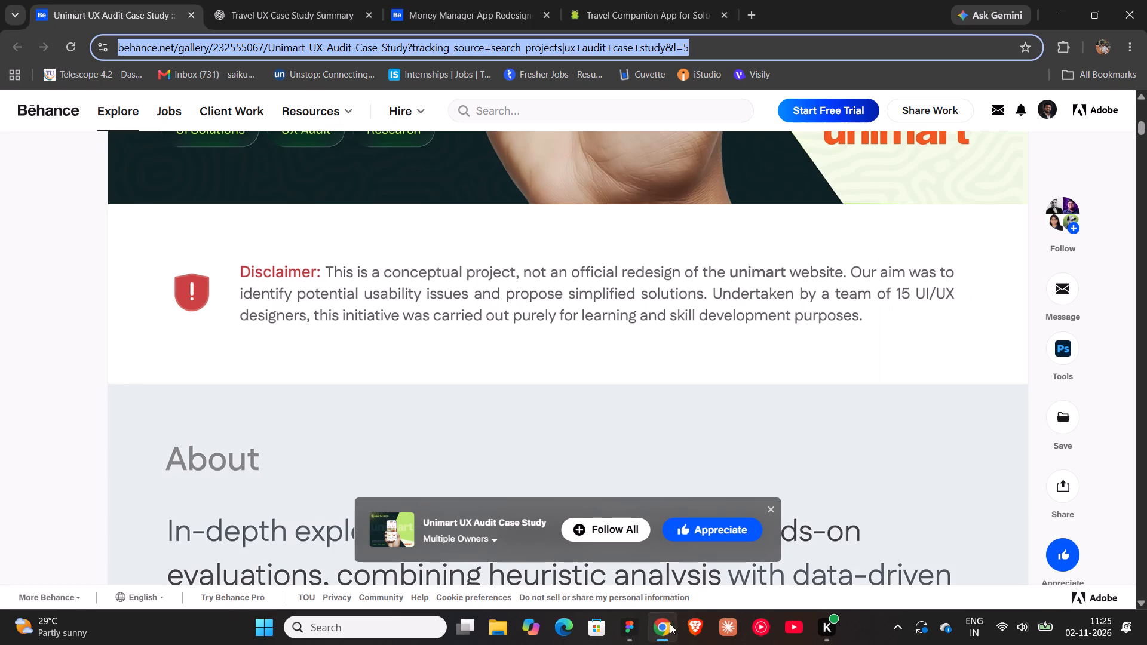
pyautogui.click(629, 627)
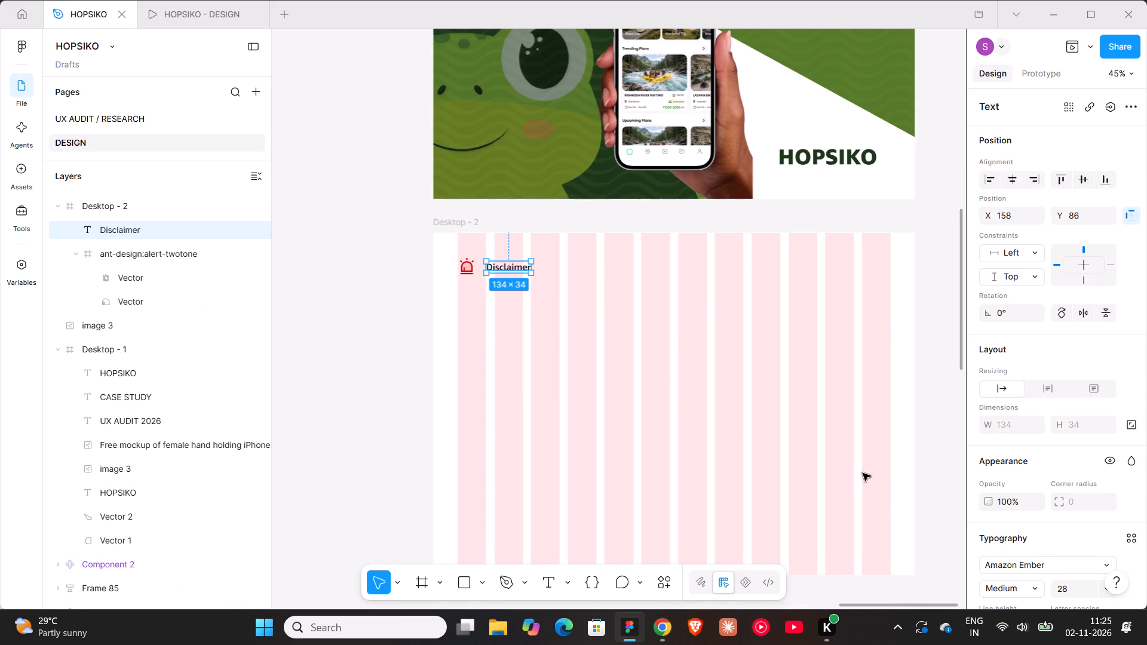
pyautogui.scroll(-3, 983, 549)
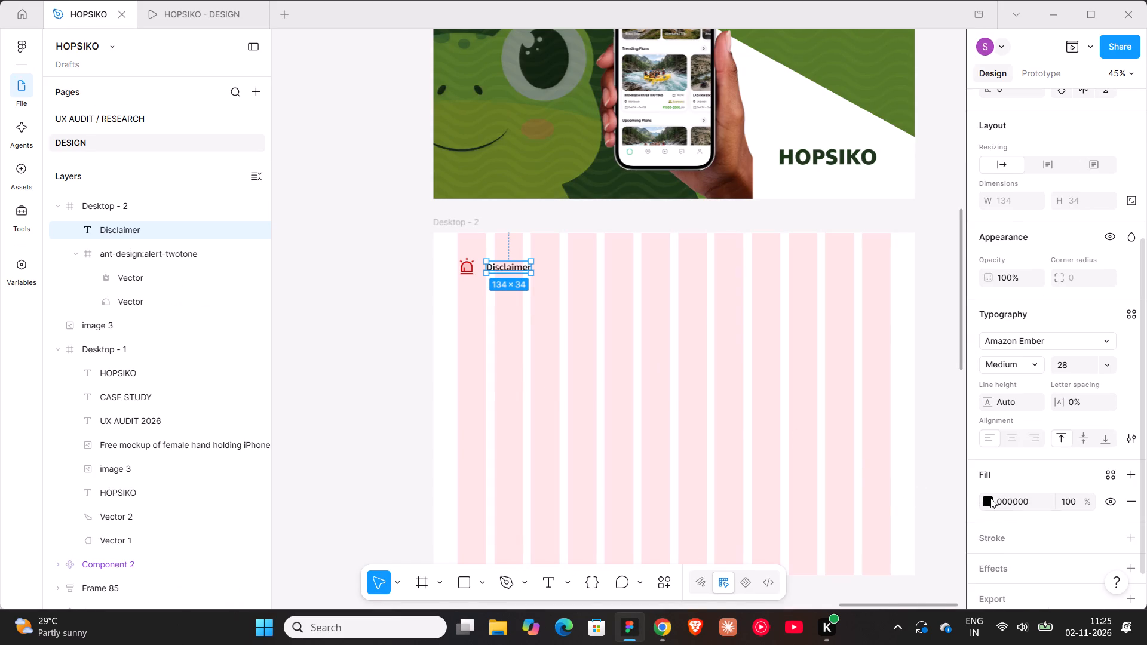
pyautogui.click(1010, 503)
pyautogui.click(1010, 503)
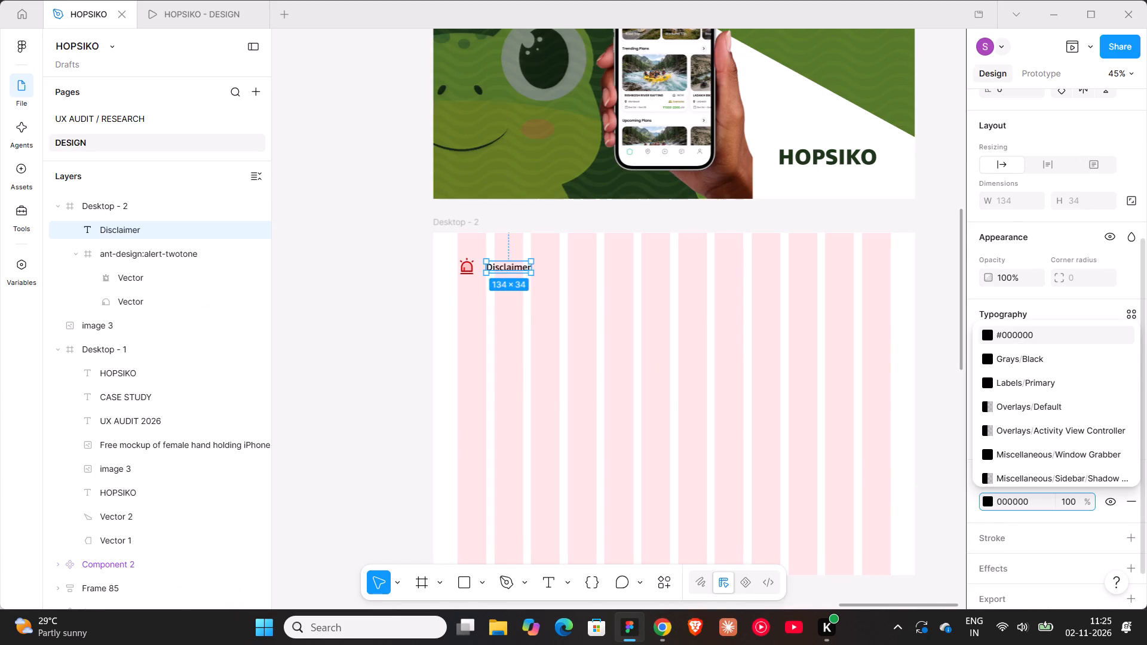
pyautogui.press('BackSpace')
pyautogui.press('BackSpace')
pyautogui.write('c6')
pyautogui.press('Return')
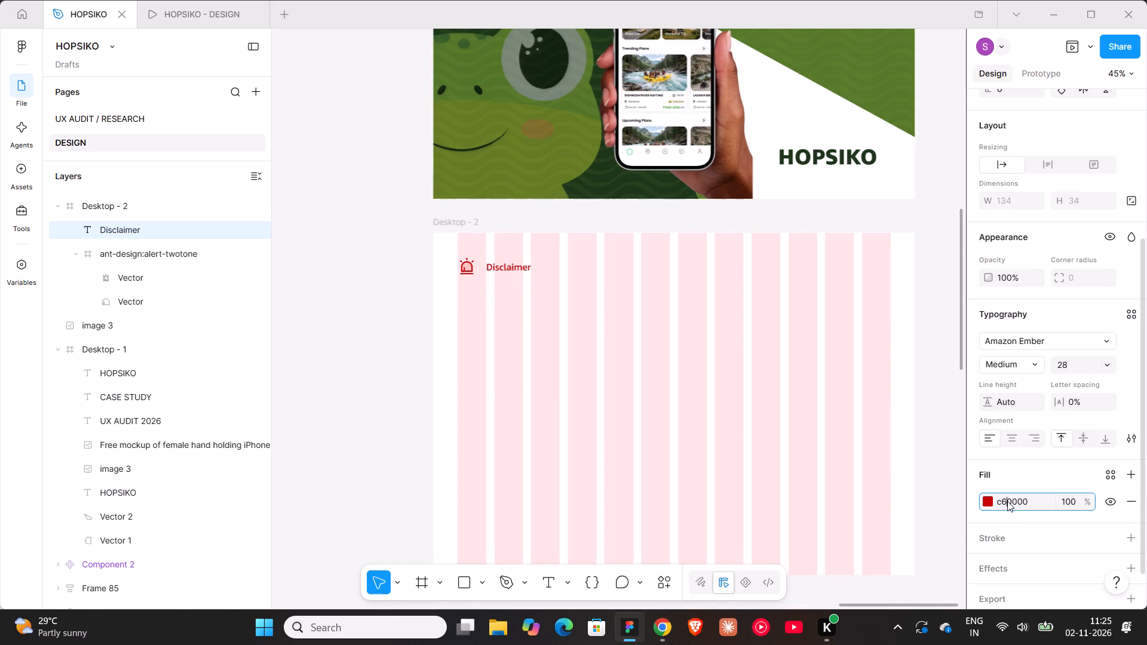
pyautogui.click(550, 432)
pyautogui.tripleClick(520, 275)
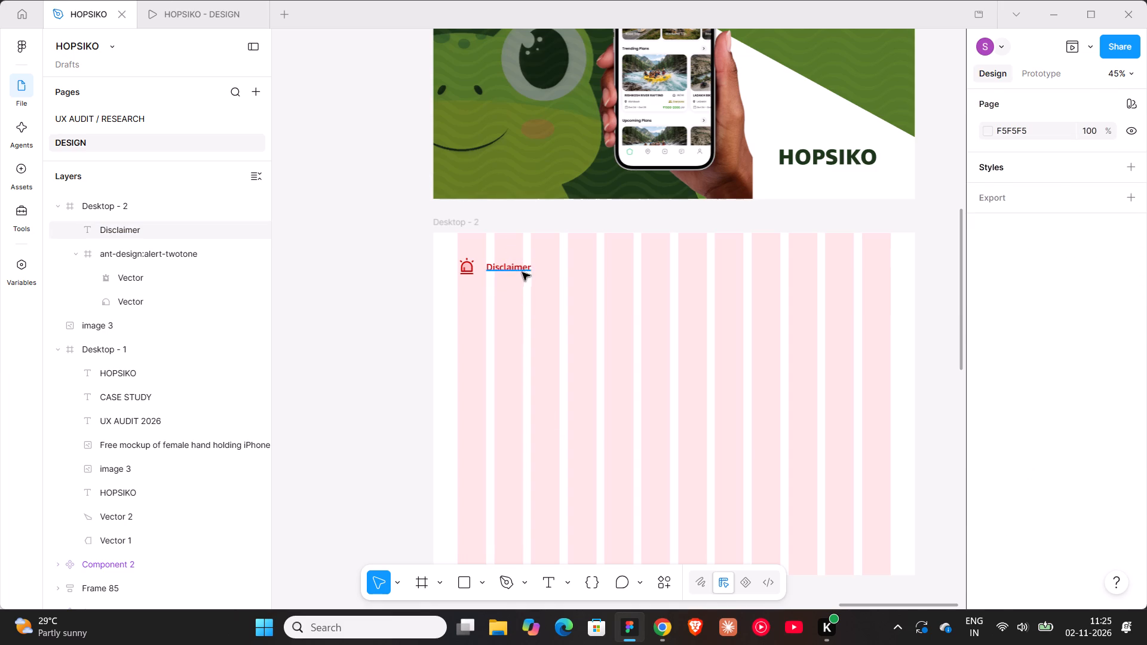
pyautogui.keyDown('ctrl'); pyautogui.scroll(9, 522, 272); pyautogui.keyUp('ctrl')
pyautogui.doubleClick(528, 258)
pyautogui.click(547, 258)
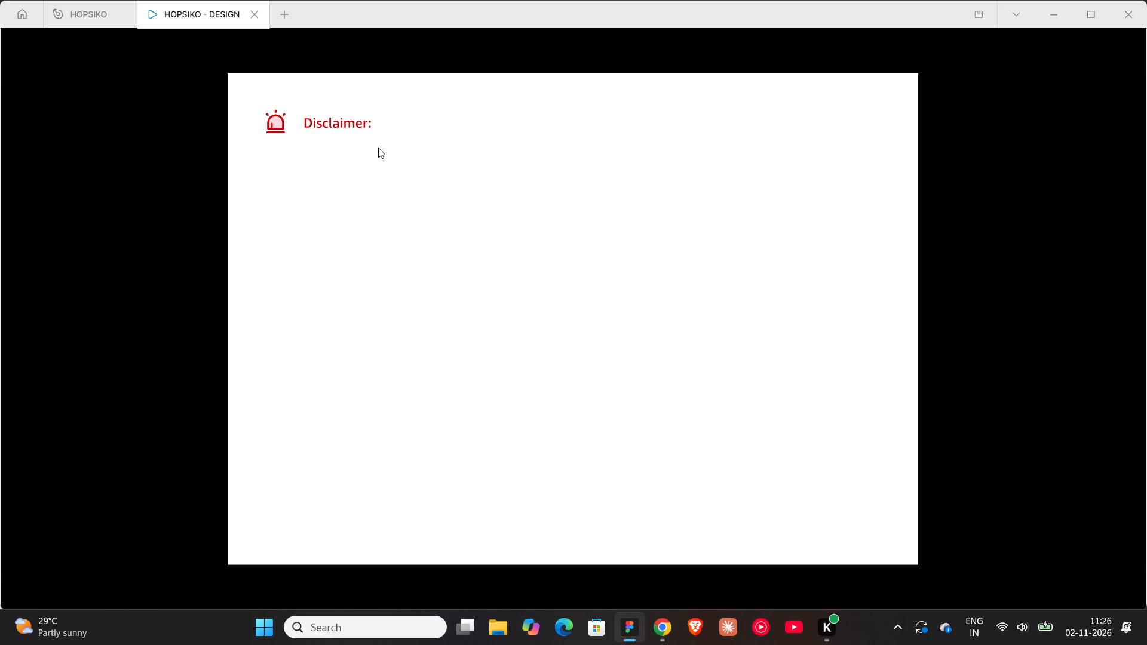
# Move the disclaimer paragraph into the Desktop - 2 frame at about X 268, Y 323 and check it in the prototype preview.
pyautogui.click(81, 21)
pyautogui.keyDown('ctrl'); pyautogui.scroll(-4, 488, 280); pyautogui.keyUp('ctrl')
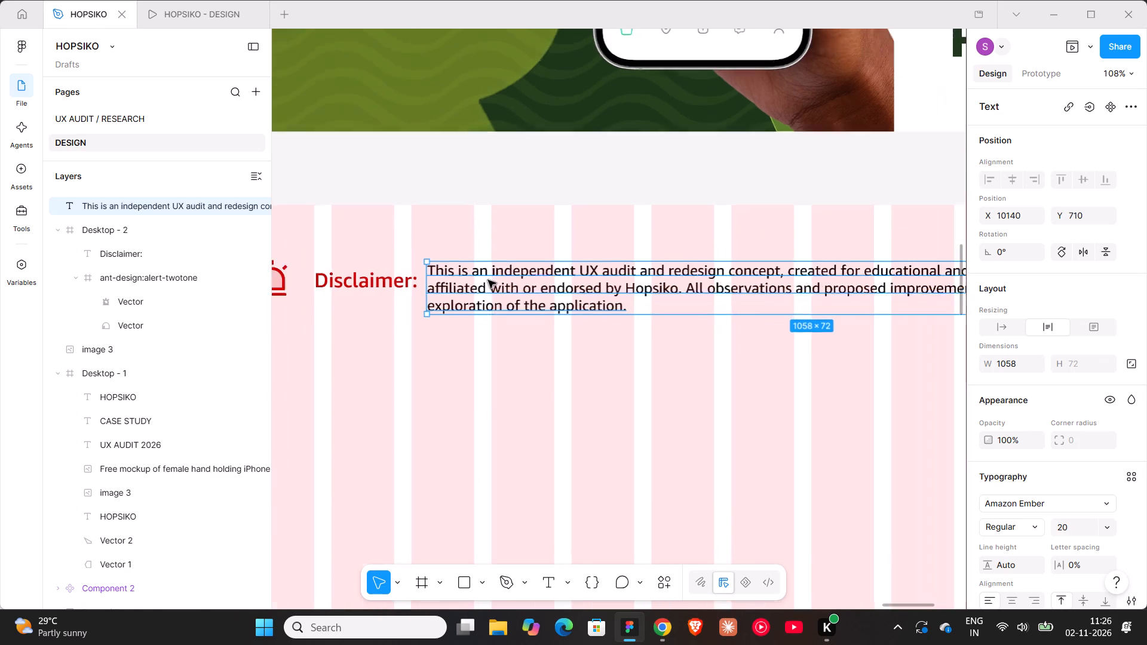
pyautogui.keyDown('ctrl'); pyautogui.scroll(-4, 488, 280); pyautogui.keyUp('ctrl')
pyautogui.moveTo(488, 280); pyautogui.dragTo(879, 317)
pyautogui.moveTo(895, 313); pyautogui.dragTo(493, 351)
pyautogui.click(210, 25)
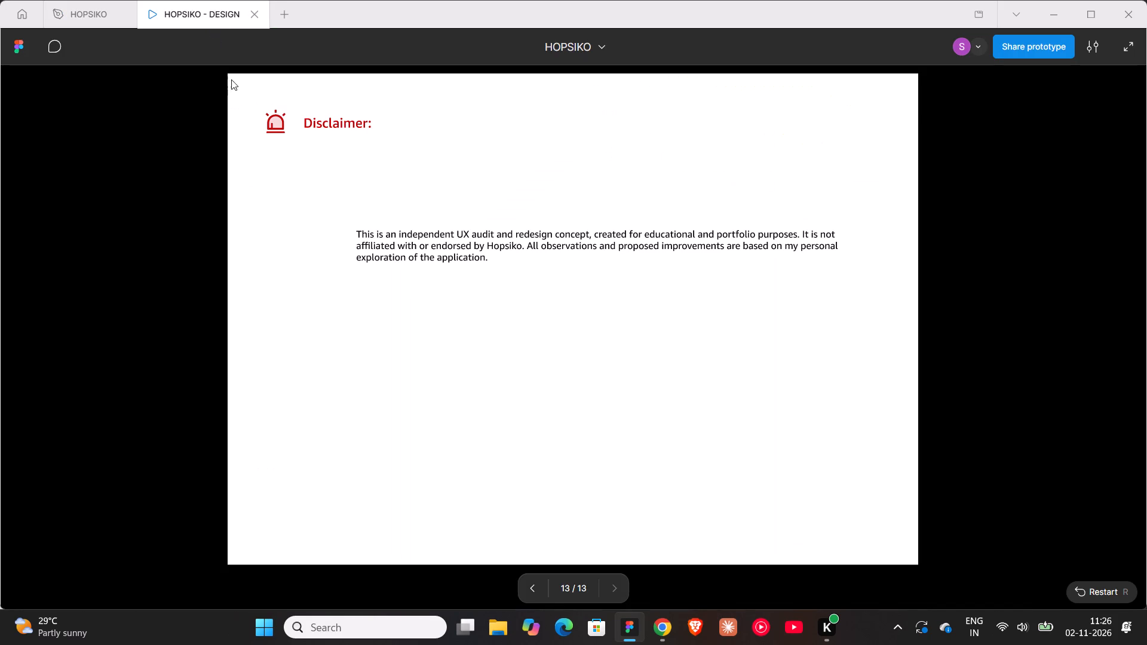
pyautogui.click(100, 16)
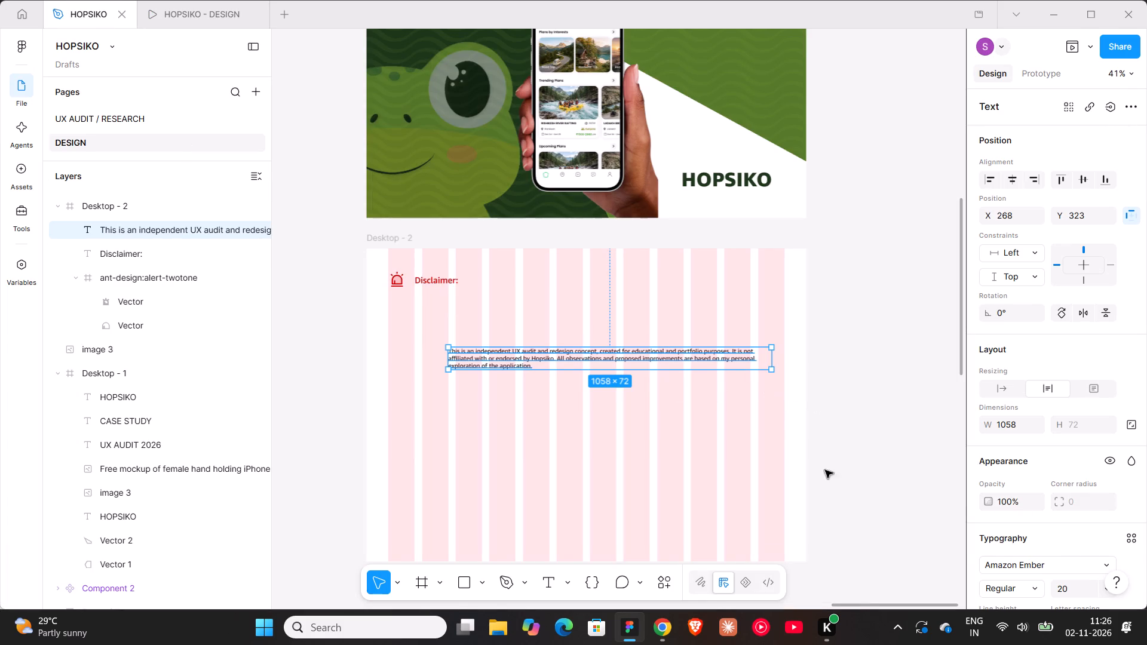
# Set the disclaimer paragraph's font size to 22.
pyautogui.click(1075, 585)
pyautogui.write('22')
pyautogui.press('Return')
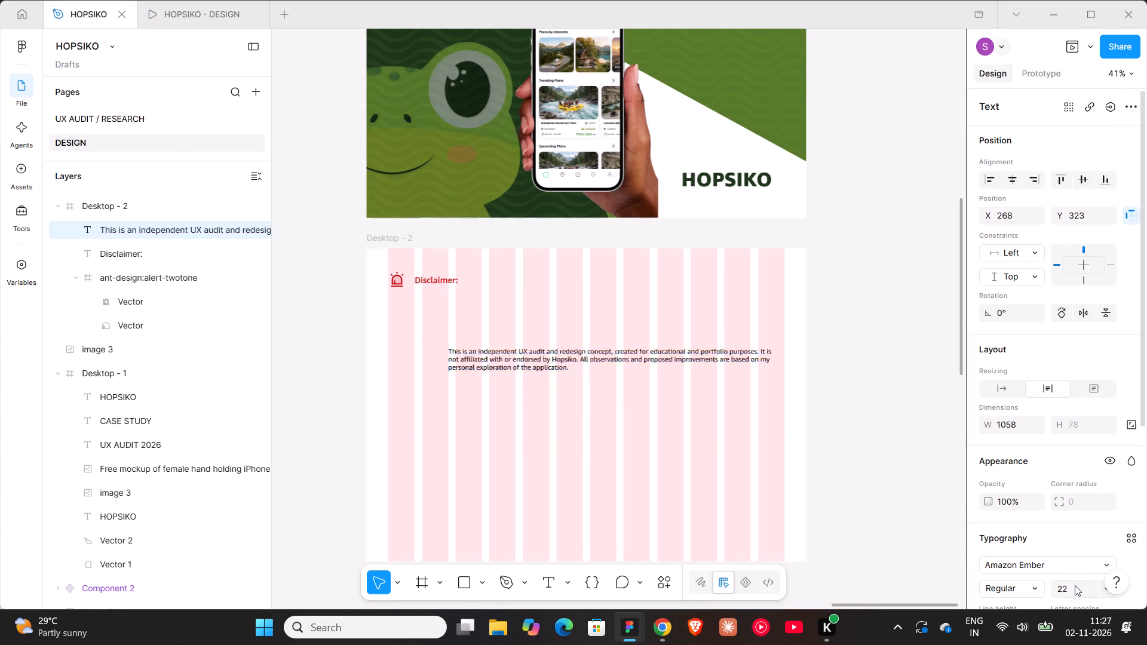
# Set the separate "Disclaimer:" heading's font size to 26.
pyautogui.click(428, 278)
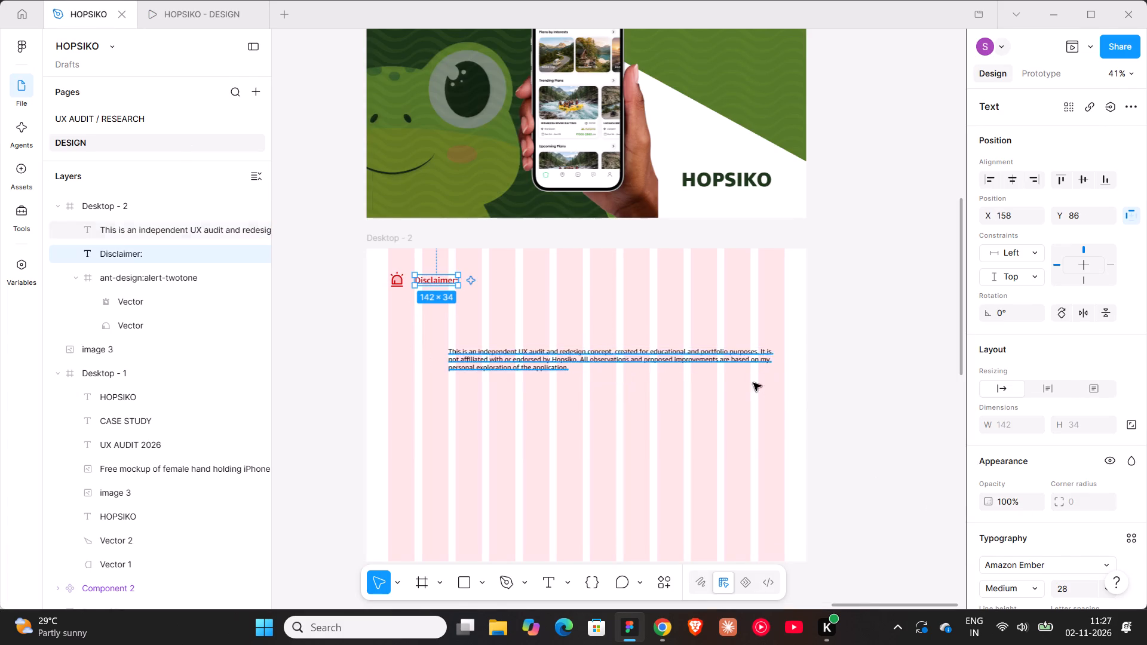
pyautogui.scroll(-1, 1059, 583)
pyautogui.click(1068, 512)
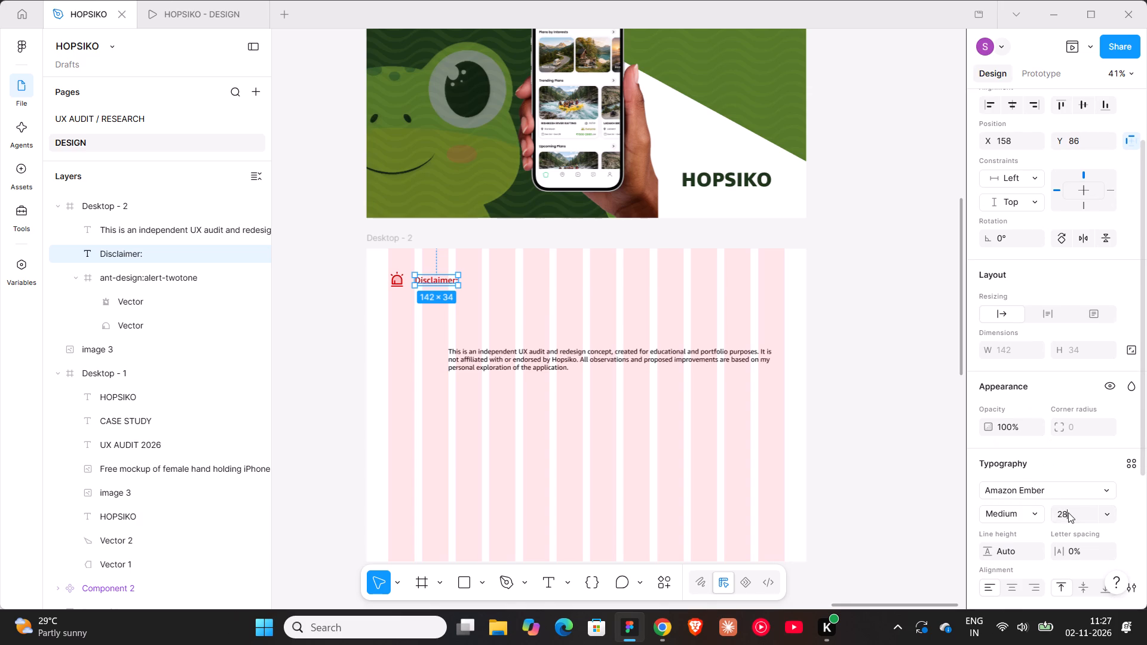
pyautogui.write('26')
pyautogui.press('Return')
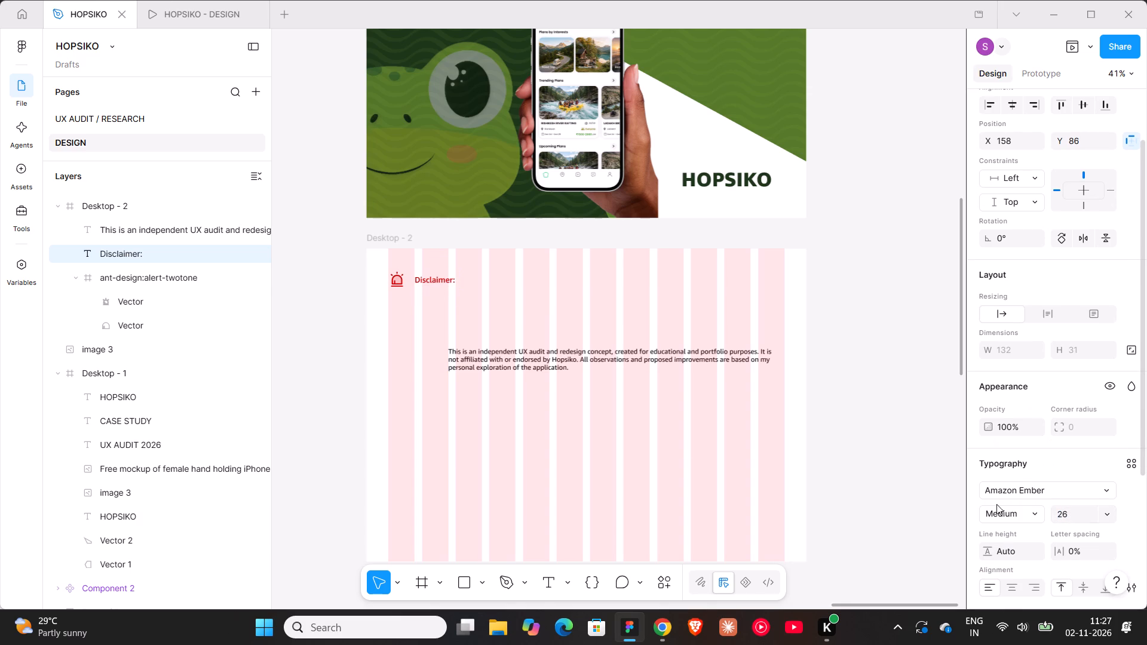
# Cut the "Disclaimer:" heading text and paste it at the start of the disclaimer paragraph.
pyautogui.doubleClick(425, 282)
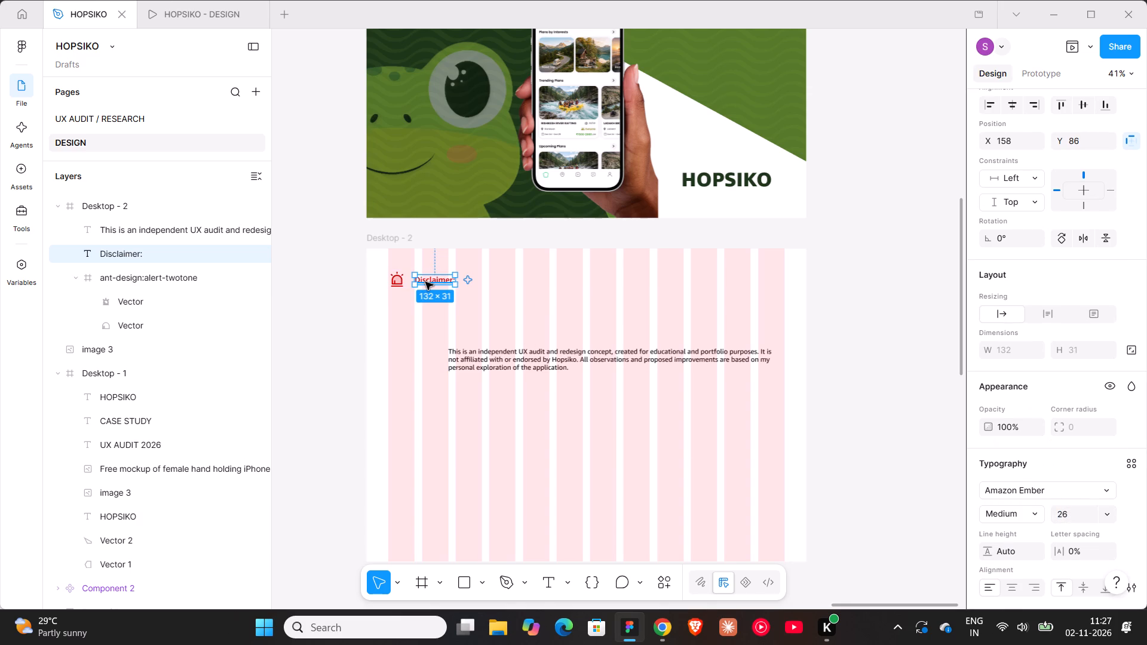
pyautogui.hotkey('ctrl', 'x')
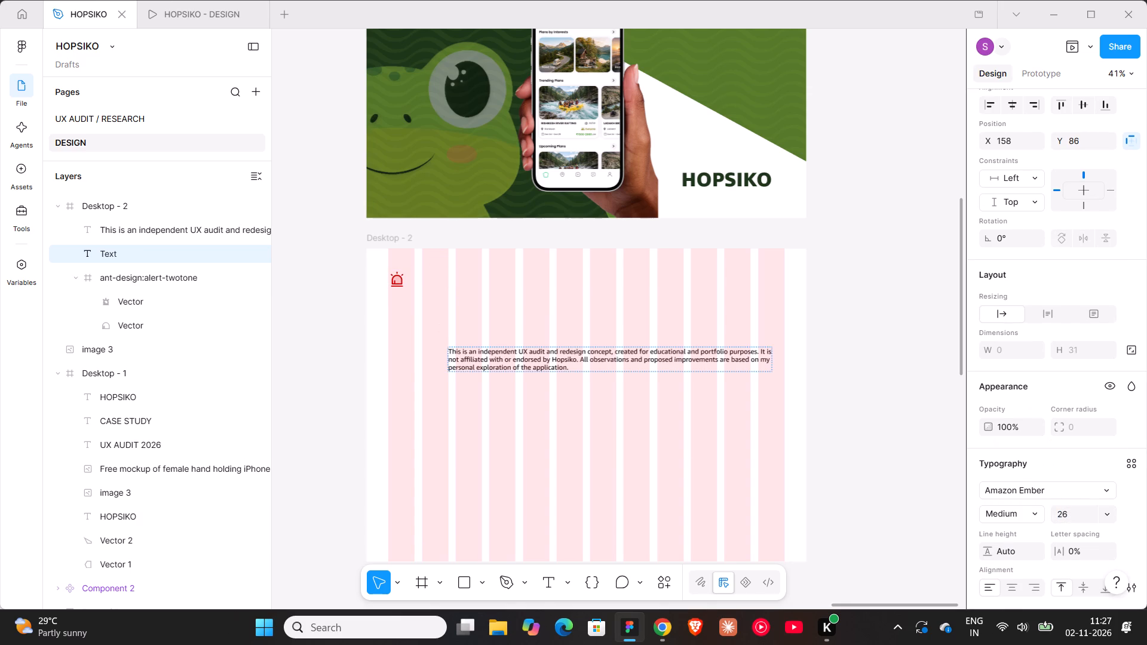
pyautogui.click(449, 351)
pyautogui.hotkey('ctrl', 'v')
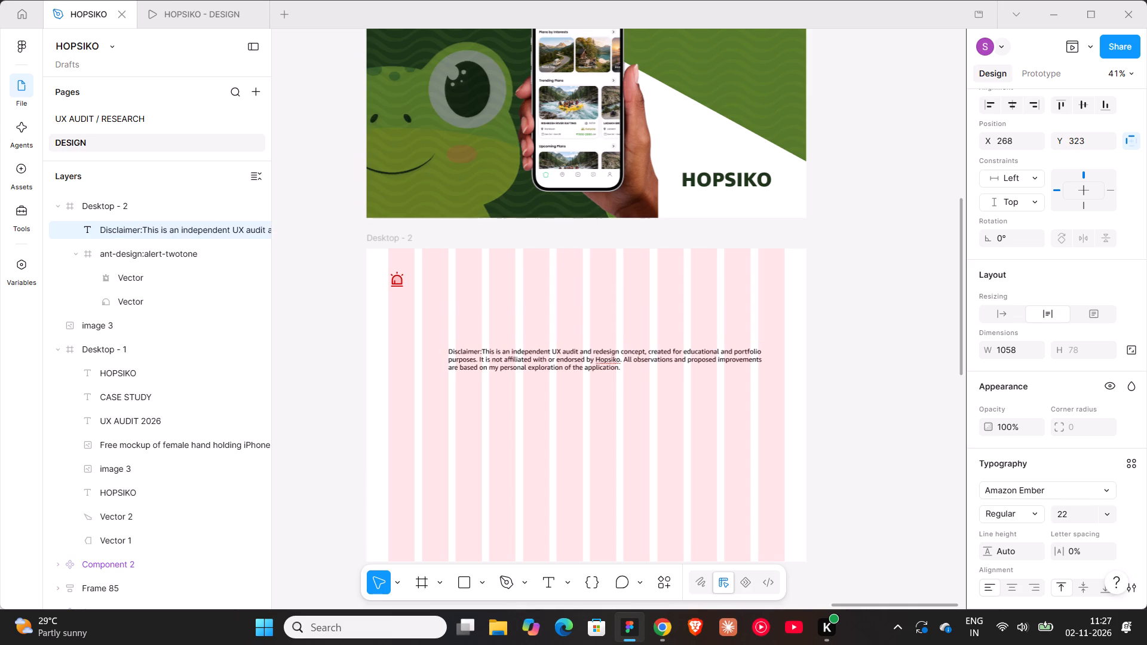
# Recolour the word "Disclaimer:" at the start of the paragraph to red C60000.
pyautogui.keyDown('ctrl'); pyautogui.scroll(9, 470, 354); pyautogui.keyUp('ctrl')
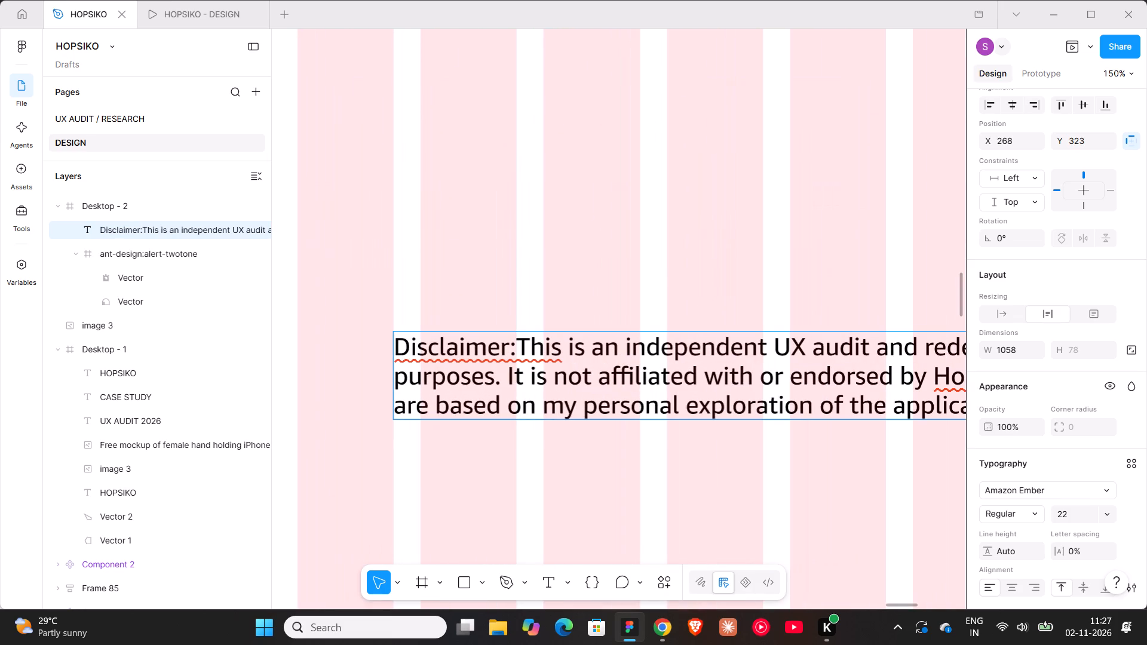
pyautogui.moveTo(517, 346); pyautogui.dragTo(372, 340)
pyautogui.keyDown('ctrl'); pyautogui.scroll(-8, 468, 360); pyautogui.keyUp('ctrl')
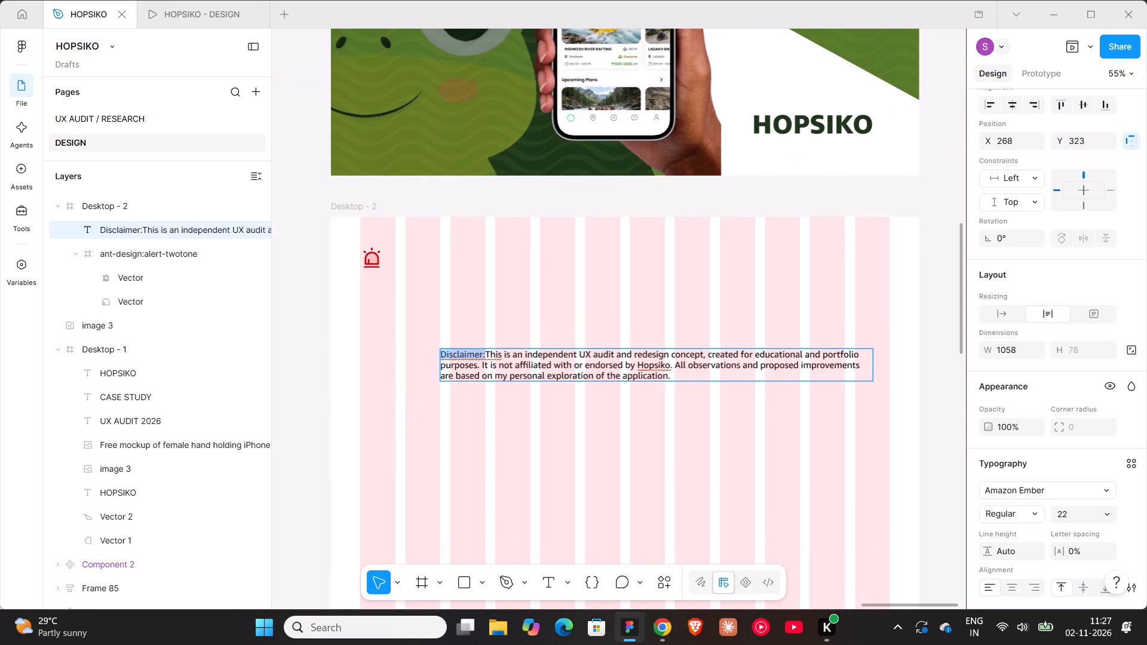
pyautogui.scroll(-3, 977, 511)
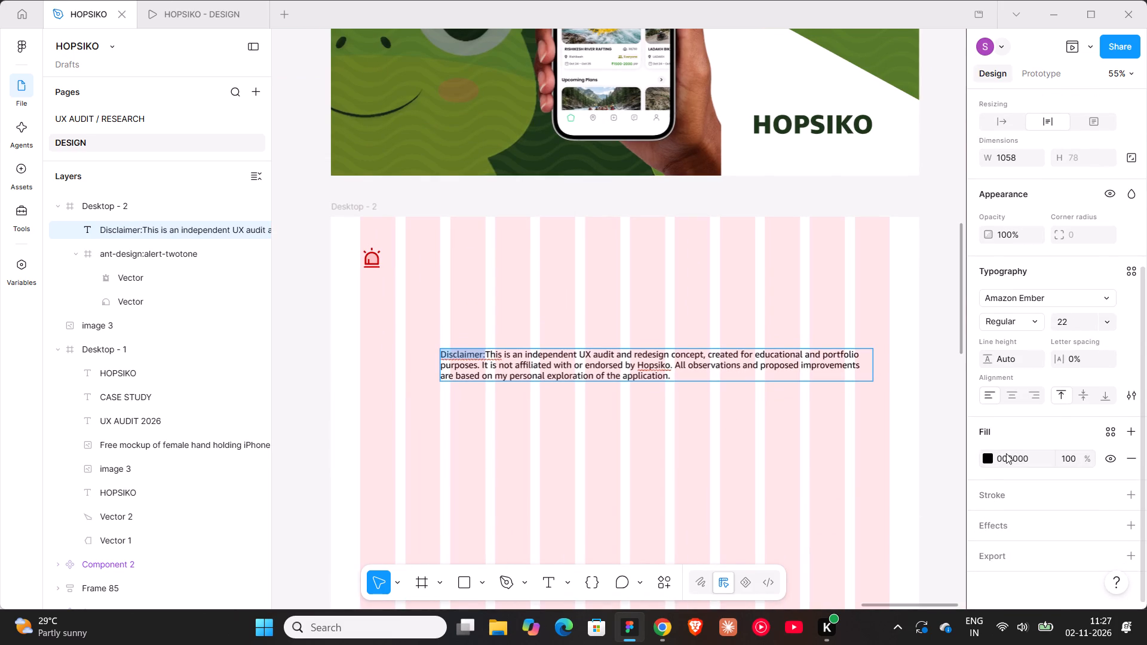
pyautogui.click(1008, 454)
pyautogui.click(1005, 459)
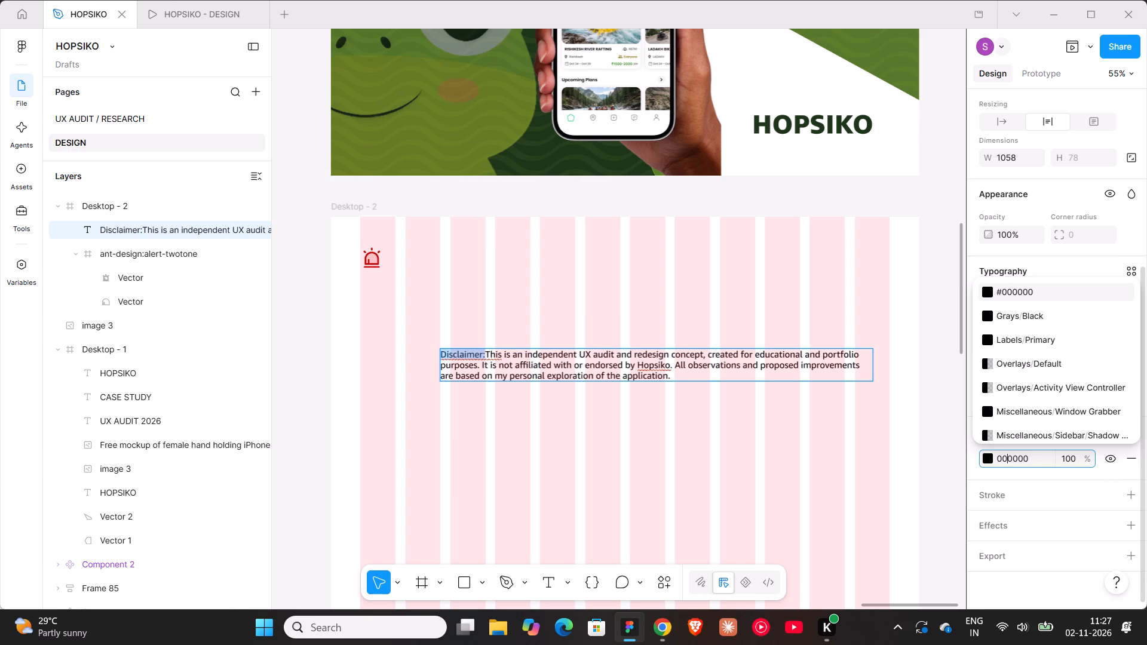
pyautogui.press('BackSpace')
pyautogui.press('BackSpace')
pyautogui.write('c6')
pyautogui.press('Return')
pyautogui.click(486, 448)
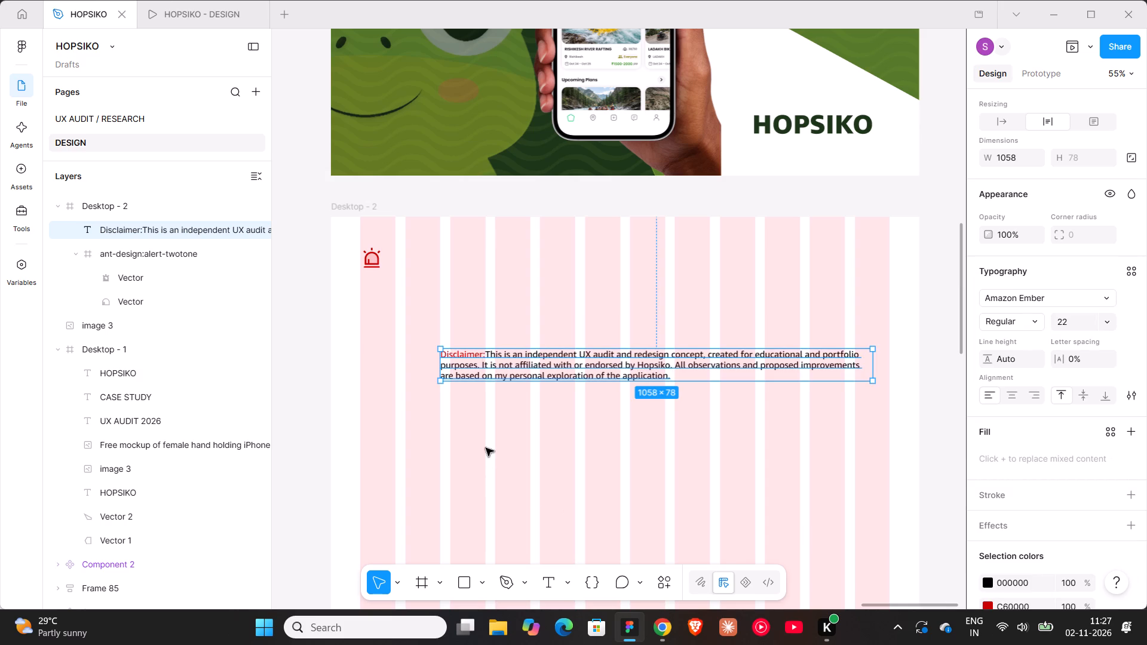
# Insert a space between "Disclaimer:" and "This" in the paragraph.
pyautogui.keyDown('ctrl'); pyautogui.scroll(8, 484, 395); pyautogui.keyUp('ctrl')
pyautogui.doubleClick(497, 282)
pyautogui.click(489, 293)
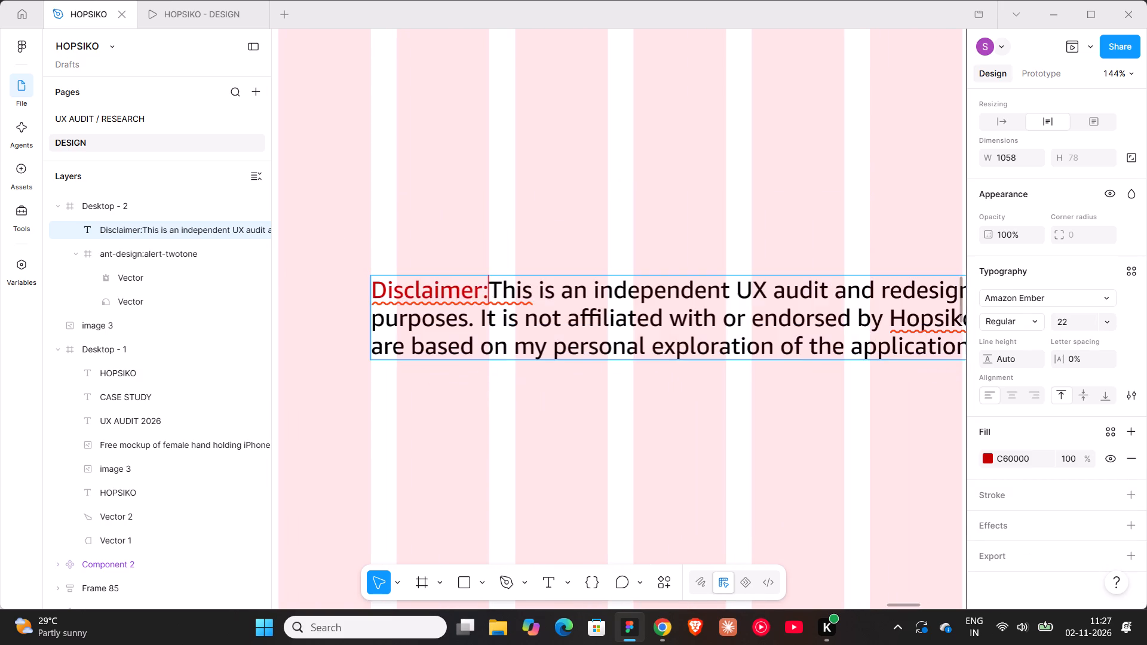
pyautogui.press('space')
pyautogui.click(496, 495)
# Set only the red word "Disclaimer:" in the paragraph to font size 24.
pyautogui.doubleClick(496, 295)
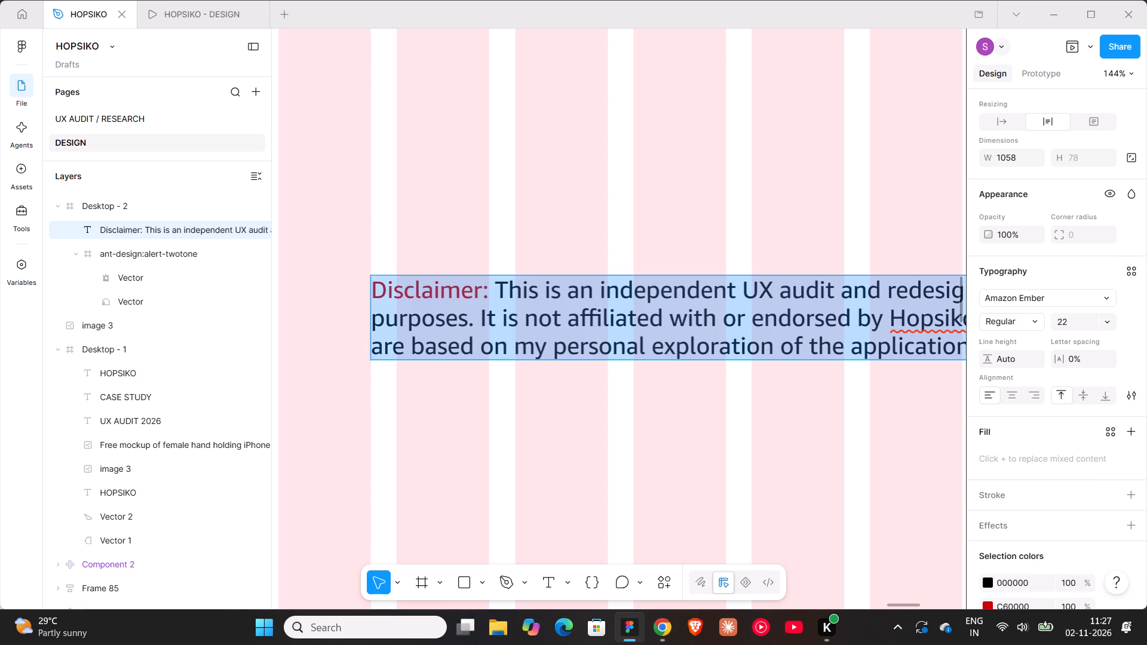
pyautogui.click(488, 292)
pyautogui.moveTo(488, 290); pyautogui.dragTo(385, 291)
pyautogui.click(1066, 325)
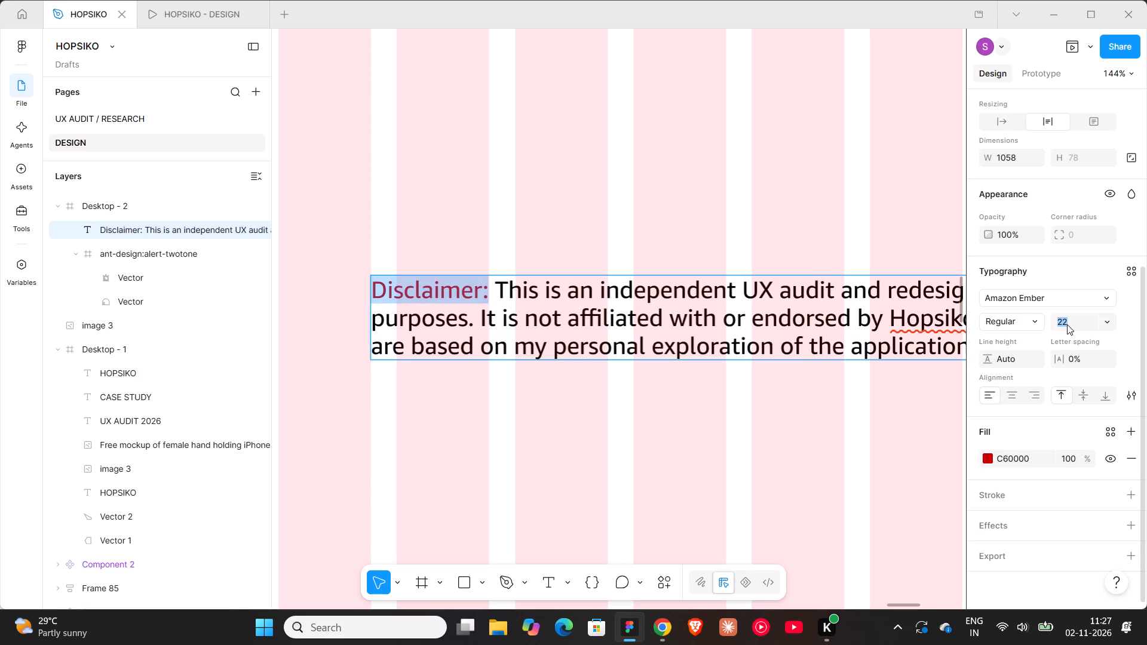
pyautogui.write('24')
pyautogui.press('Return')
pyautogui.keyDown('ctrl'); pyautogui.scroll(-5, 692, 321); pyautogui.keyUp('ctrl')
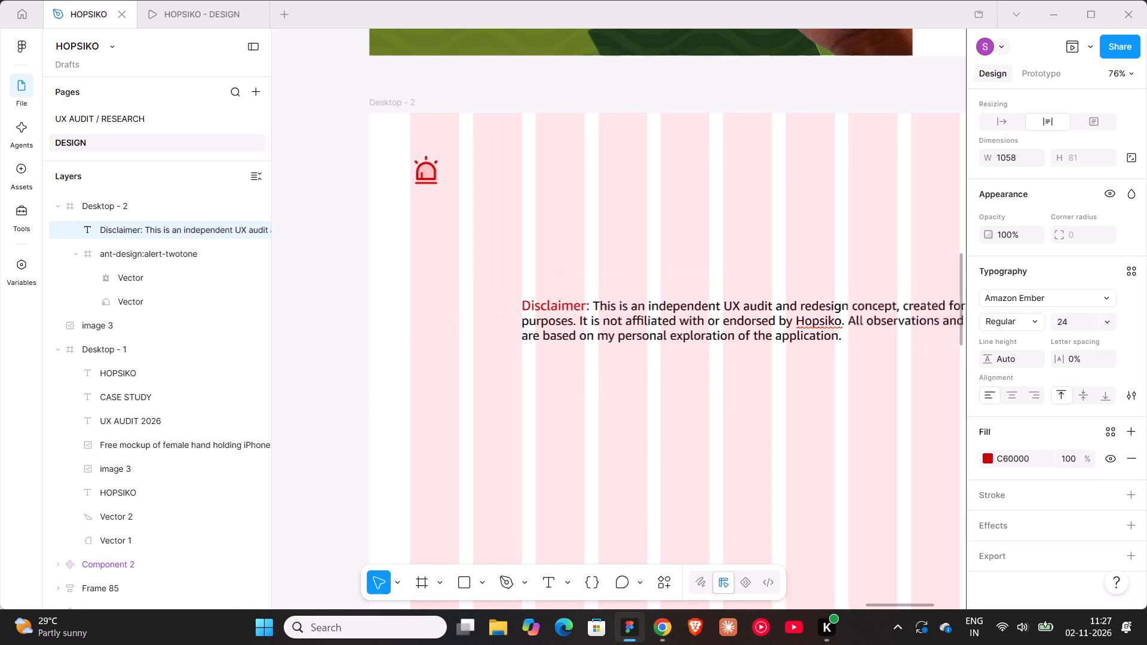
pyautogui.keyDown('ctrl'); pyautogui.scroll(-3, 677, 363); pyautogui.keyUp('ctrl')
pyautogui.keyDown('shift'); pyautogui.scroll(-3, 605, 393); pyautogui.keyUp('shift')
pyautogui.click(605, 393)
pyautogui.keyDown('ctrl'); pyautogui.scroll(-3, 605, 393); pyautogui.keyUp('ctrl')
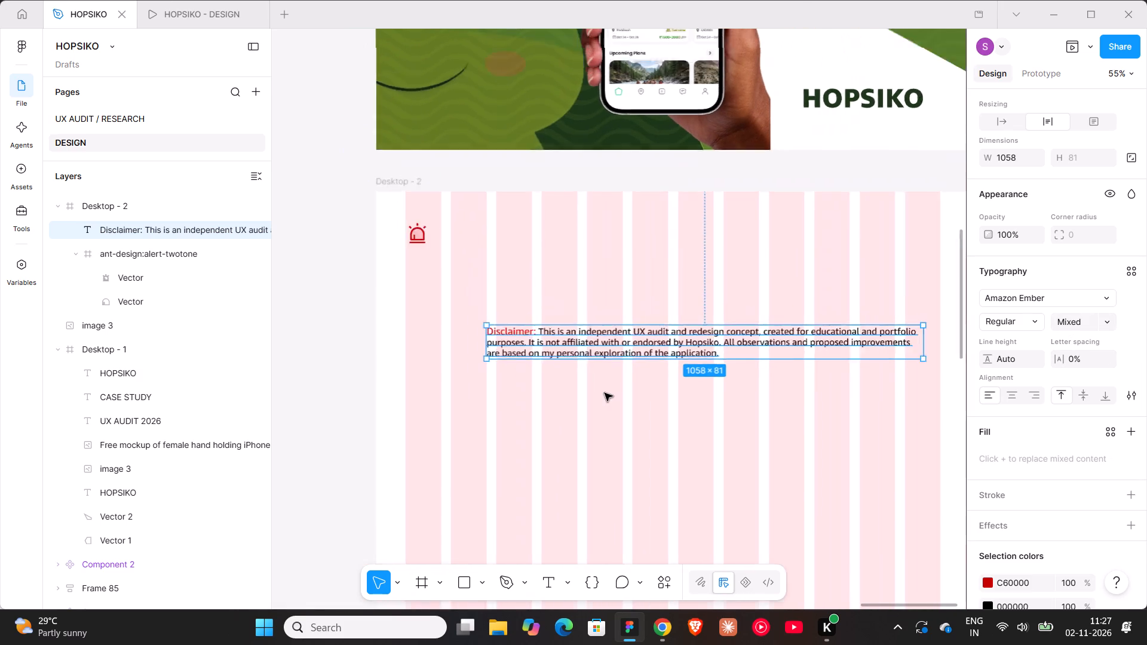
pyautogui.keyDown('ctrl'); pyautogui.scroll(-2, 605, 393); pyautogui.keyUp('ctrl')
pyautogui.click(605, 393)
# Align the alert icon and the disclaimer paragraph to each other on their vertical centres.
pyautogui.click(495, 293)
pyautogui.keyDown('shift'); pyautogui.click(584, 351); pyautogui.keyUp('shift')
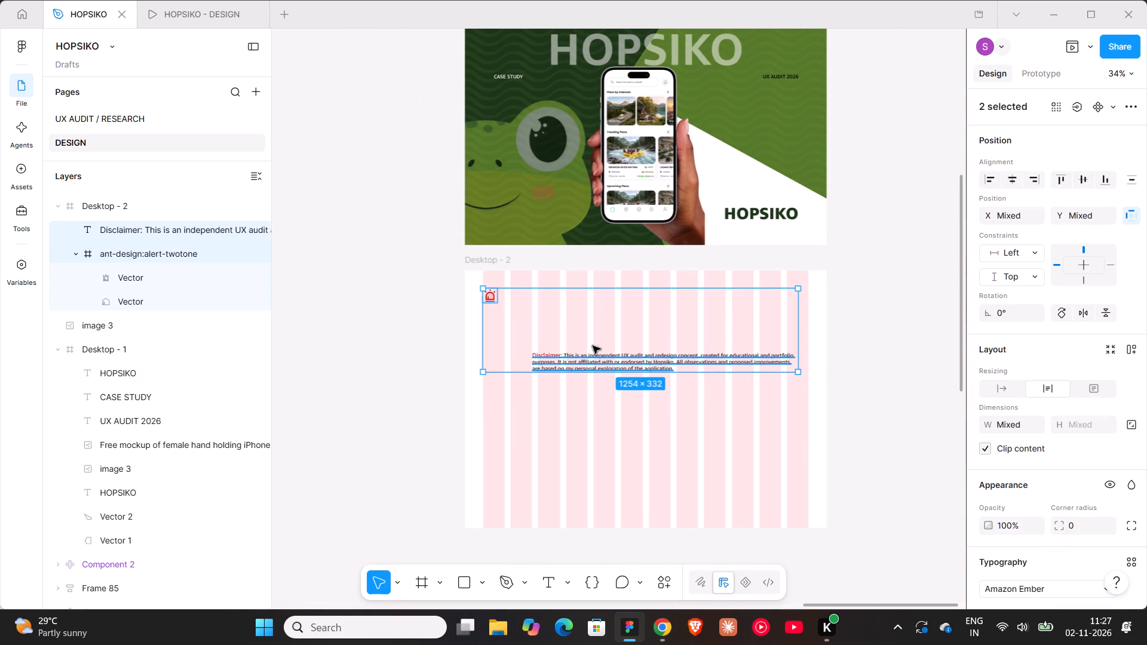
pyautogui.click(1083, 176)
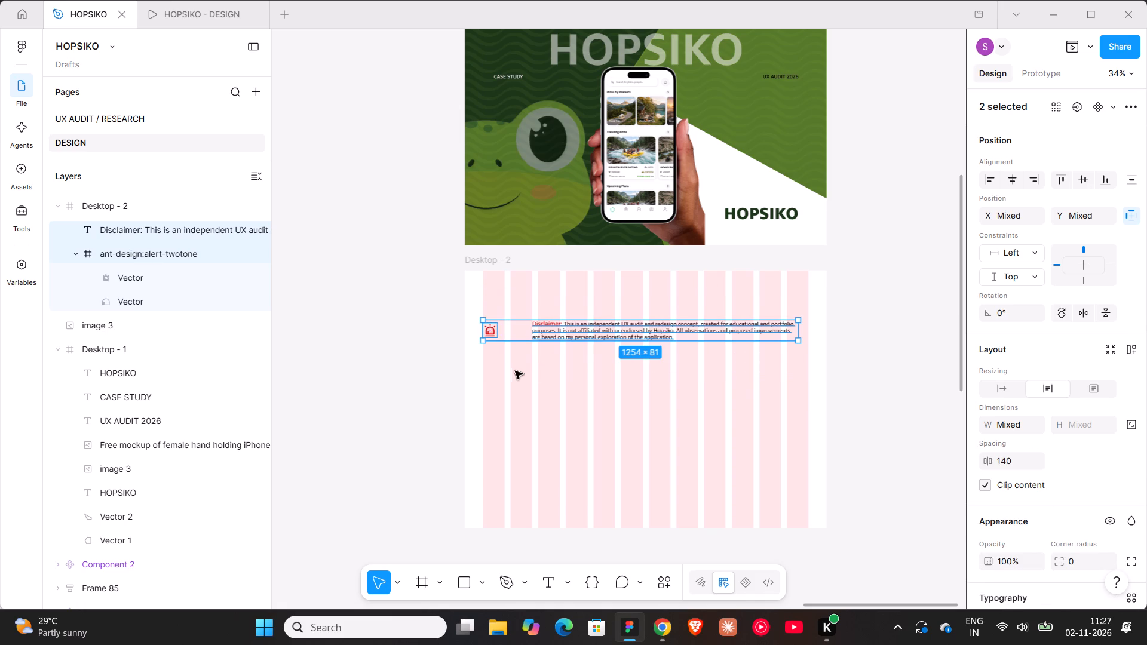
pyautogui.click(576, 365)
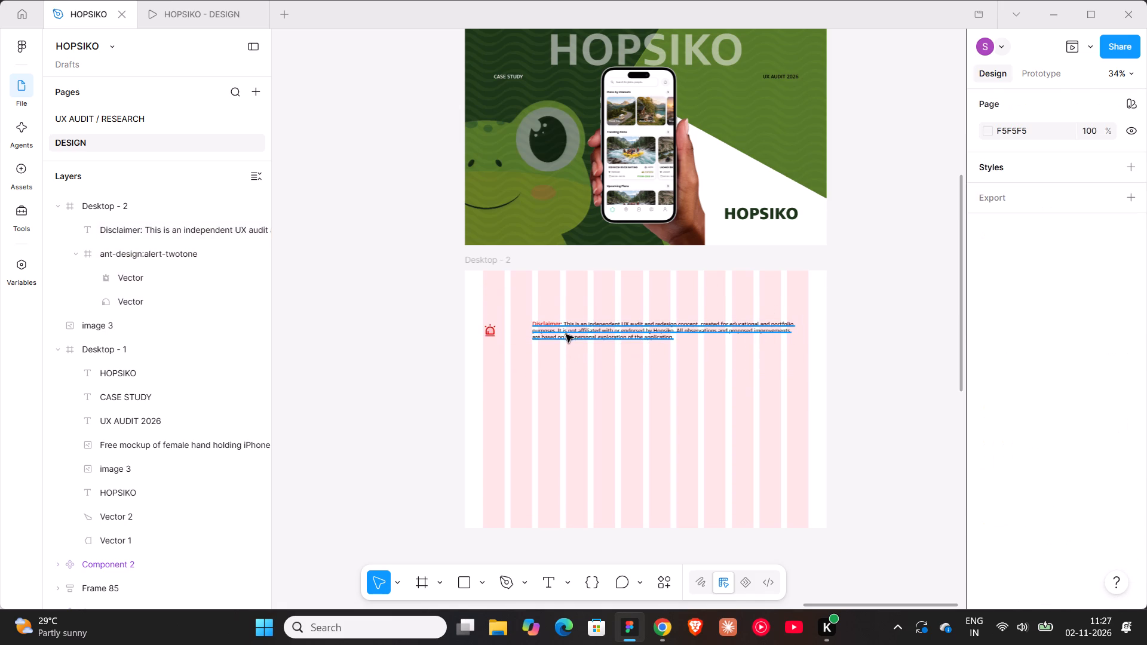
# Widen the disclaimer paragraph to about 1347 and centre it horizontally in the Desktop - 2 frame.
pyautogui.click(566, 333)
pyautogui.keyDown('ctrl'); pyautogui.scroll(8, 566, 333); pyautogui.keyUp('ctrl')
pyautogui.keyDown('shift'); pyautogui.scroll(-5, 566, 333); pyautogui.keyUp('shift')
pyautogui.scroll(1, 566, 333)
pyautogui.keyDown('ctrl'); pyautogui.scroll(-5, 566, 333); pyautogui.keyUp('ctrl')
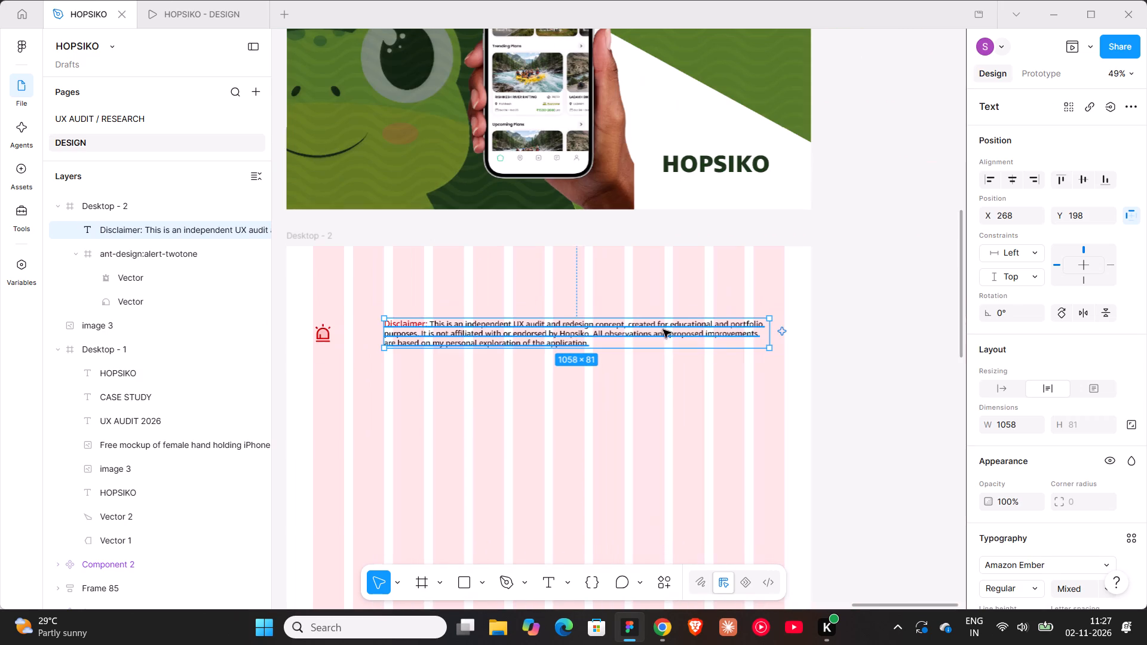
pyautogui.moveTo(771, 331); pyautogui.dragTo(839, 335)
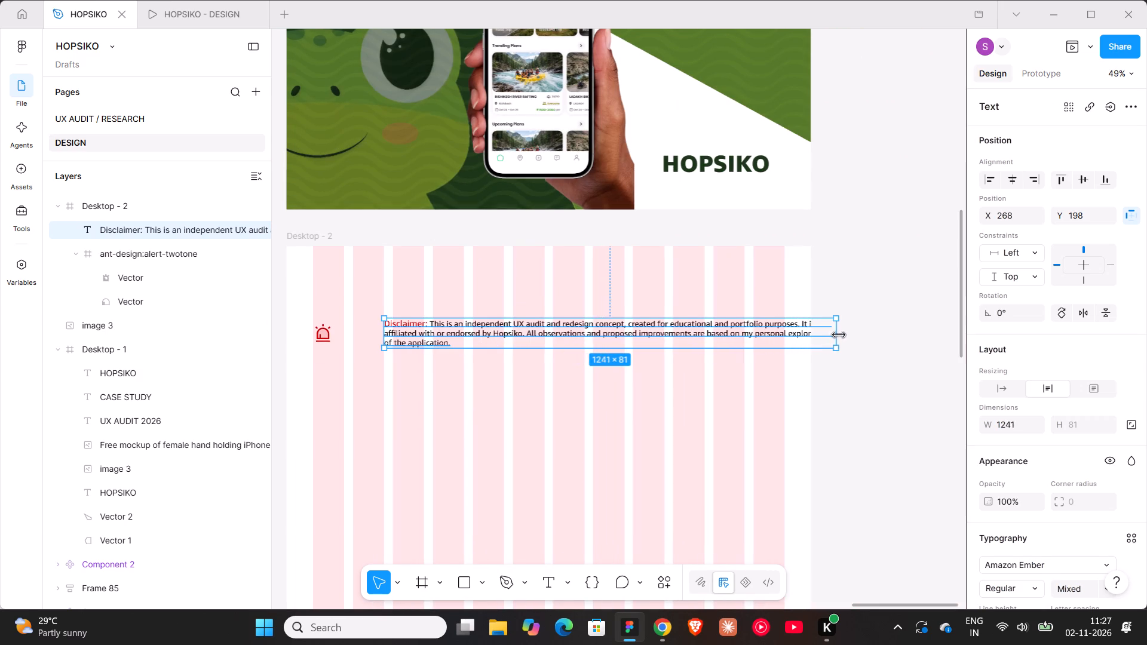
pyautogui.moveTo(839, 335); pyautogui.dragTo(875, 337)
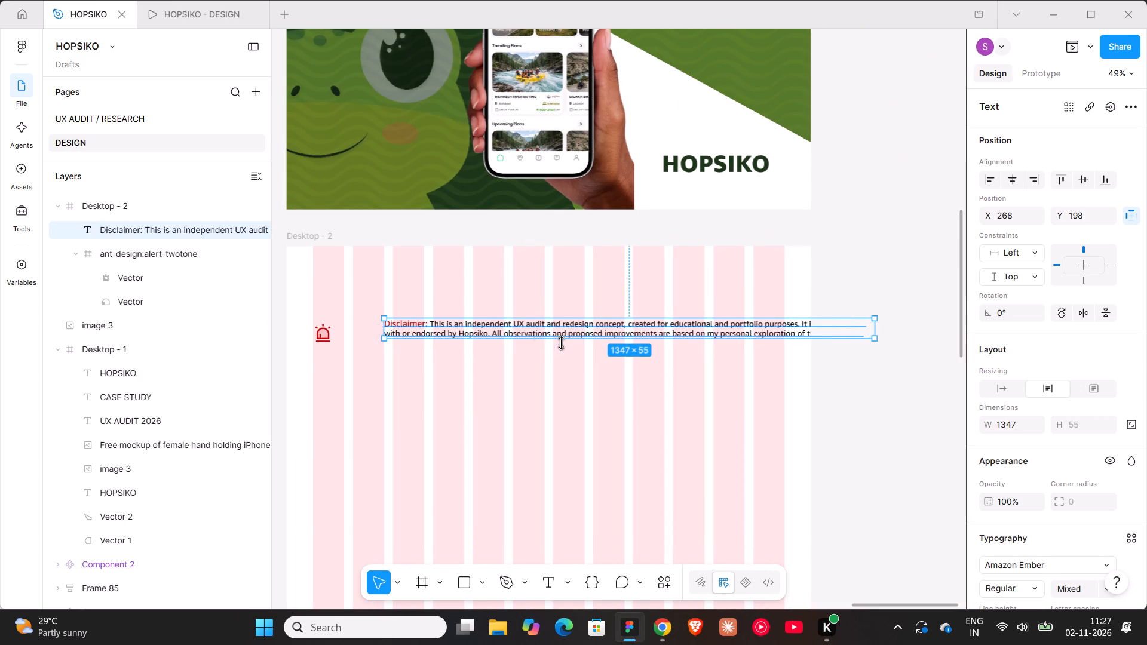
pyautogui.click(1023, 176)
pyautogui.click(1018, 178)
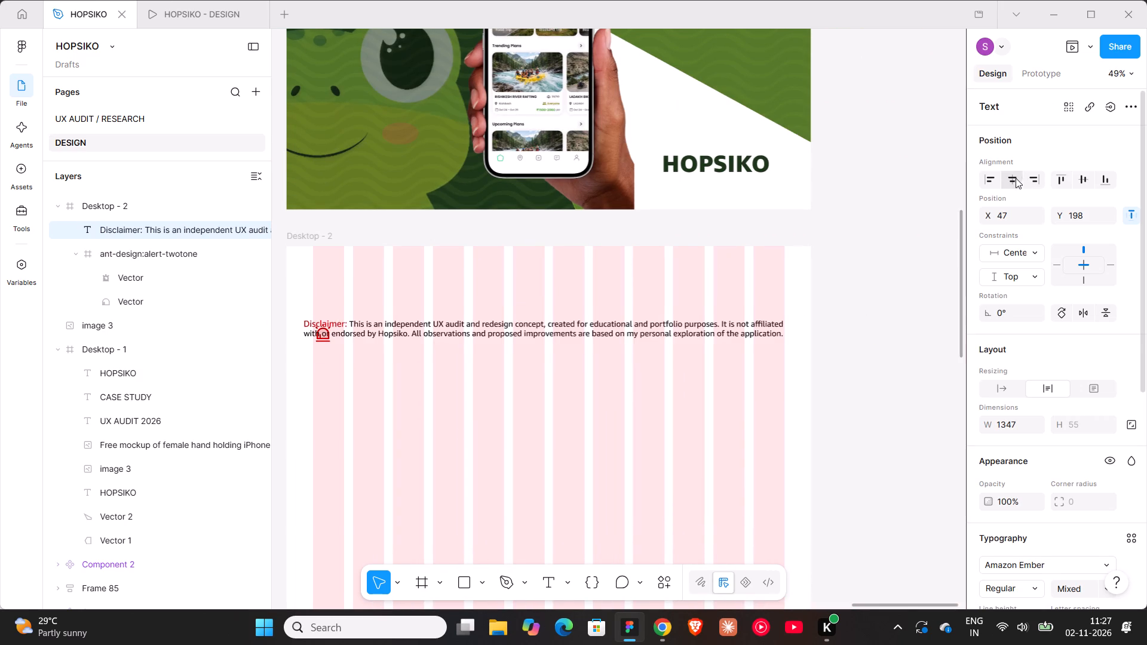
# Narrow the disclaimer paragraph to about 1199 wide and move it clear of the icon, to about X 268, Y 197.
pyautogui.moveTo(796, 327); pyautogui.dragTo(761, 326)
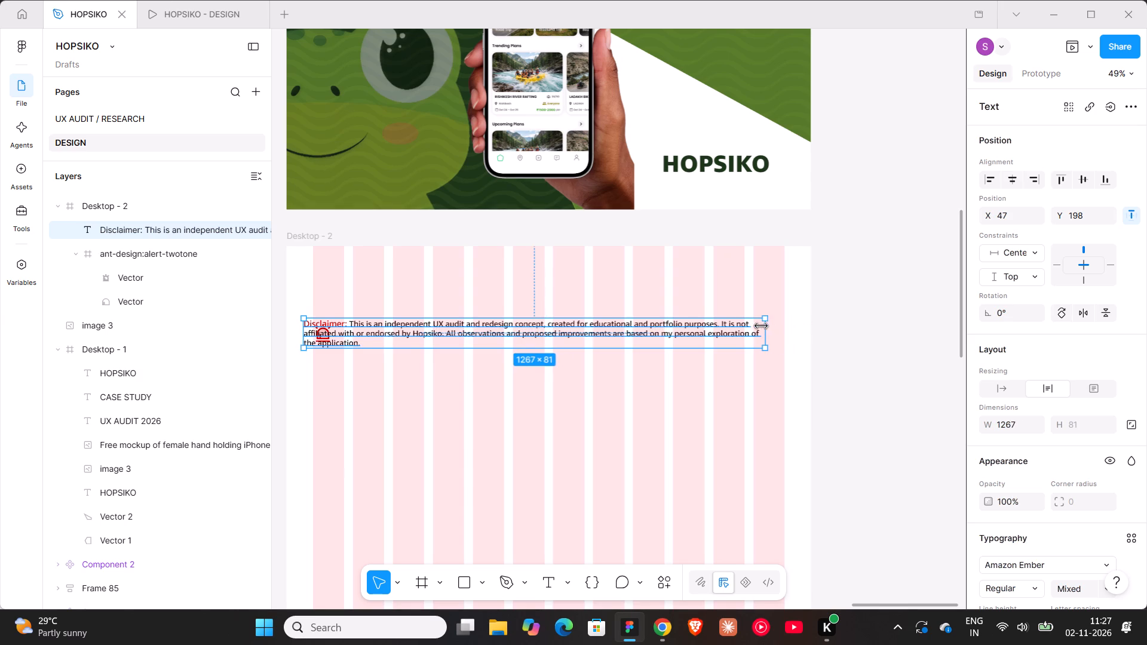
pyautogui.moveTo(761, 326); pyautogui.dragTo(741, 325)
pyautogui.moveTo(515, 339); pyautogui.dragTo(596, 337)
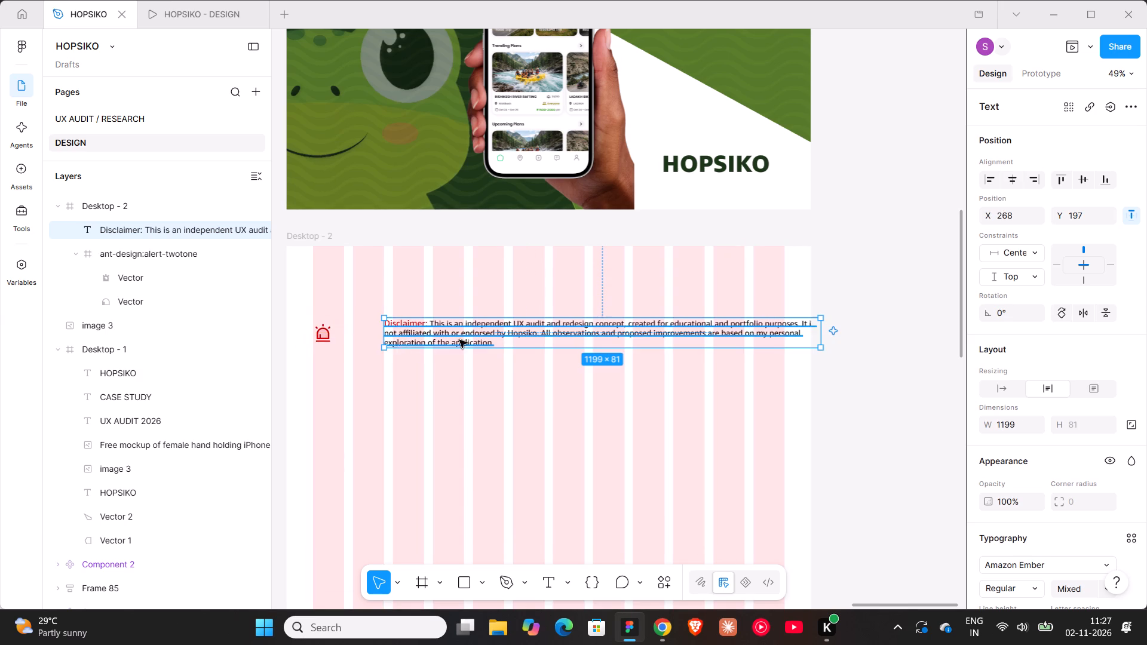
# Enlarge the alert icon to 72 × 72.
pyautogui.click(320, 323)
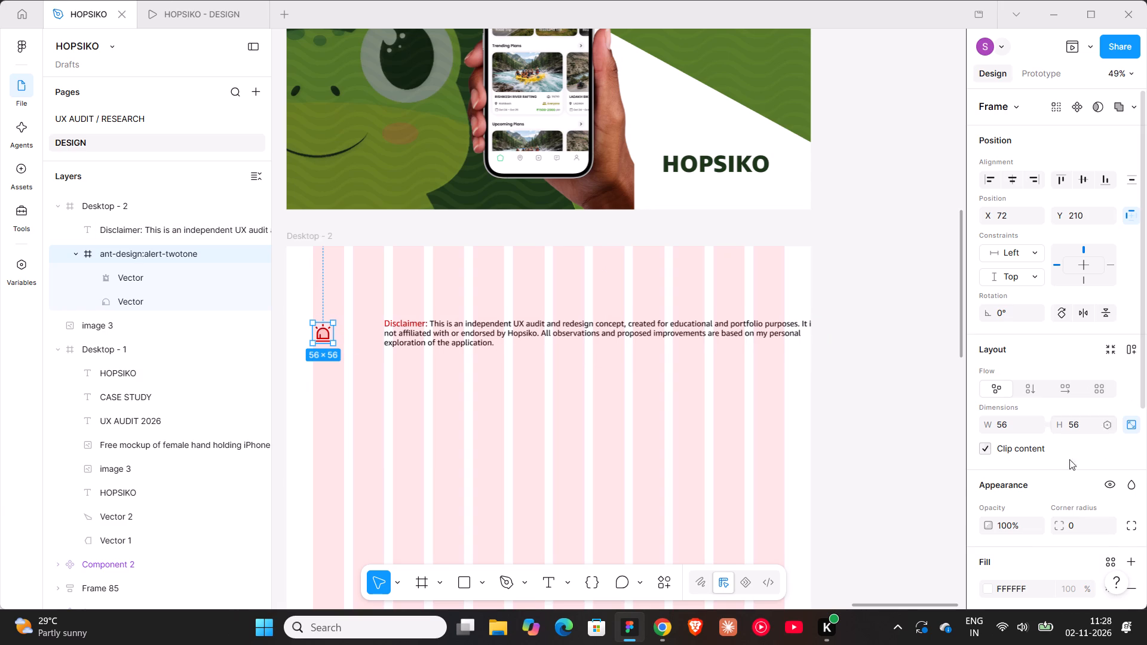
pyautogui.click(1016, 424)
pyautogui.write('72')
pyautogui.press('Return')
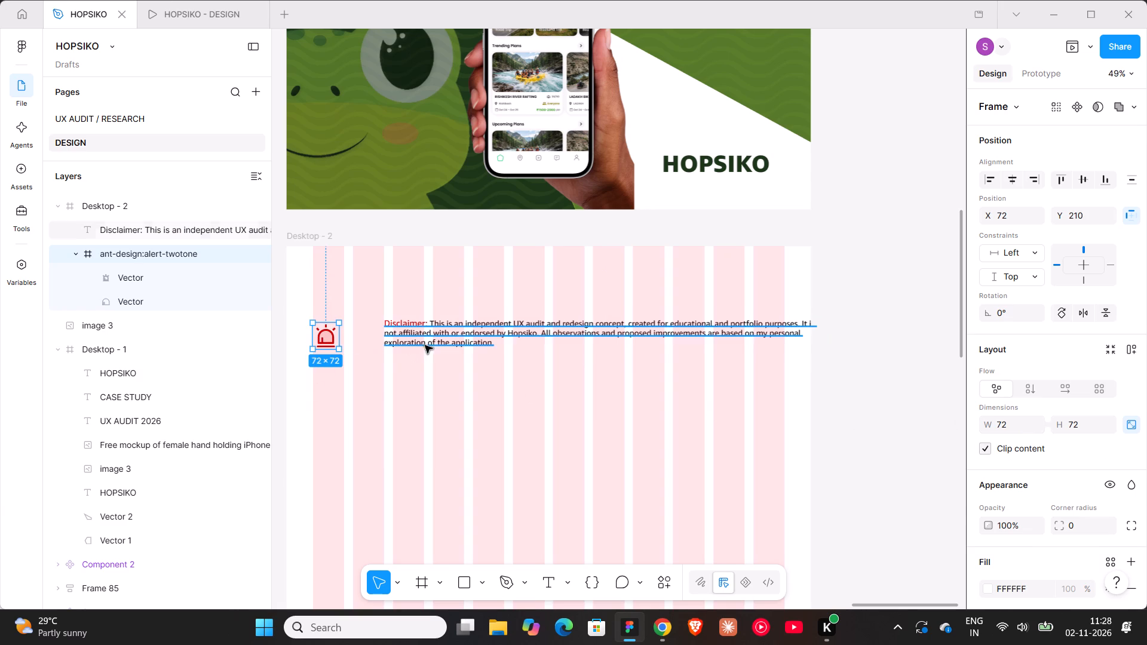
# Align the enlarged alert icon and the disclaimer paragraph on their vertical centres.
pyautogui.keyDown('shift'); pyautogui.click(425, 343); pyautogui.keyUp('shift')
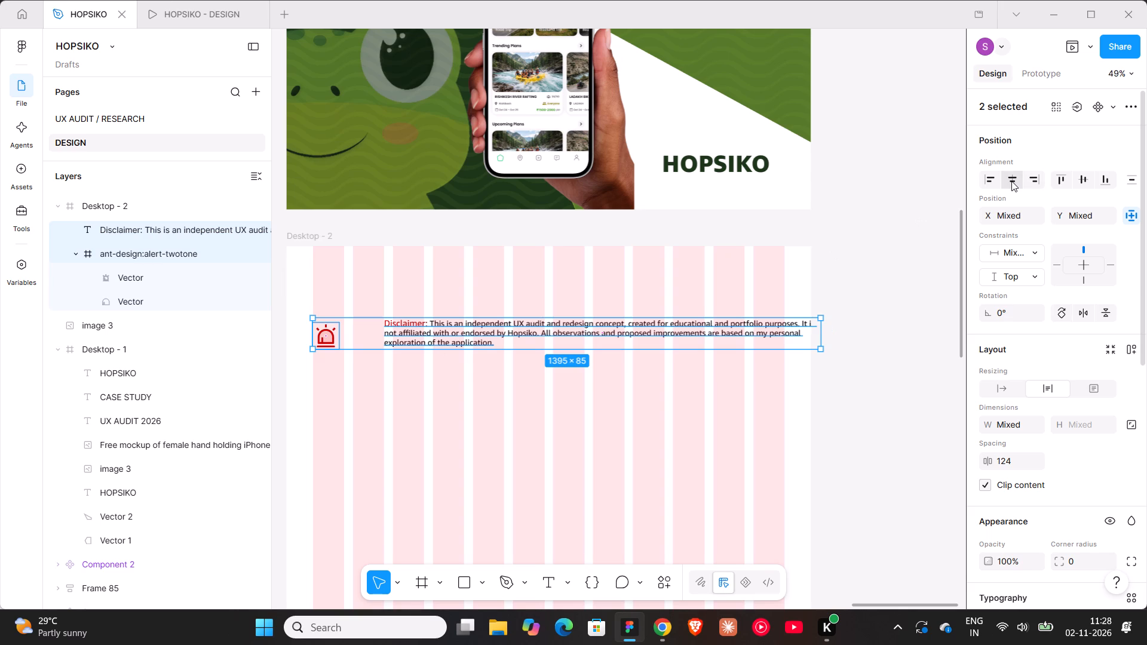
pyautogui.click(1090, 175)
# Switch to Chrome and compare the disclaimer layout with the Unimart reference on Behance.
pyautogui.click(654, 620)
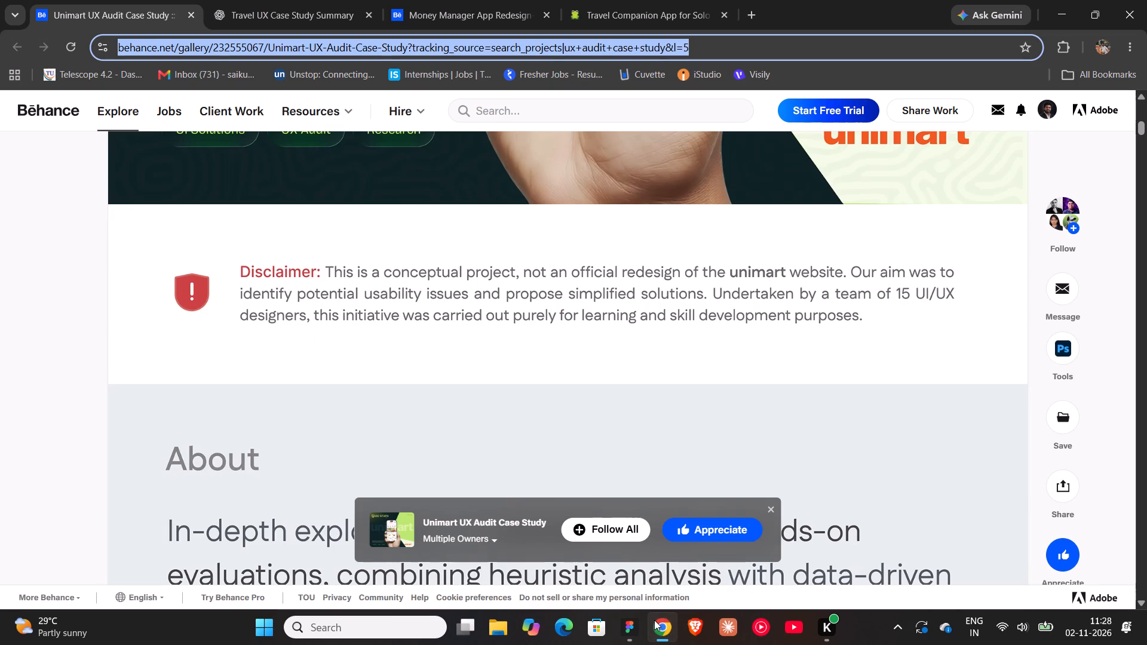
# Compare the Figma disclaimer layout once more with the Unimart reference in Chrome and return to Figma.
pyautogui.click(628, 637)
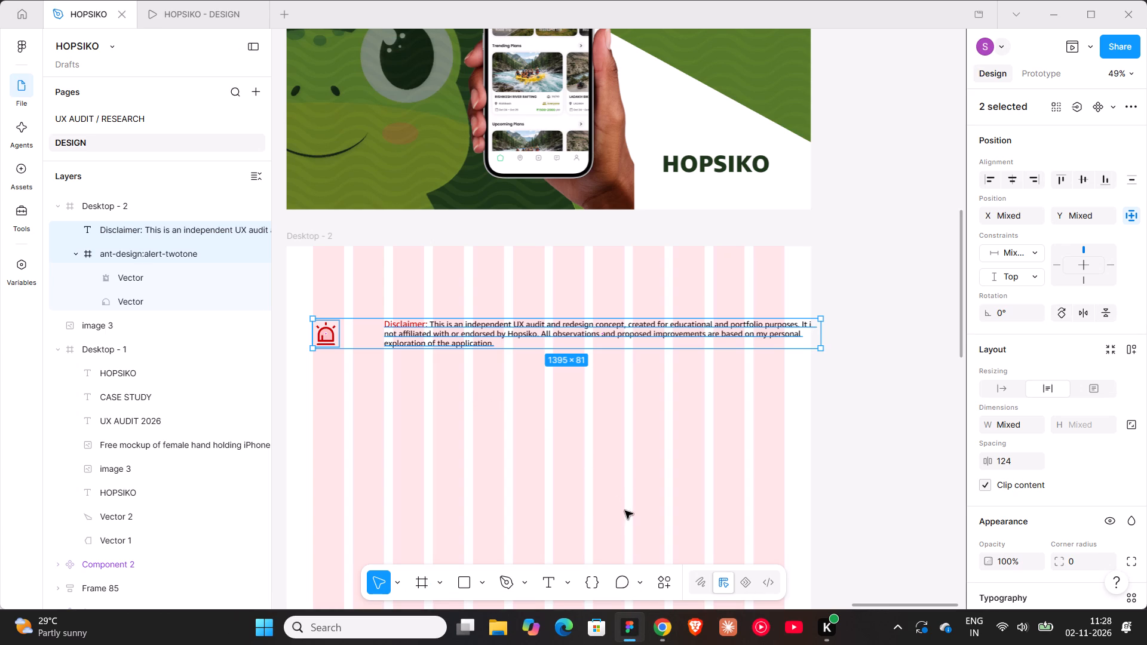
pyautogui.click(671, 622)
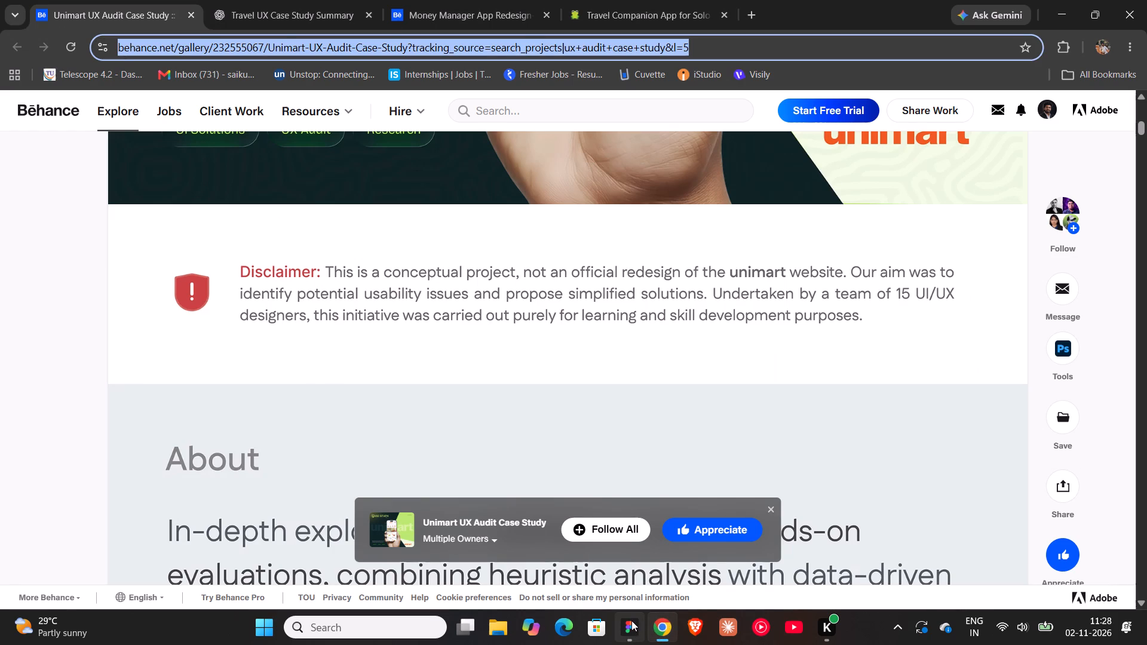
pyautogui.click(631, 621)
# Set the disclaimer paragraph's line height to 30.
pyautogui.click(639, 453)
pyautogui.click(587, 335)
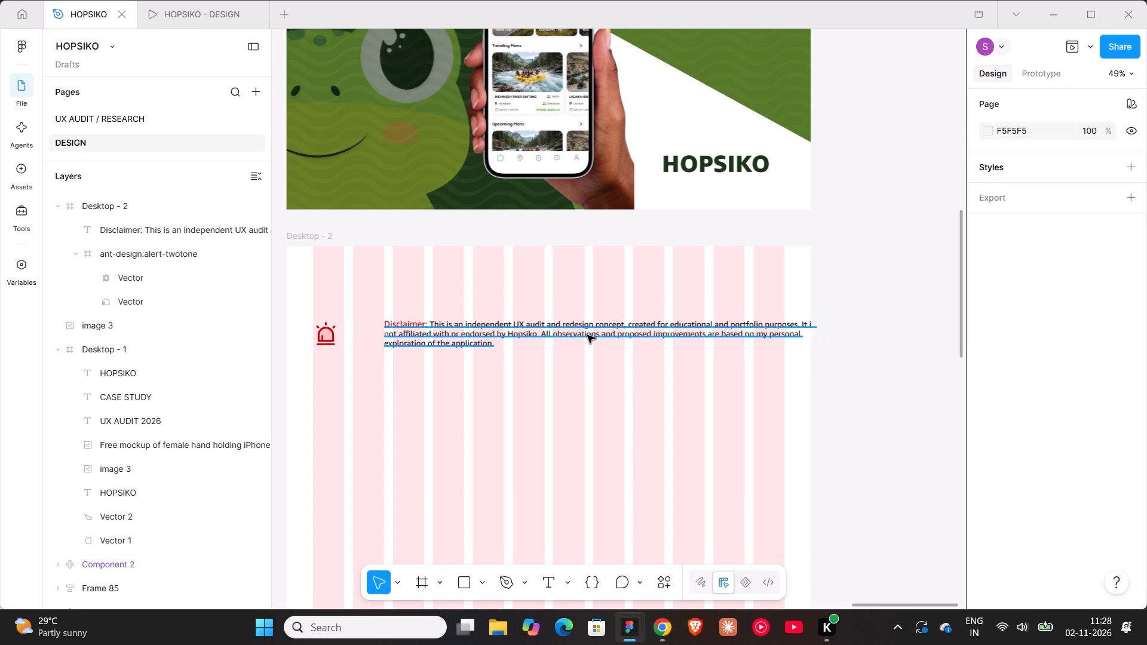
pyautogui.scroll(-3, 1033, 527)
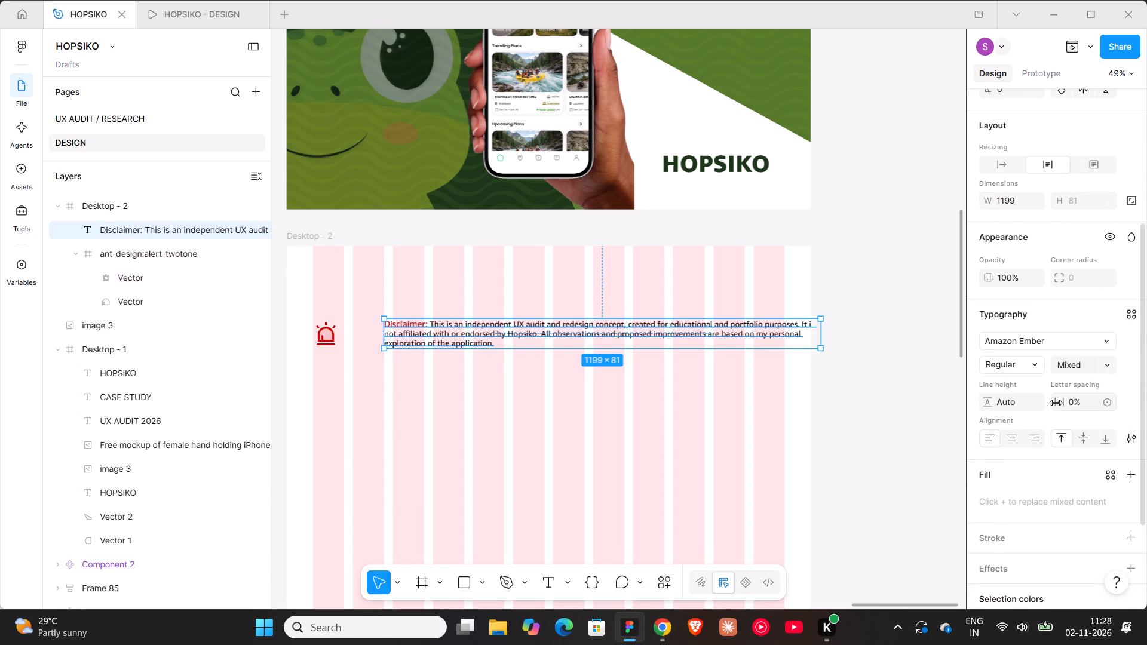
pyautogui.moveTo(983, 404); pyautogui.dragTo(581, 320)
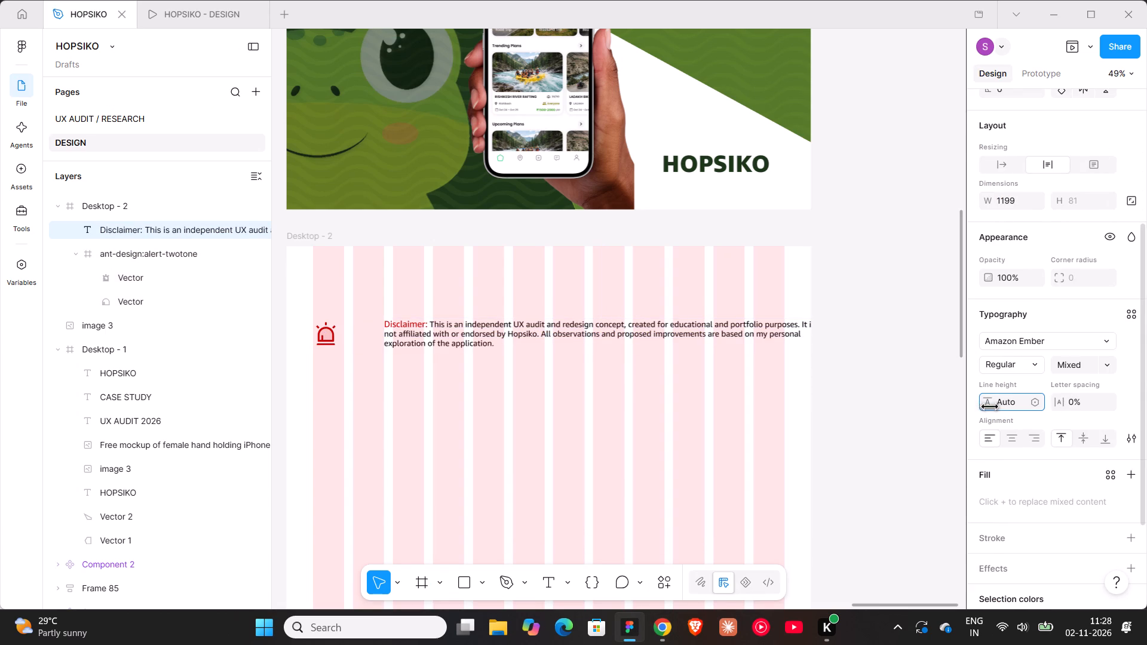
pyautogui.moveTo(581, 320); pyautogui.dragTo(586, 322)
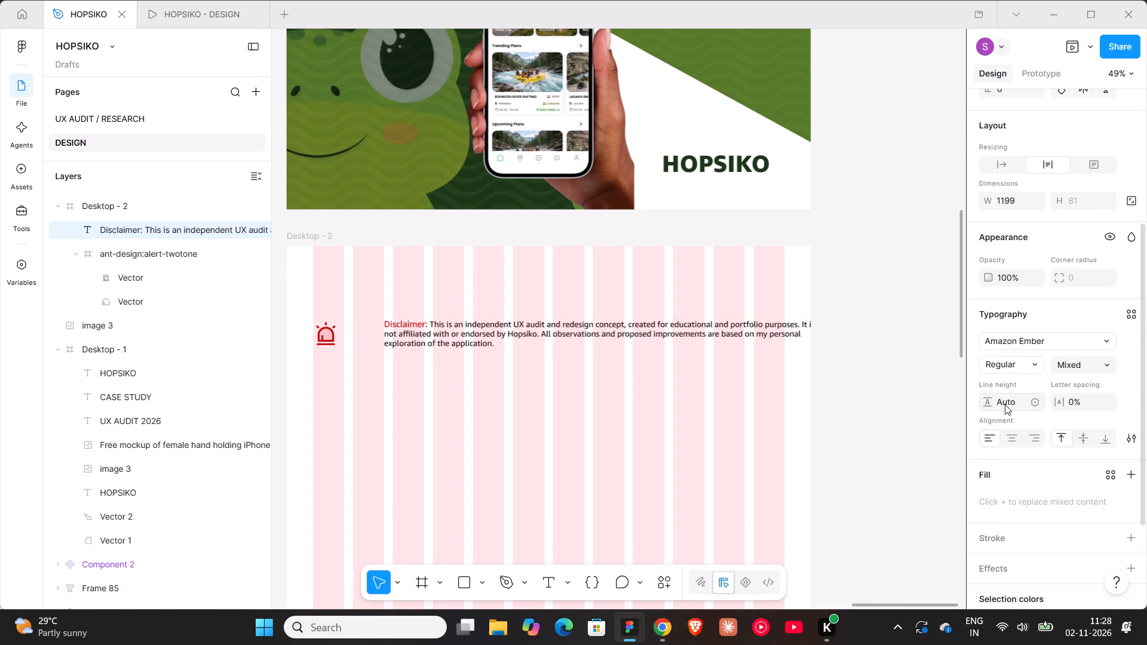
pyautogui.click(1005, 404)
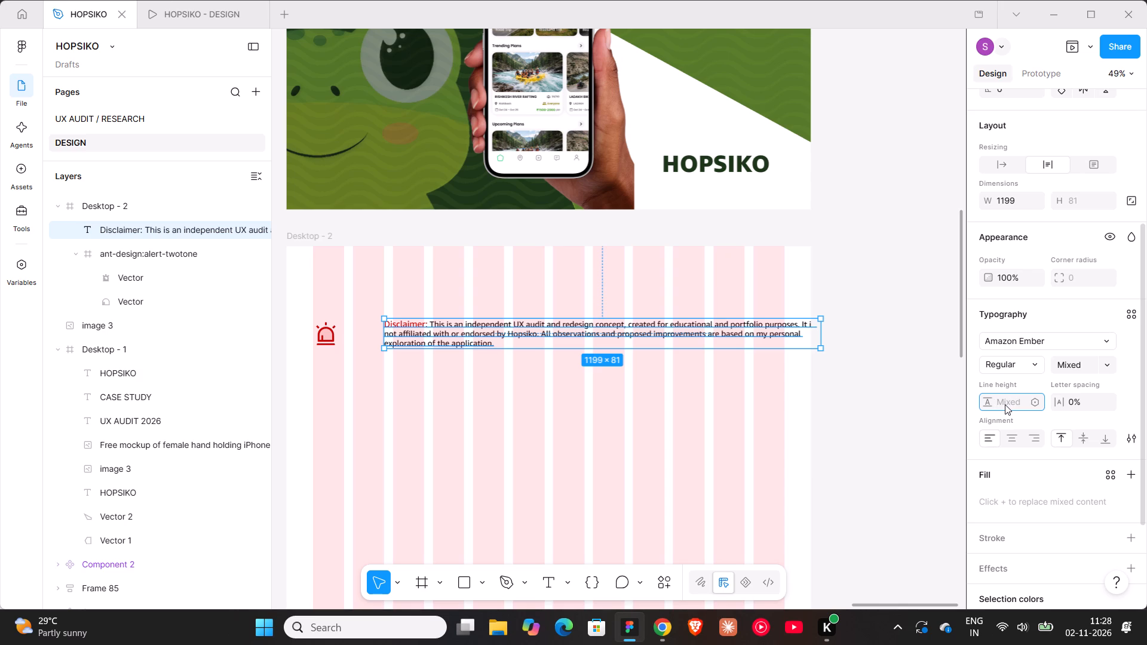
pyautogui.write('100')
pyautogui.press('Return')
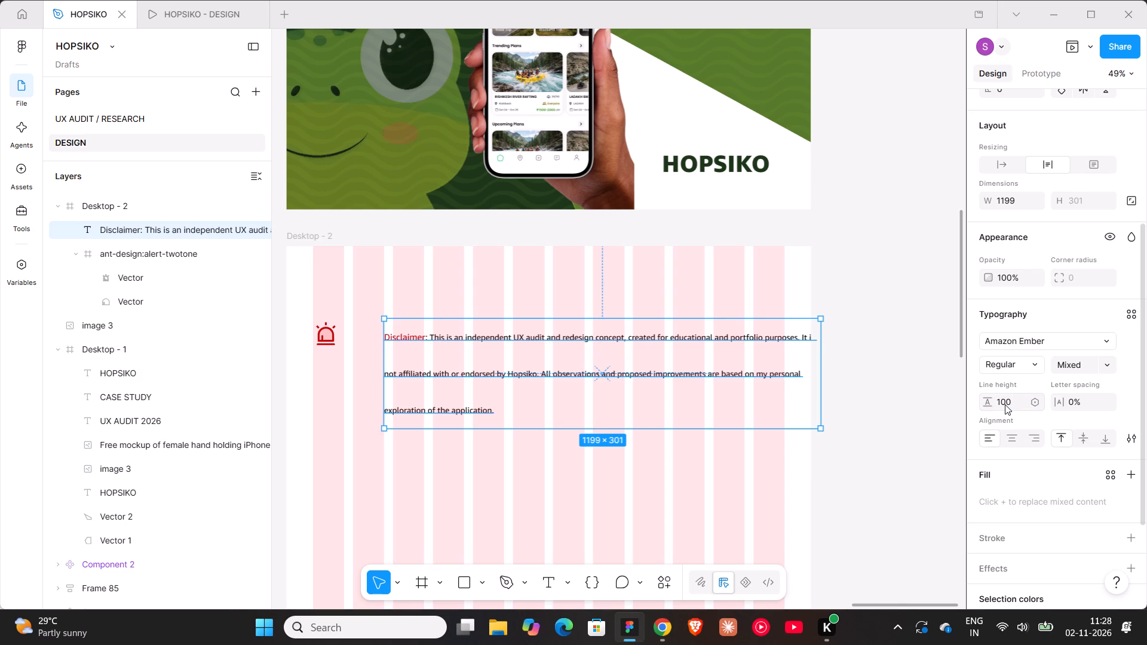
pyautogui.moveTo(992, 401); pyautogui.dragTo(476, 315)
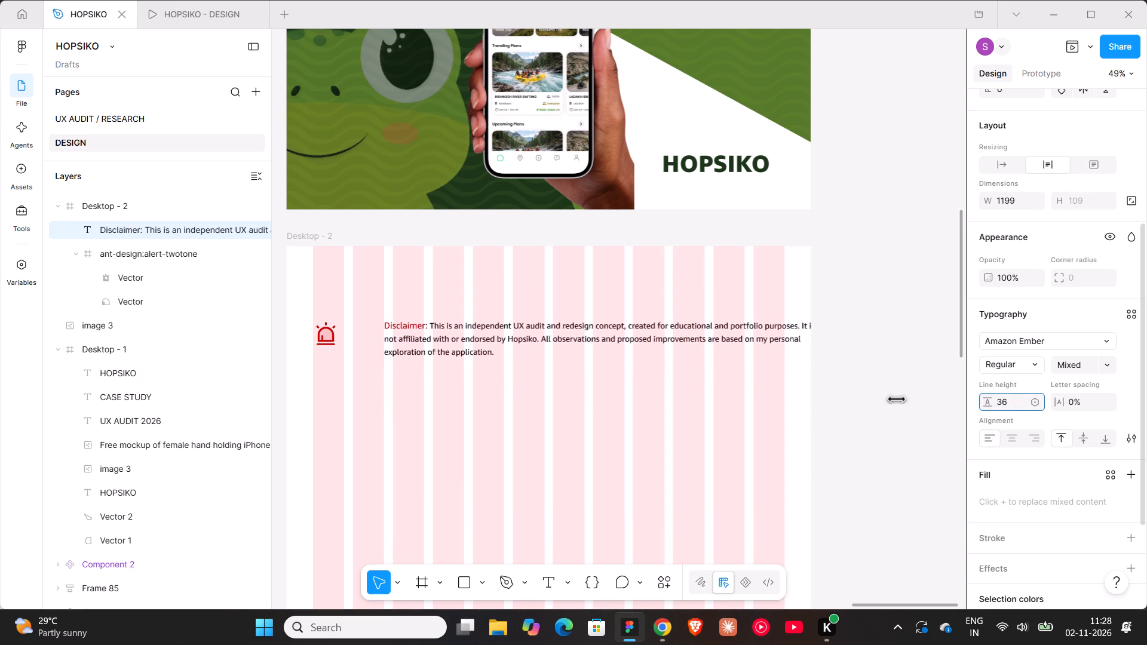
pyautogui.moveTo(476, 315); pyautogui.dragTo(468, 315)
# Align the alert icon and the disclaimer paragraph on their vertical centres again.
pyautogui.keyDown('shift'); pyautogui.click(327, 340); pyautogui.keyUp('shift')
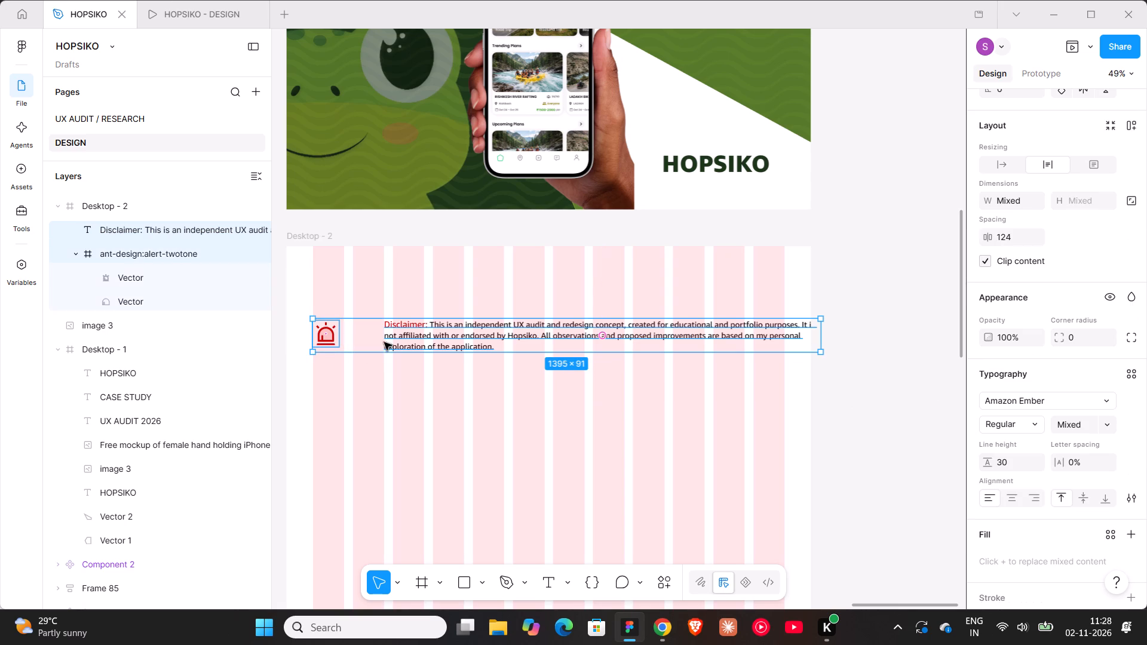
pyautogui.scroll(5, 1045, 159)
pyautogui.click(1075, 181)
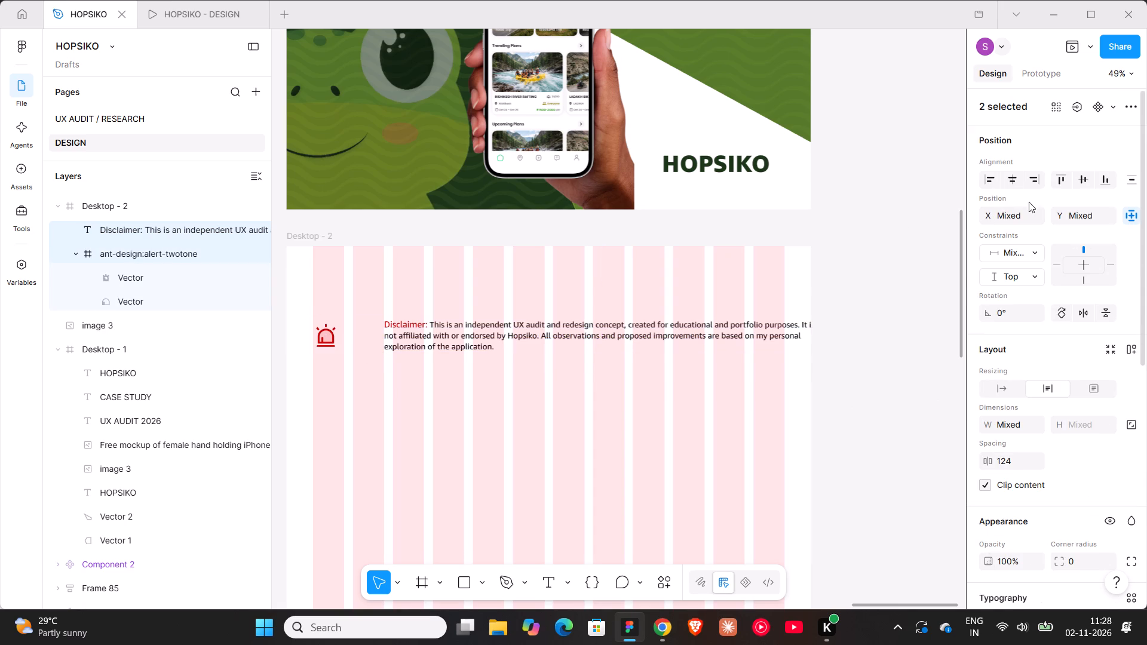
# Wrap the alert icon and disclaimer paragraph in a horizontal auto layout with a gap of 25.
pyautogui.hotkey('shift', 'a')
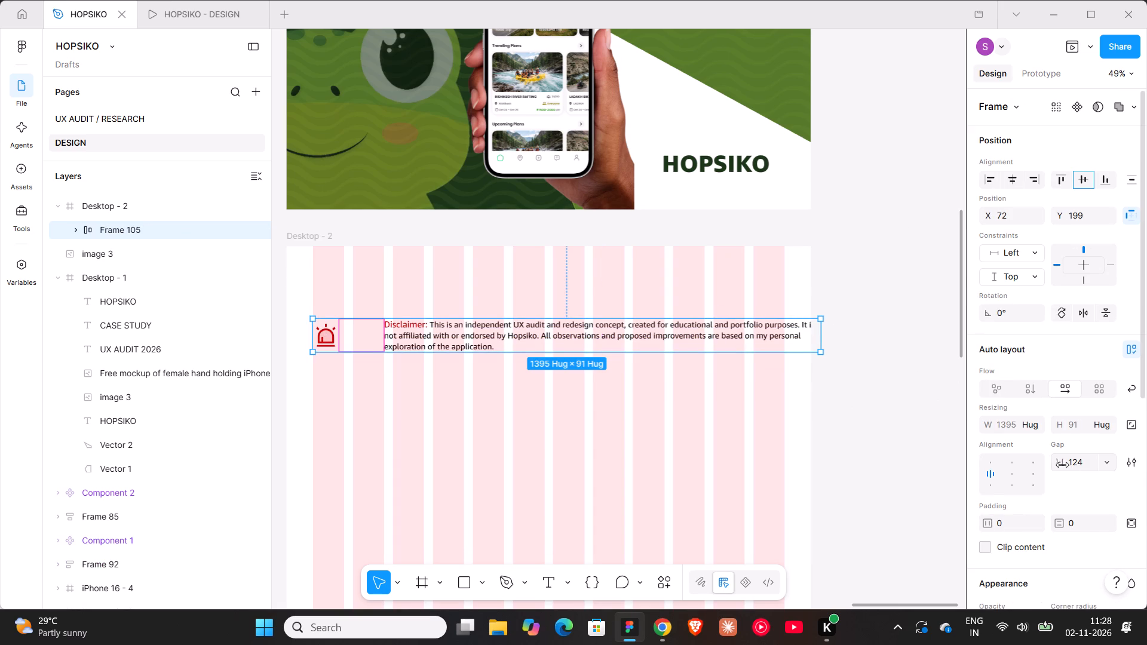
pyautogui.moveTo(1062, 465); pyautogui.dragTo(440, 318)
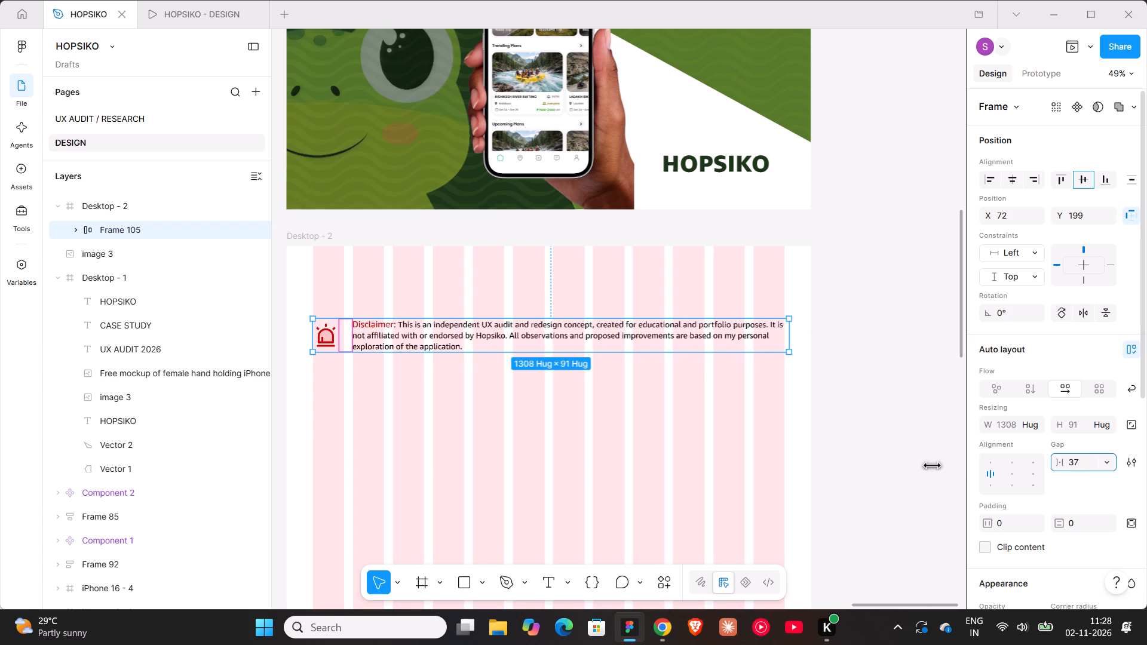
pyautogui.moveTo(440, 318); pyautogui.dragTo(427, 318)
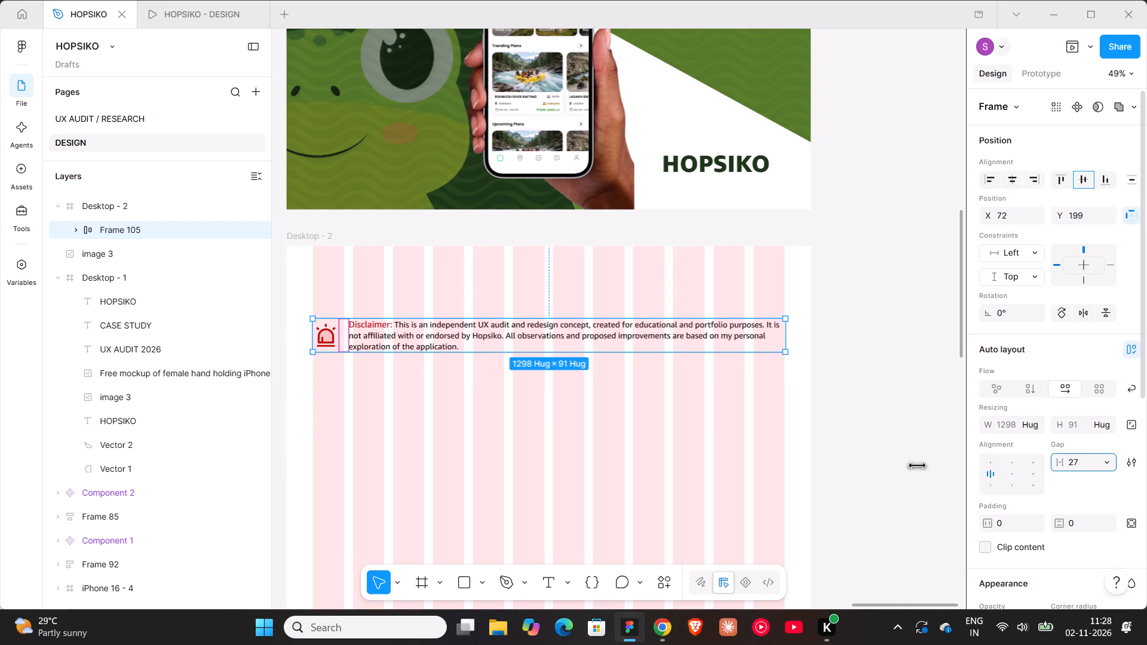
pyautogui.moveTo(427, 318); pyautogui.dragTo(425, 318)
# Check the disclaimer row's end against the last guide column and centre the row horizontally in Desktop - 2.
pyautogui.keyDown('ctrl'); pyautogui.scroll(14, 756, 314); pyautogui.keyUp('ctrl')
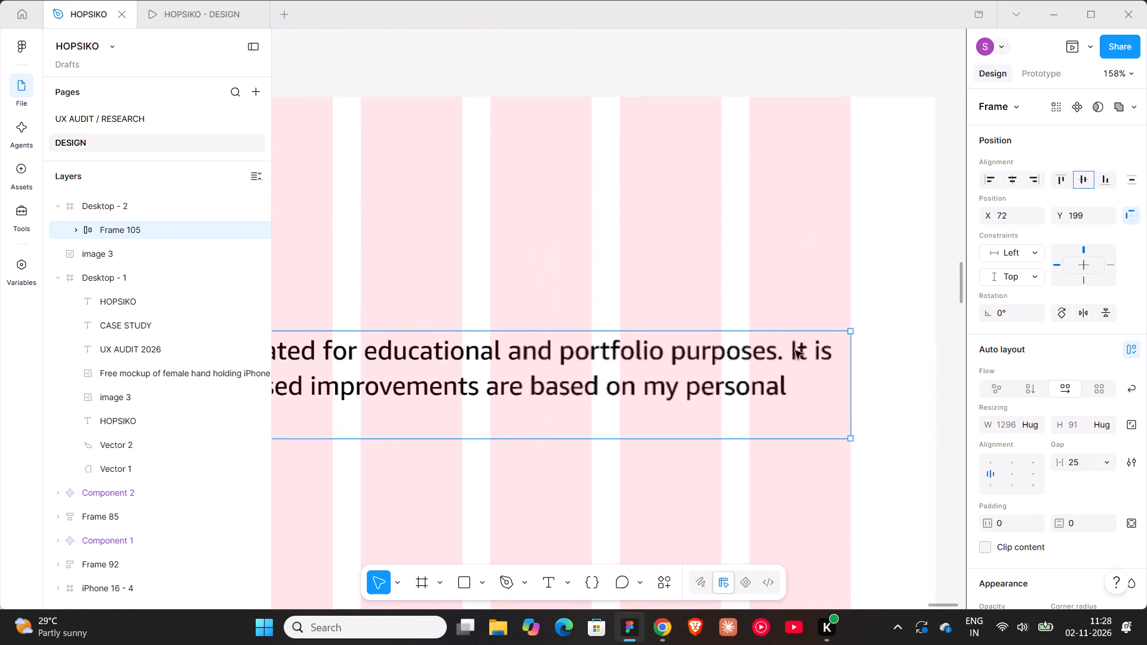
pyautogui.keyDown('ctrl'); pyautogui.scroll(9, 826, 381); pyautogui.keyUp('ctrl')
pyautogui.keyDown('ctrl'); pyautogui.scroll(7, 913, 380); pyautogui.keyUp('ctrl')
pyautogui.keyDown('ctrl'); pyautogui.scroll(-9, 913, 380); pyautogui.keyUp('ctrl')
pyautogui.keyDown('ctrl'); pyautogui.scroll(1, 913, 380); pyautogui.keyUp('ctrl')
pyautogui.keyDown('ctrl'); pyautogui.scroll(-15, 913, 380); pyautogui.keyUp('ctrl')
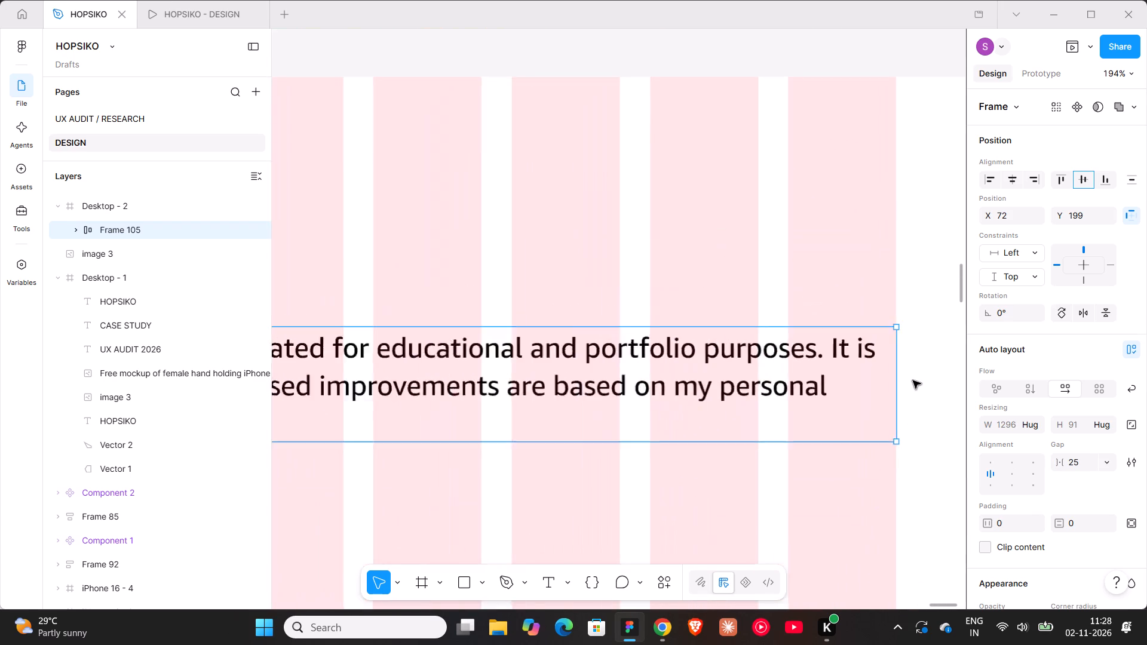
pyautogui.keyDown('ctrl'); pyautogui.scroll(-6, 913, 380); pyautogui.keyUp('ctrl')
pyautogui.click(1009, 179)
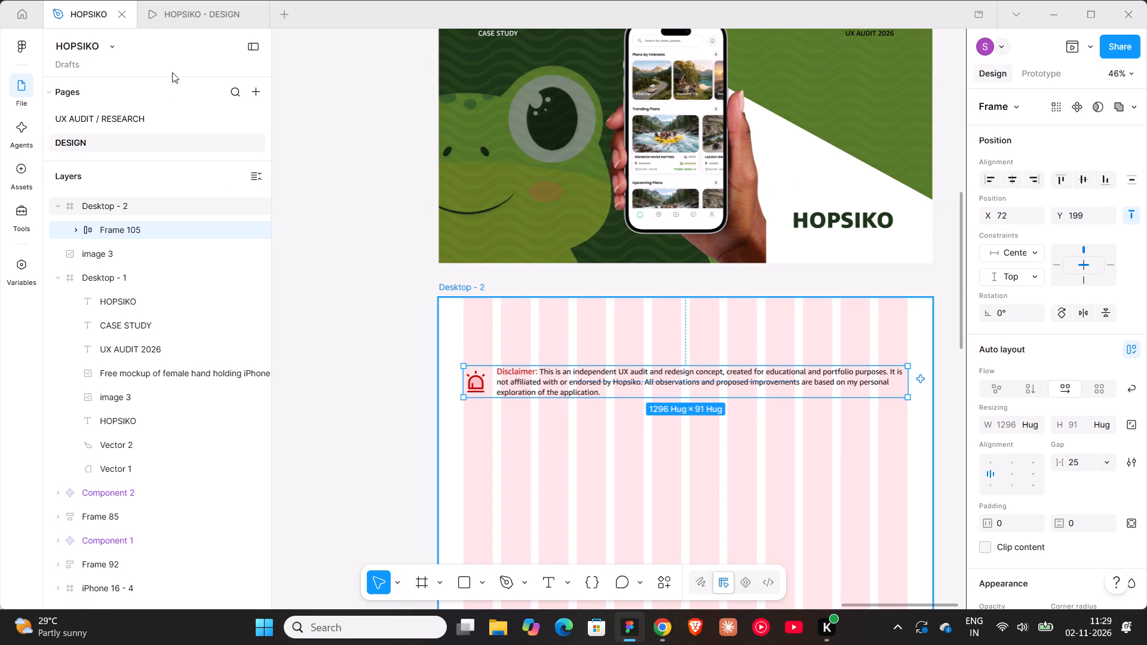
# Preview the disclaimer page in the prototype and return to the design file.
pyautogui.click(173, 19)
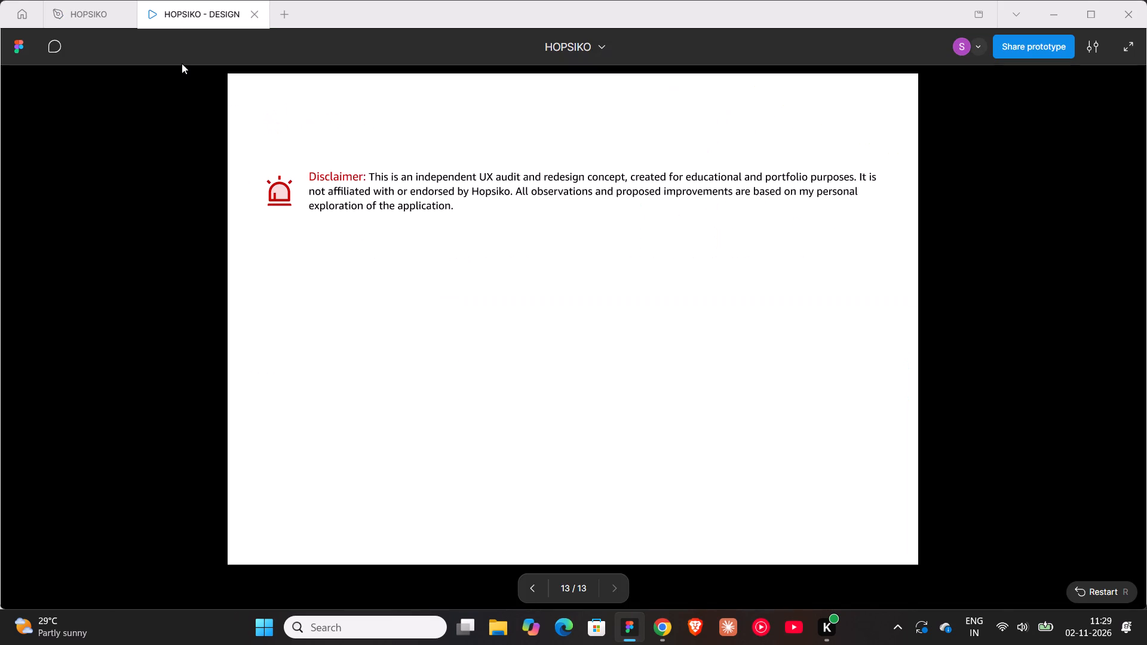
pyautogui.click(79, 20)
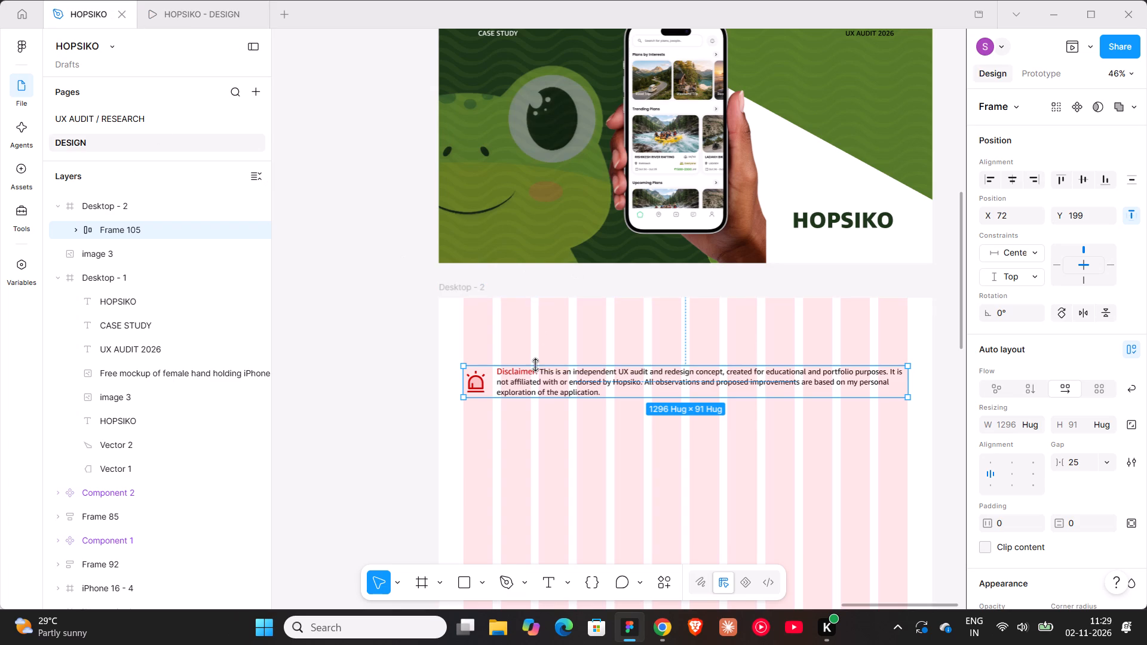
# Recolour the disclaimer text following the red "Disclaimer:" label to grey 6A6A6A and check it in the prototype preview.
pyautogui.doubleClick(541, 378)
pyautogui.doubleClick(544, 376)
pyautogui.click(544, 370)
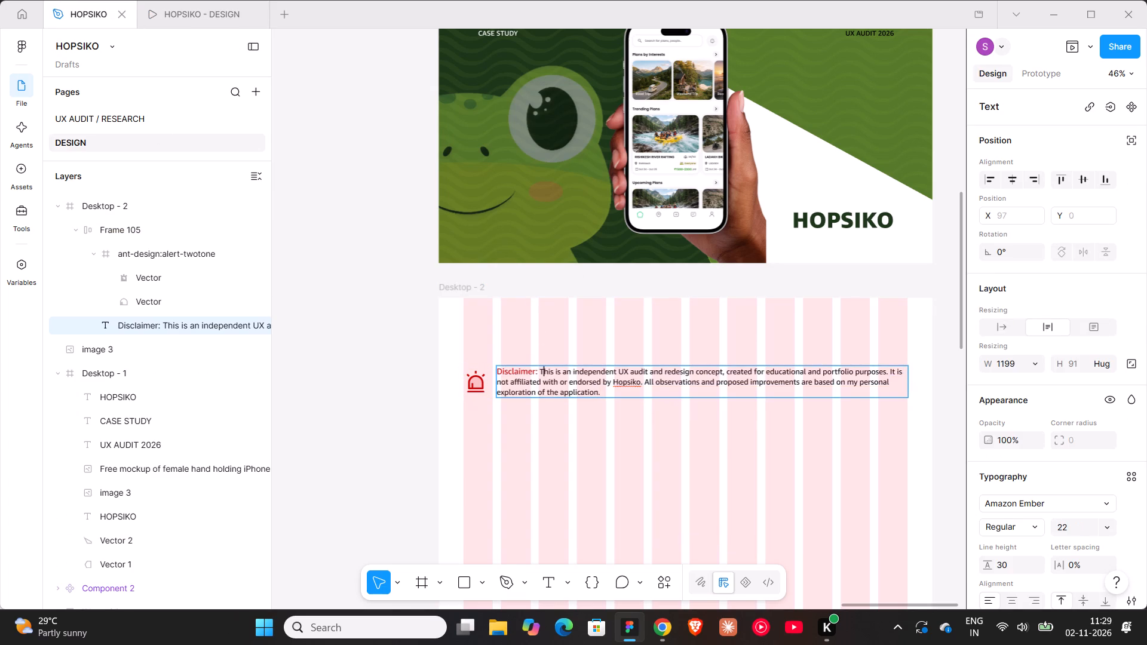
pyautogui.moveTo(538, 367); pyautogui.dragTo(612, 395)
pyautogui.scroll(-6, 1146, 540)
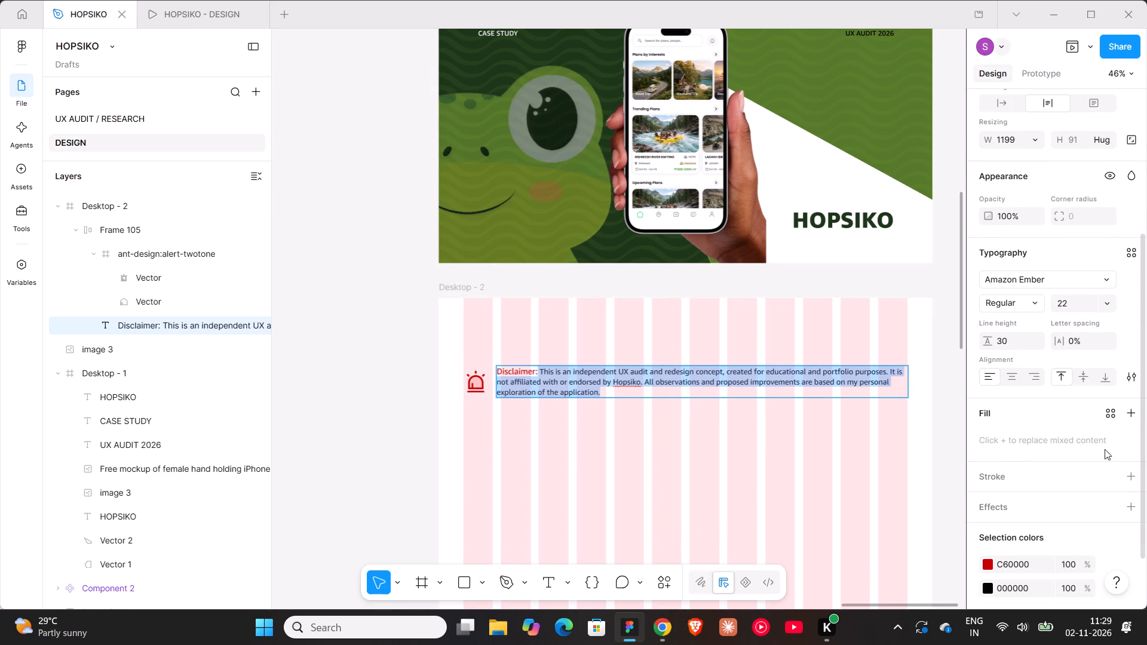
pyautogui.scroll(-2, 1059, 493)
pyautogui.click(991, 516)
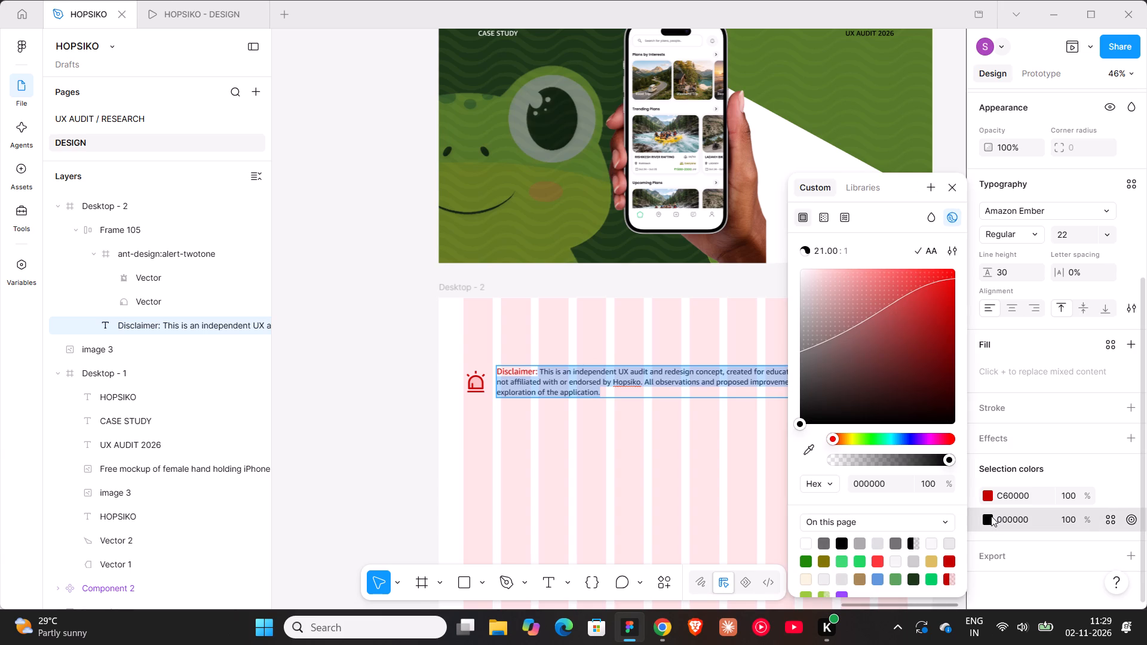
pyautogui.click(859, 540)
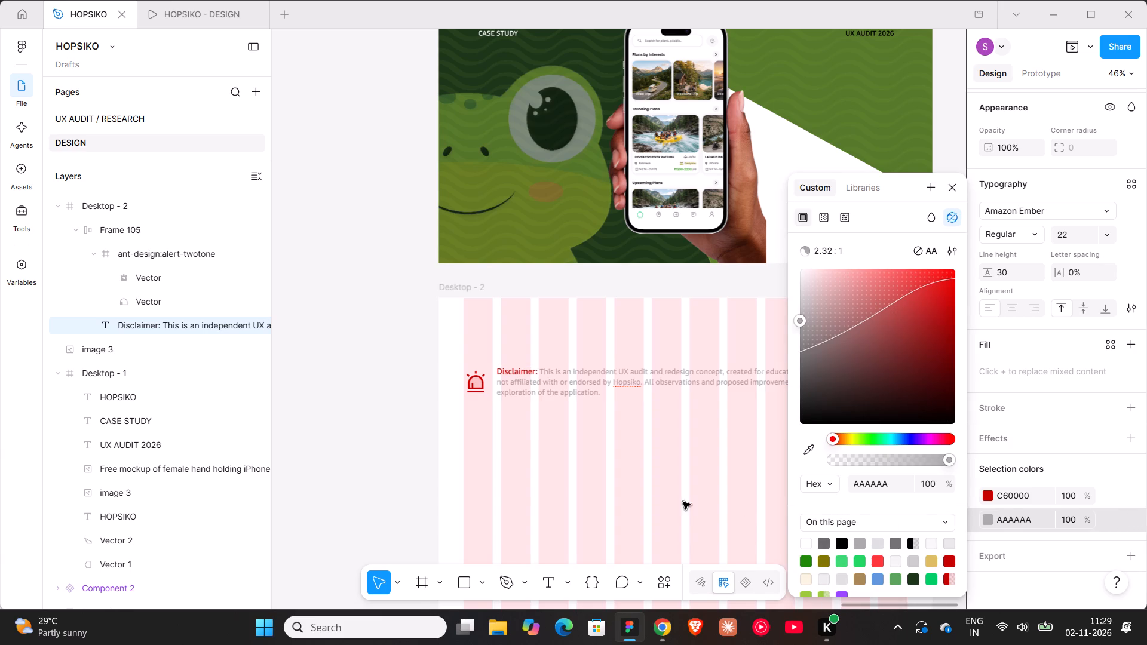
pyautogui.click(822, 541)
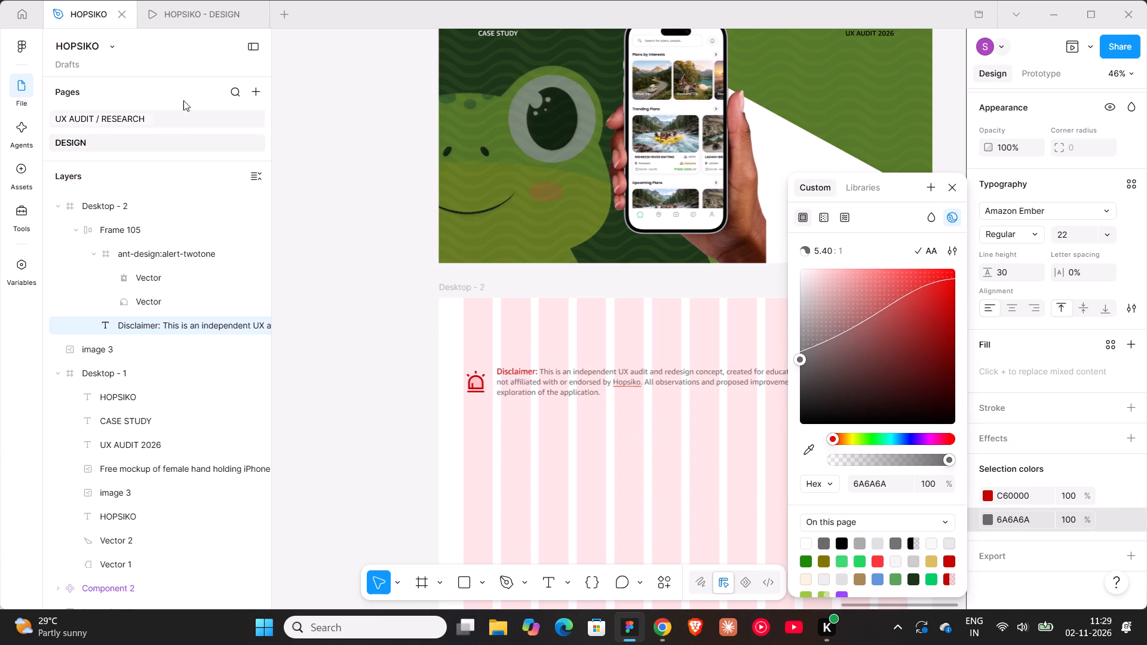
pyautogui.click(173, 17)
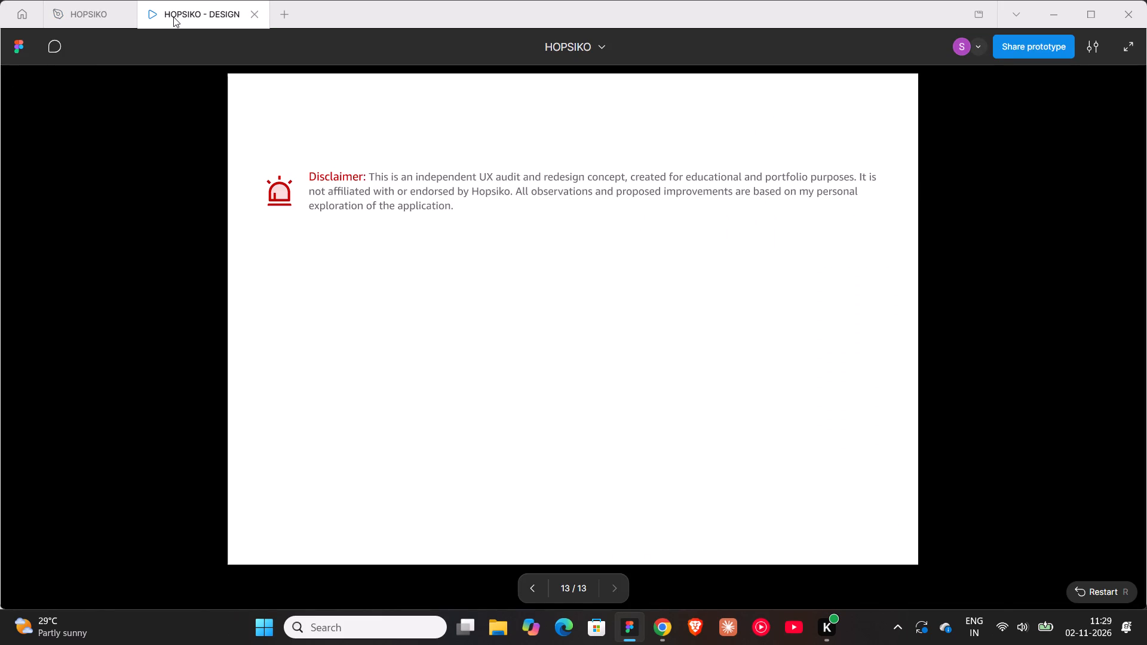
pyautogui.click(88, 12)
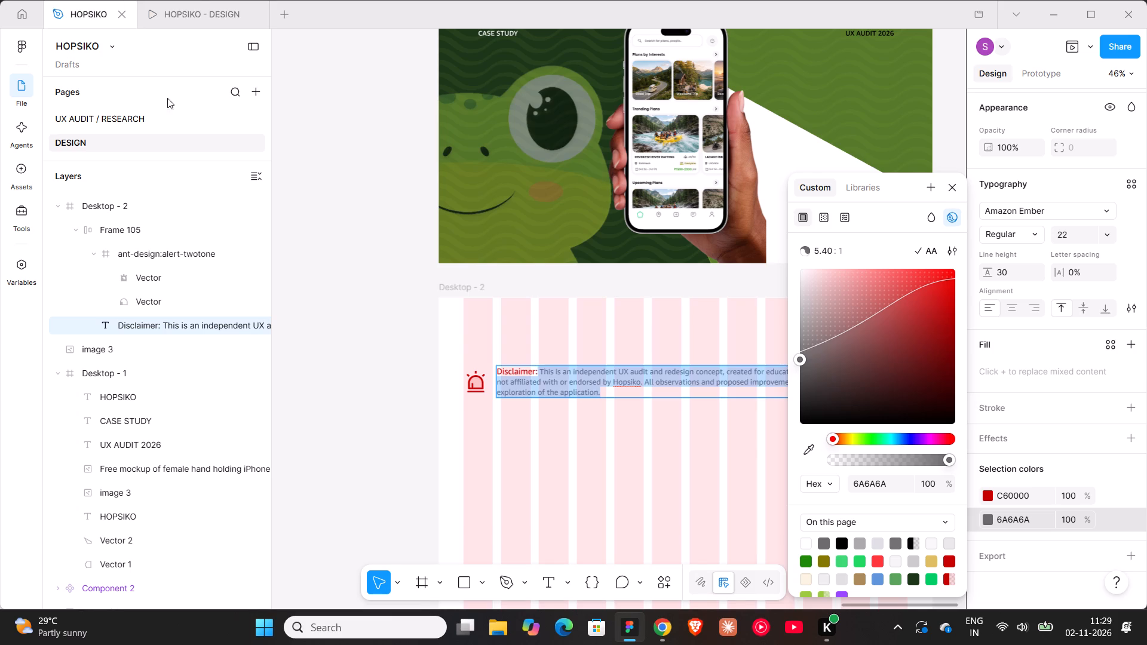
# Darken the disclaimer's body text to a warm dark grey, about 534444, keeping the red label's colour.
pyautogui.scroll(-2, 640, 389)
pyautogui.scroll(-2, 891, 490)
pyautogui.scroll(-1, 876, 542)
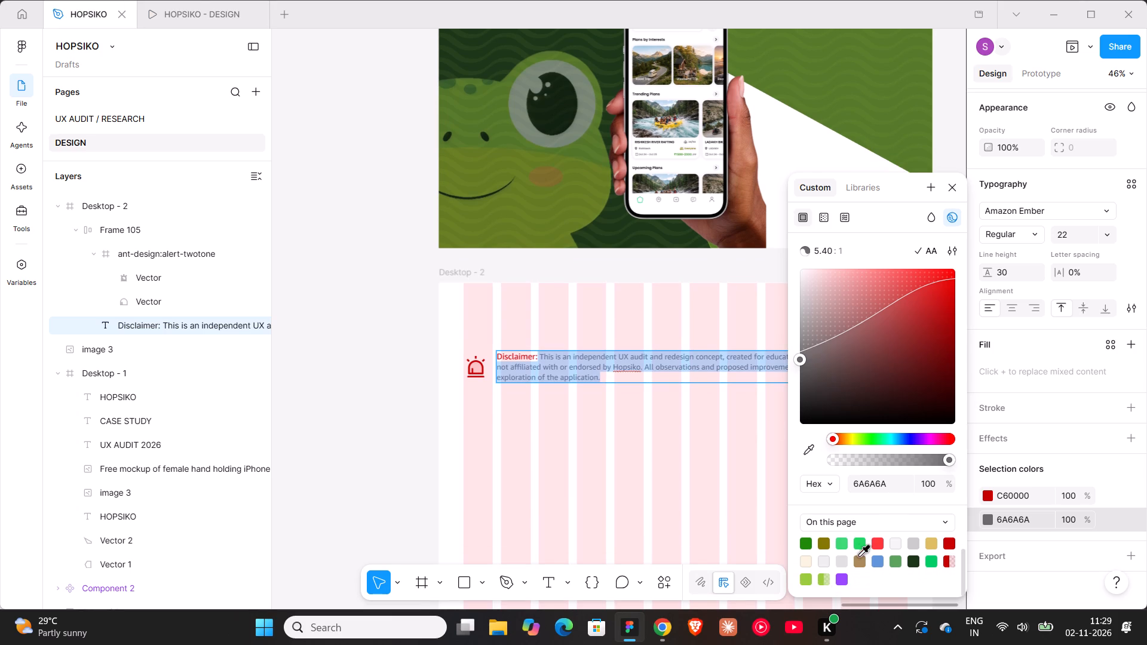
pyautogui.scroll(1, 863, 558)
pyautogui.click(898, 543)
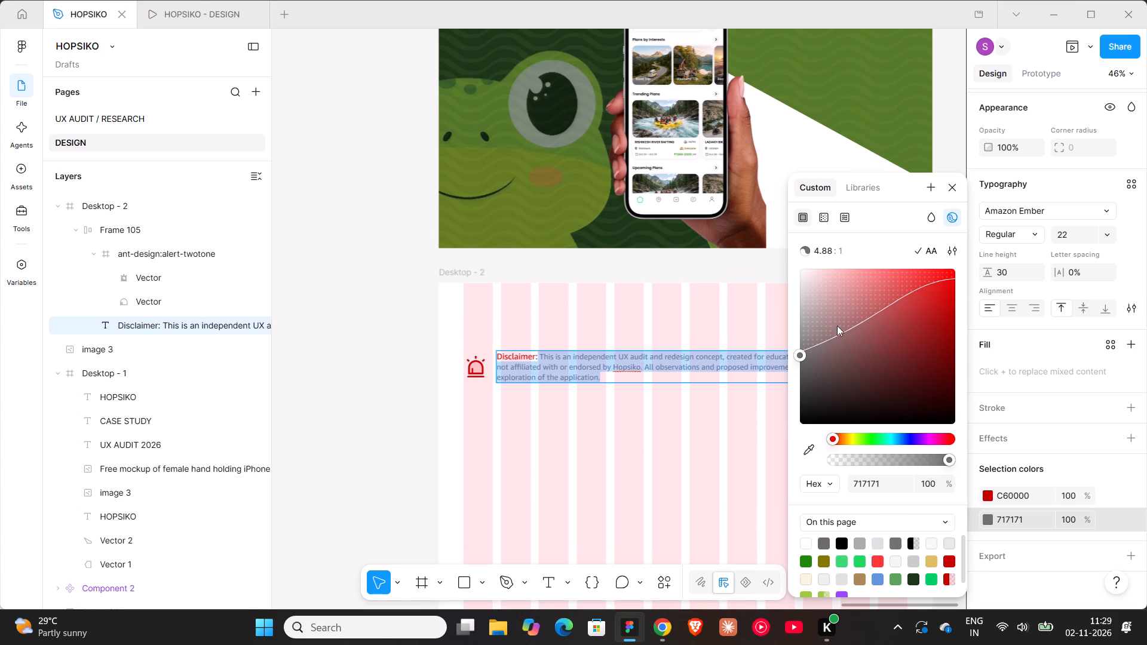
pyautogui.moveTo(800, 354); pyautogui.dragTo(794, 377)
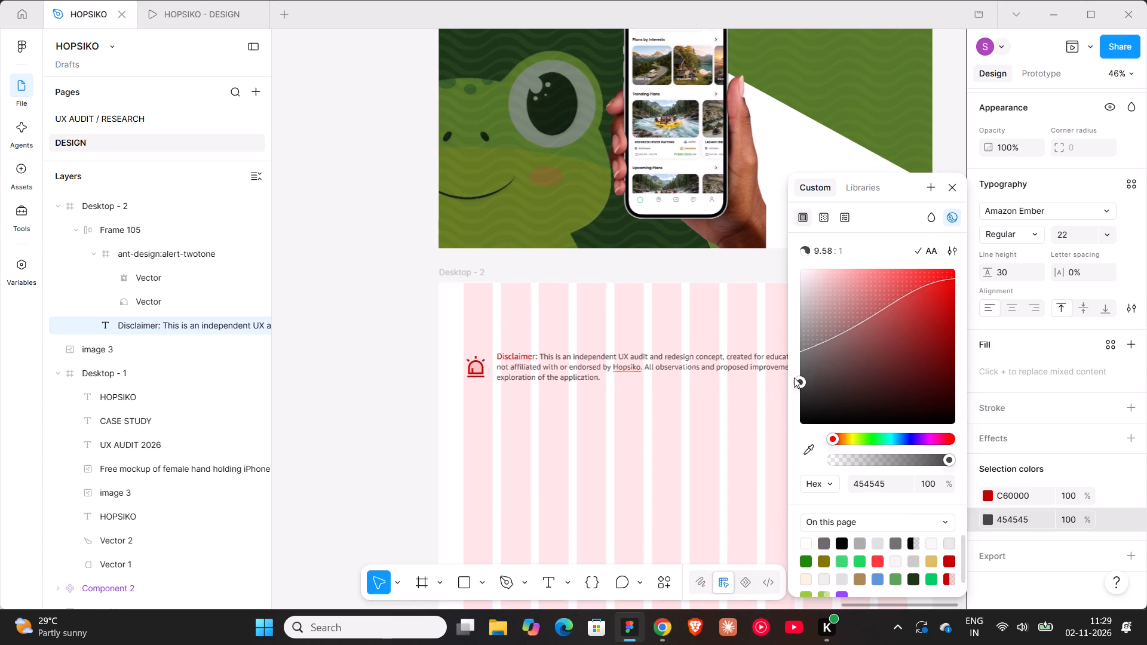
pyautogui.moveTo(794, 377); pyautogui.dragTo(823, 370)
pyautogui.moveTo(823, 370); pyautogui.dragTo(822, 367)
pyautogui.click(428, 379)
pyautogui.click(428, 379)
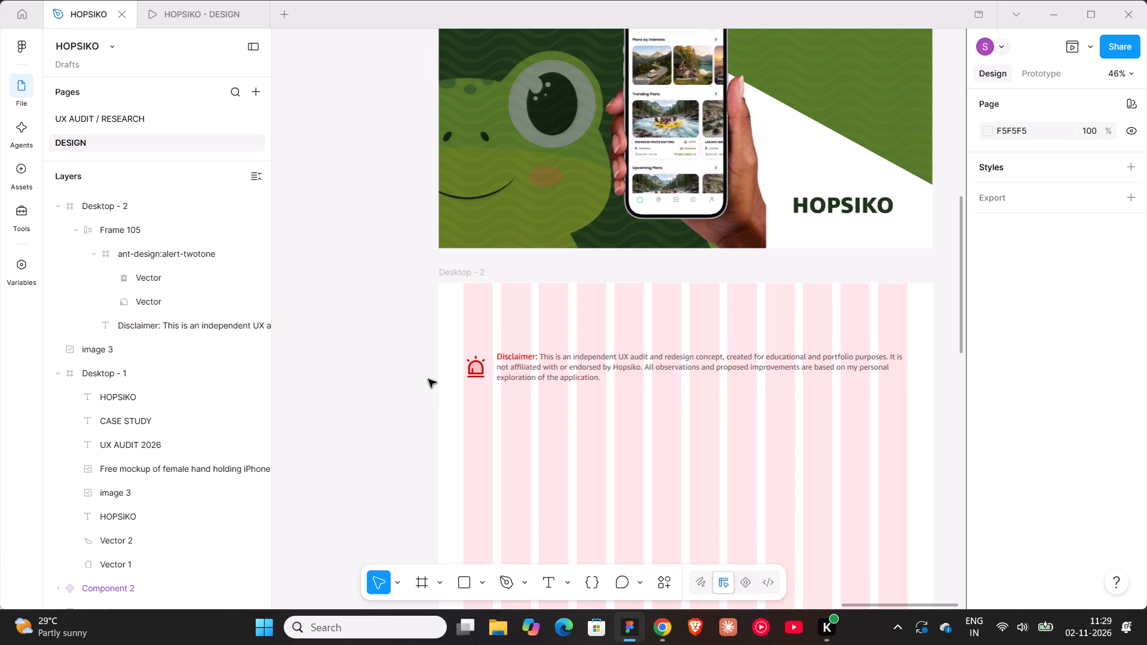
# Preview the recoloured disclaimer in the prototype and return to the design file.
pyautogui.click(568, 356)
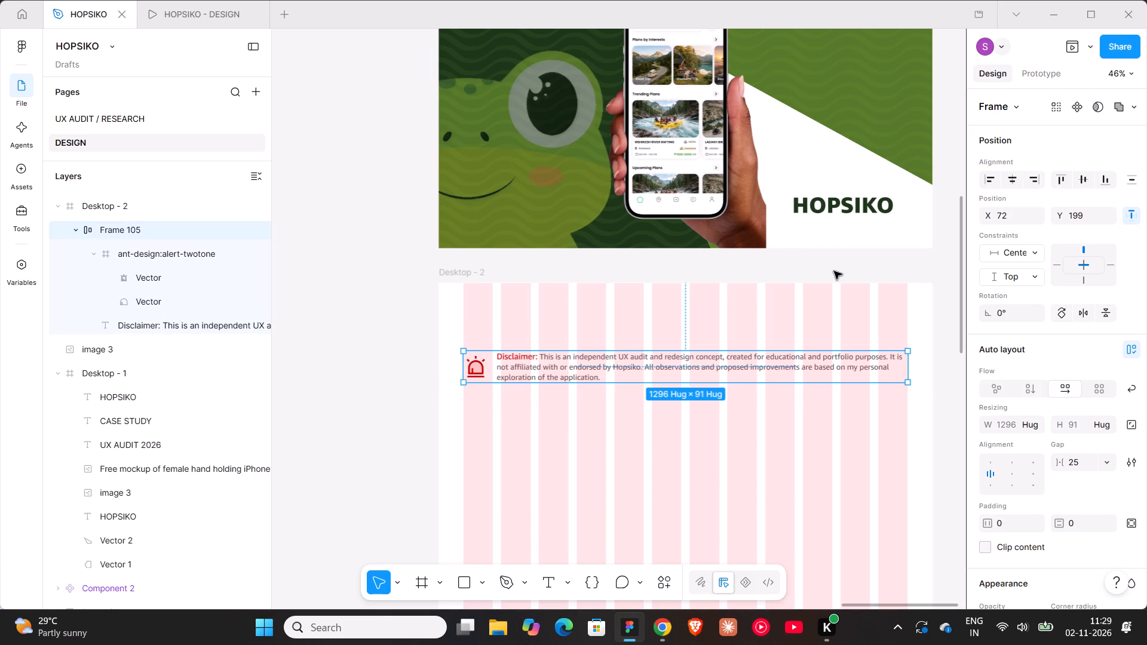
pyautogui.click(186, 16)
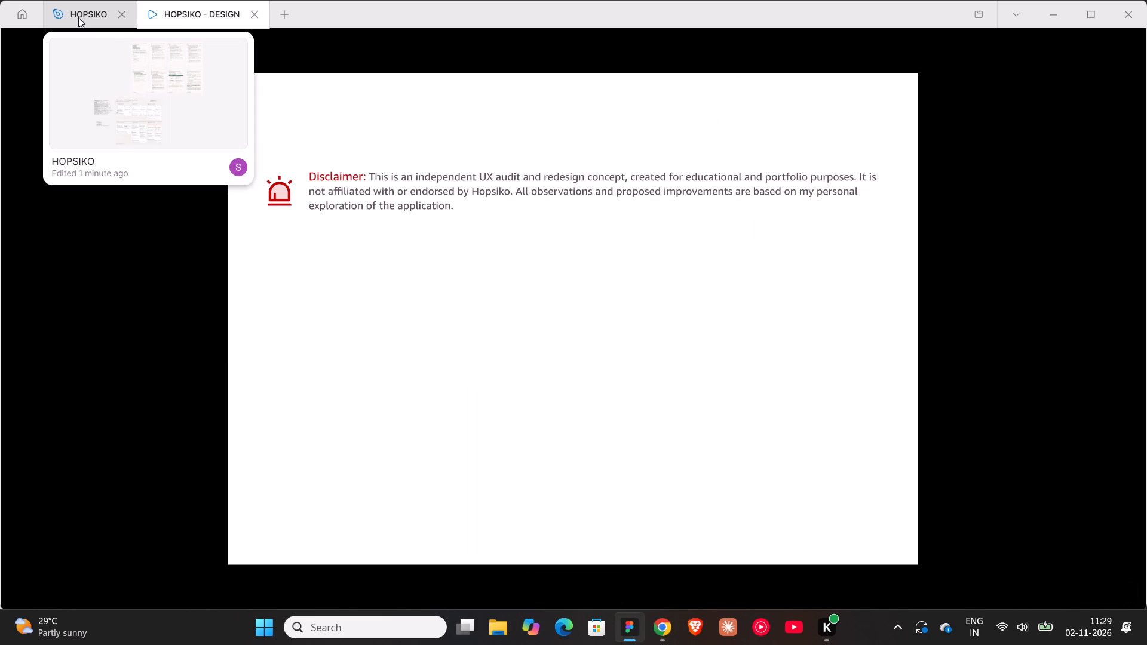
pyautogui.click(78, 17)
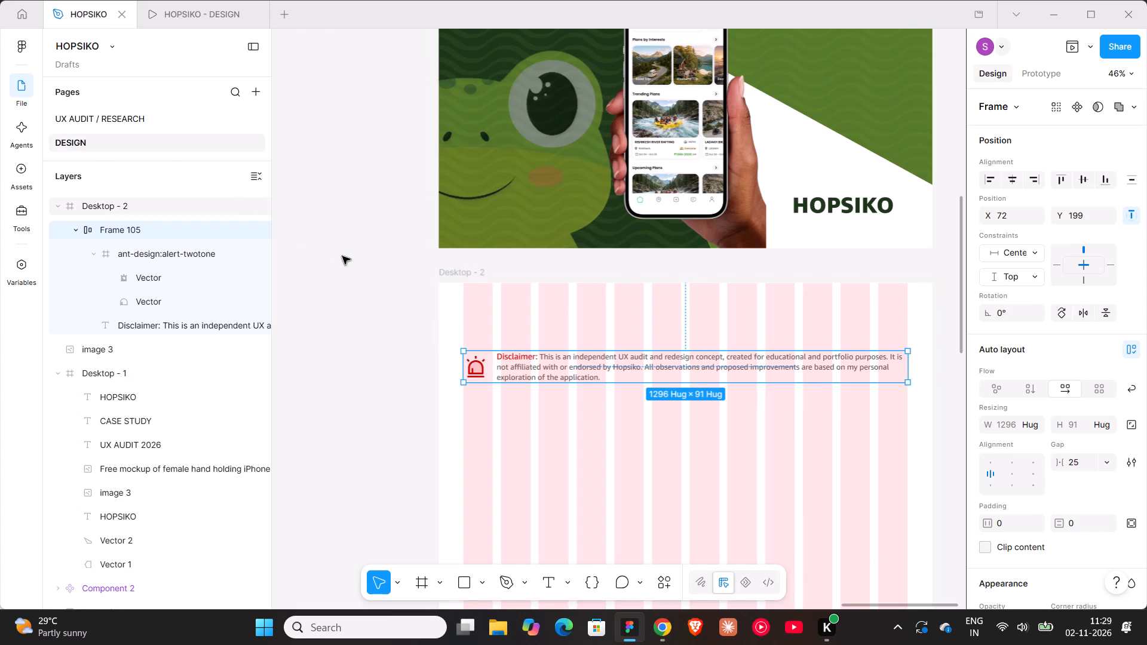
# Add a 1440 × 1024 Desktop frame and place it beside the Desktop - 1 cover frame, level with its top edge.
pyautogui.keyDown('ctrl'); pyautogui.scroll(-15, 342, 256); pyautogui.keyUp('ctrl')
pyautogui.press('f')
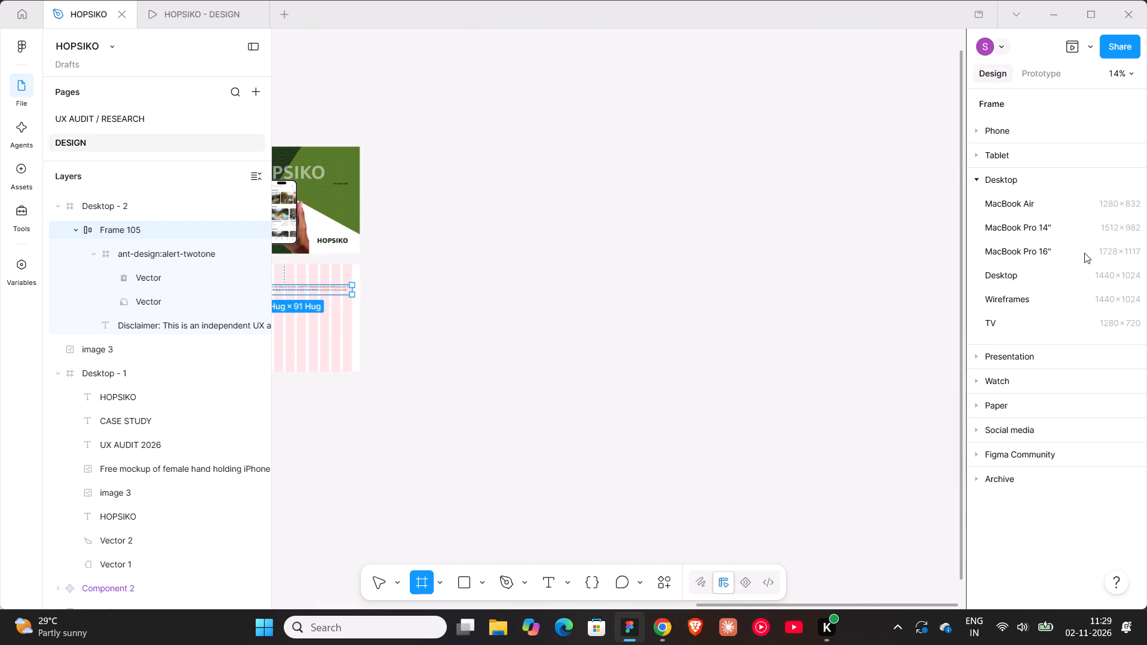
pyautogui.doubleClick(1047, 277)
pyautogui.moveTo(614, 291); pyautogui.dragTo(517, 172)
pyautogui.keyDown('shift'); pyautogui.scroll(5, 752, 199); pyautogui.keyUp('shift')
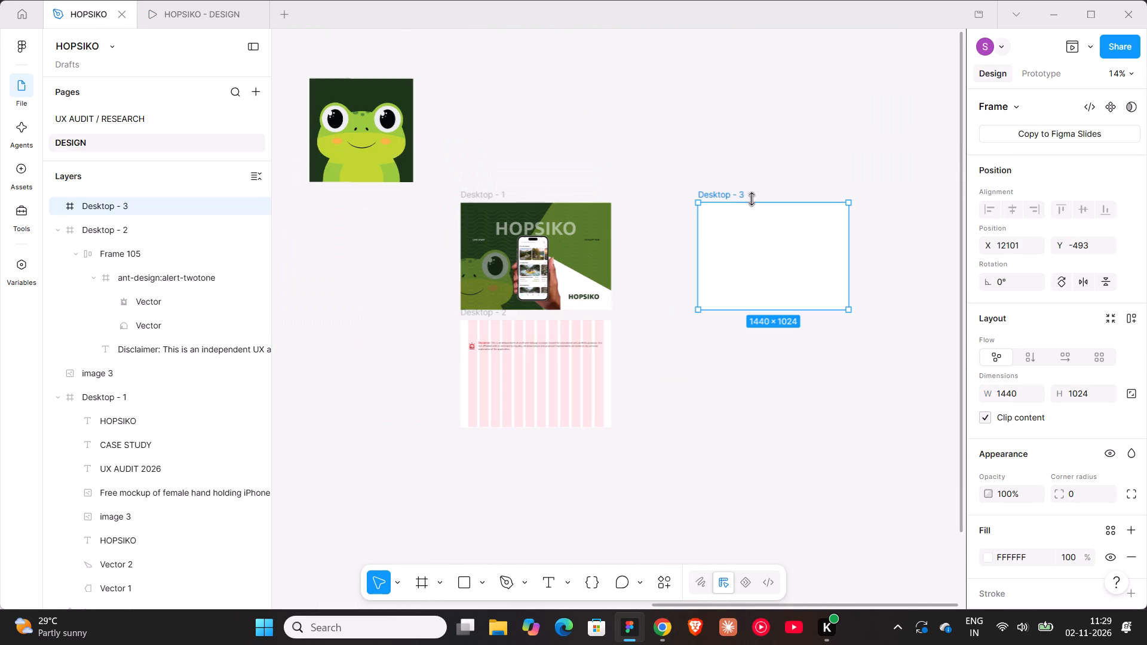
# Rename the Desktop - 1 frame as Hero Section.
pyautogui.doubleClick(482, 191)
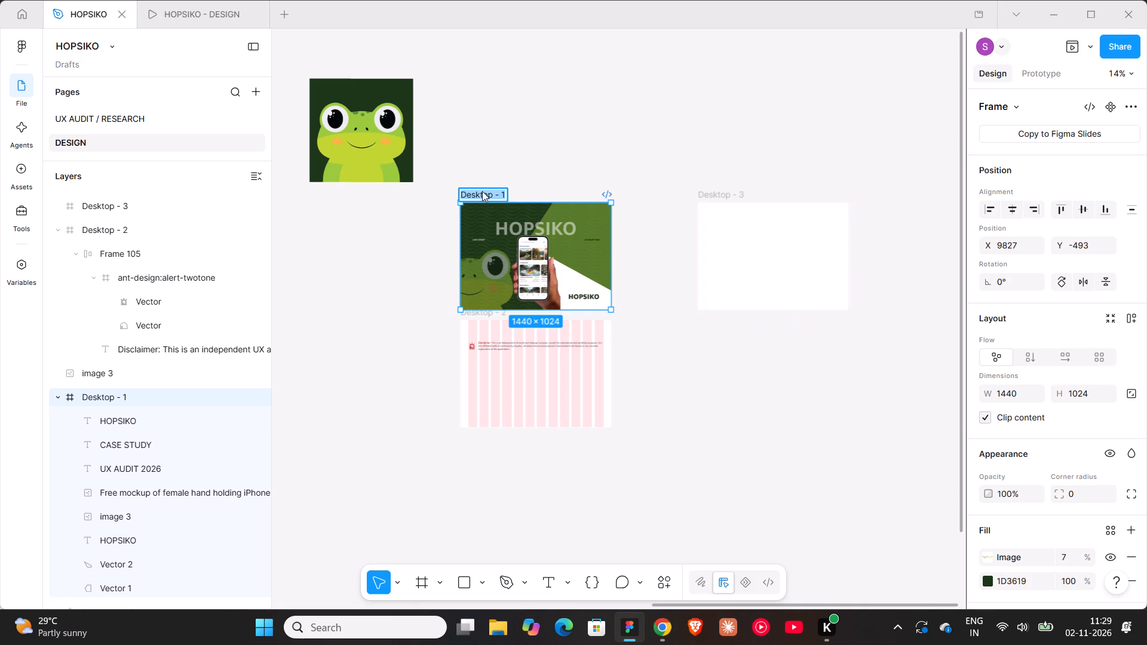
pyautogui.write('HEro')
pyautogui.press('BackSpace')
pyautogui.press('BackSpace')
pyautogui.press('BackSpace')
pyautogui.write('ero SE')
pyautogui.press('BackSpace')
pyautogui.write('ection')
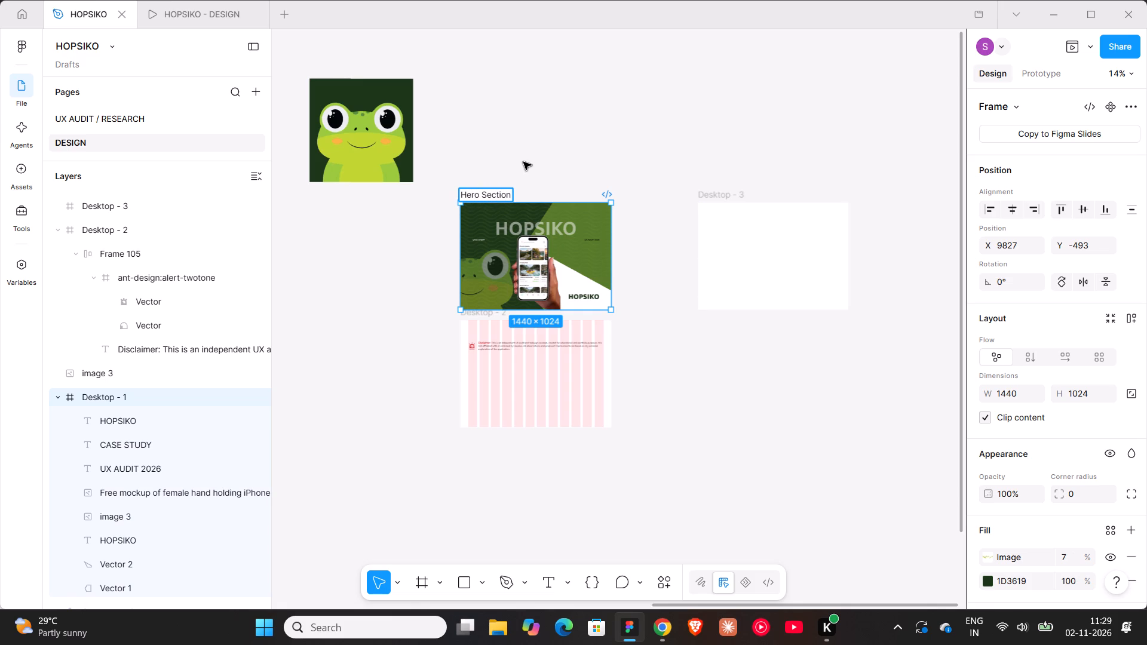
pyautogui.doubleClick(523, 162)
# Duplicate the Hero Section frame into Desktop - 3, centring it horizontally and aligning it with the top of that frame.
pyautogui.click(480, 195)
pyautogui.keyDown('alt'); pyautogui.moveTo(480, 195); pyautogui.dragTo(736, 193); pyautogui.keyUp('alt')
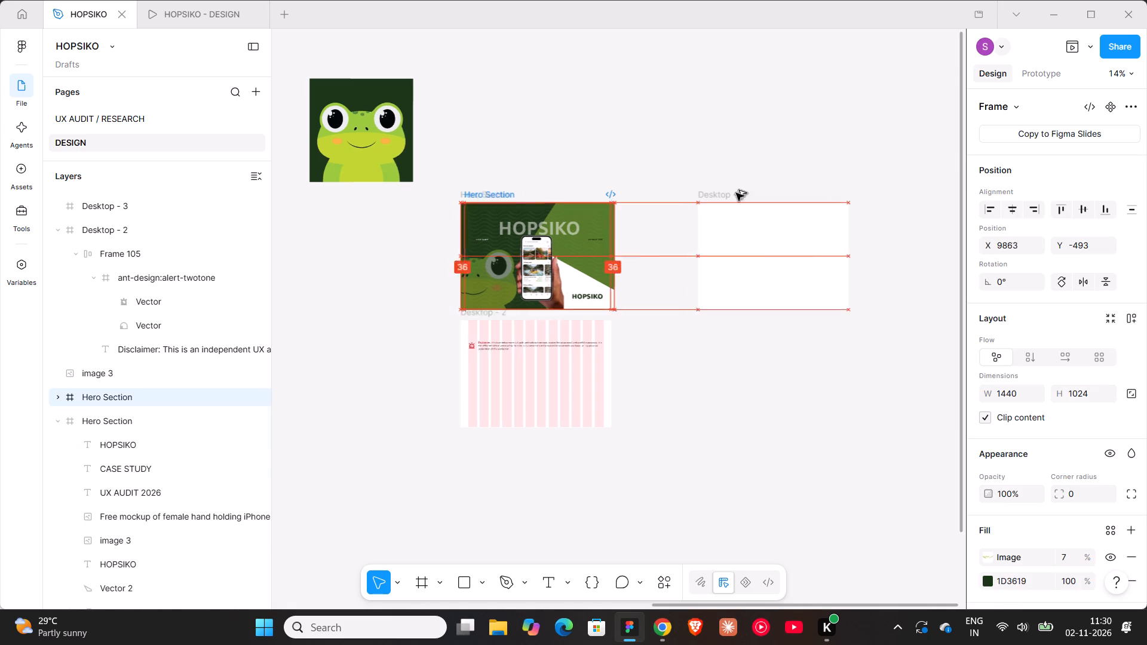
pyautogui.keyDown('alt'); pyautogui.moveTo(736, 193); pyautogui.dragTo(722, 210); pyautogui.keyUp('alt')
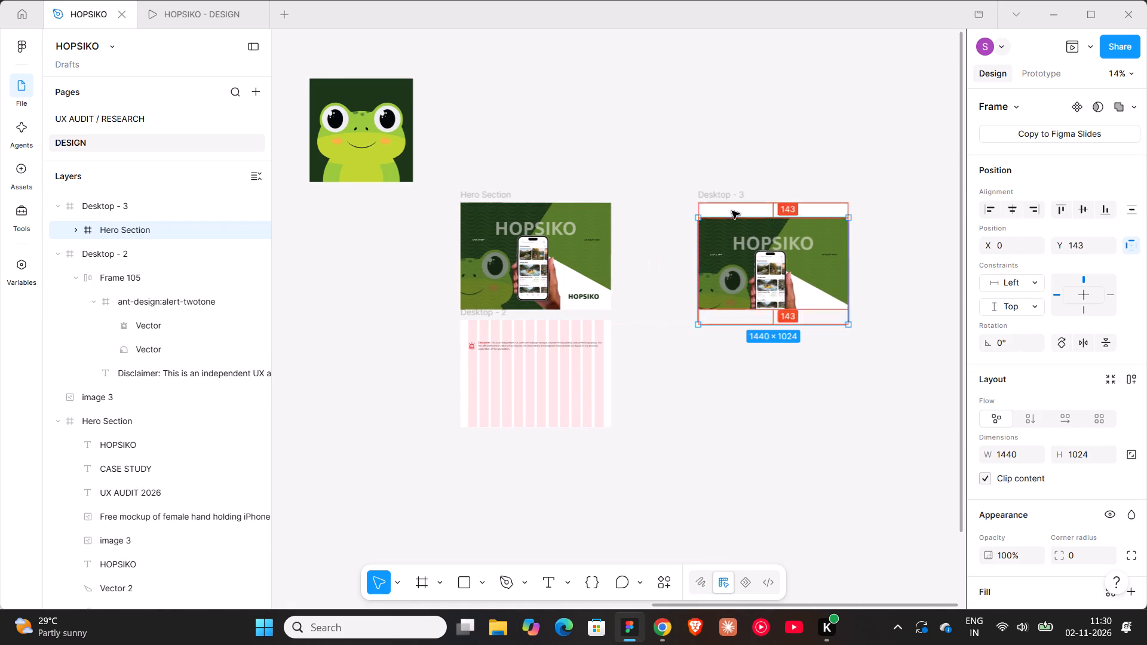
pyautogui.click(1014, 207)
pyautogui.click(1063, 208)
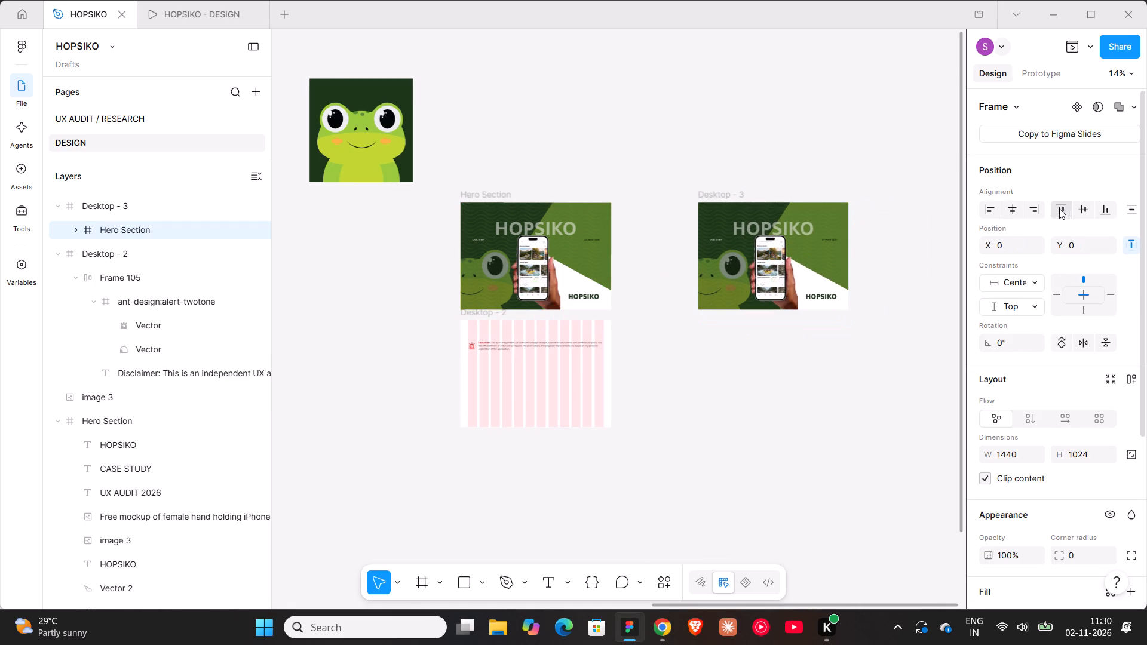
pyautogui.click(882, 170)
# Extend the Desktop - 3 frame downward to a height of about 2686.
pyautogui.click(748, 201)
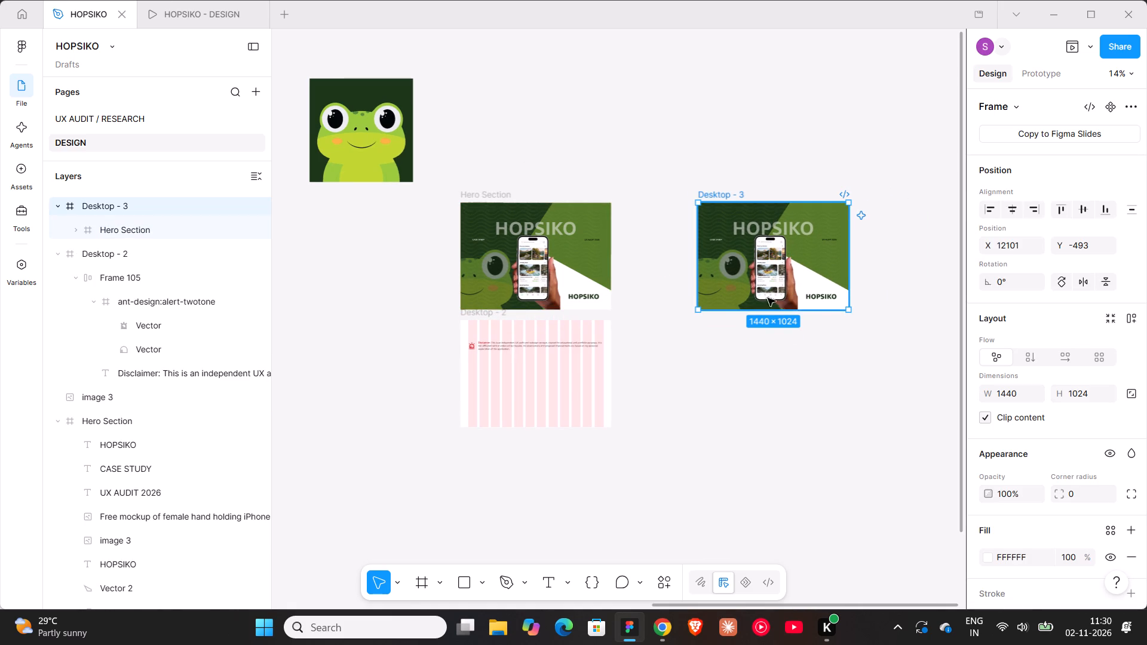
pyautogui.moveTo(768, 311); pyautogui.dragTo(772, 483)
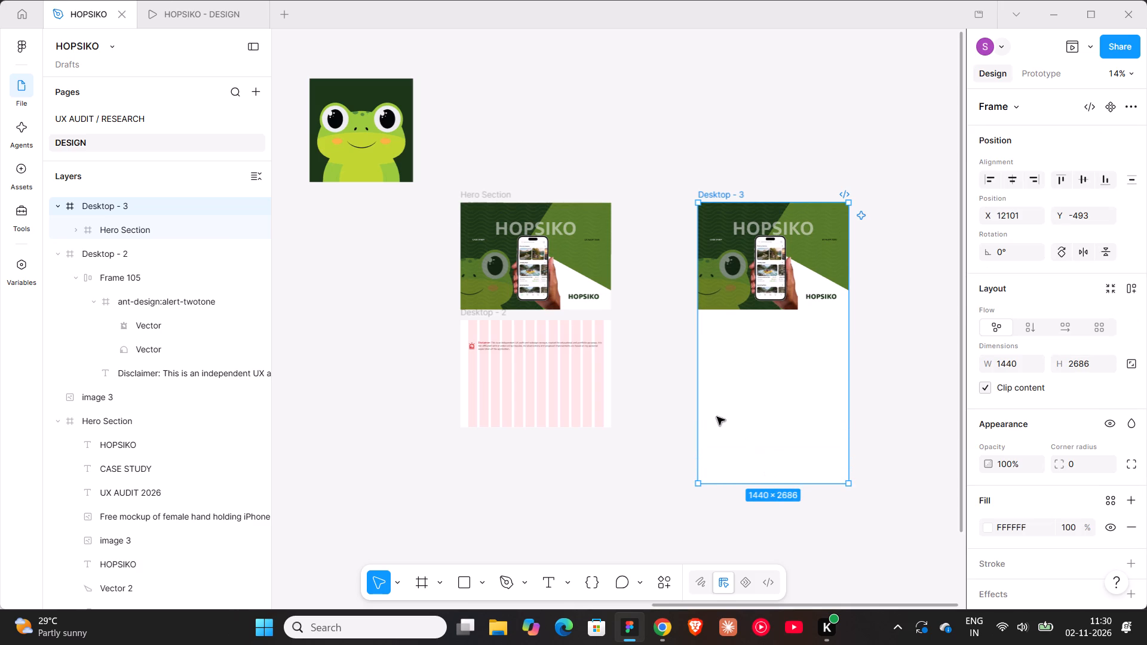
# Select the disclaimer block in Desktop - 2 and examine its placement on the column grid below the hero section.
pyautogui.keyDown('shift'); pyautogui.scroll(-6, 717, 417); pyautogui.keyUp('shift')
pyautogui.keyDown('shift'); pyautogui.scroll(5, 408, 346); pyautogui.keyUp('shift')
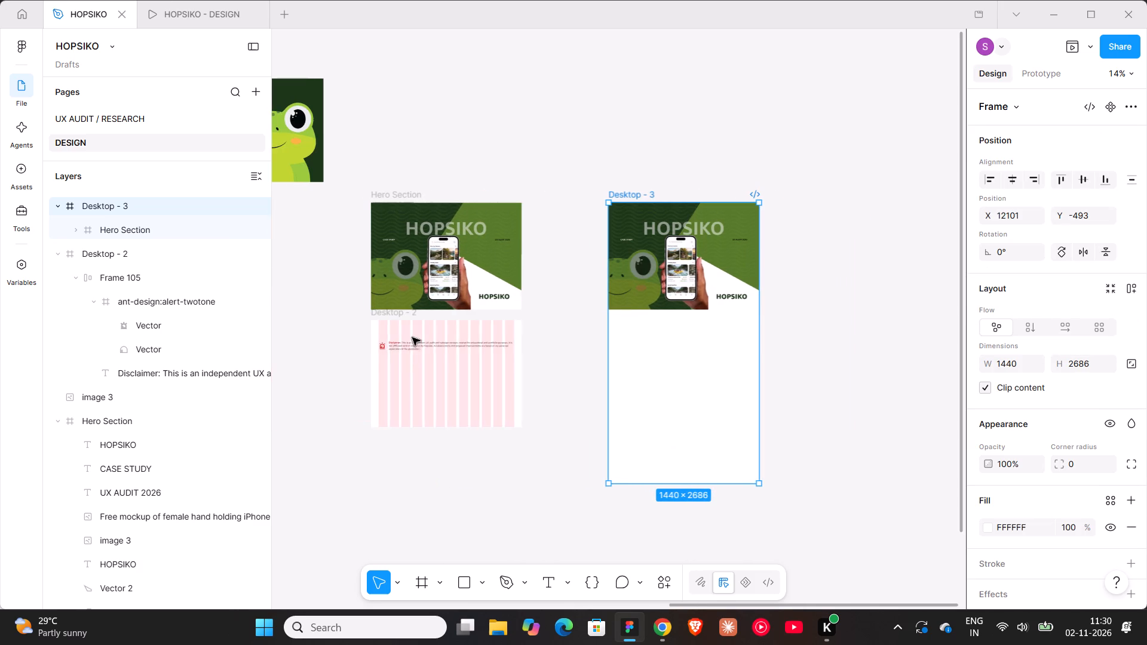
pyautogui.click(406, 317)
pyautogui.click(405, 340)
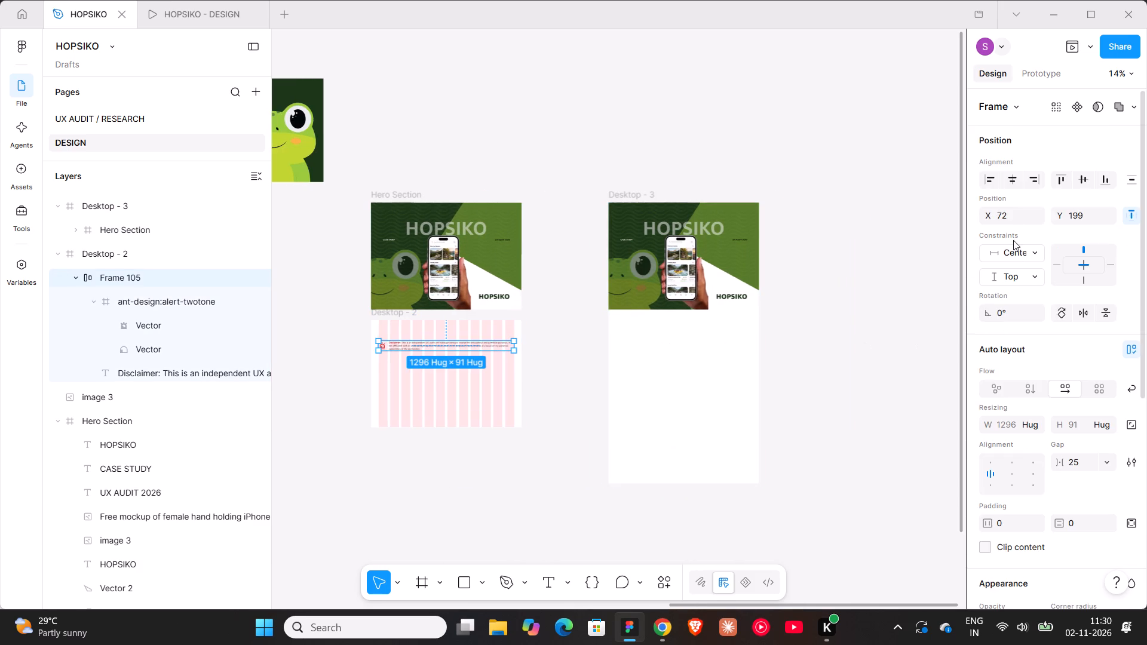
pyautogui.keyDown('shift'); pyautogui.scroll(5, 450, 365); pyautogui.keyUp('shift')
pyautogui.keyDown('ctrl'); pyautogui.scroll(11, 584, 349); pyautogui.keyUp('ctrl')
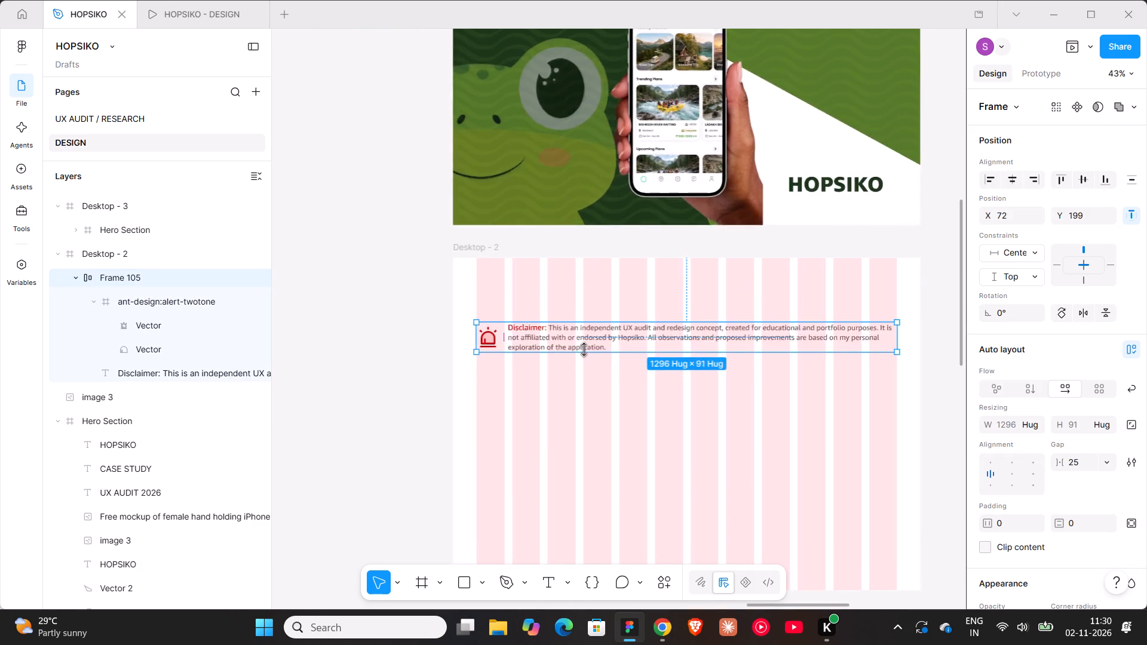
pyautogui.keyDown('ctrl'); pyautogui.scroll(4, 584, 349); pyautogui.keyUp('ctrl')
pyautogui.keyDown('shift'); pyautogui.scroll(-10, 584, 349); pyautogui.keyUp('shift')
pyautogui.keyDown('ctrl'); pyautogui.scroll(-6, 731, 311); pyautogui.keyUp('ctrl')
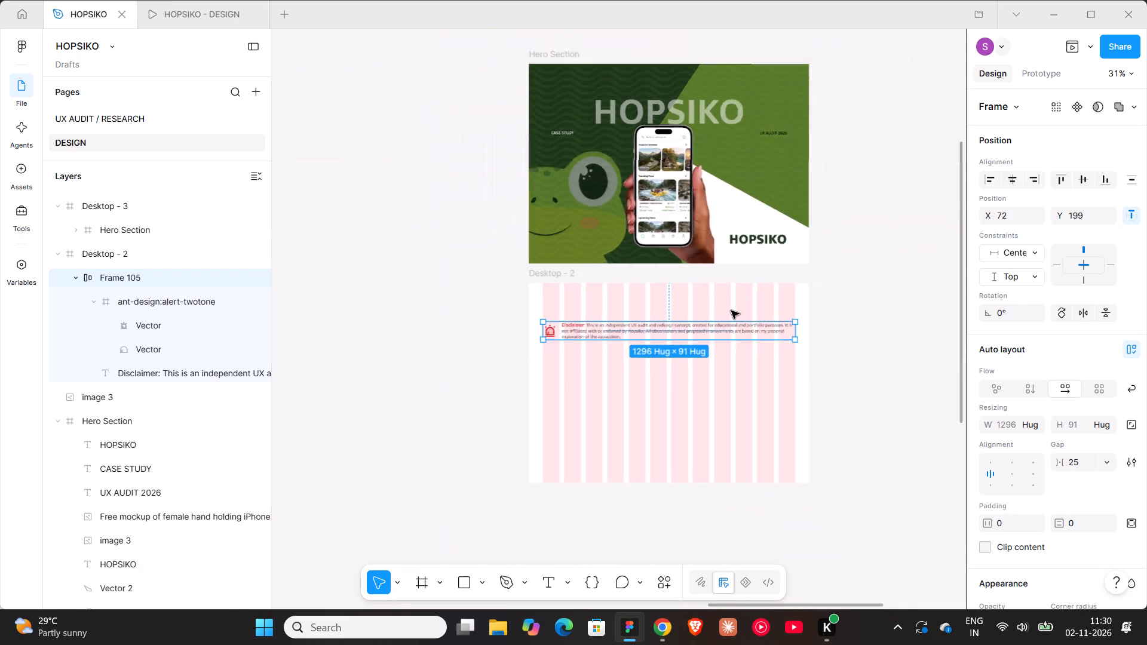
pyautogui.keyDown('shift'); pyautogui.scroll(-8, 731, 311); pyautogui.keyUp('shift')
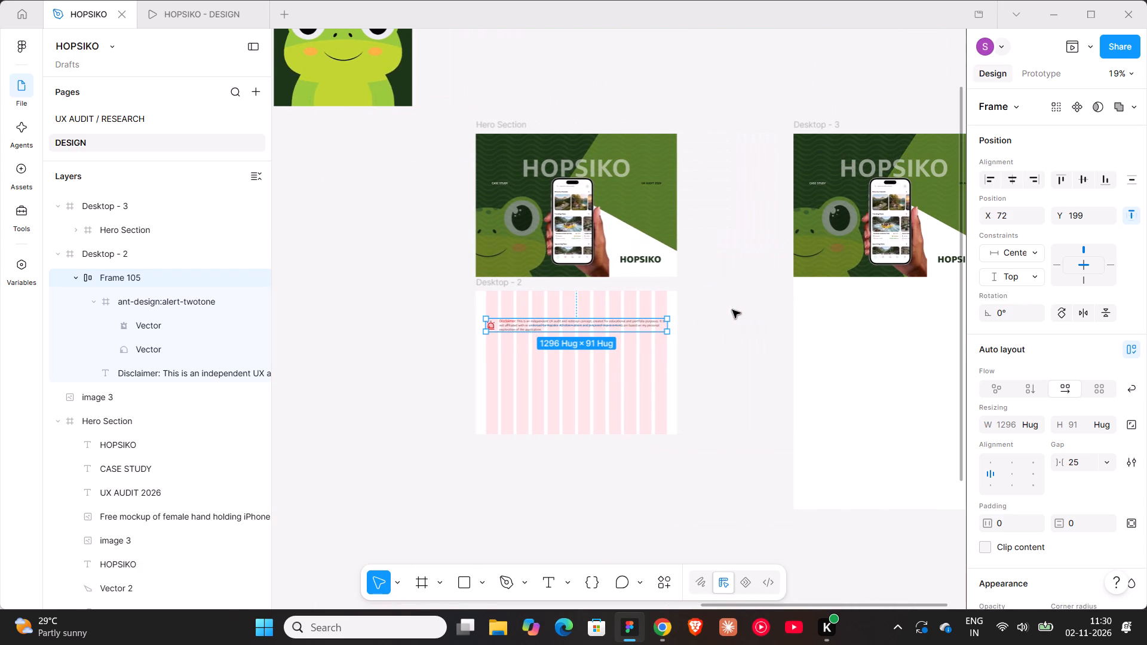
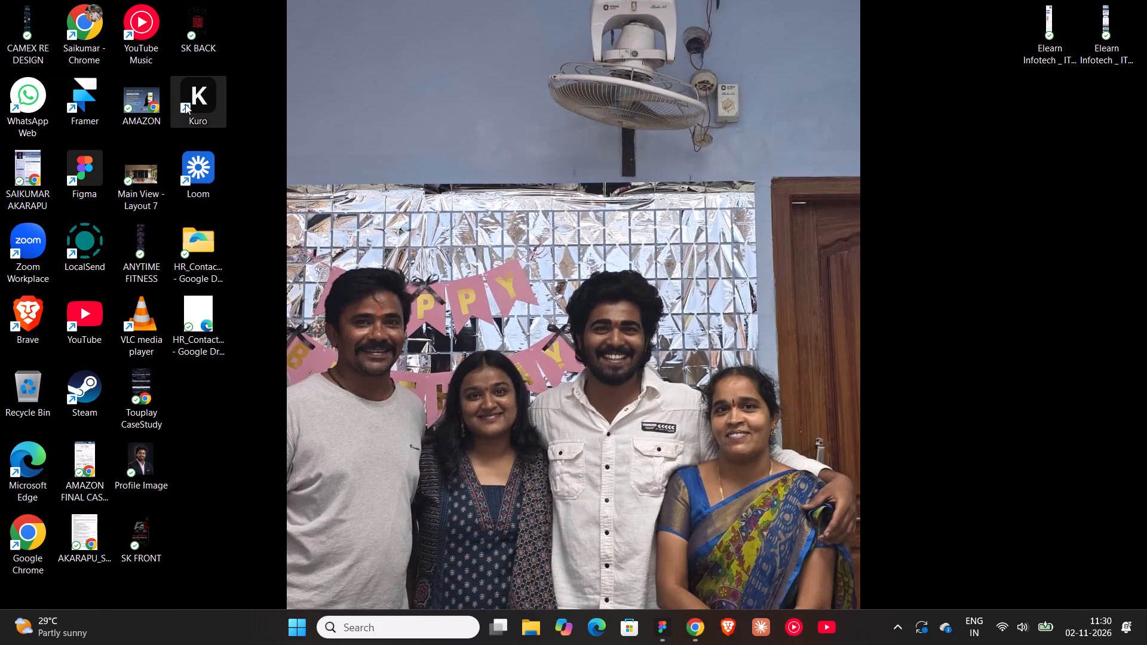
# Launch the Kuro application from the desktop.
pyautogui.doubleClick(191, 94)
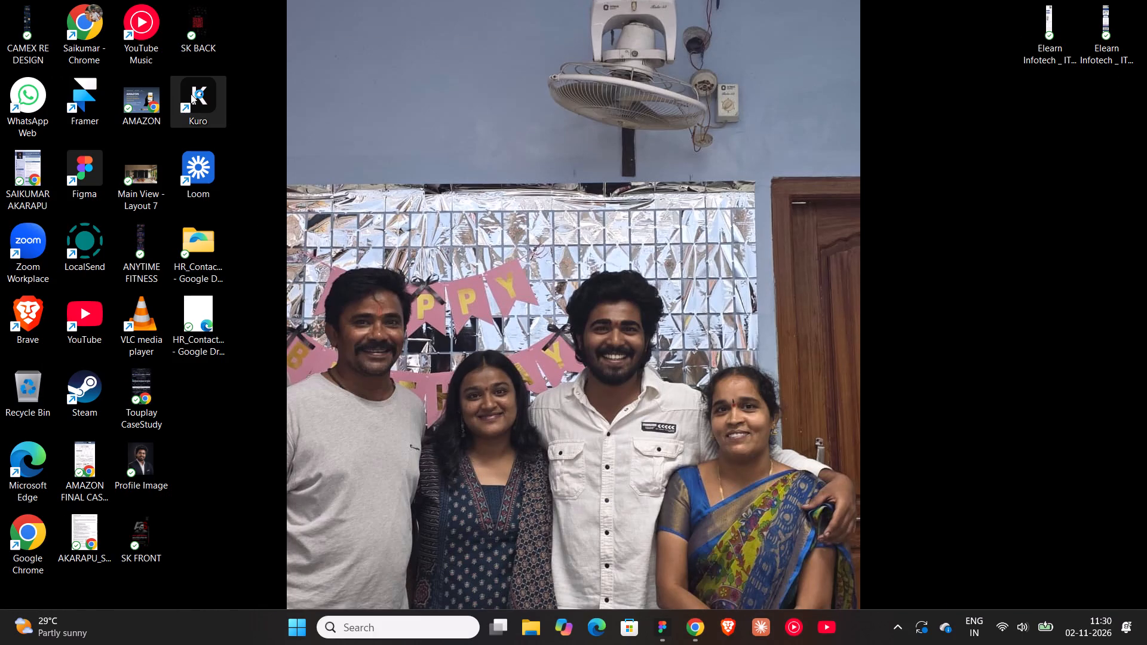
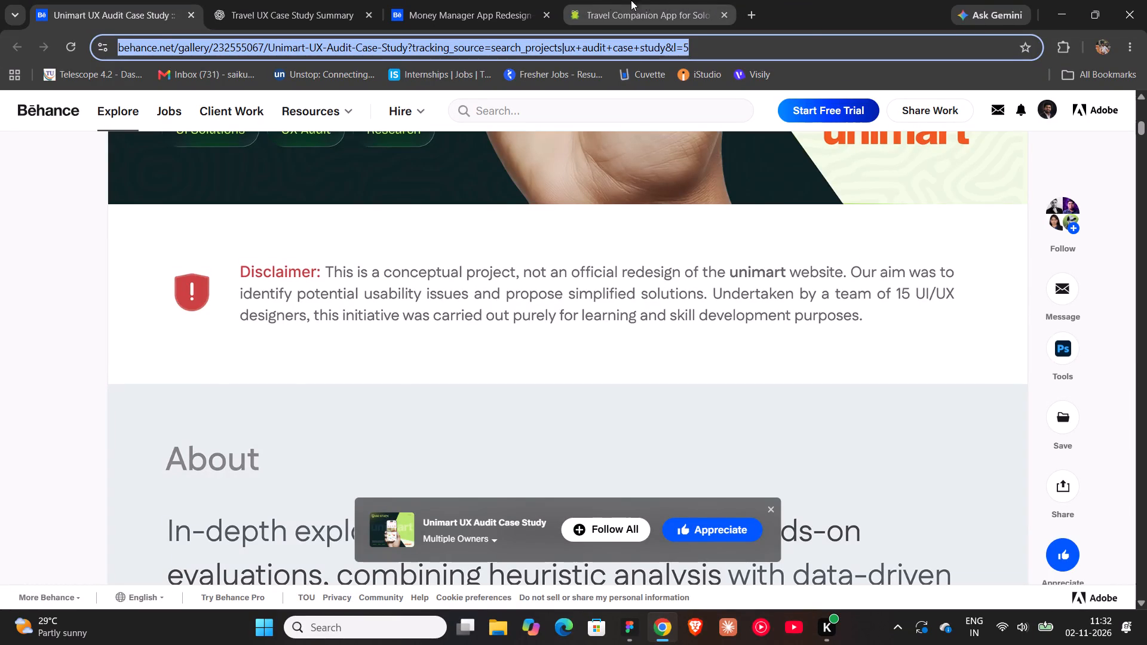
# Switch to the HOPSIKO design file in Figma.
pyautogui.click(631, 632)
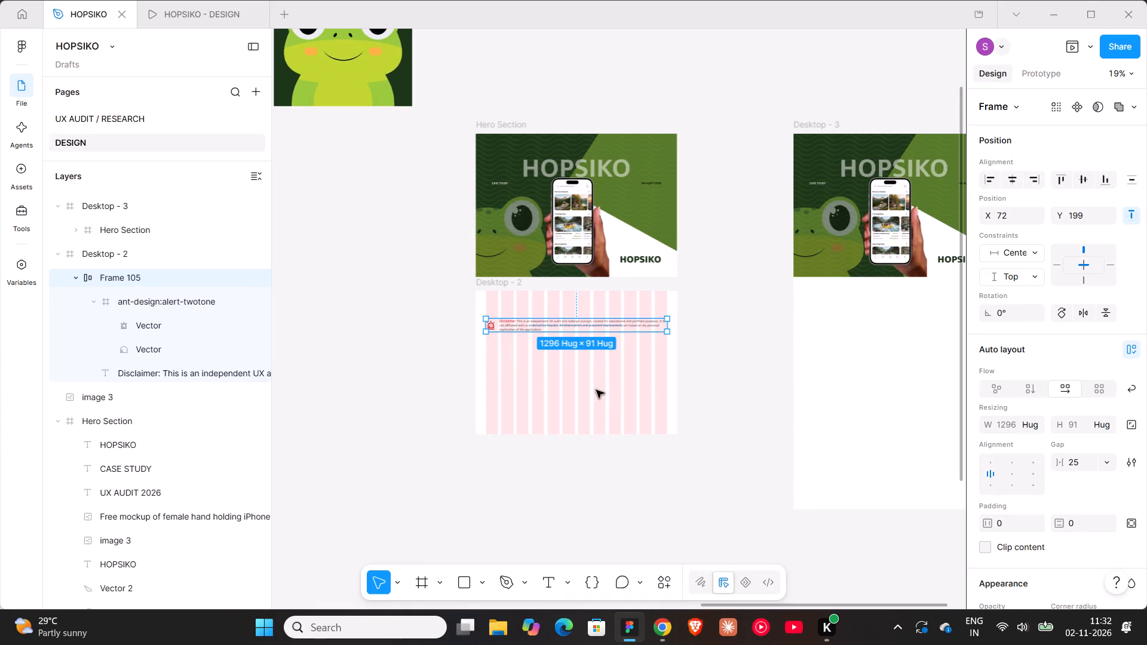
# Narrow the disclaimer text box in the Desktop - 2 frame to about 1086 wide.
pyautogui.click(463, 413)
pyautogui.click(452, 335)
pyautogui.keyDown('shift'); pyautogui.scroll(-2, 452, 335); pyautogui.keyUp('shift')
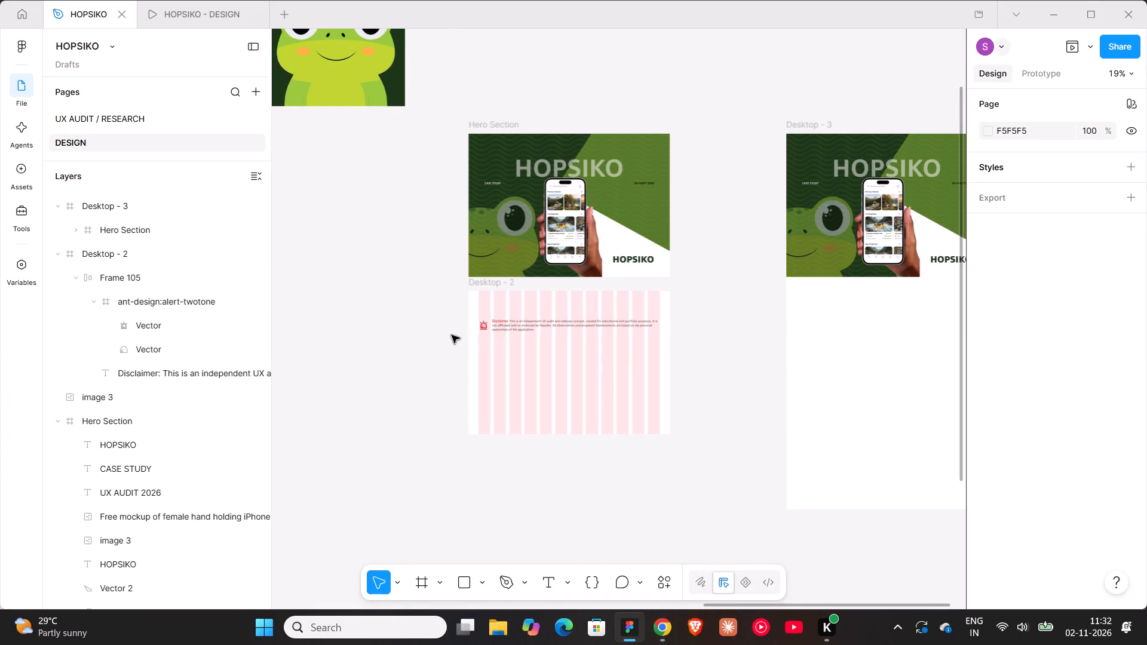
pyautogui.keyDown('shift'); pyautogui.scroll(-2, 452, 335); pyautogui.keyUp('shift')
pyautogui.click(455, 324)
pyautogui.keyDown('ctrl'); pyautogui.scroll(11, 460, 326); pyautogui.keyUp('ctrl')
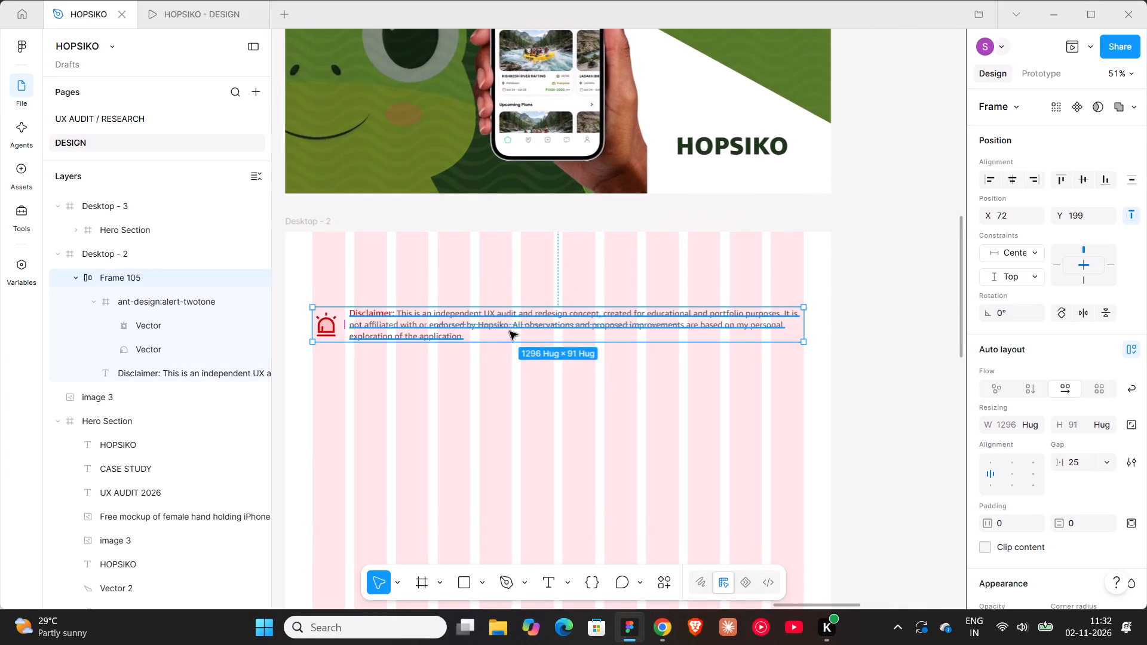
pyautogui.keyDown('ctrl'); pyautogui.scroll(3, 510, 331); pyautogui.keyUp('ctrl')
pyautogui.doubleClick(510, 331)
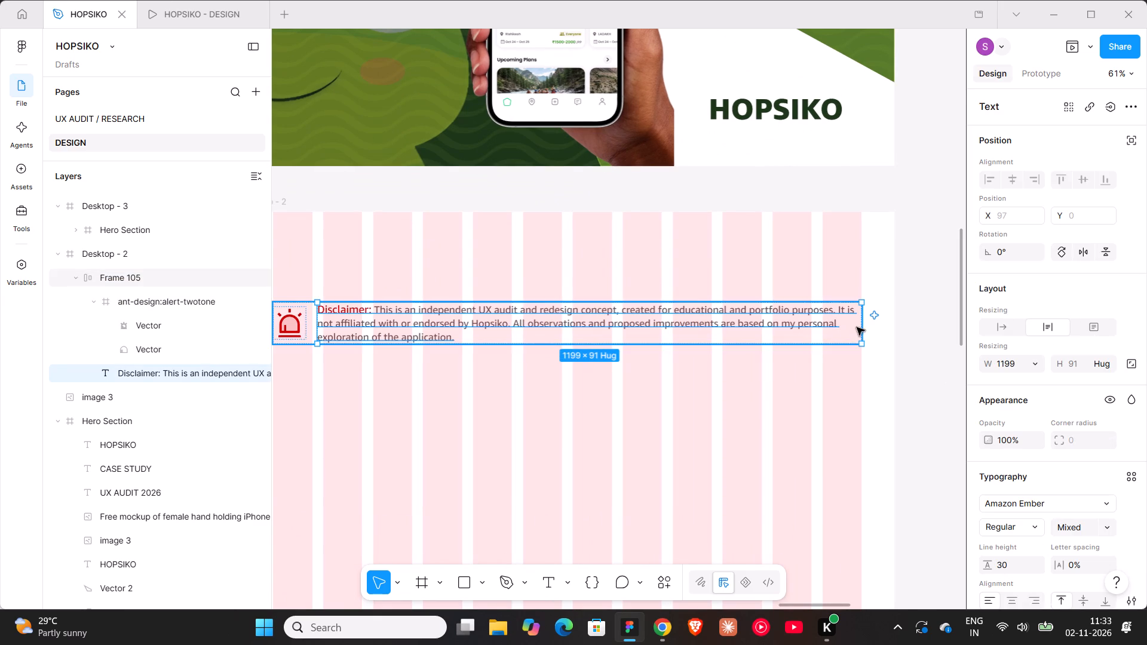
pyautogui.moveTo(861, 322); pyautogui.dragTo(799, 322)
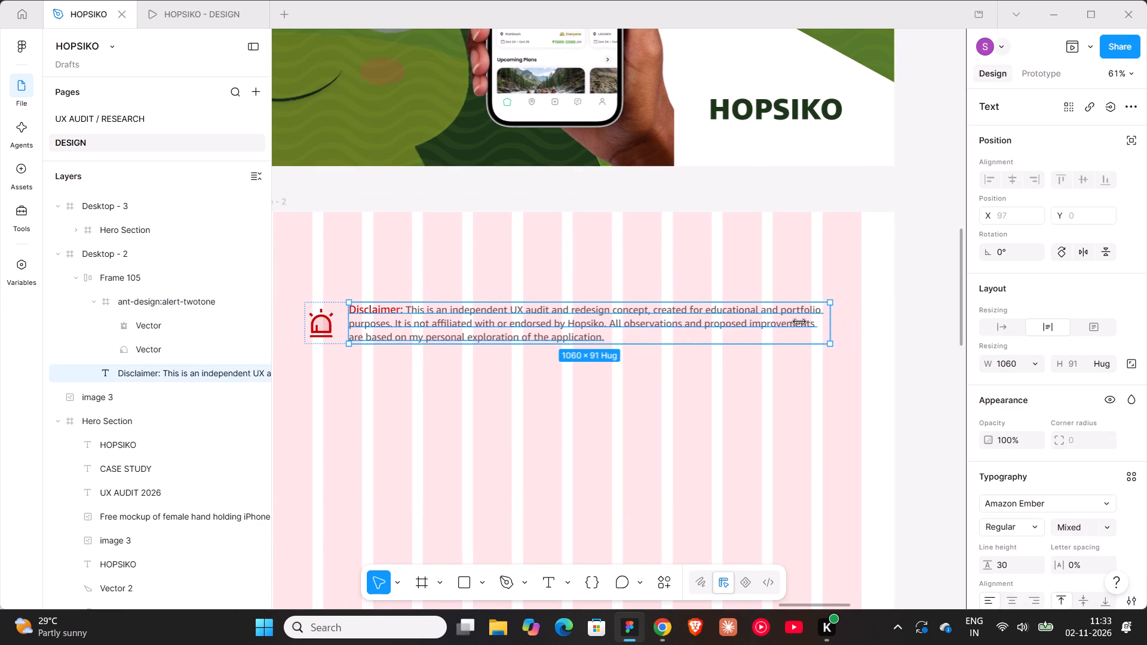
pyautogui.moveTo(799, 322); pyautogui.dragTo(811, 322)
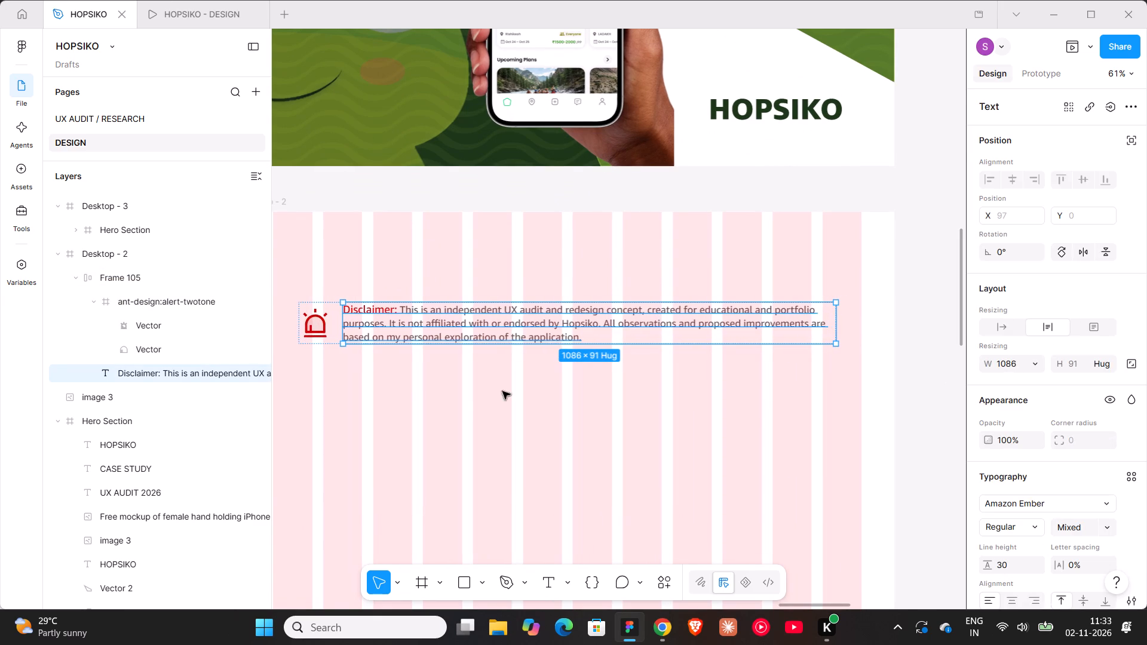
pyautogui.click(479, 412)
# Set the auto-layout gap between the alert icon and the disclaimer text to 48.
pyautogui.click(334, 331)
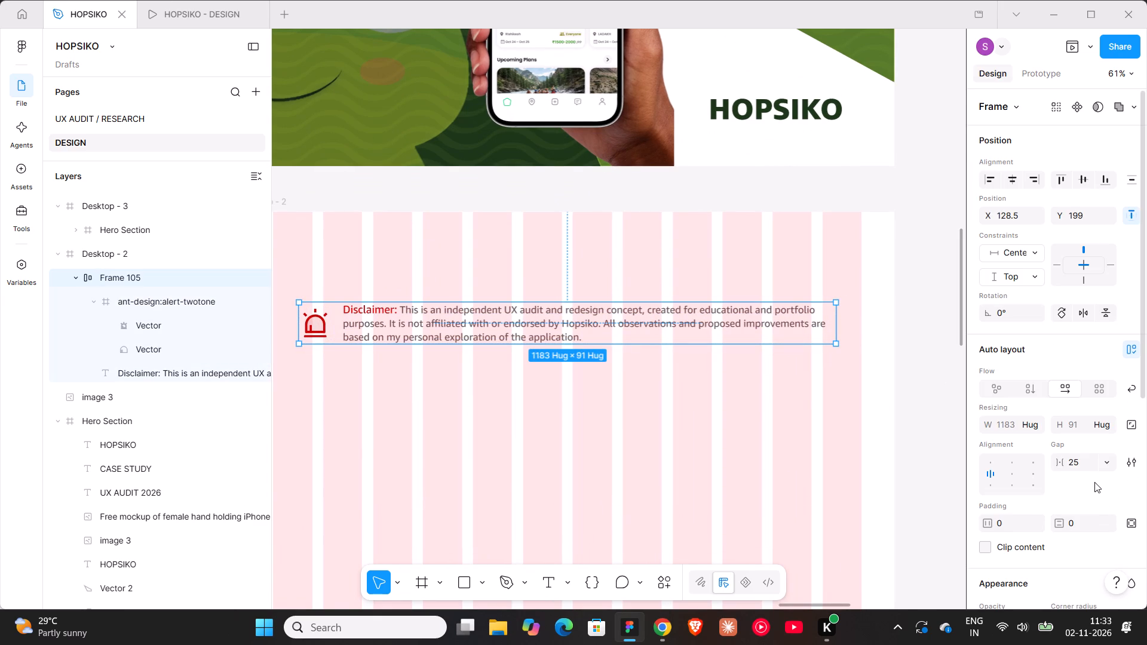
pyautogui.click(1080, 466)
pyautogui.write('48')
pyautogui.press('Return')
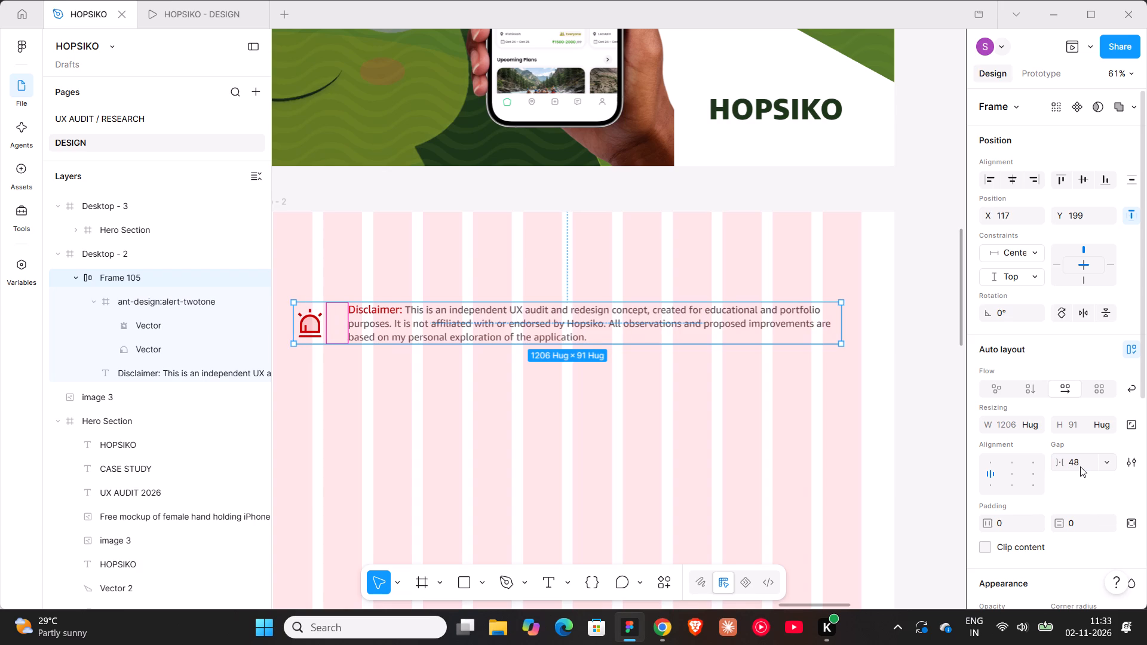
pyautogui.keyDown('shift'); pyautogui.scroll(4, 651, 400); pyautogui.keyUp('shift')
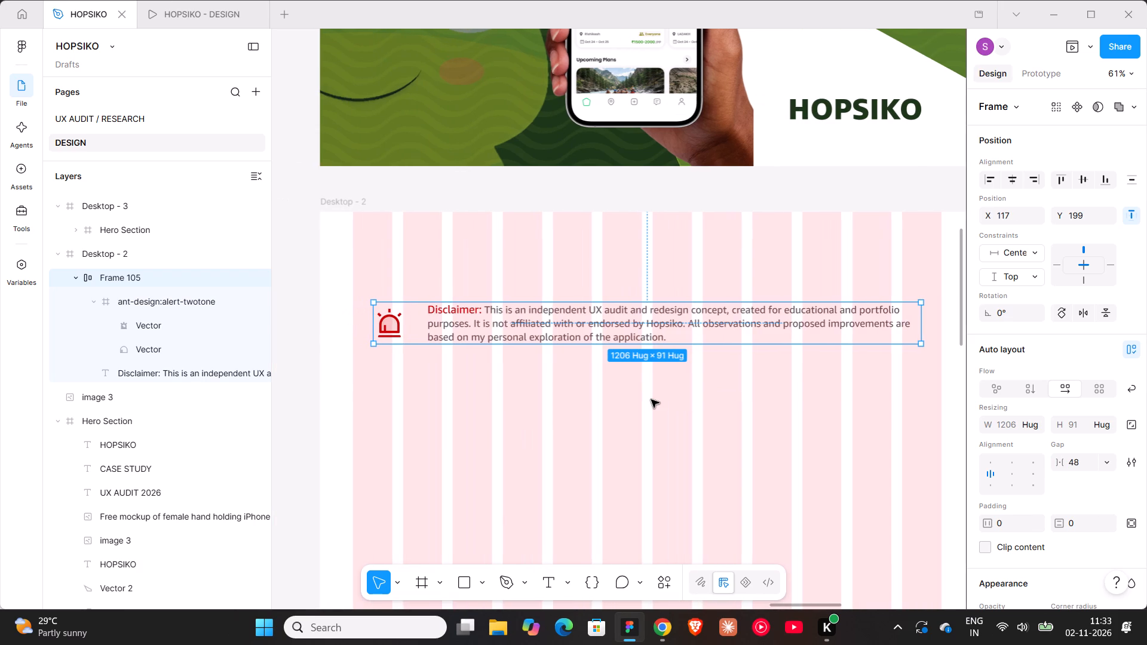
# Widen the disclaimer text until its auto-layout frame spans the column grid at 1296 wide, and centre that frame horizontally.
pyautogui.doubleClick(771, 324)
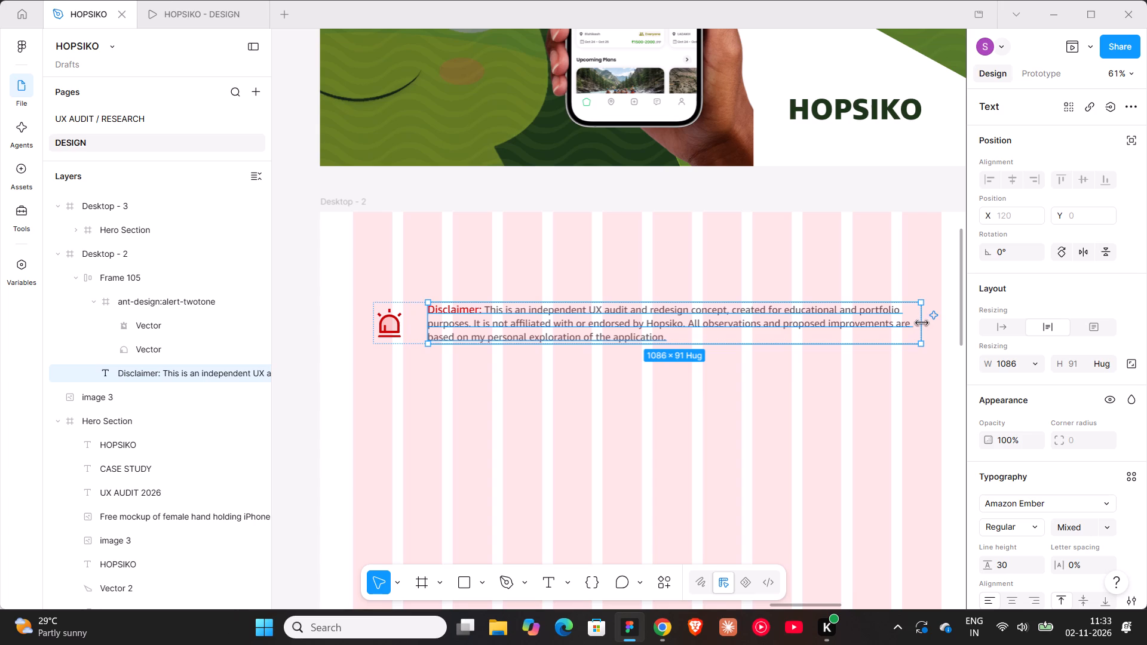
pyautogui.moveTo(922, 323); pyautogui.dragTo(950, 327)
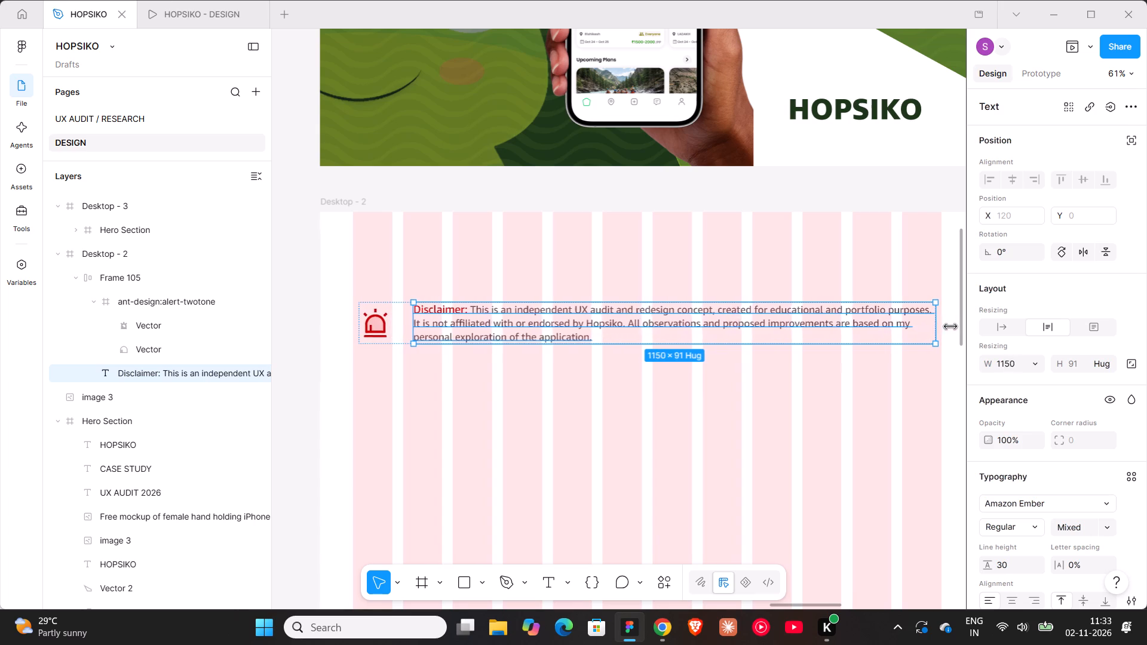
pyautogui.moveTo(950, 327); pyautogui.dragTo(931, 328)
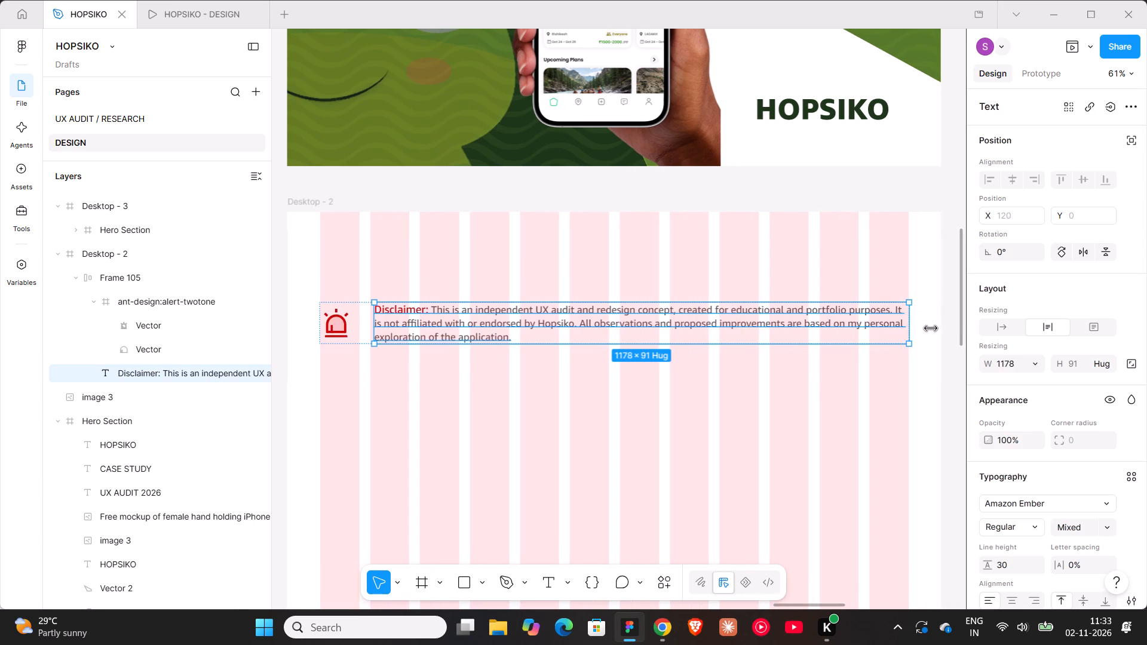
pyautogui.moveTo(931, 328); pyautogui.dragTo(930, 328)
pyautogui.click(933, 270)
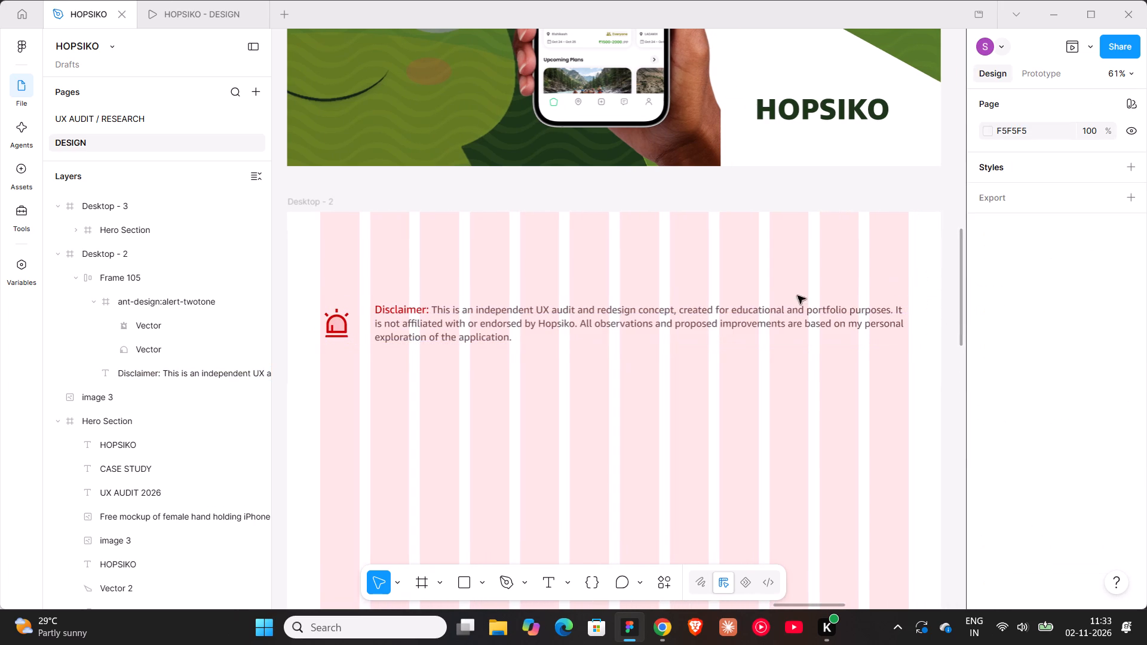
pyautogui.click(718, 312)
pyautogui.click(1008, 177)
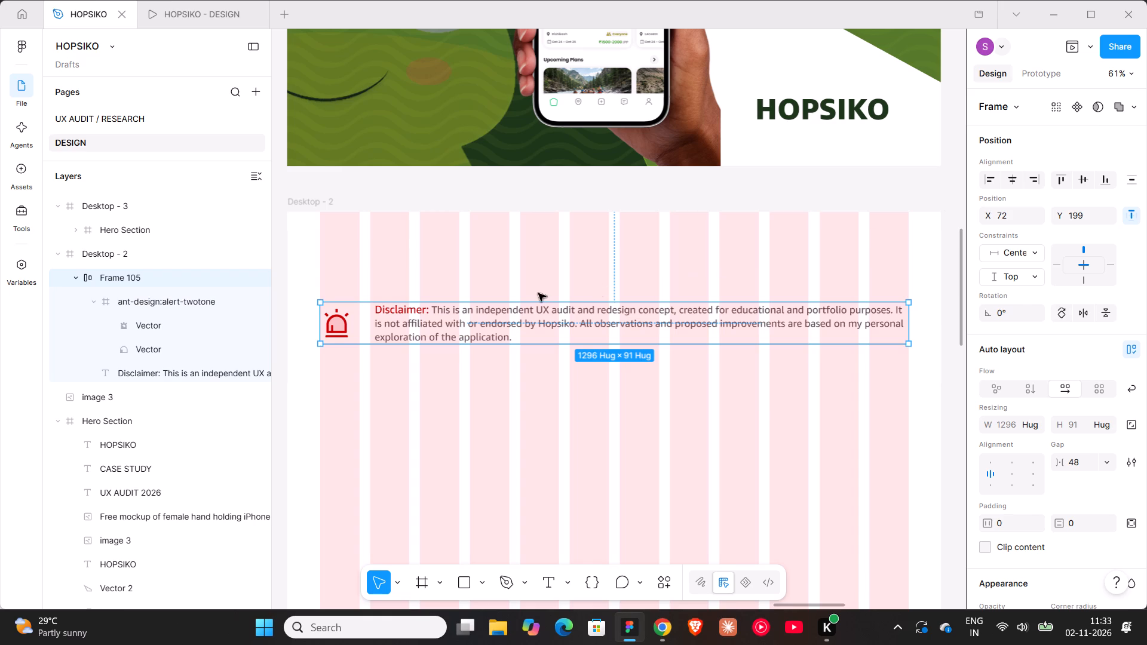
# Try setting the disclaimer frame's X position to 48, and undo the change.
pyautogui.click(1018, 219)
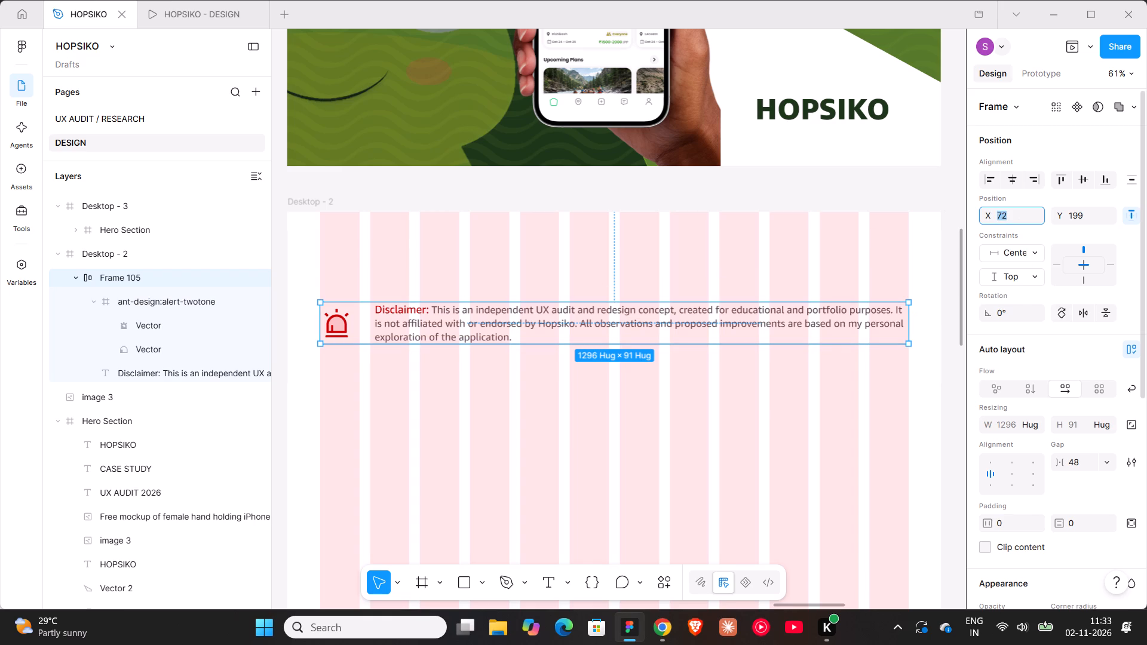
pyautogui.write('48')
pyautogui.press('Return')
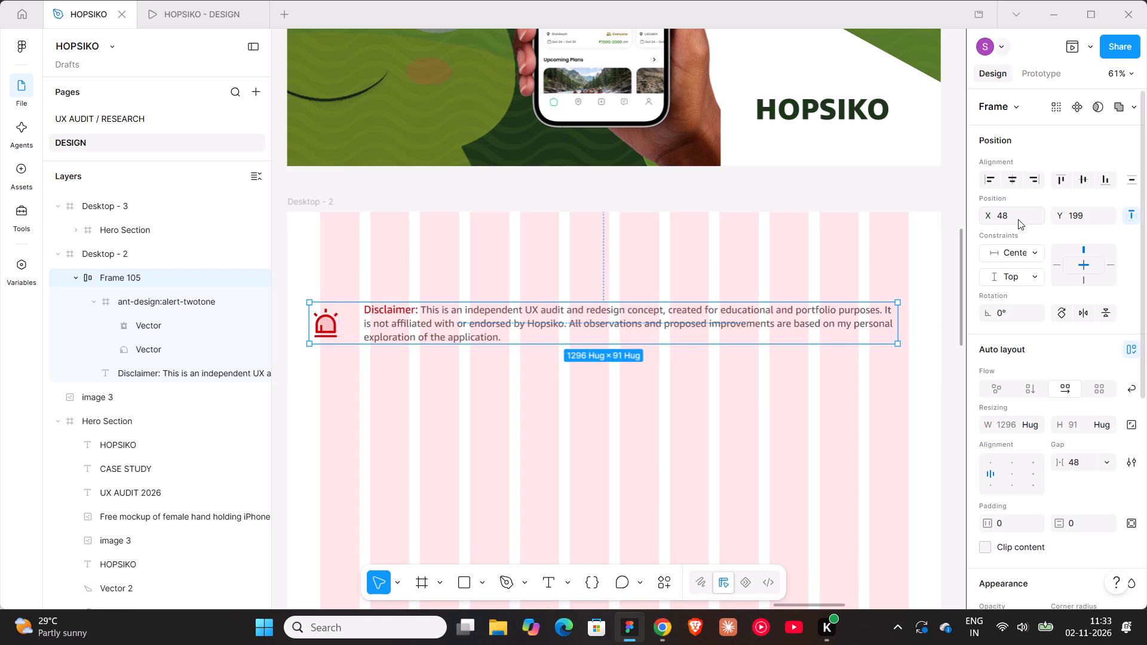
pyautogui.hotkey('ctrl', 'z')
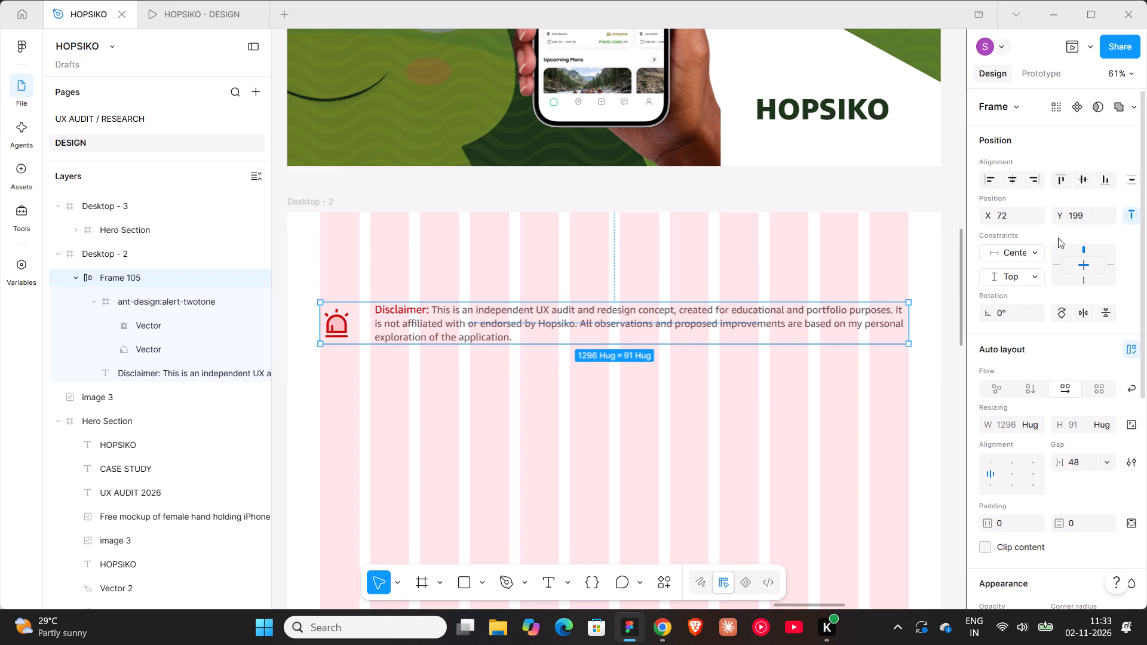
# Move the disclaimer frame up within Desktop - 2 to a Y position of about 60.
pyautogui.click(1077, 213)
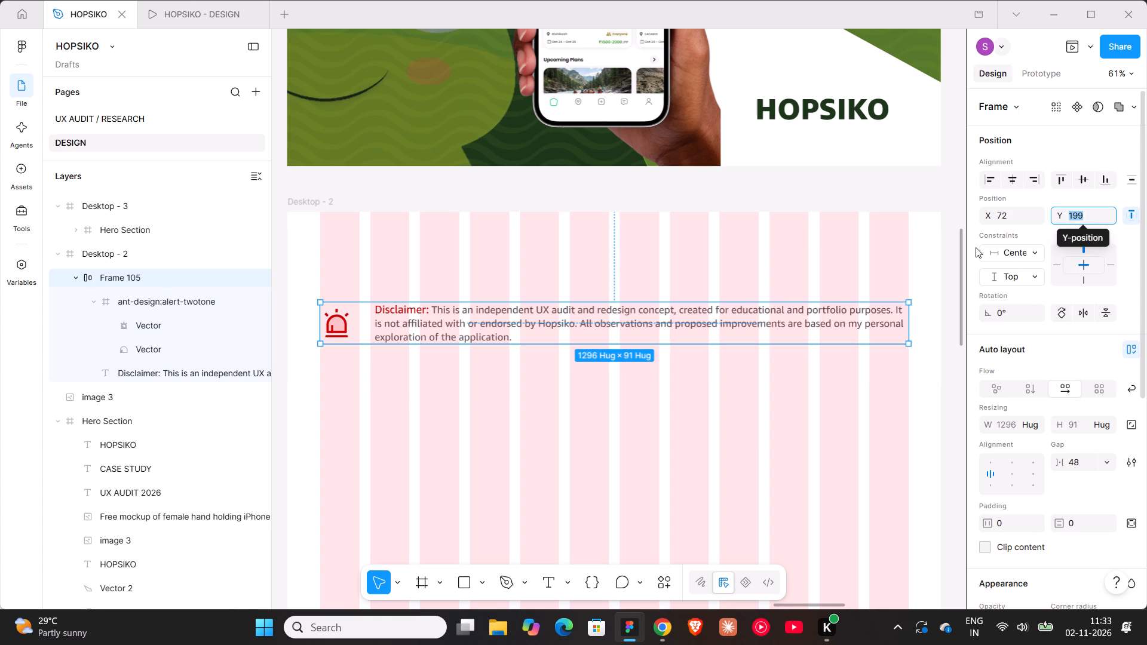
pyautogui.click(949, 186)
pyautogui.click(780, 310)
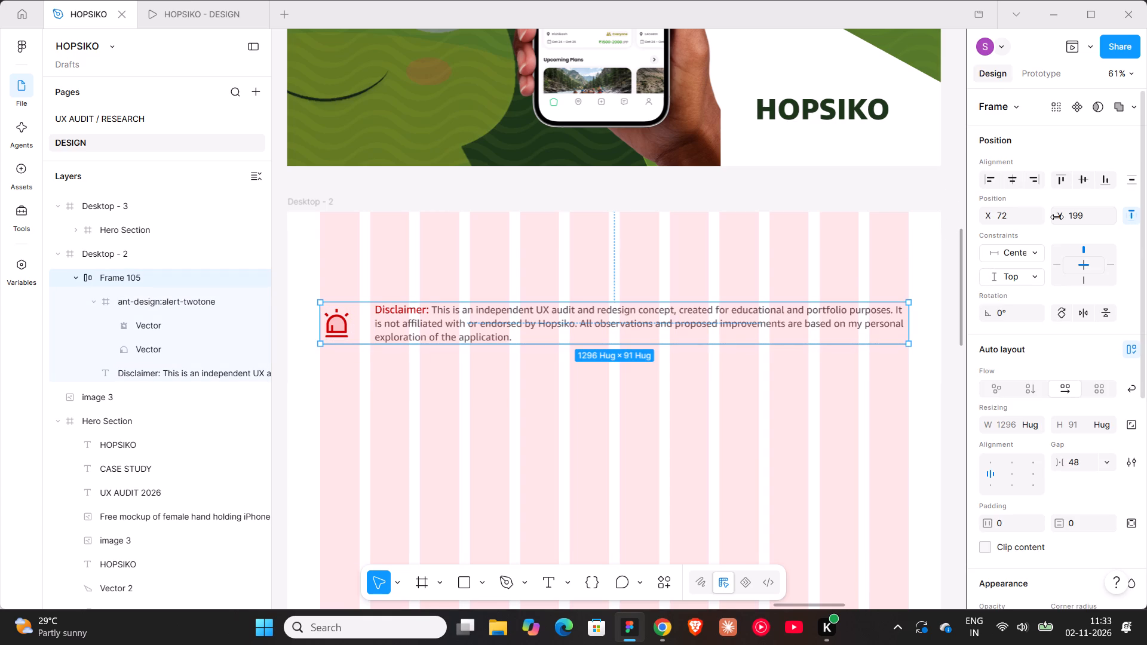
pyautogui.moveTo(1057, 217); pyautogui.dragTo(418, 311)
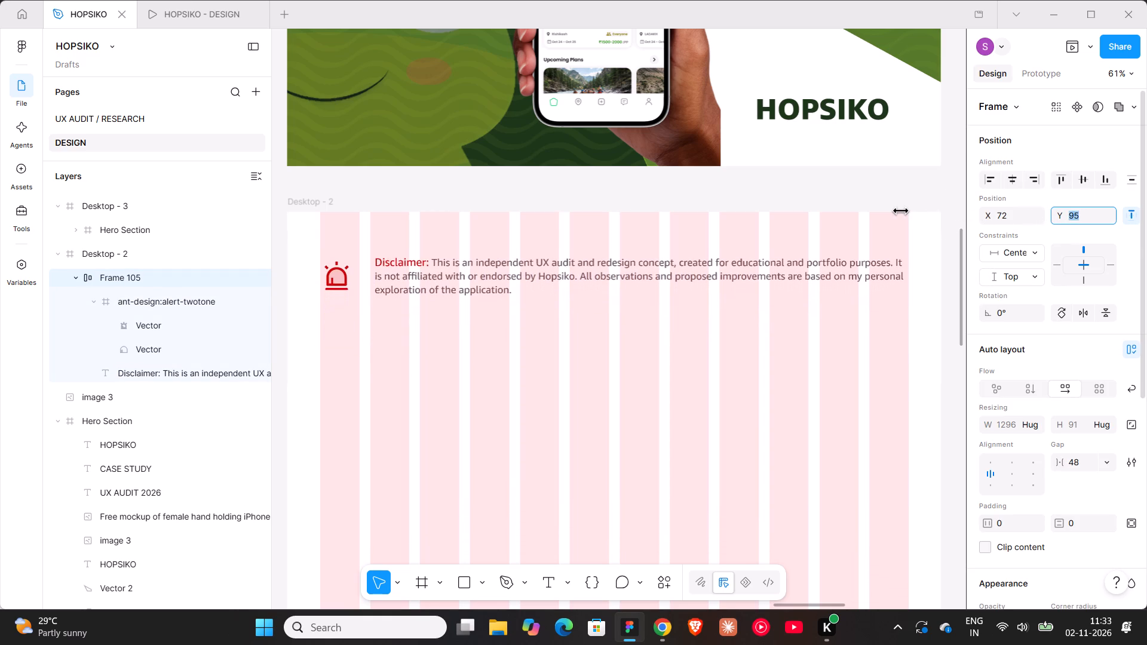
pyautogui.moveTo(418, 311); pyautogui.dragTo(368, 310)
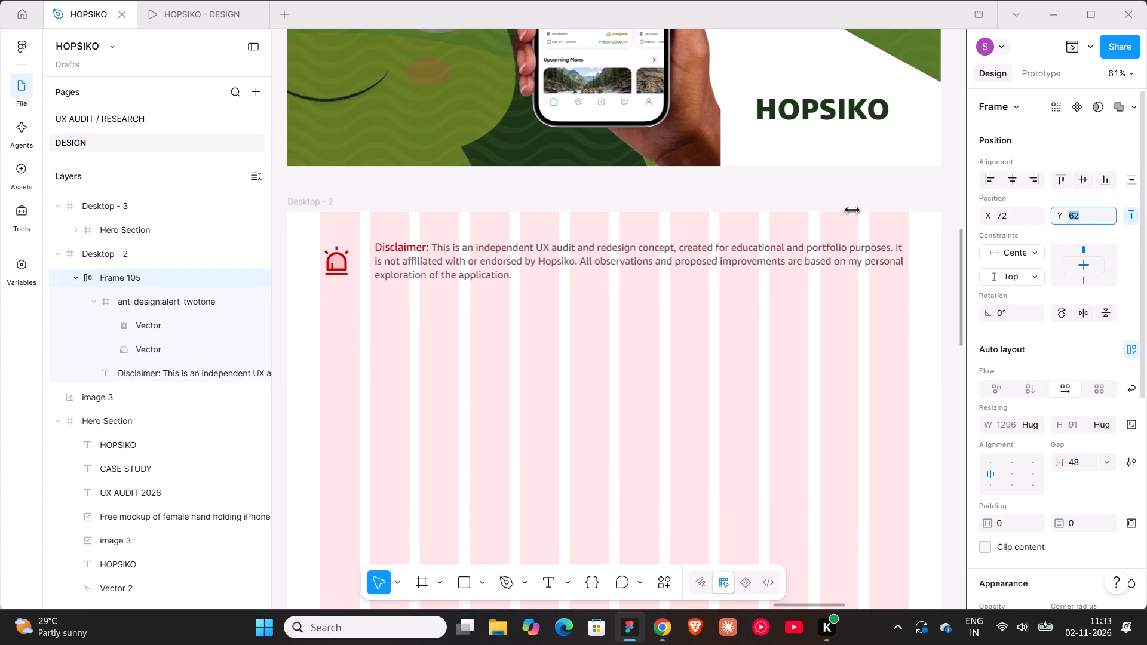
pyautogui.moveTo(368, 310); pyautogui.dragTo(366, 311)
pyautogui.click(834, 193)
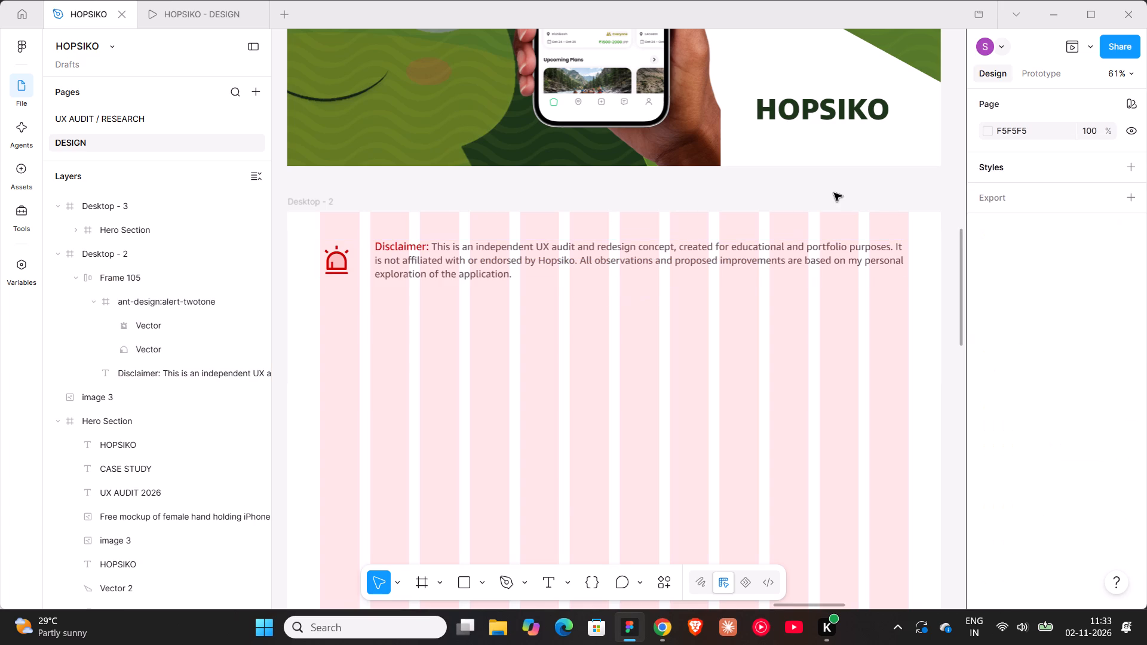
# Duplicate the Desktop - 2 frame and place the copy directly below the original.
pyautogui.keyDown('ctrl'); pyautogui.scroll(-6, 809, 198); pyautogui.keyUp('ctrl')
pyautogui.click(542, 206)
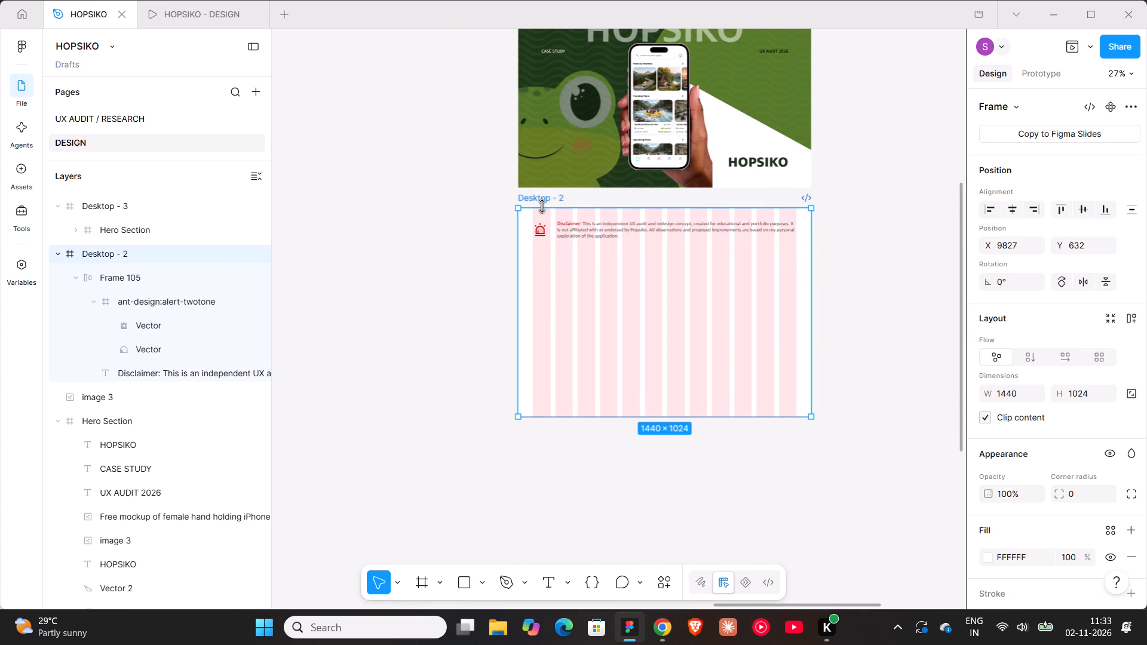
pyautogui.keyDown('alt'); pyautogui.moveTo(588, 305); pyautogui.dragTo(586, 530); pyautogui.keyUp('alt')
pyautogui.click(609, 363)
# Shorten the original Desktop - 2 frame from its bottom edge to a height of 211, fitting the disclaimer.
pyautogui.click(536, 201)
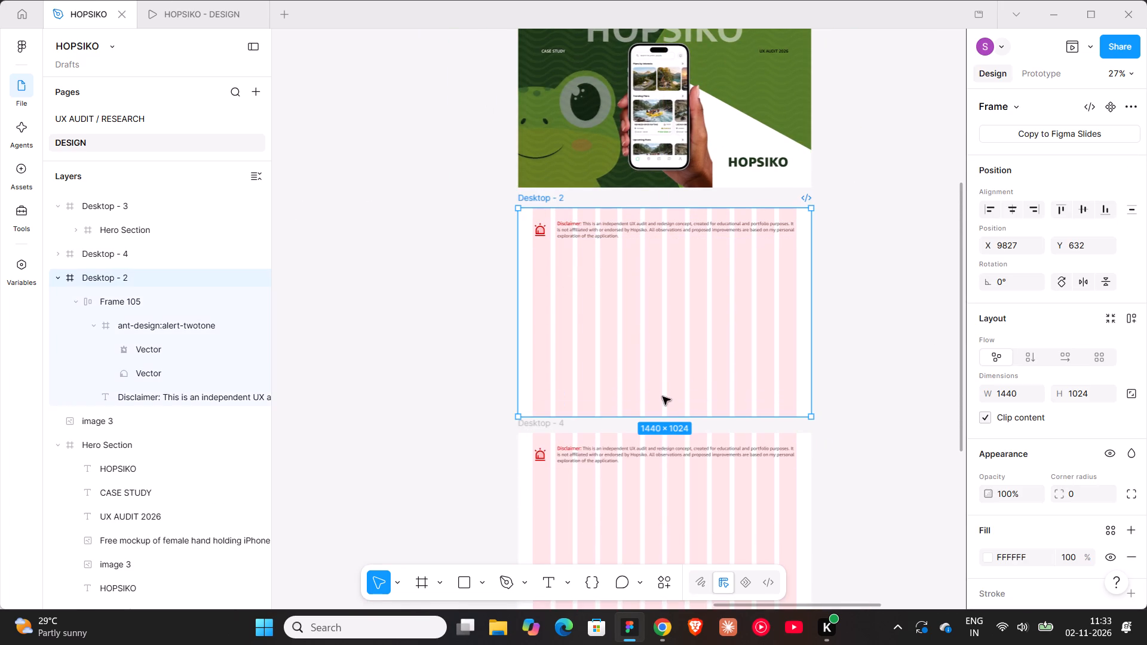
pyautogui.moveTo(655, 415); pyautogui.dragTo(645, 248)
pyautogui.click(642, 269)
pyautogui.scroll(3, 634, 348)
pyautogui.keyDown('ctrl'); pyautogui.scroll(-7, 634, 348); pyautogui.keyUp('ctrl')
pyautogui.keyDown('shift'); pyautogui.scroll(-5, 634, 348); pyautogui.keyUp('shift')
pyautogui.keyDown('shift'); pyautogui.scroll(2, 457, 348); pyautogui.keyUp('shift')
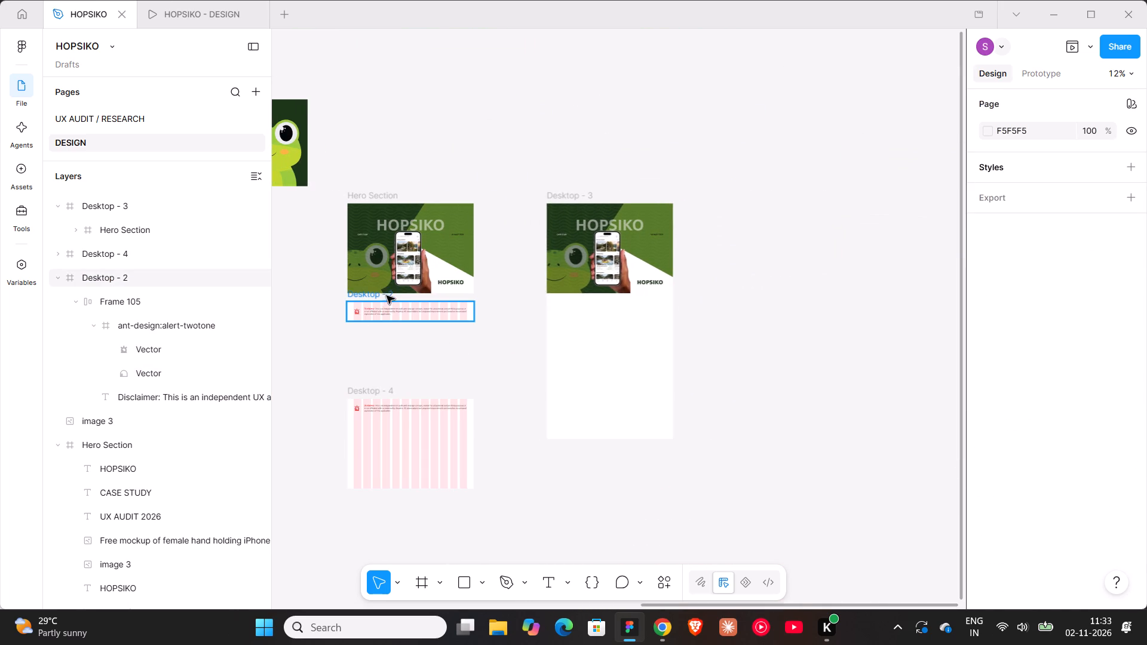
# Place a copy of the shortened Desktop - 2 frame inside Desktop - 3, below the hero section.
pyautogui.click(382, 291)
pyautogui.keyDown('alt'); pyautogui.moveTo(379, 294); pyautogui.dragTo(573, 304); pyautogui.keyUp('alt')
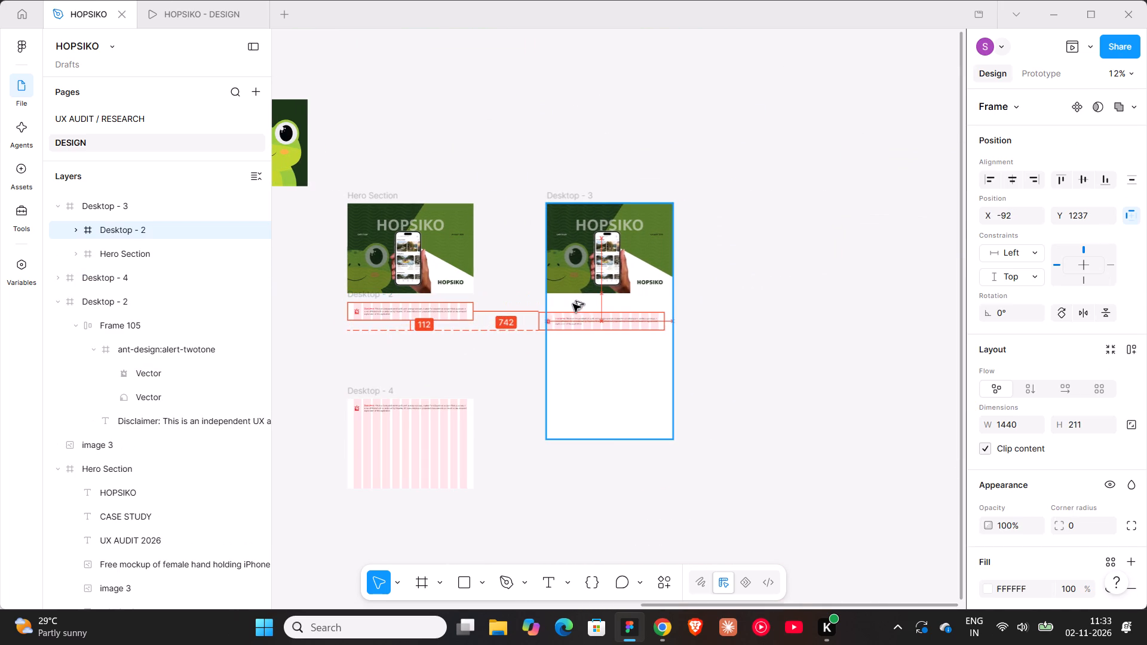
pyautogui.keyDown('alt'); pyautogui.moveTo(573, 304); pyautogui.dragTo(581, 304); pyautogui.keyUp('alt')
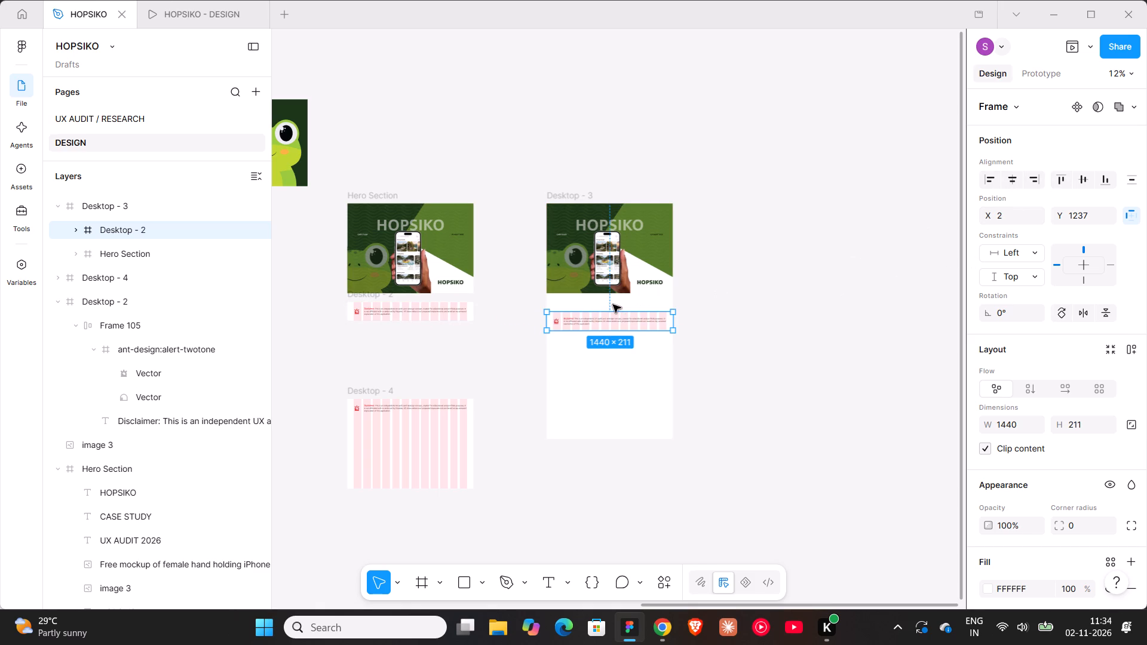
pyautogui.click(720, 281)
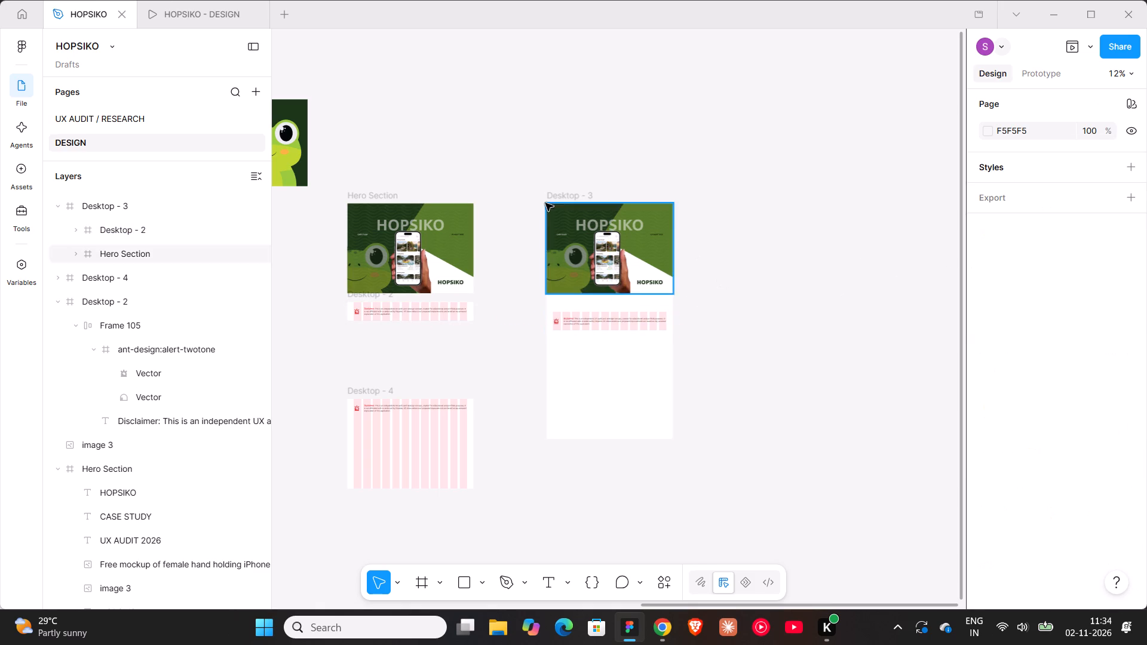
# Set the vertical spacing between the hero and disclaimer sections in Desktop - 3 to 0.
pyautogui.click(551, 195)
pyautogui.click(1010, 405)
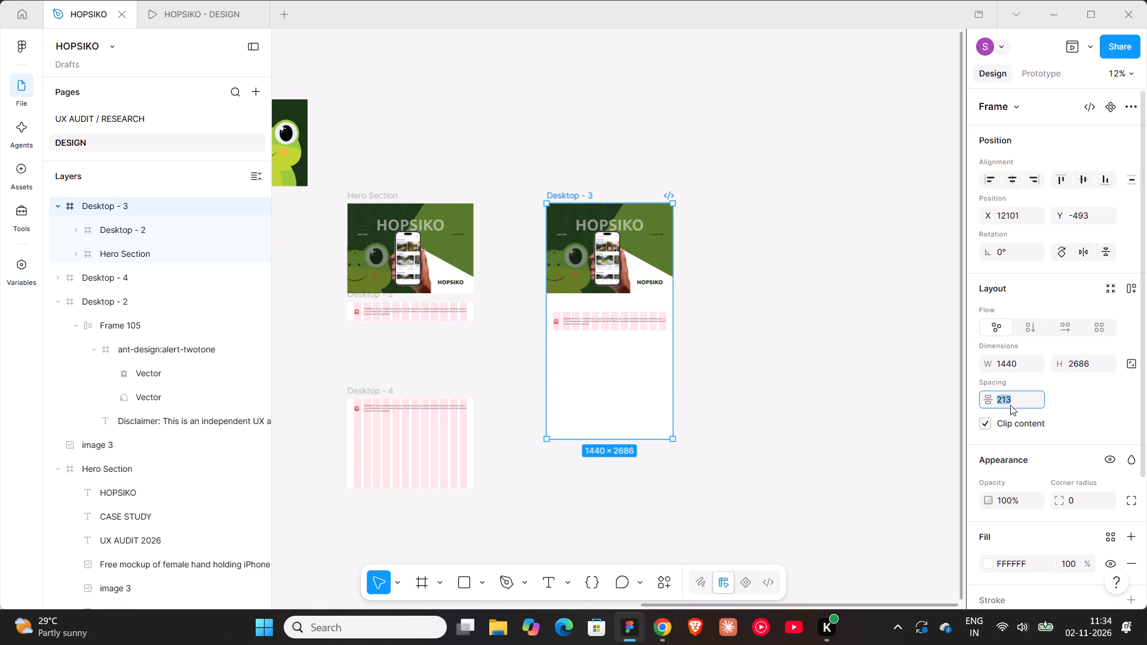
pyautogui.press('0')
pyautogui.press('Return')
pyautogui.click(755, 322)
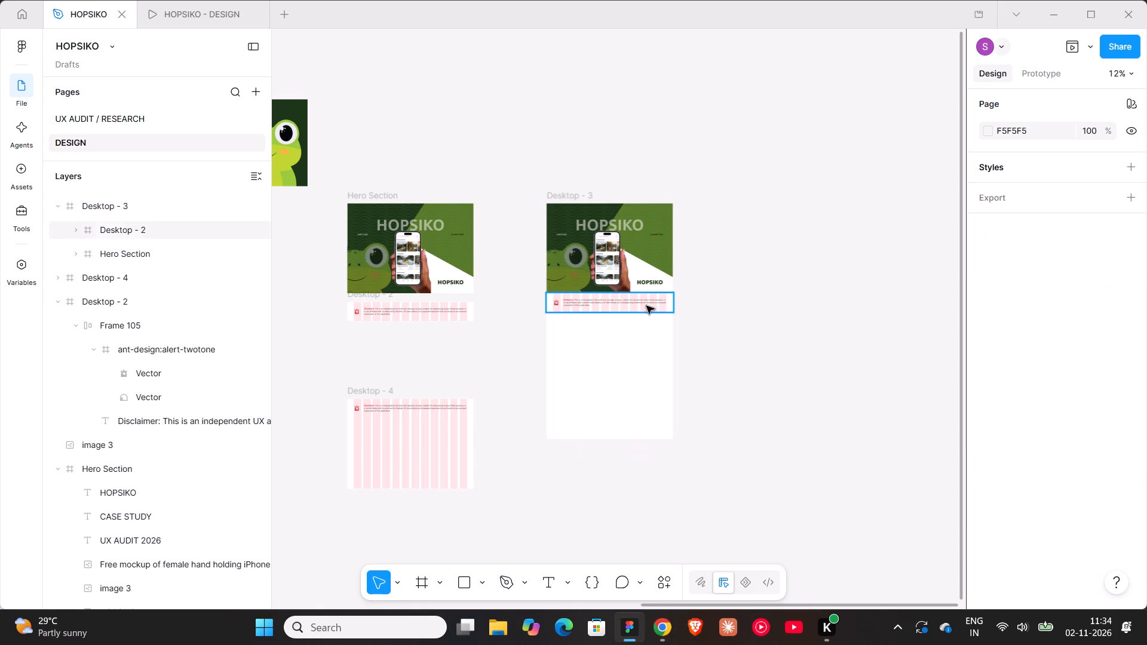
# Hide the column layout guide on the disclaimer section nested in Desktop - 3.
pyautogui.click(644, 303)
pyautogui.scroll(-5, 1079, 481)
pyautogui.click(1107, 524)
pyautogui.moveTo(880, 410); pyautogui.dragTo(869, 397)
# Check the combined hero and disclaimer page in the prototype preview, and return to the design file.
pyautogui.click(157, 20)
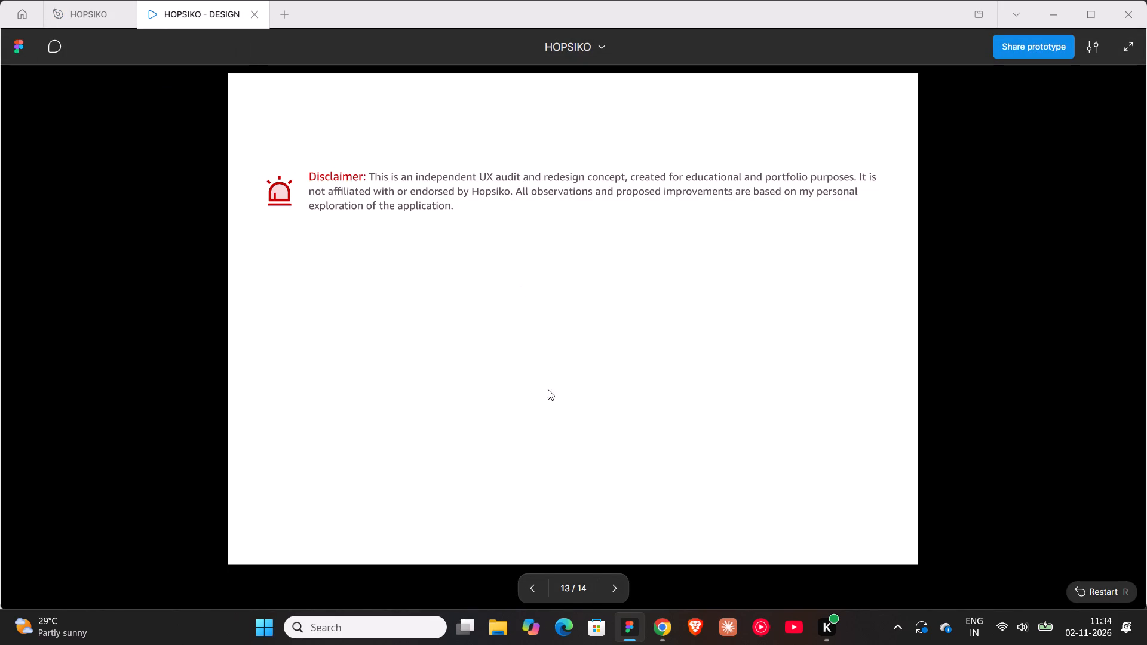
pyautogui.click(619, 582)
pyautogui.click(618, 578)
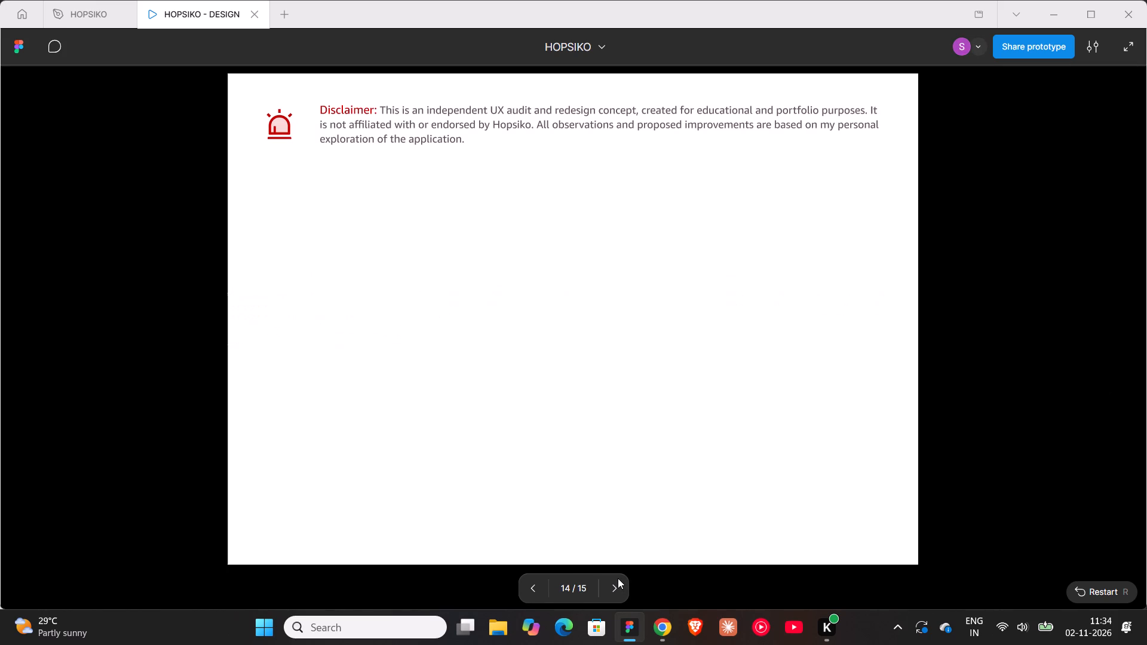
pyautogui.click(618, 593)
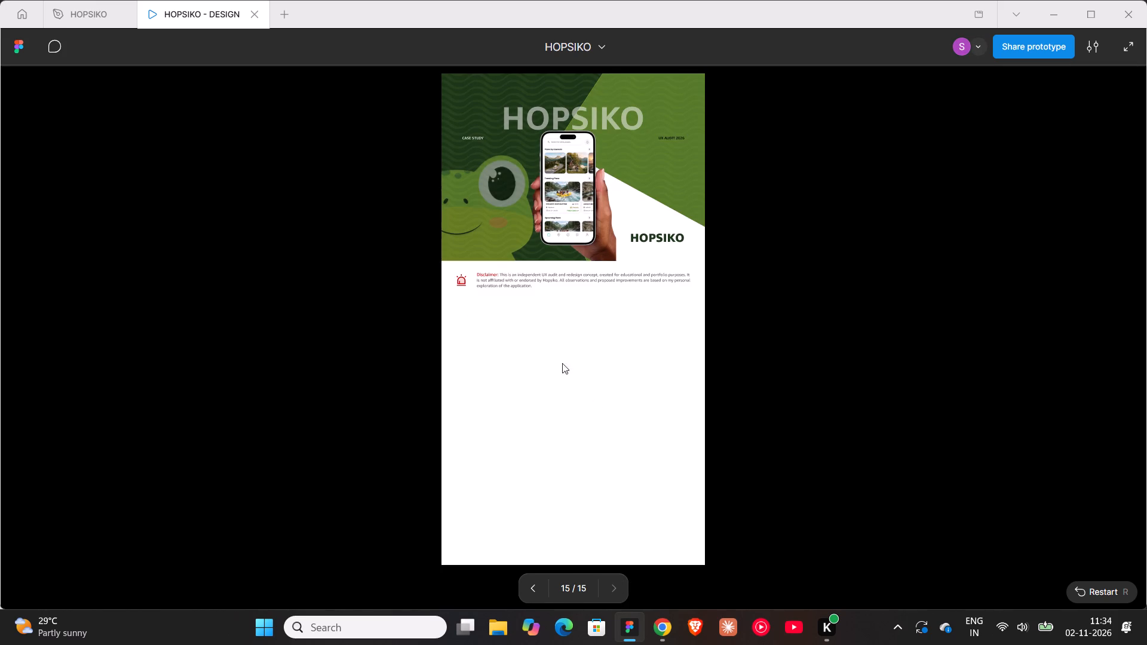
pyautogui.scroll(3, 519, 250)
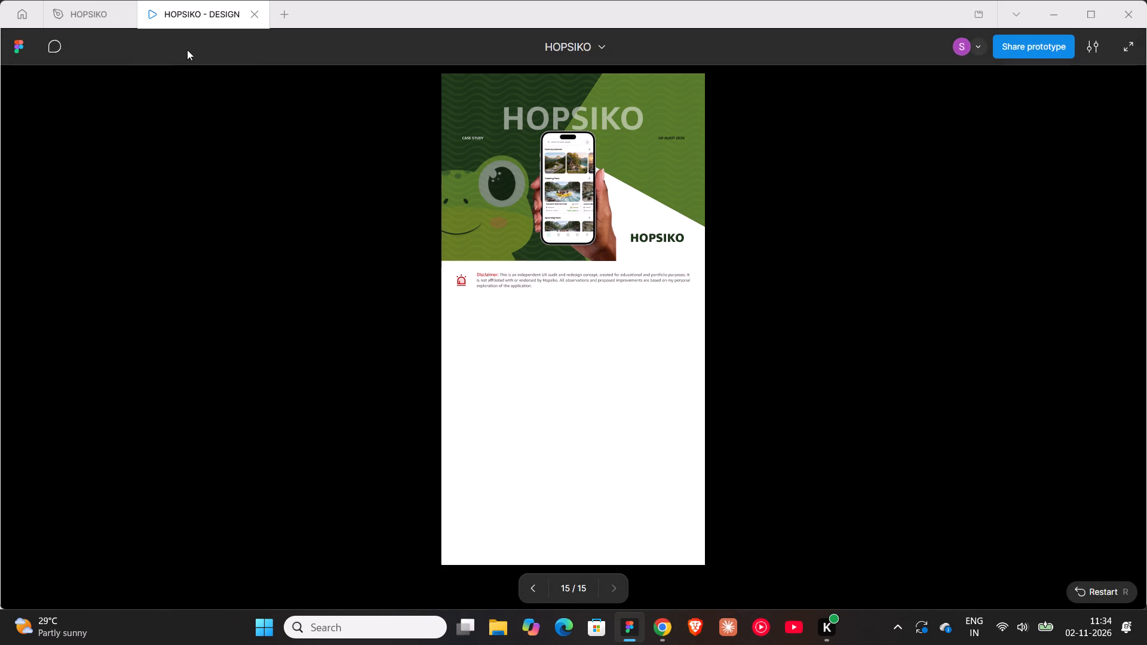
pyautogui.click(71, 15)
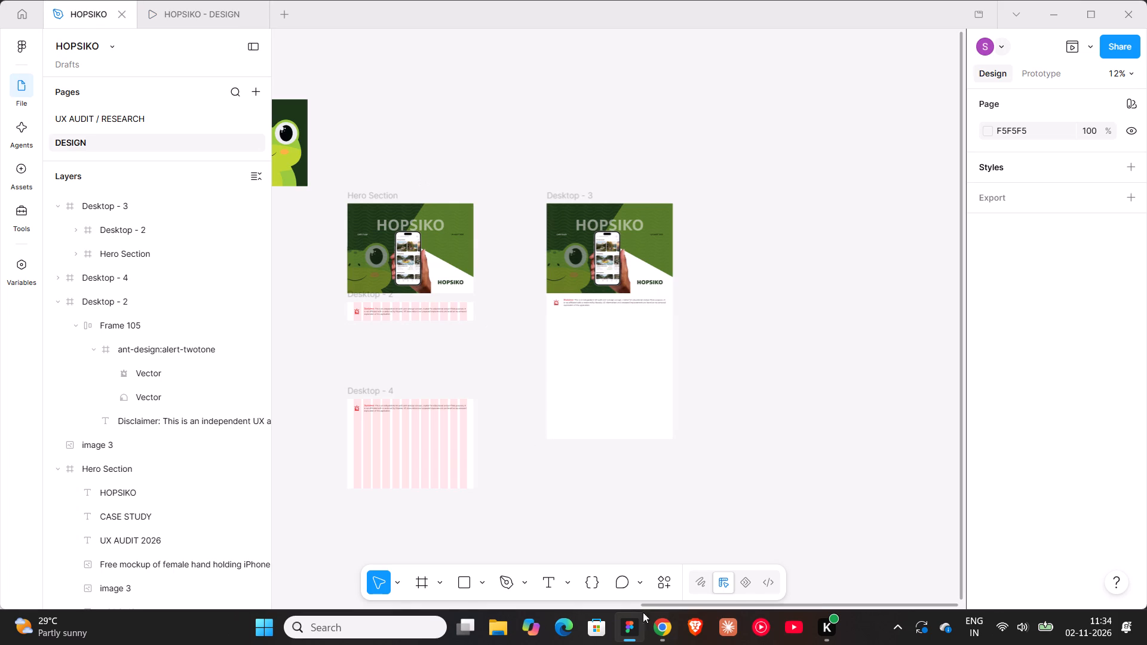
# Switch to the Unimart case study on Behance in Chrome and examine its About and Objectives sections below the disclaimer.
pyautogui.moveTo(661, 643); pyautogui.dragTo(668, 644)
pyautogui.click(660, 644)
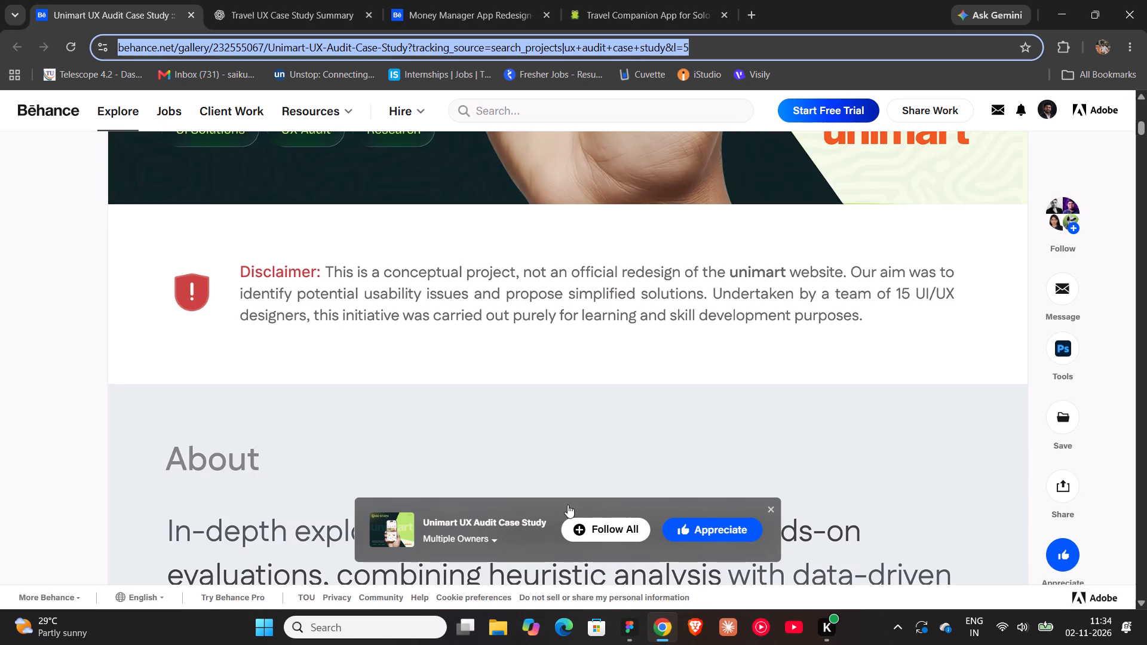
pyautogui.scroll(-3, 463, 407)
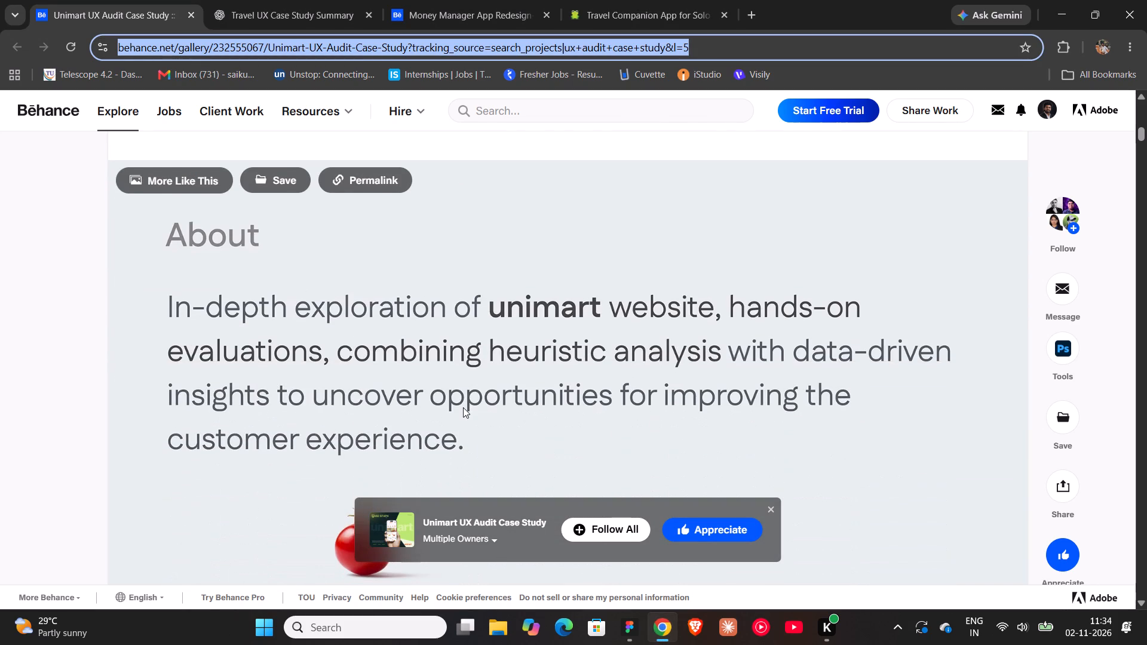
pyautogui.click(772, 514)
pyautogui.scroll(-3, 587, 436)
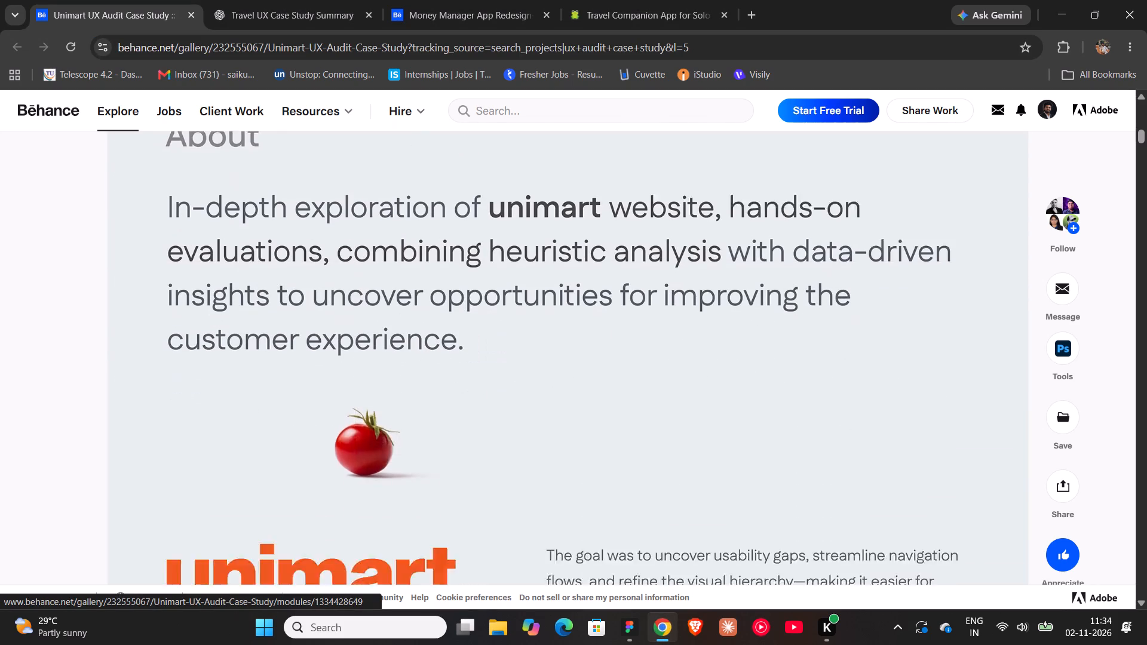
pyautogui.scroll(-1, 587, 436)
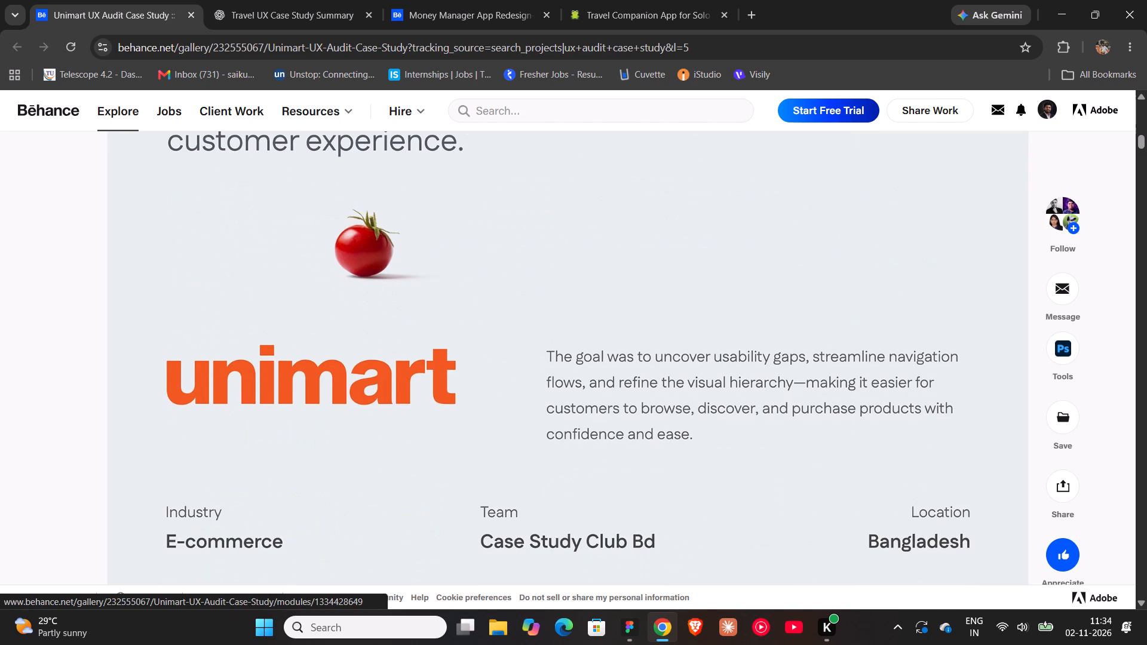
pyautogui.scroll(-3, 587, 436)
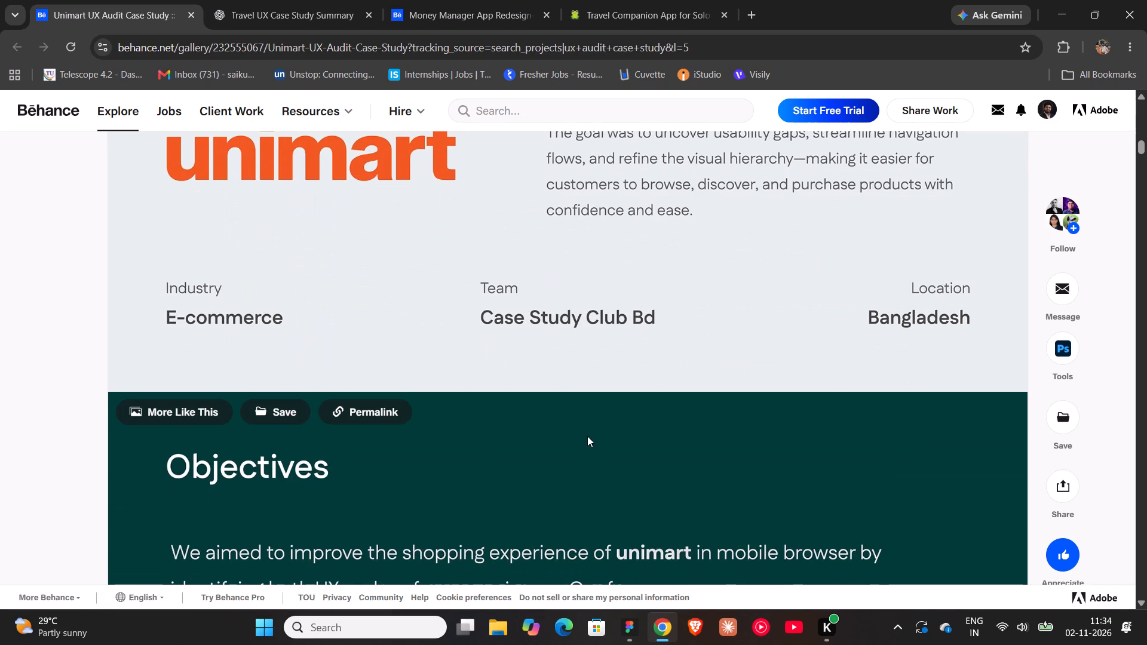
pyautogui.scroll(-4, 587, 436)
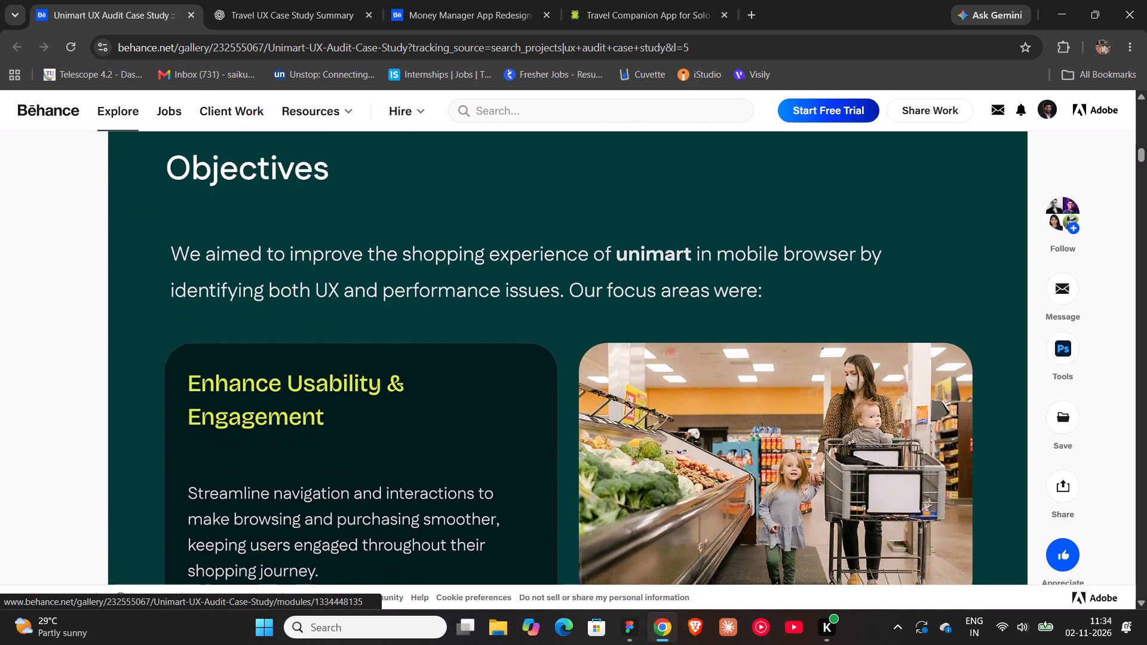
pyautogui.scroll(13, 587, 436)
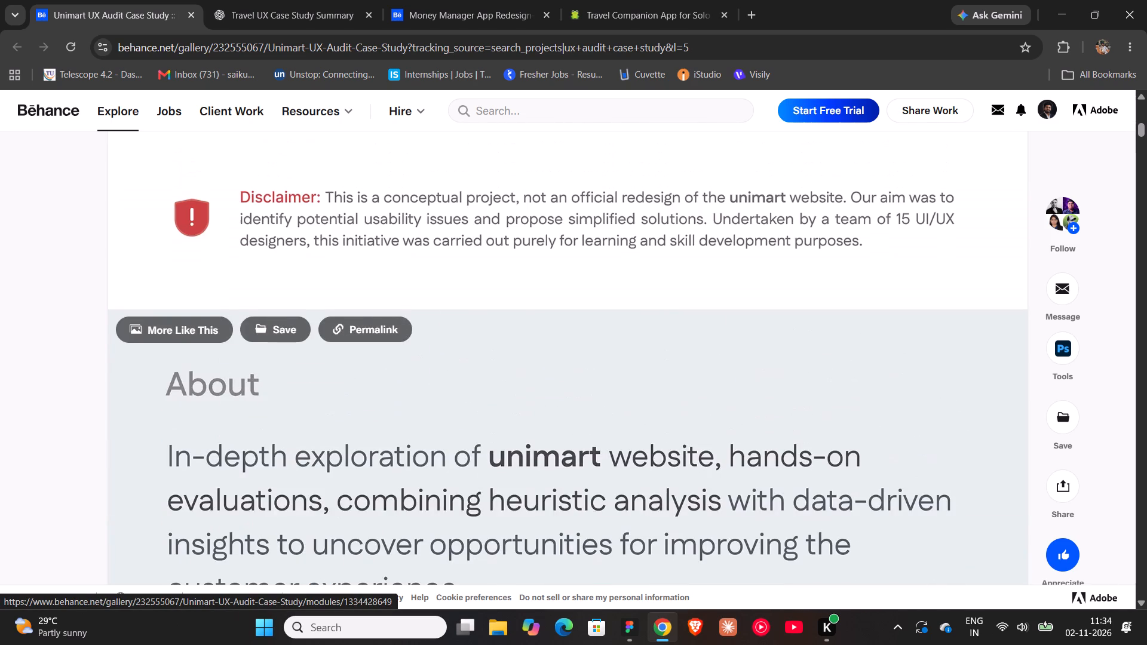
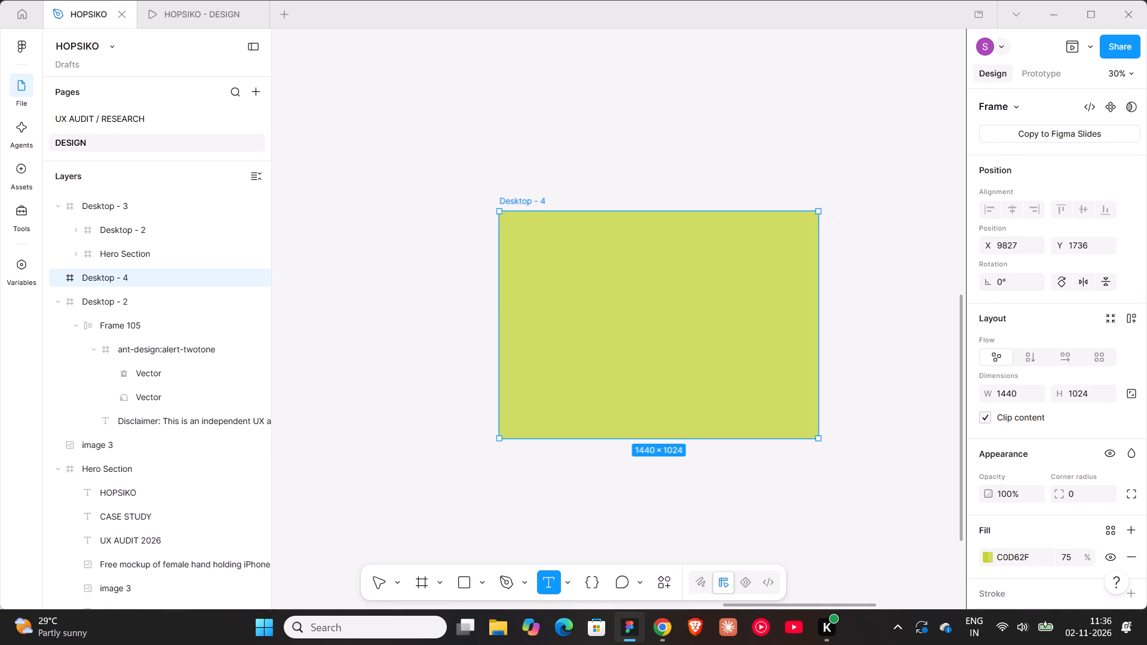
pyautogui.write('ABOUT')
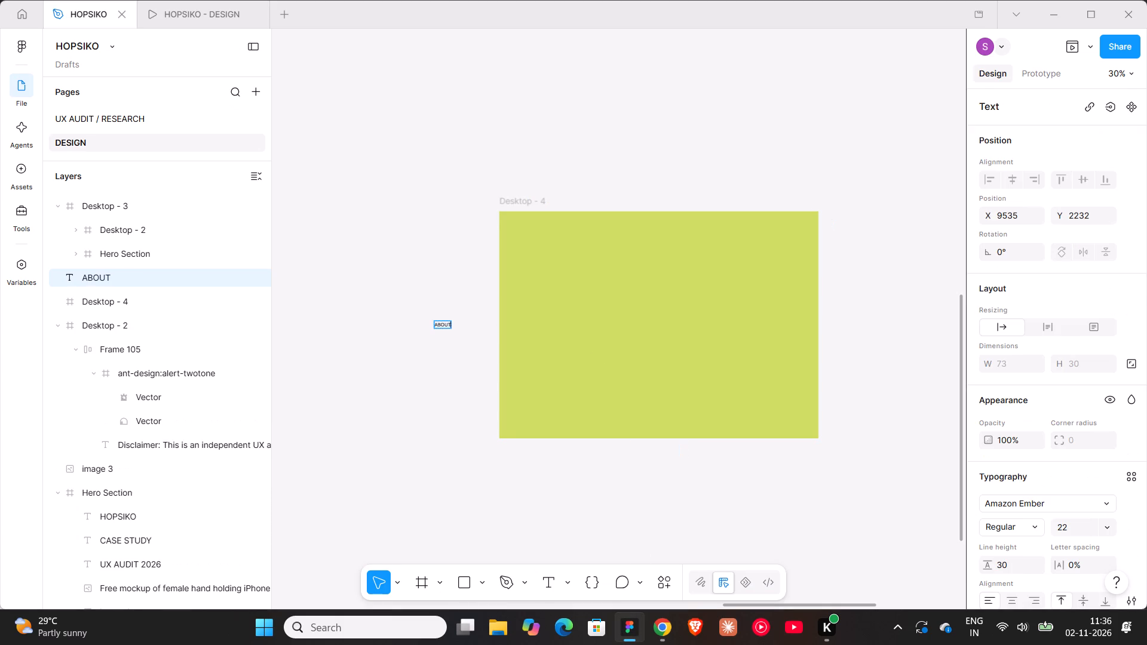
pyautogui.scroll(-1, 435, 321)
pyautogui.click(436, 337)
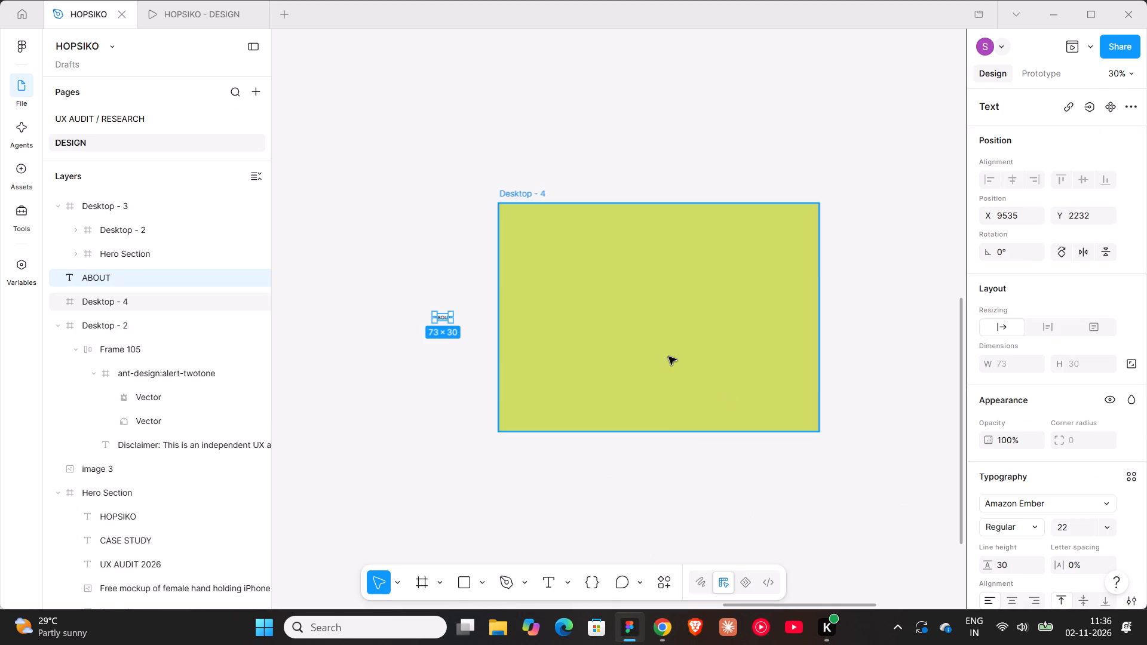
pyautogui.moveTo(441, 318); pyautogui.dragTo(551, 259)
# Make the ABOUT heading Bold, try font size 48, and settle on size 36.
pyautogui.click(1020, 581)
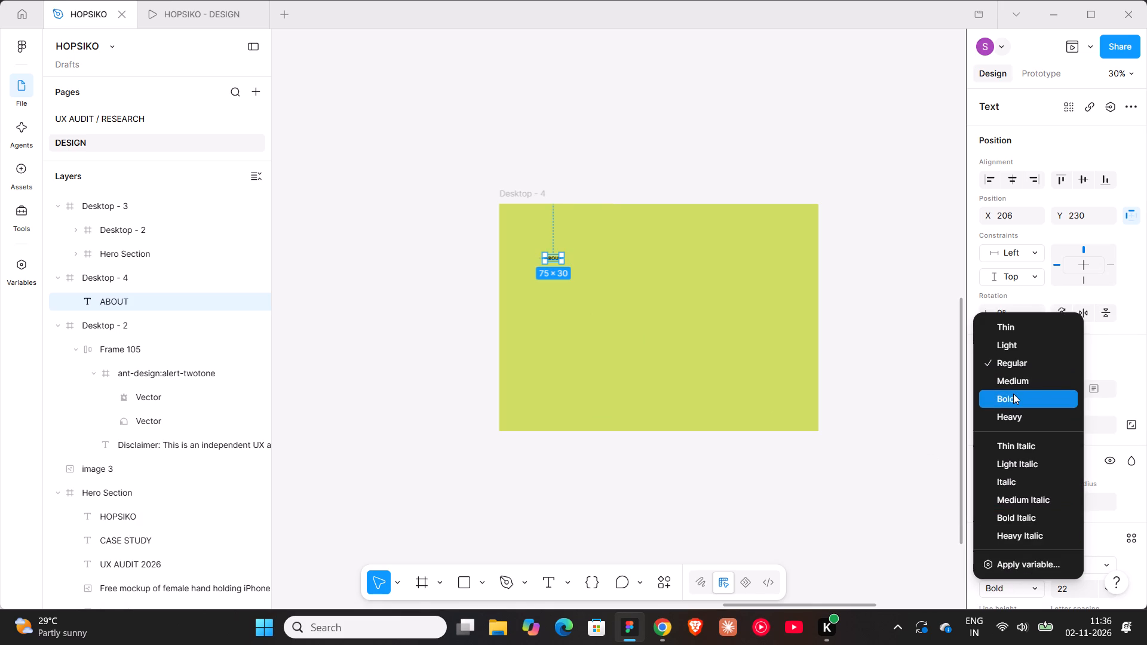
pyautogui.click(1013, 394)
pyautogui.click(1074, 583)
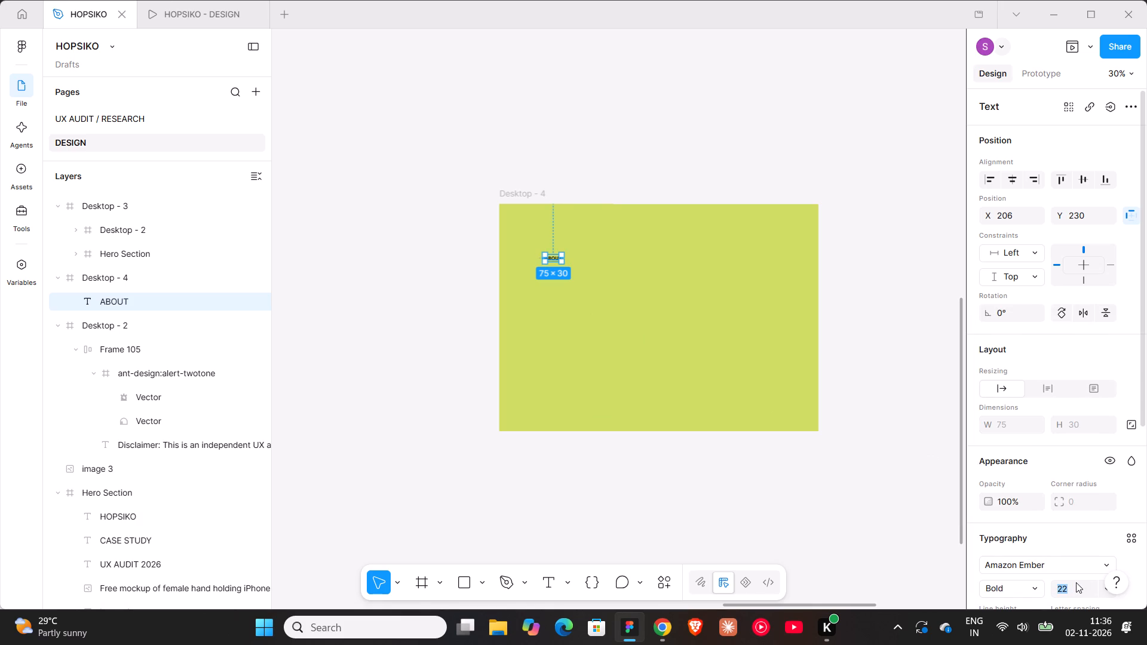
pyautogui.write('48')
pyautogui.press('Return')
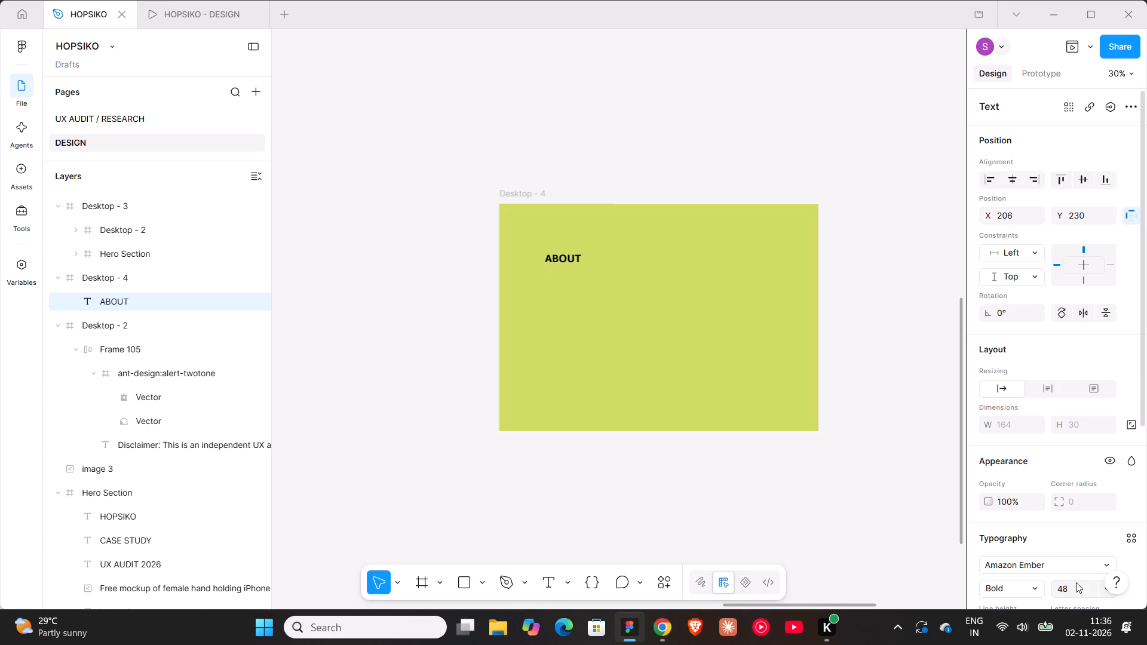
pyautogui.click(1076, 582)
pyautogui.write('36')
pyautogui.press('Return')
pyautogui.click(546, 312)
pyautogui.click(557, 259)
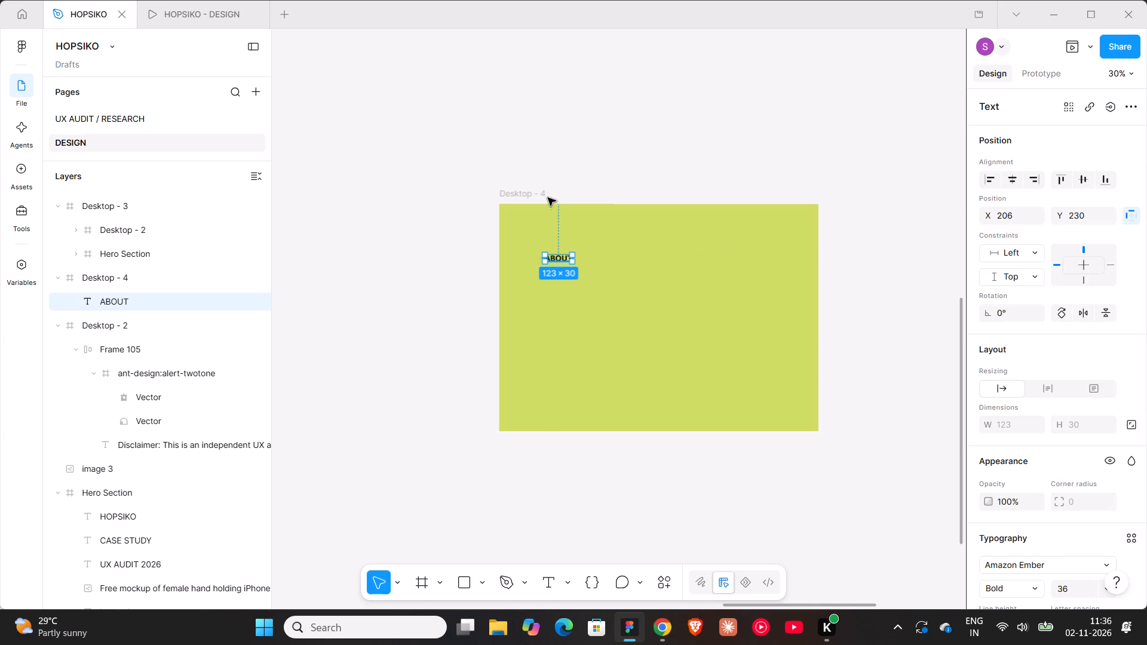
pyautogui.scroll(-5, 984, 360)
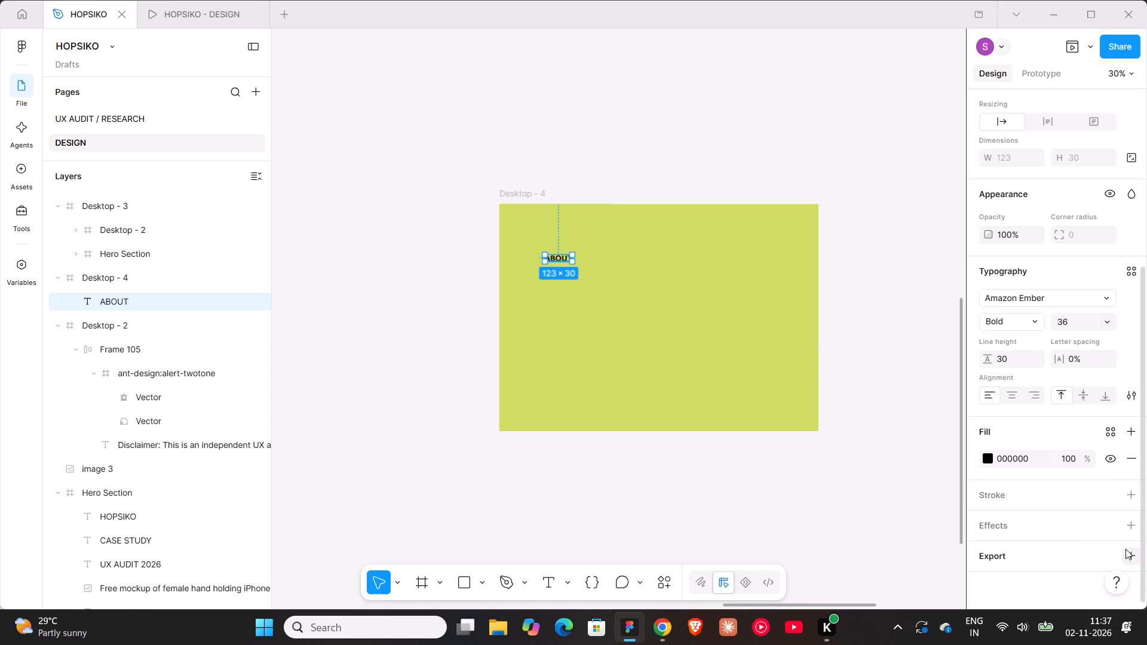
pyautogui.click(910, 480)
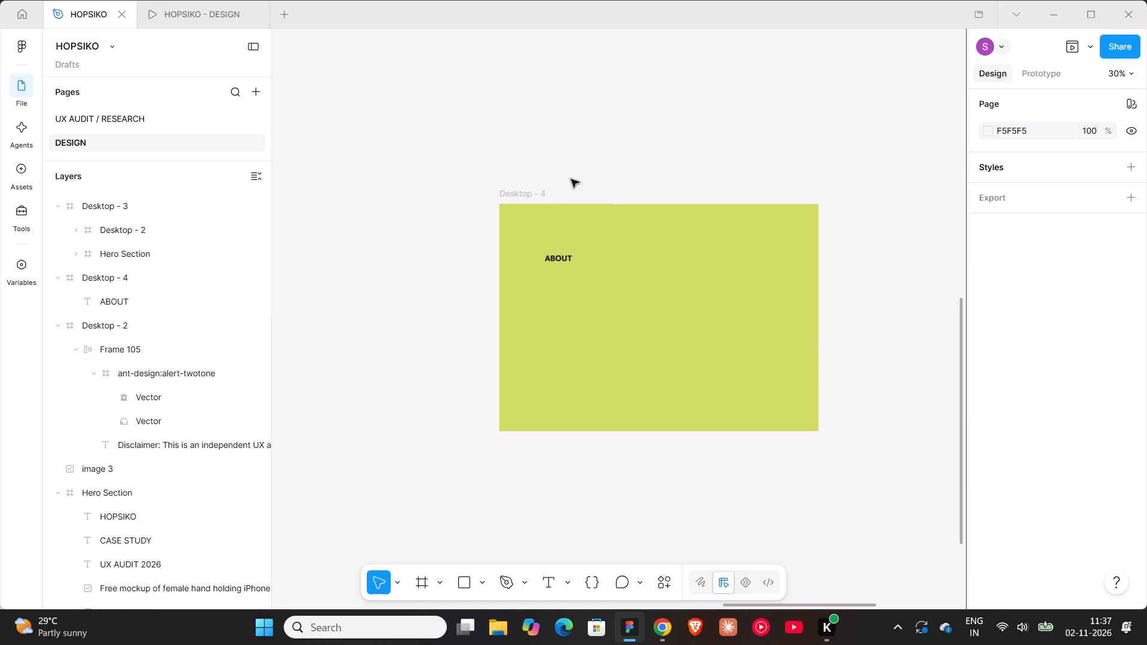
# Show the 12-column layout guide on the Desktop - 4 frame.
pyautogui.moveTo(508, 192); pyautogui.dragTo(513, 192)
pyautogui.scroll(-6, 1022, 410)
pyautogui.click(1112, 522)
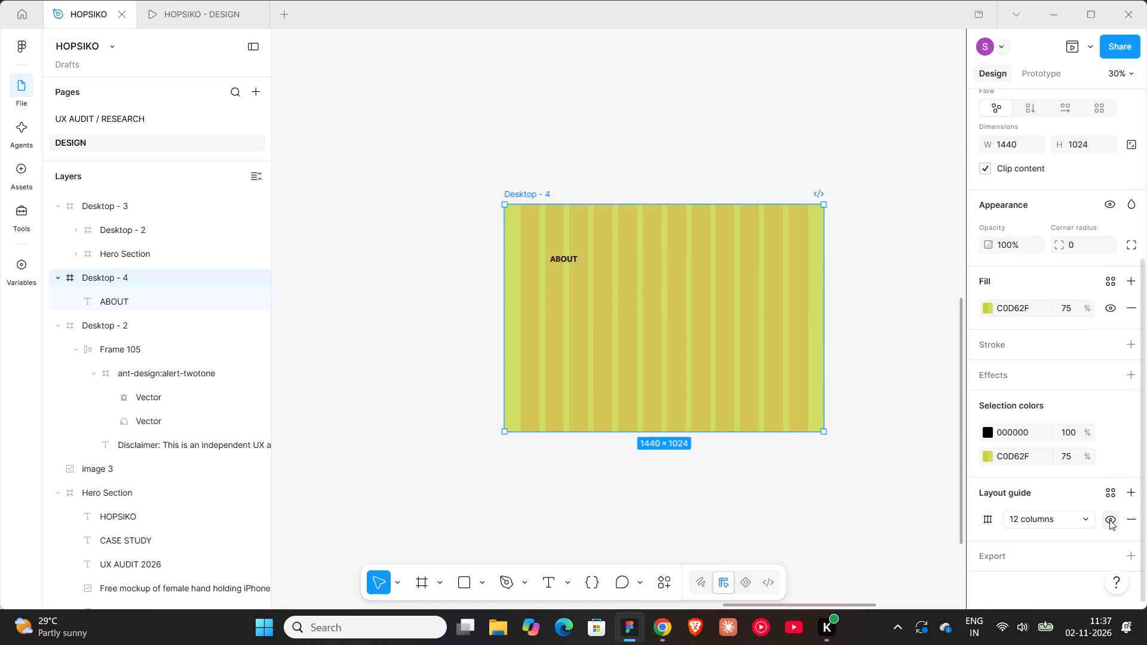
# Move the ABOUT heading in Desktop - 4 to X 72, Y 60.
pyautogui.click(569, 254)
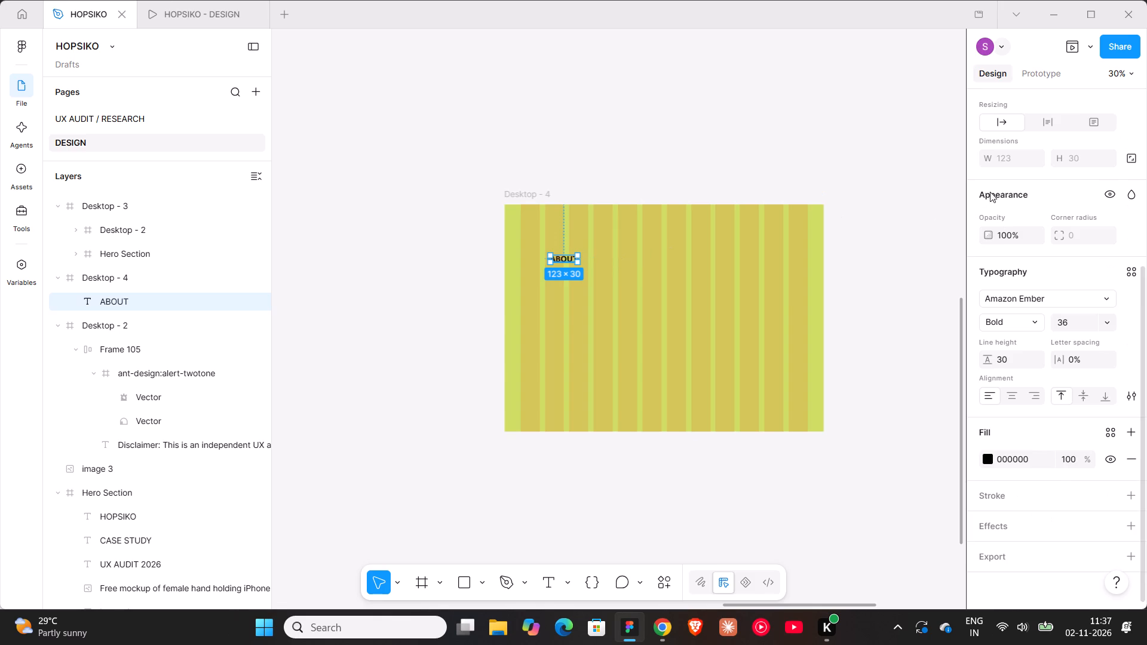
pyautogui.scroll(8, 990, 192)
pyautogui.click(1077, 214)
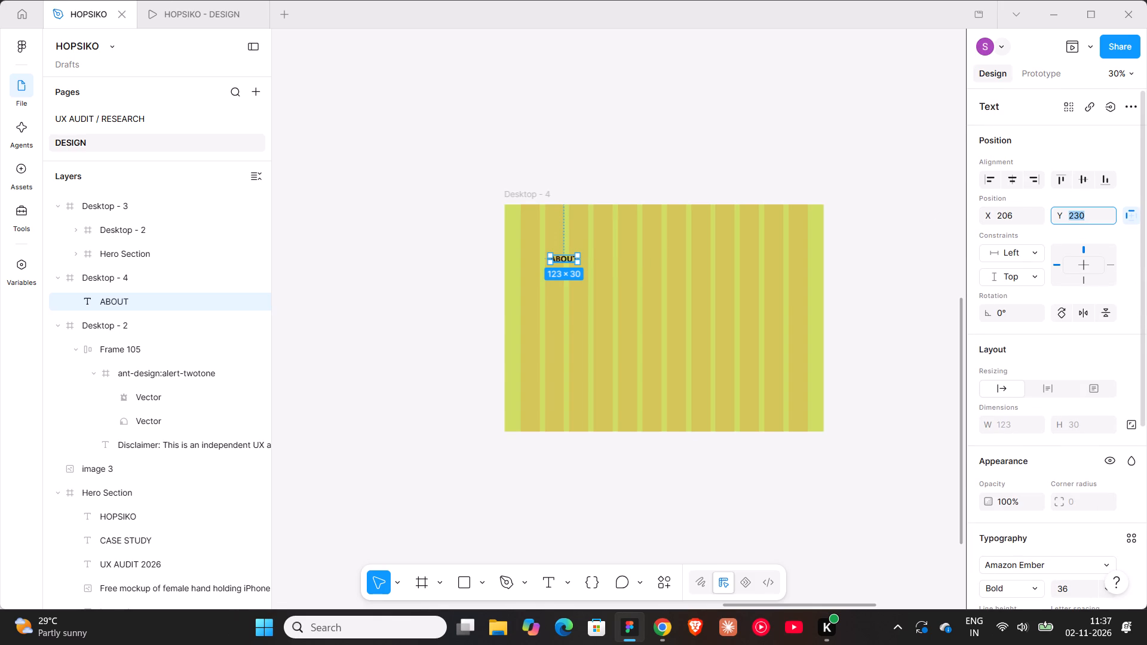
pyautogui.write('60')
pyautogui.press('Return')
pyautogui.click(1000, 224)
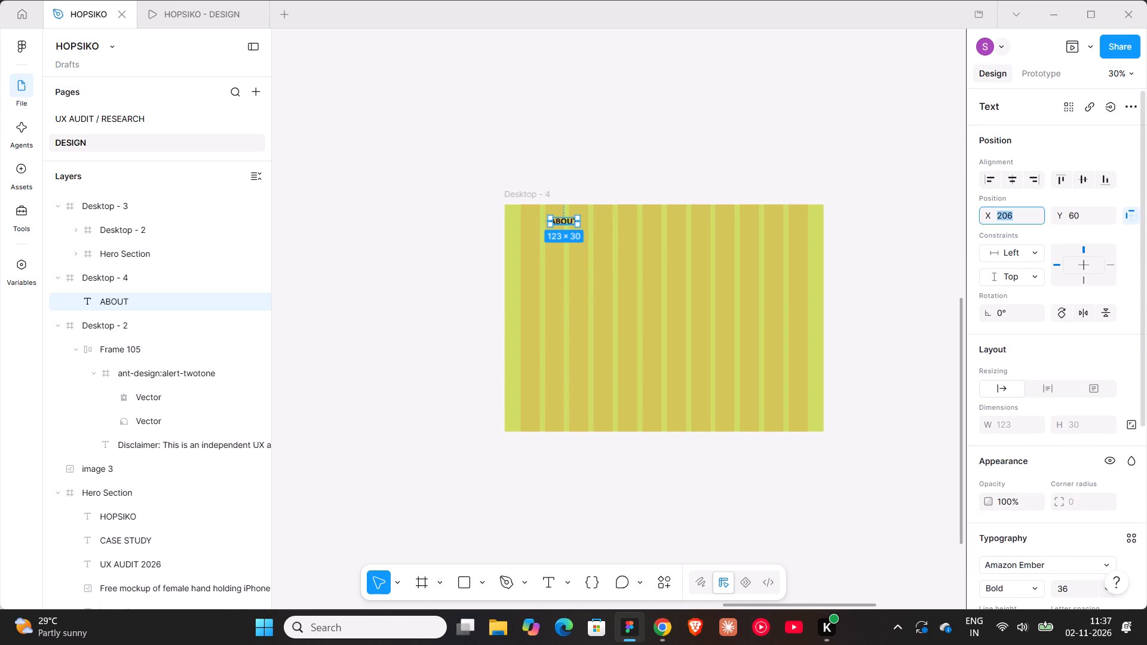
pyautogui.write('72')
pyautogui.press('Return')
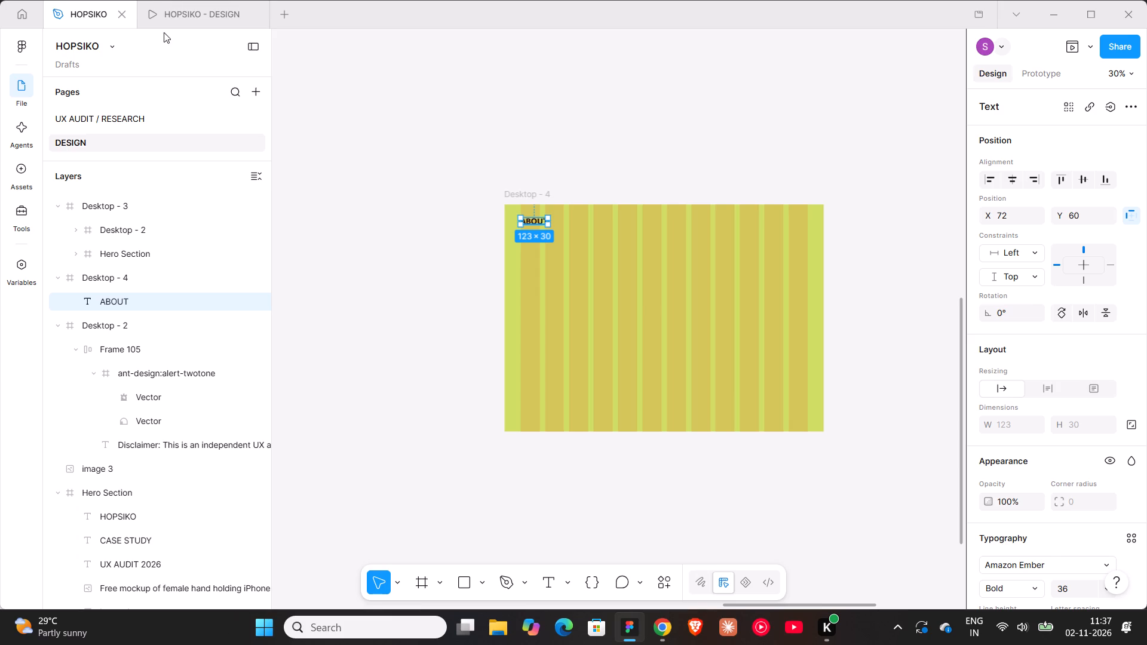
# Check the Unimart About section on Behance in Chrome, and back in Figma set the ABOUT heading's Y position to 72.
pyautogui.click(658, 637)
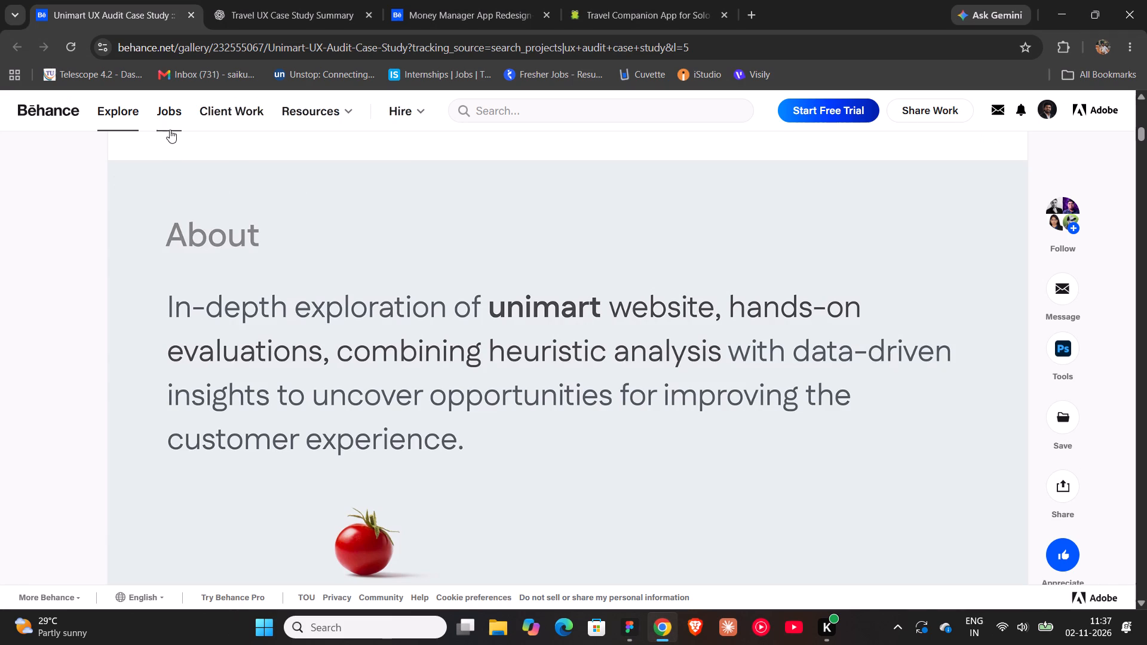
pyautogui.click(614, 625)
pyautogui.keyDown('ctrl'); pyautogui.scroll(7, 551, 217); pyautogui.keyUp('ctrl')
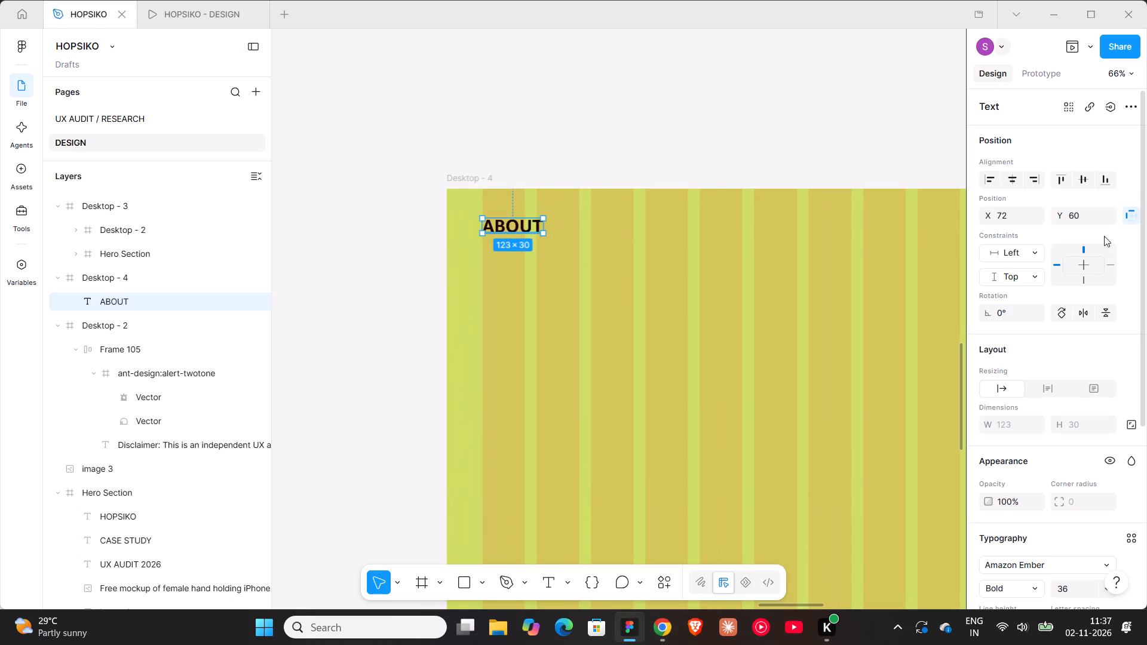
pyautogui.click(1085, 222)
pyautogui.write('72')
pyautogui.press('Return')
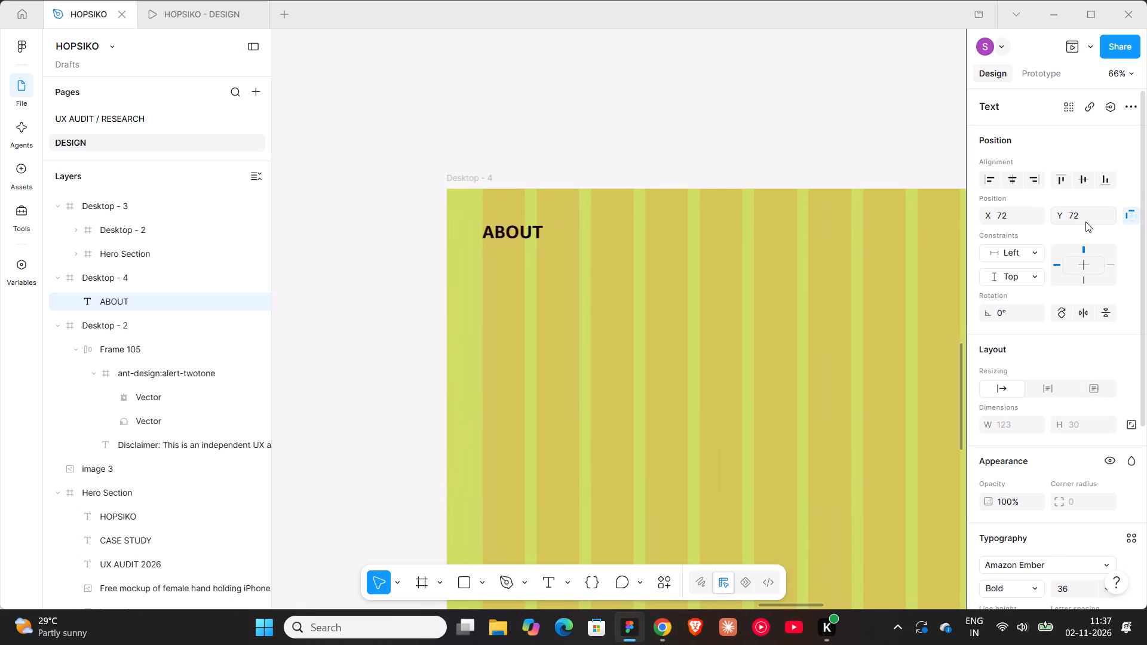
# Set the Y position of the disclaimer's Frame 105 inside Desktop - 3 to 72.
pyautogui.keyDown('ctrl'); pyautogui.scroll(-8, 689, 139); pyautogui.keyUp('ctrl')
pyautogui.scroll(6, 724, 351)
pyautogui.keyDown('shift'); pyautogui.scroll(-2, 708, 352); pyautogui.keyUp('shift')
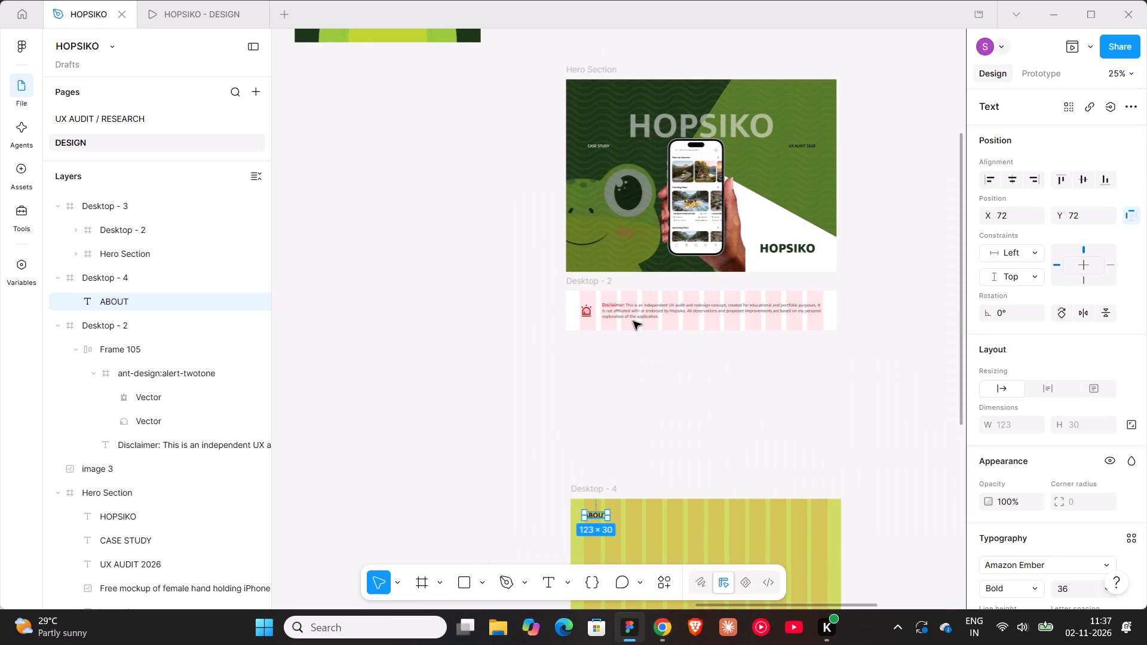
pyautogui.keyDown('shift'); pyautogui.scroll(-9, 627, 316); pyautogui.keyUp('shift')
pyautogui.doubleClick(632, 294)
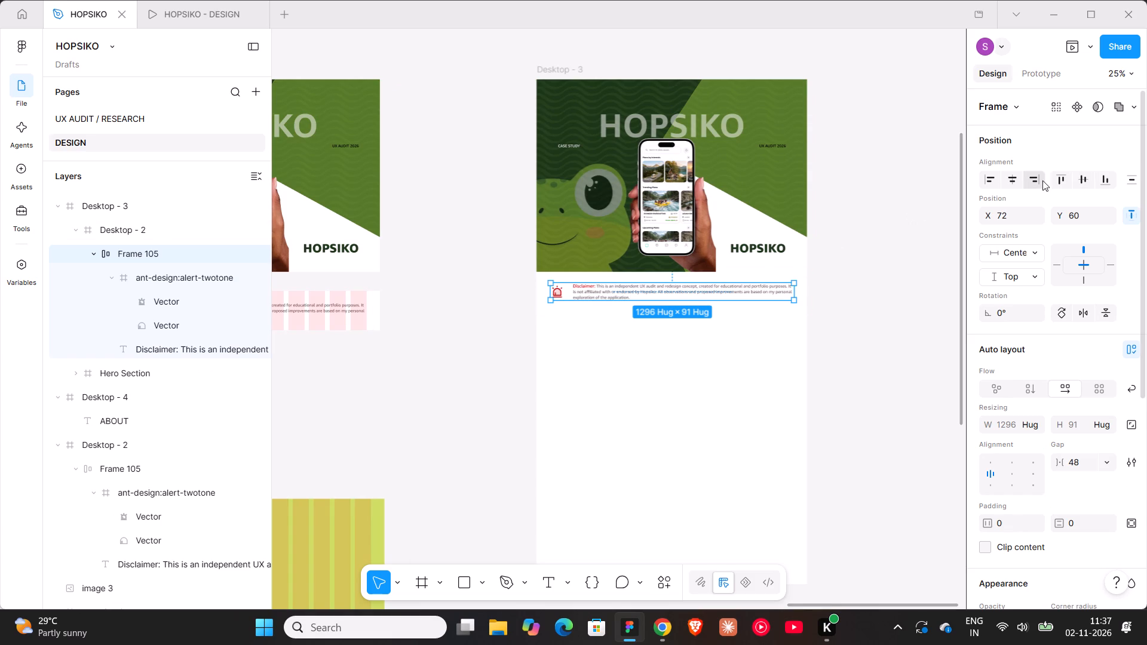
pyautogui.click(1073, 212)
pyautogui.write('72')
pyautogui.press('Return')
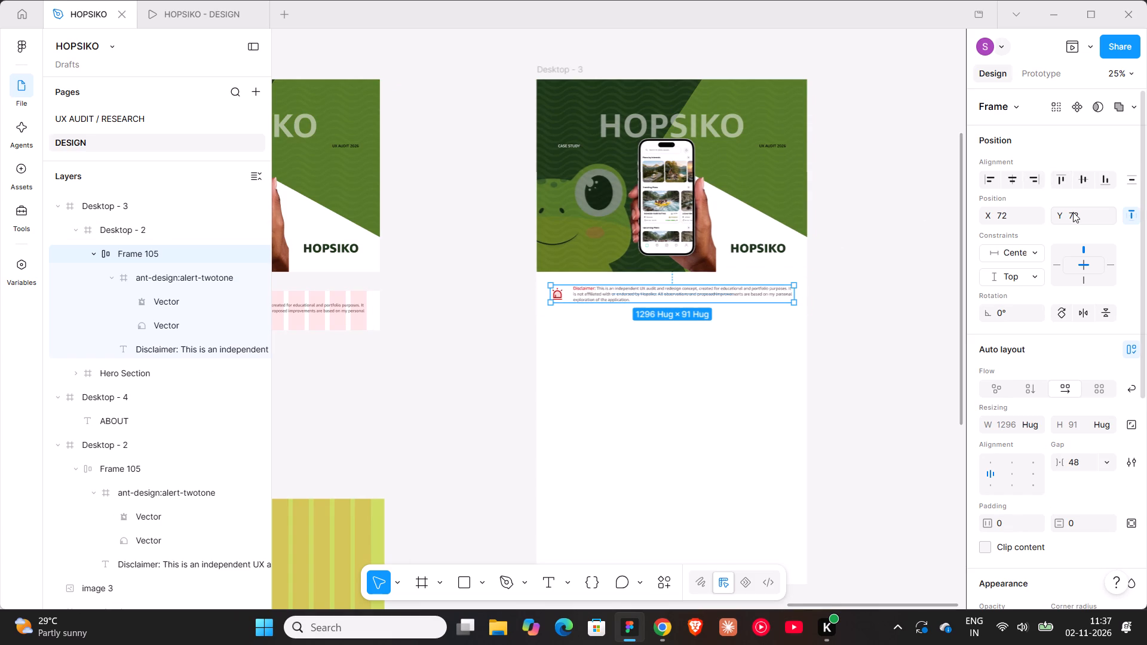
# Increase the height of the nested Desktop - 2 disclaimer frame in Desktop - 3 by moving its bottom edge down.
pyautogui.keyDown('ctrl'); pyautogui.scroll(9, 499, 327); pyautogui.keyUp('ctrl')
pyautogui.click(767, 280)
pyautogui.keyDown('shift'); pyautogui.scroll(-4, 767, 280); pyautogui.keyUp('shift')
pyautogui.moveTo(767, 279); pyautogui.dragTo(769, 279)
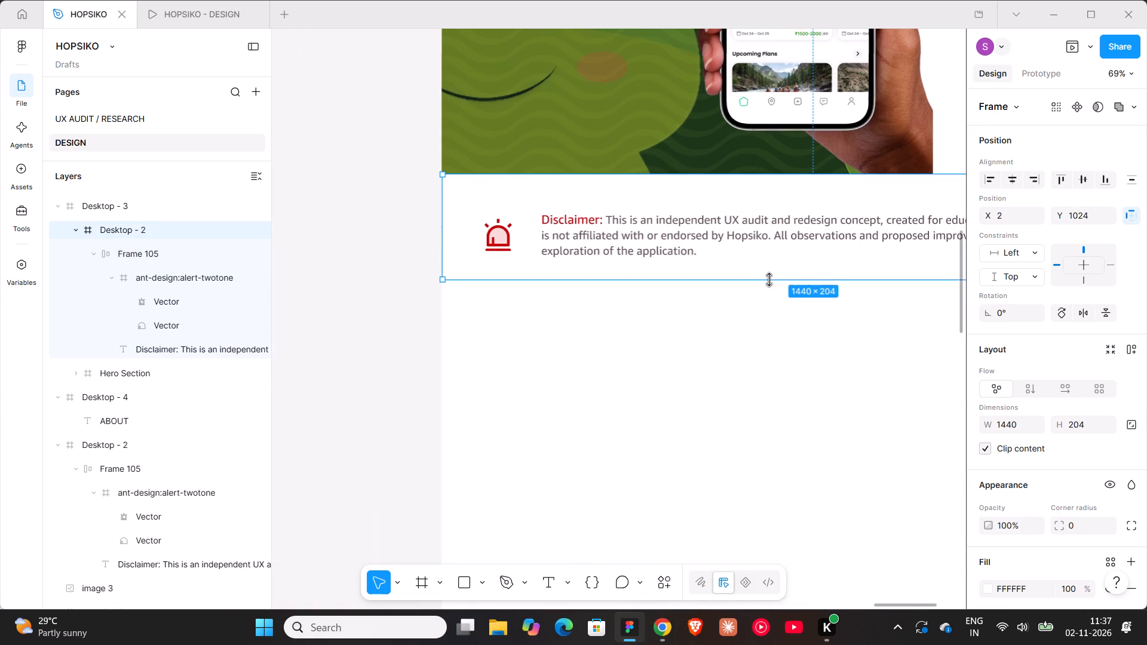
pyautogui.moveTo(769, 279); pyautogui.dragTo(772, 298)
pyautogui.keyDown('ctrl'); pyautogui.scroll(-6, 654, 311); pyautogui.keyUp('ctrl')
pyautogui.click(428, 342)
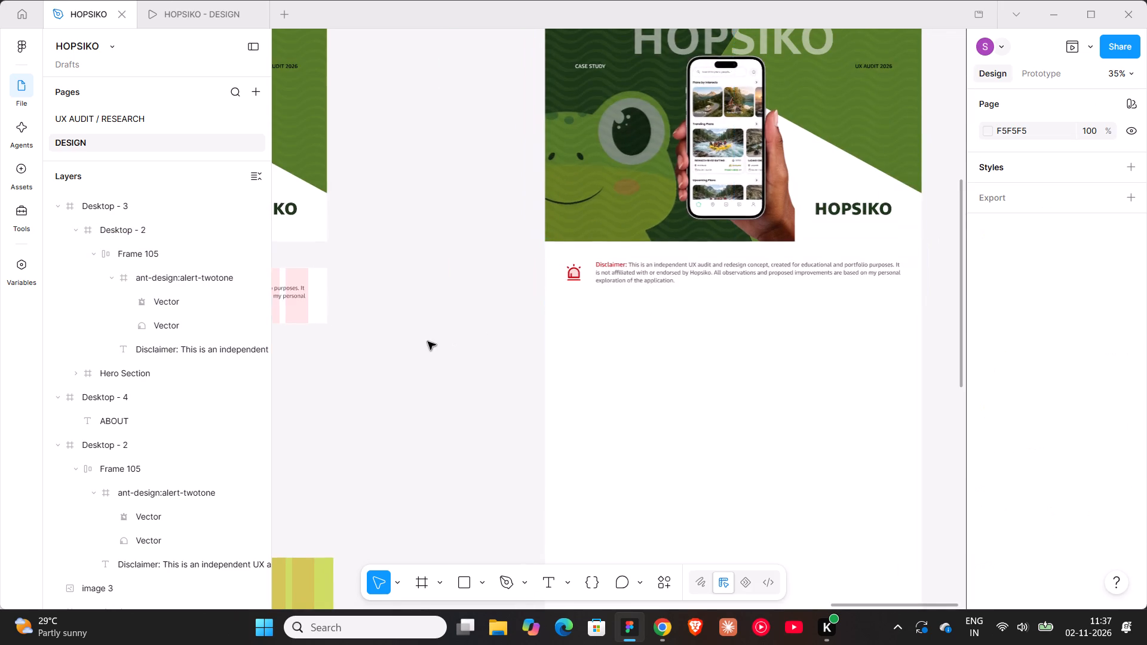
# Recolour the ABOUT heading with the dark green #1D3619 sampled from the frog image's background.
pyautogui.keyDown('ctrl'); pyautogui.scroll(-4, 428, 342); pyautogui.keyUp('ctrl')
pyautogui.keyDown('shift'); pyautogui.scroll(3, 428, 342); pyautogui.keyUp('shift')
pyautogui.scroll(-5, 428, 342)
pyautogui.keyDown('shift'); pyautogui.scroll(5, 428, 342); pyautogui.keyUp('shift')
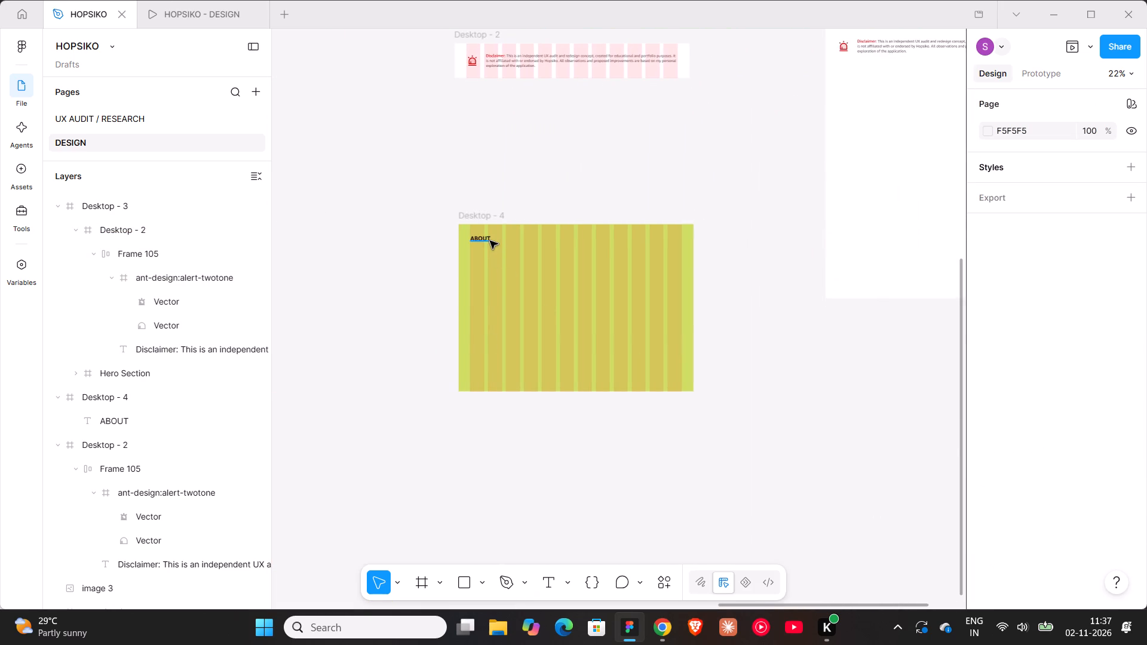
pyautogui.click(489, 240)
pyautogui.keyDown('ctrl'); pyautogui.scroll(6, 515, 300); pyautogui.keyUp('ctrl')
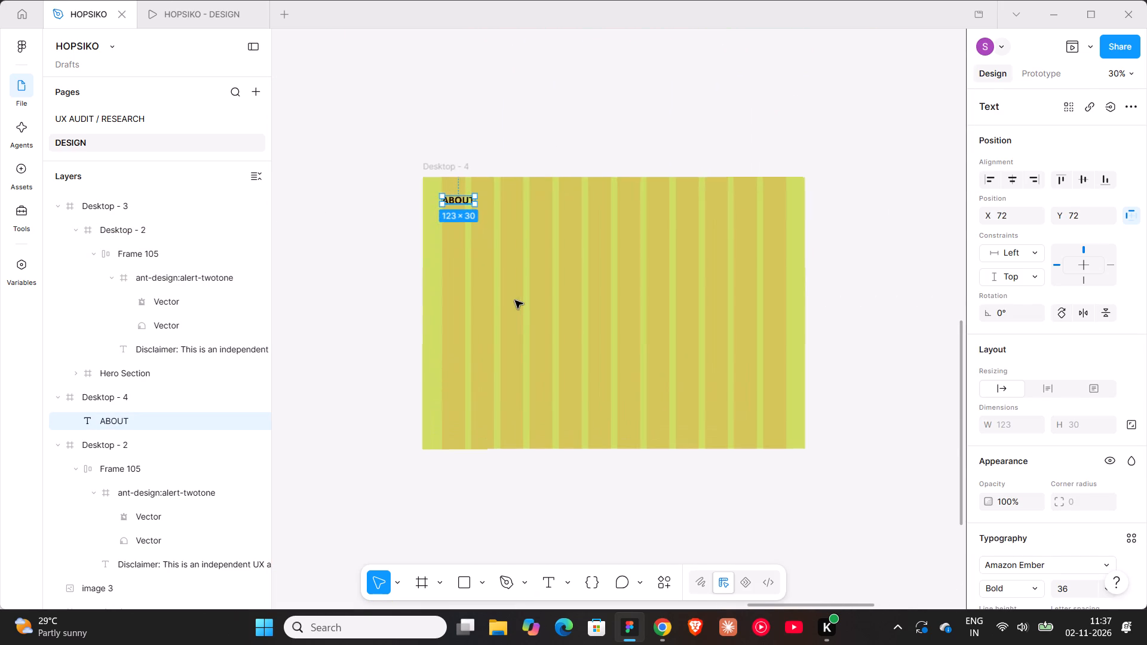
pyautogui.scroll(5, 529, 325)
pyautogui.press('i')
pyautogui.scroll(4, 529, 325)
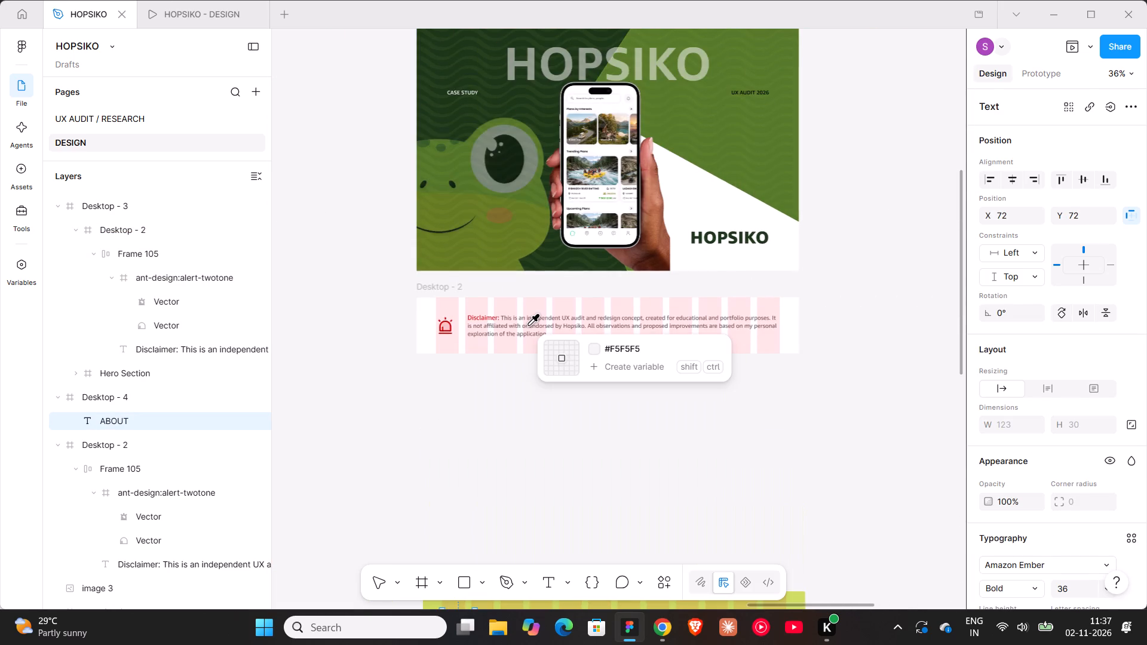
pyautogui.keyDown('ctrl'); pyautogui.scroll(-7, 529, 325); pyautogui.keyUp('ctrl')
pyautogui.scroll(5, 529, 325)
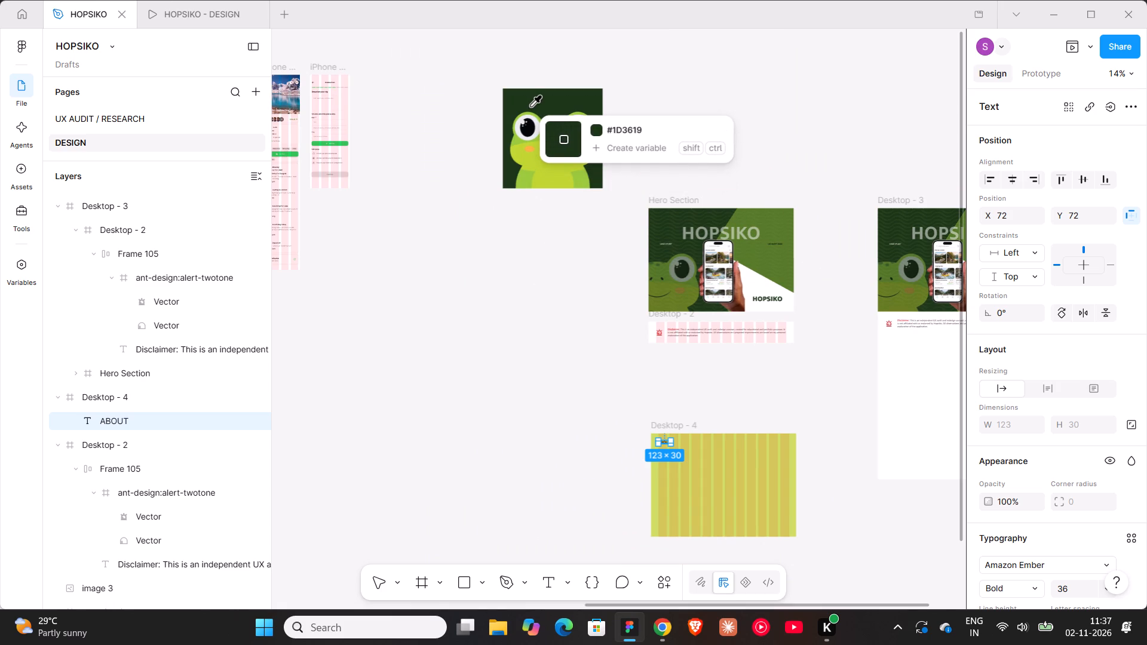
pyautogui.click(532, 105)
pyautogui.click(554, 300)
# In Desktop - 3, recolour the disclaimer's body text after the red "Disclaimer:" label with the frog image's dark green, 1D3619.
pyautogui.scroll(-3, 555, 300)
pyautogui.keyDown('shift'); pyautogui.scroll(-3, 555, 300); pyautogui.keyUp('shift')
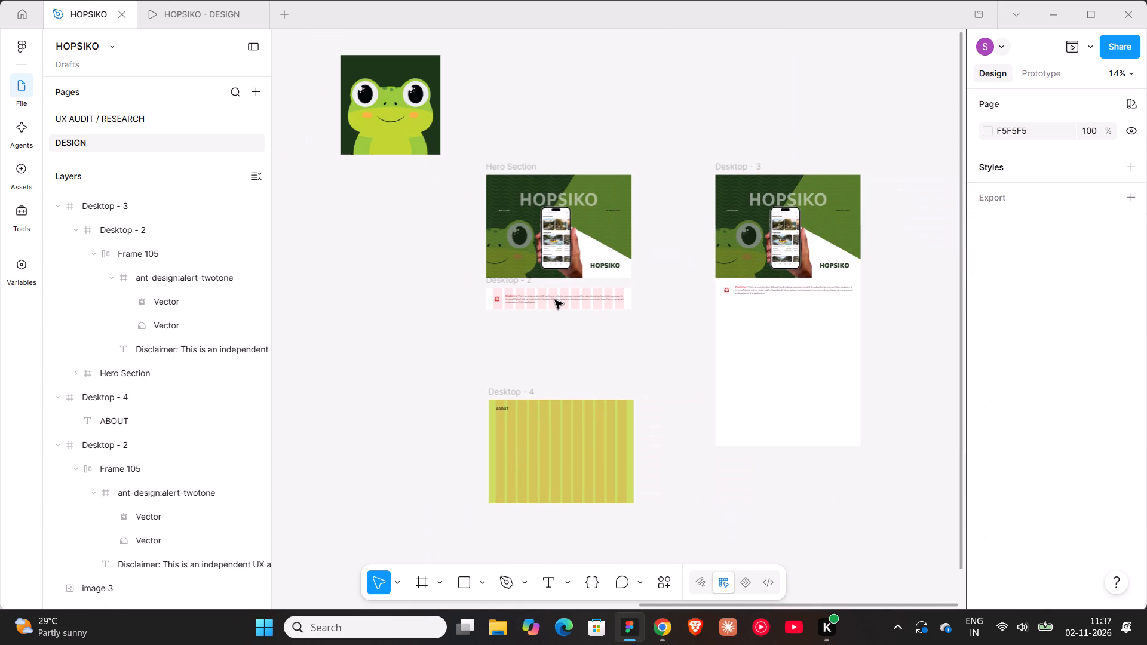
pyautogui.keyDown('shift'); pyautogui.scroll(-3, 555, 300); pyautogui.keyUp('shift')
pyautogui.keyDown('ctrl'); pyautogui.scroll(10, 491, 364); pyautogui.keyUp('ctrl')
pyautogui.scroll(-5, 491, 364)
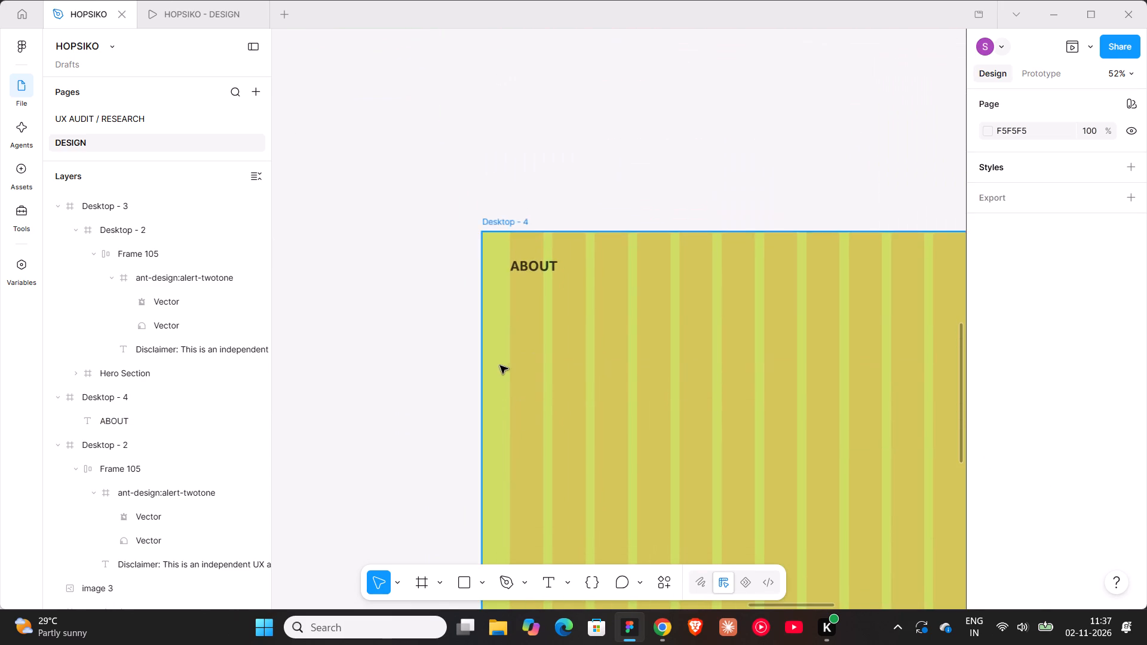
pyautogui.keyDown('ctrl'); pyautogui.scroll(-7, 502, 365); pyautogui.keyUp('ctrl')
pyautogui.keyDown('shift'); pyautogui.scroll(-3, 502, 365); pyautogui.keyUp('shift')
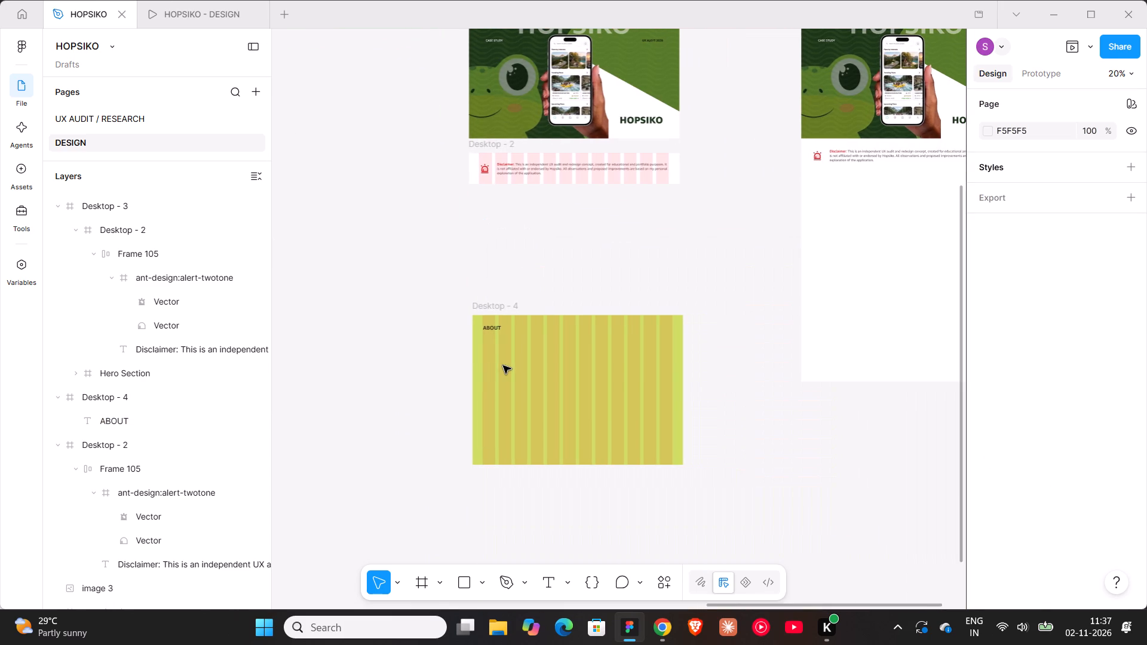
pyautogui.keyDown('shift'); pyautogui.scroll(-5, 503, 366); pyautogui.keyUp('shift')
pyautogui.scroll(5, 544, 359)
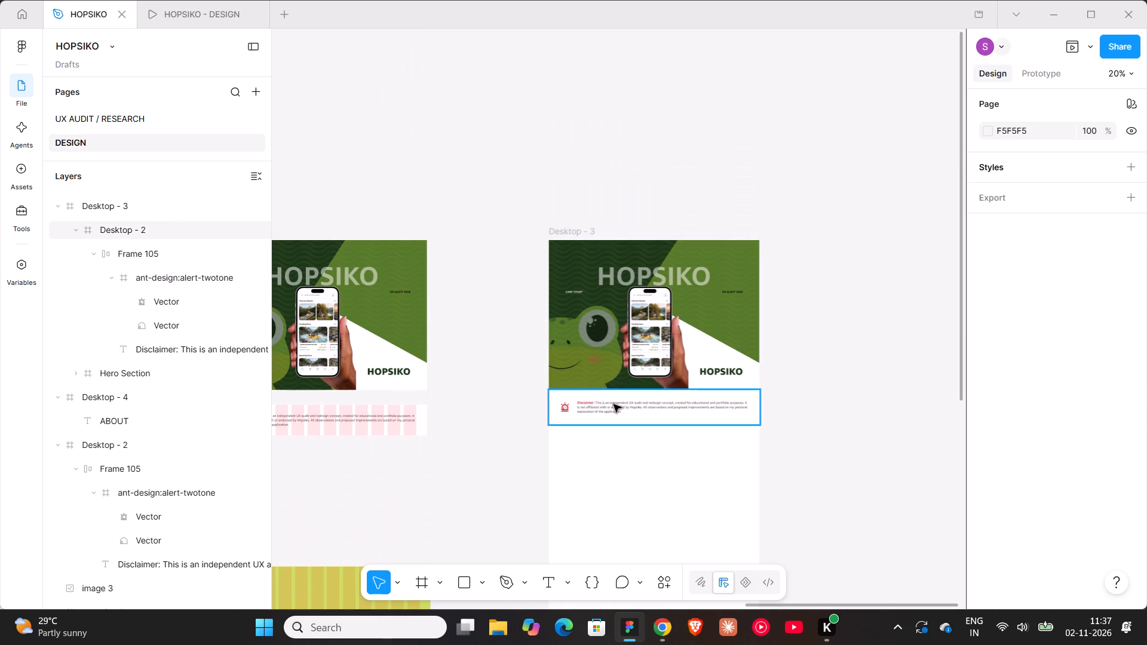
pyautogui.tripleClick(614, 404)
pyautogui.click(614, 404)
pyautogui.click(614, 404)
pyautogui.keyDown('ctrl'); pyautogui.scroll(10, 614, 405); pyautogui.keyUp('ctrl')
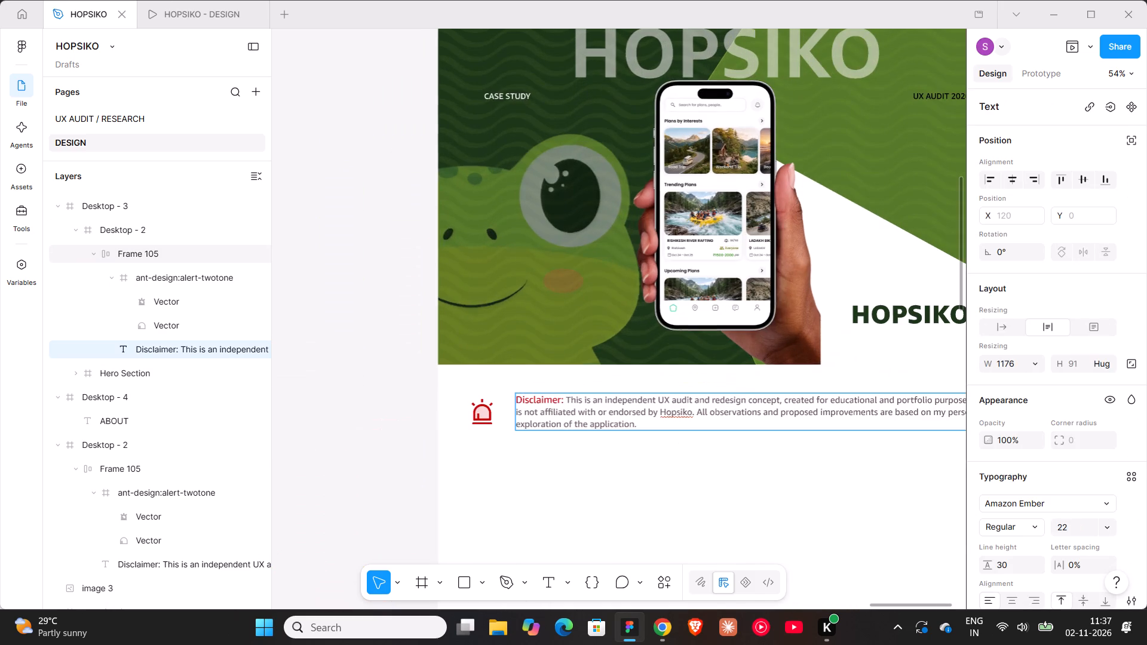
pyautogui.moveTo(568, 397); pyautogui.dragTo(676, 426)
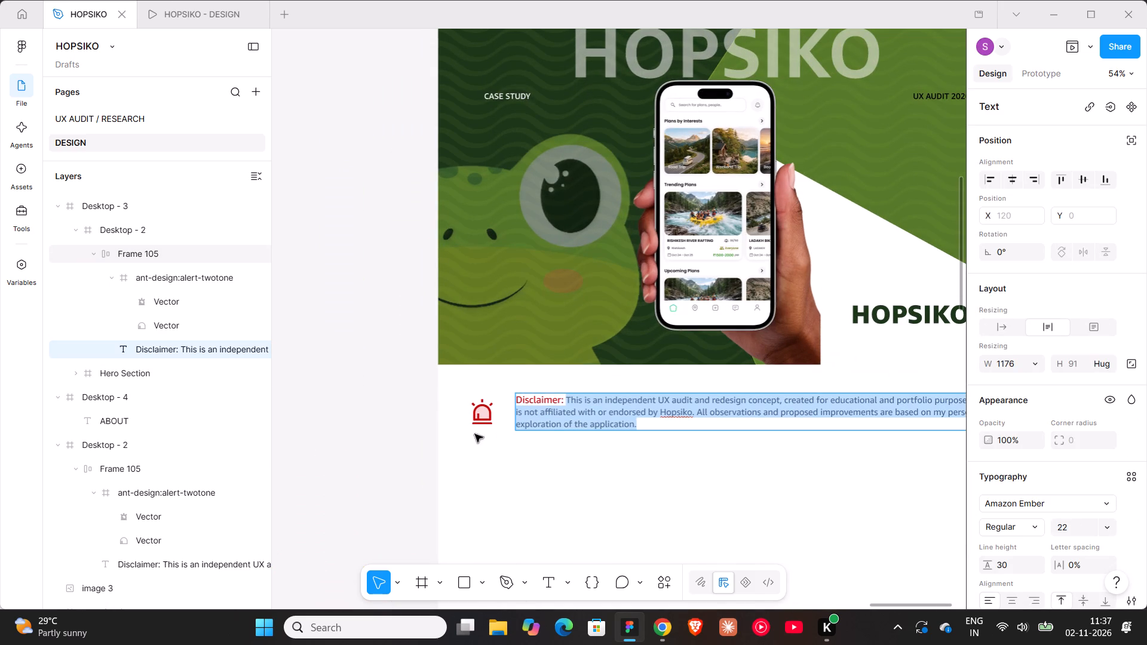
pyautogui.scroll(-4, 970, 467)
pyautogui.click(989, 459)
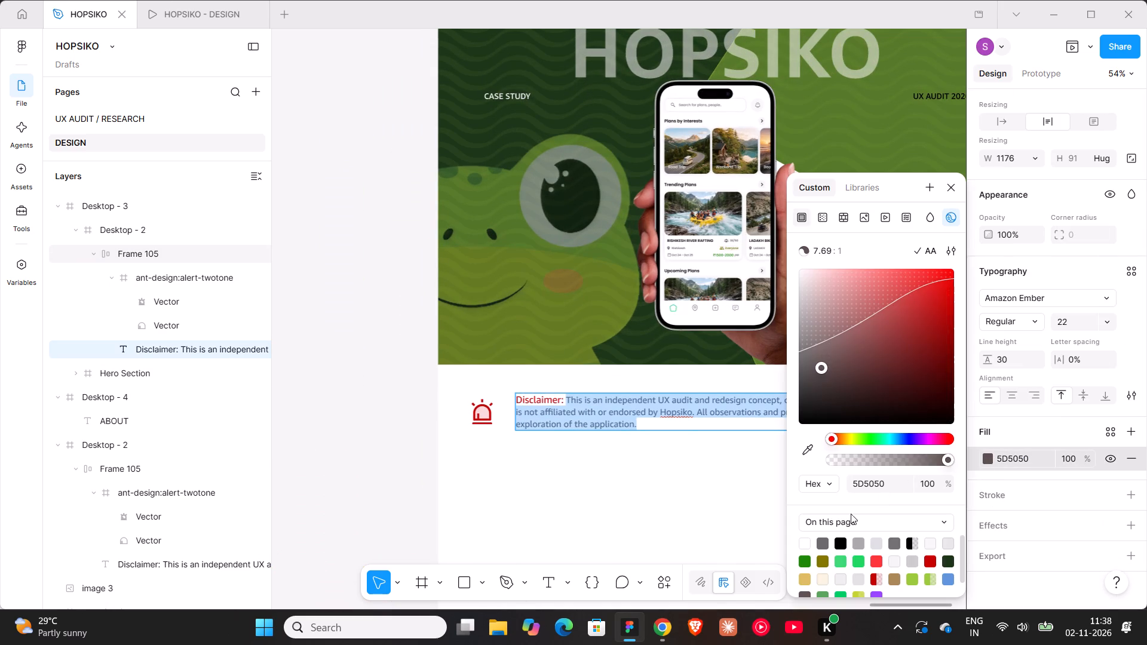
pyautogui.click(815, 455)
pyautogui.scroll(-9, 588, 422)
pyautogui.keyDown('shift'); pyautogui.scroll(9, 588, 422); pyautogui.keyUp('shift')
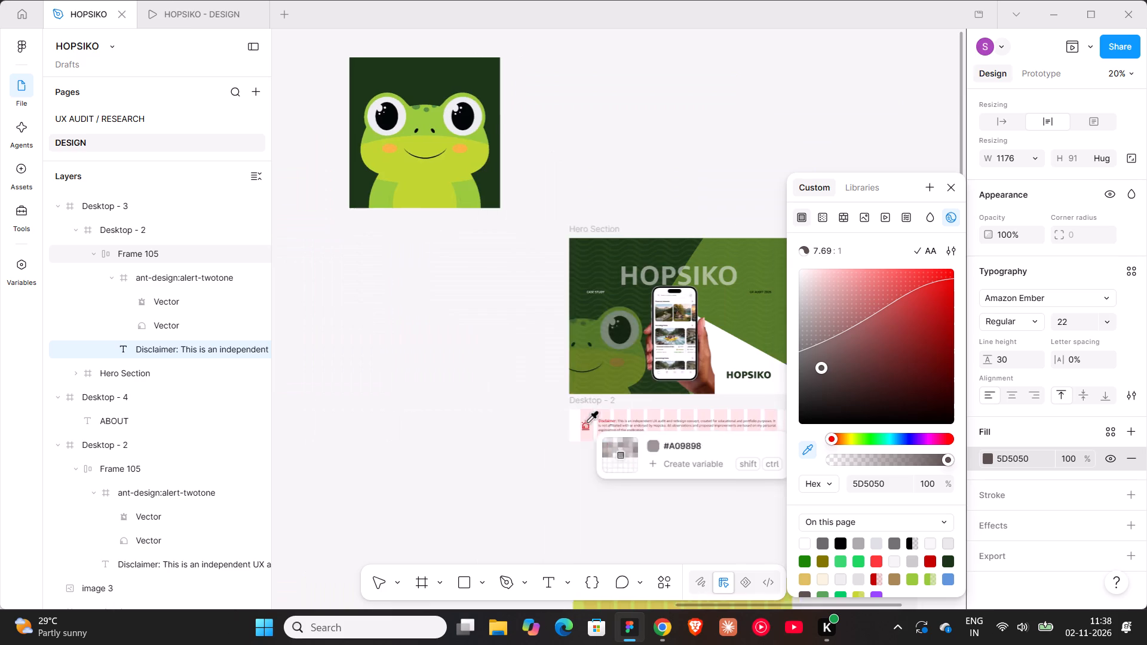
pyautogui.click(440, 77)
# Check the disclaimer frame's text colour in the prototype preview, and return to the design file.
pyautogui.click(174, 10)
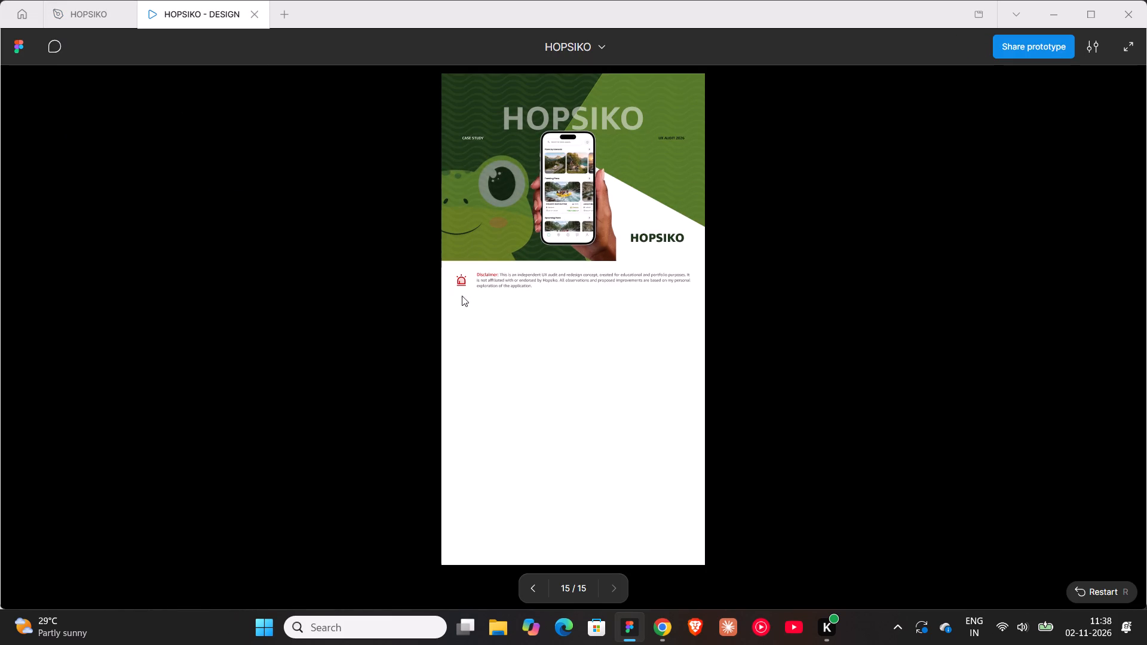
pyautogui.press('Left')
pyautogui.press('Left')
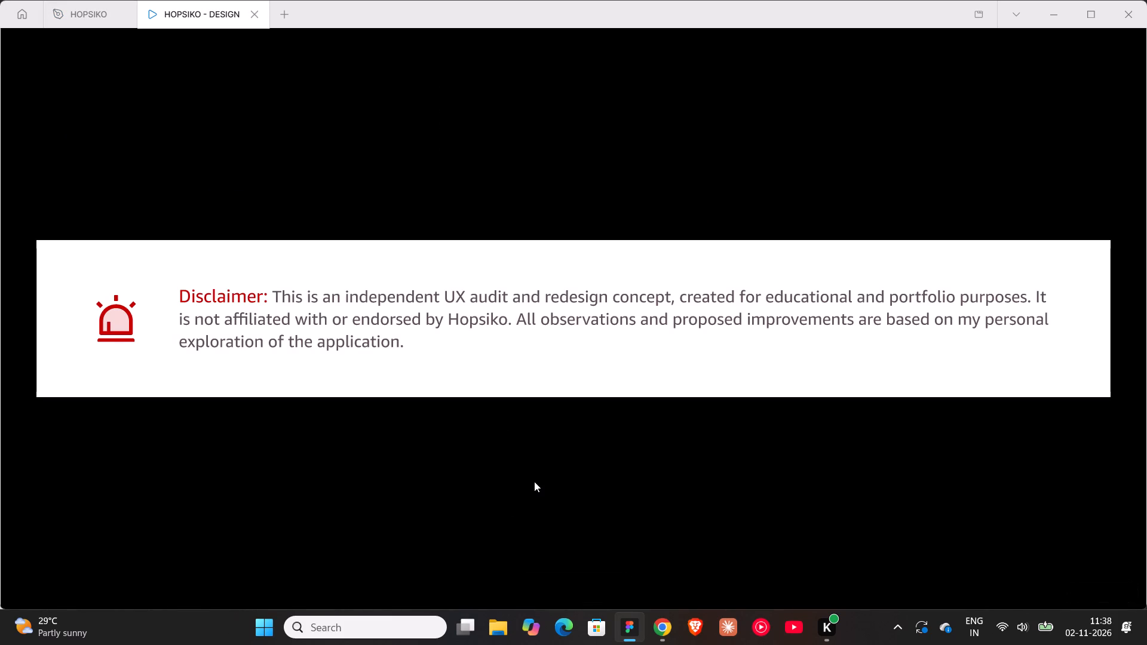
pyautogui.click(107, 14)
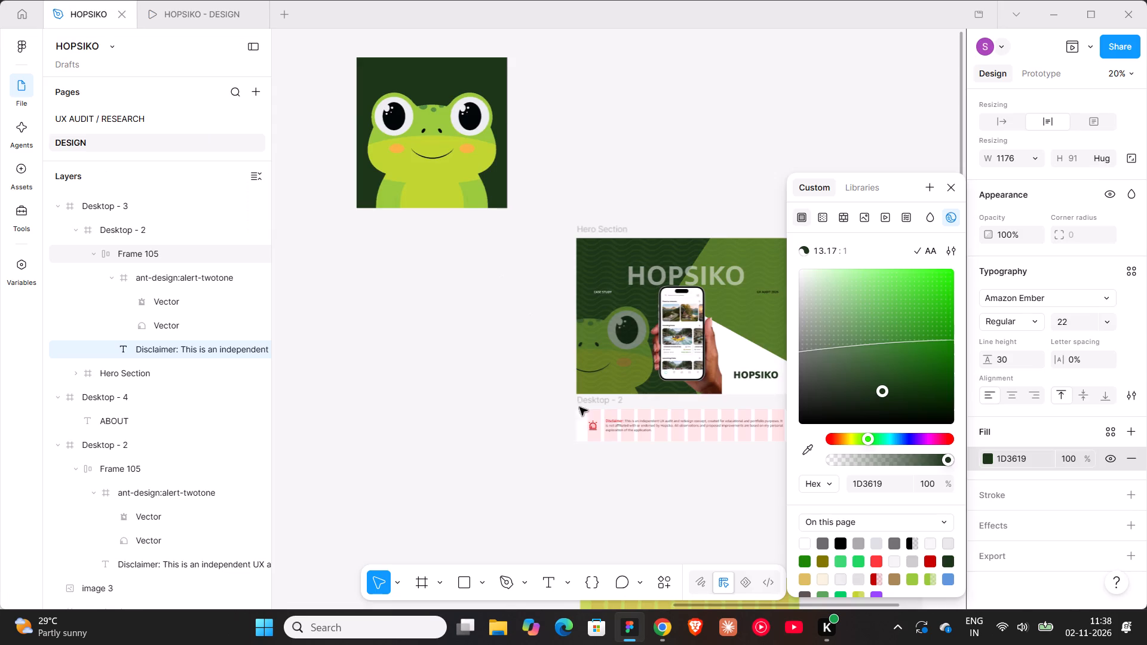
# Copy the disclaimer's Frame 105 from Desktop - 3 and replace the one in the standalone Desktop - 2 frame with it.
pyautogui.click(546, 419)
pyautogui.keyDown('shift'); pyautogui.scroll(-4, 546, 419); pyautogui.keyUp('shift')
pyautogui.scroll(-2, 546, 419)
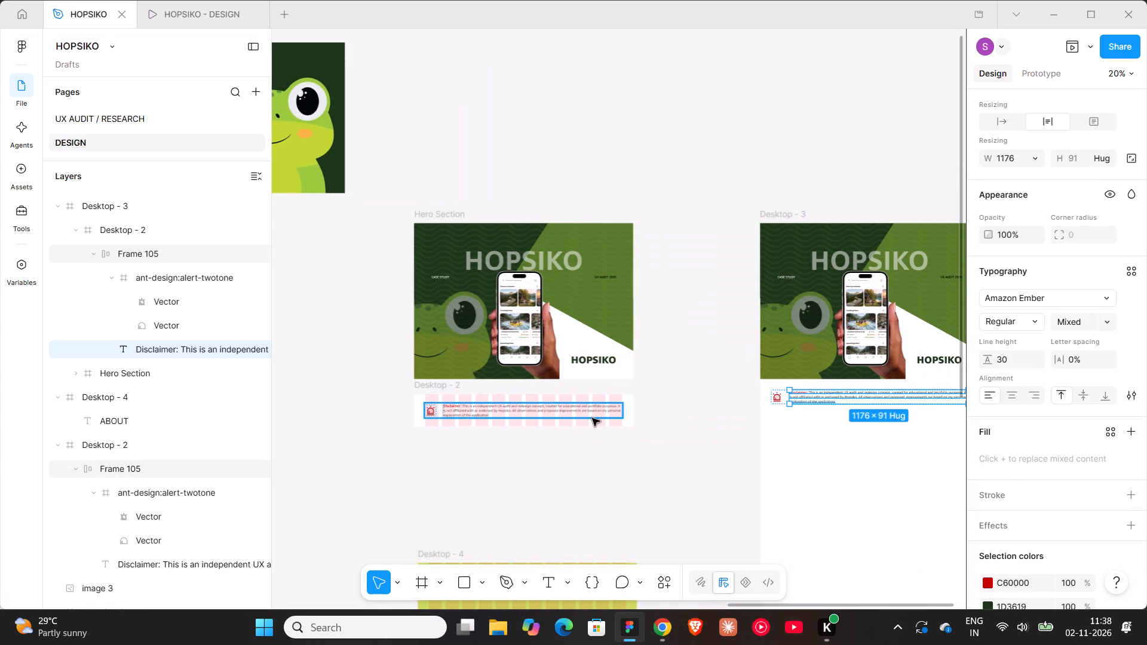
pyautogui.doubleClick(544, 408)
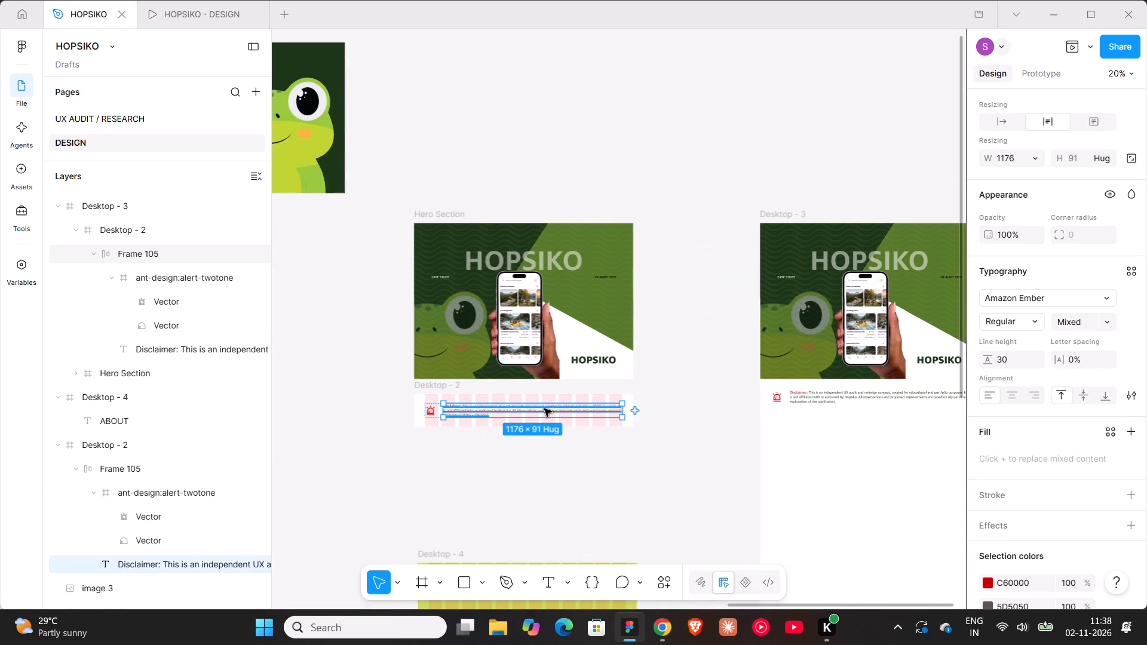
pyautogui.click(534, 457)
pyautogui.doubleClick(845, 401)
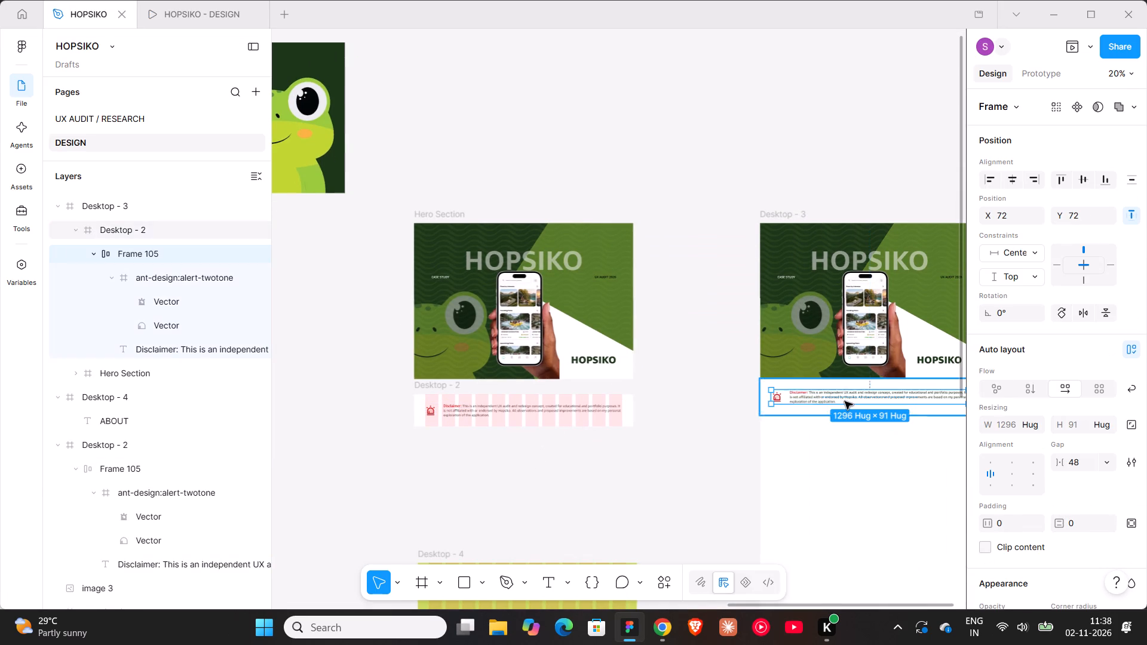
pyautogui.hotkey('ctrl', 'c')
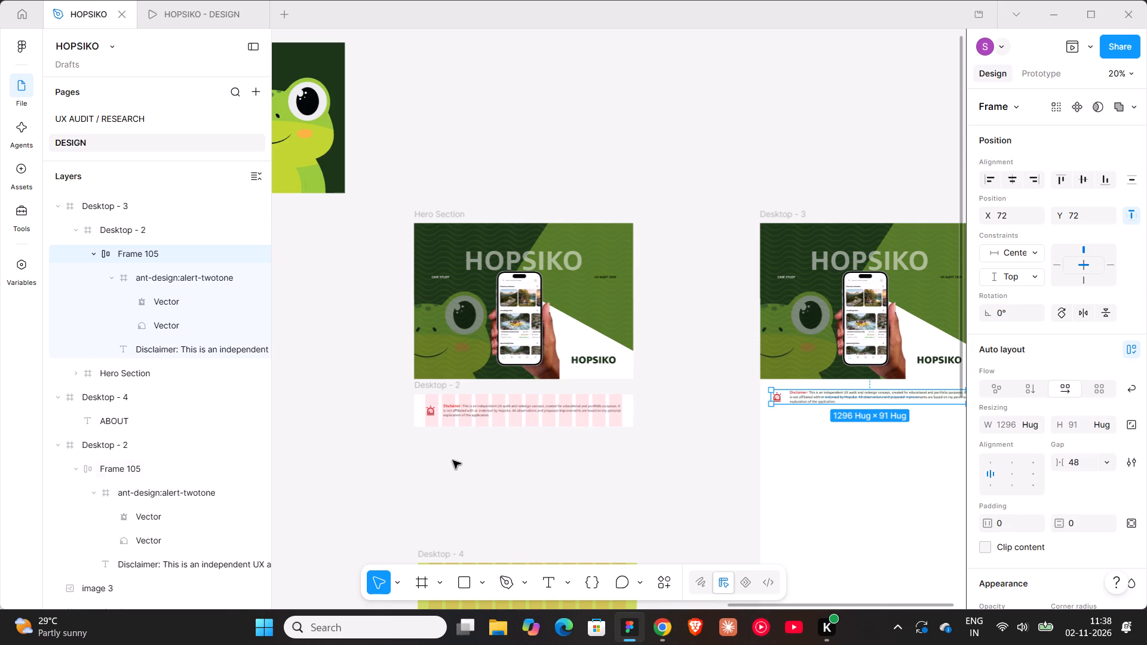
pyautogui.click(453, 464)
pyautogui.doubleClick(466, 413)
pyautogui.click(476, 451)
pyautogui.click(474, 414)
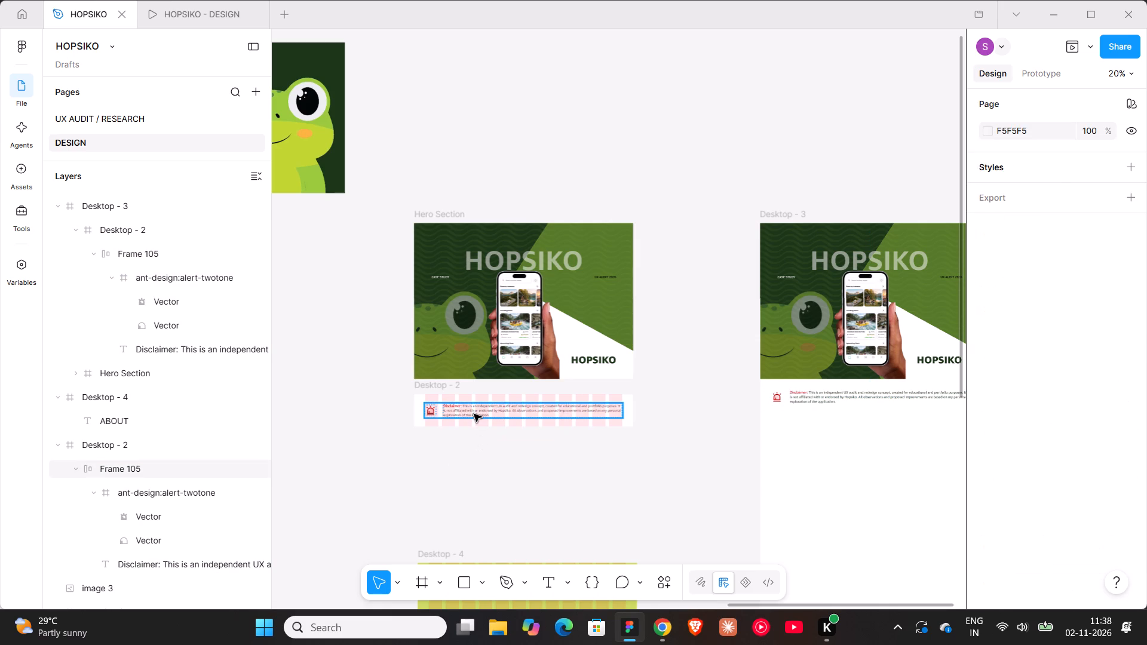
pyautogui.hotkey('ctrl', 'shift', 'r')
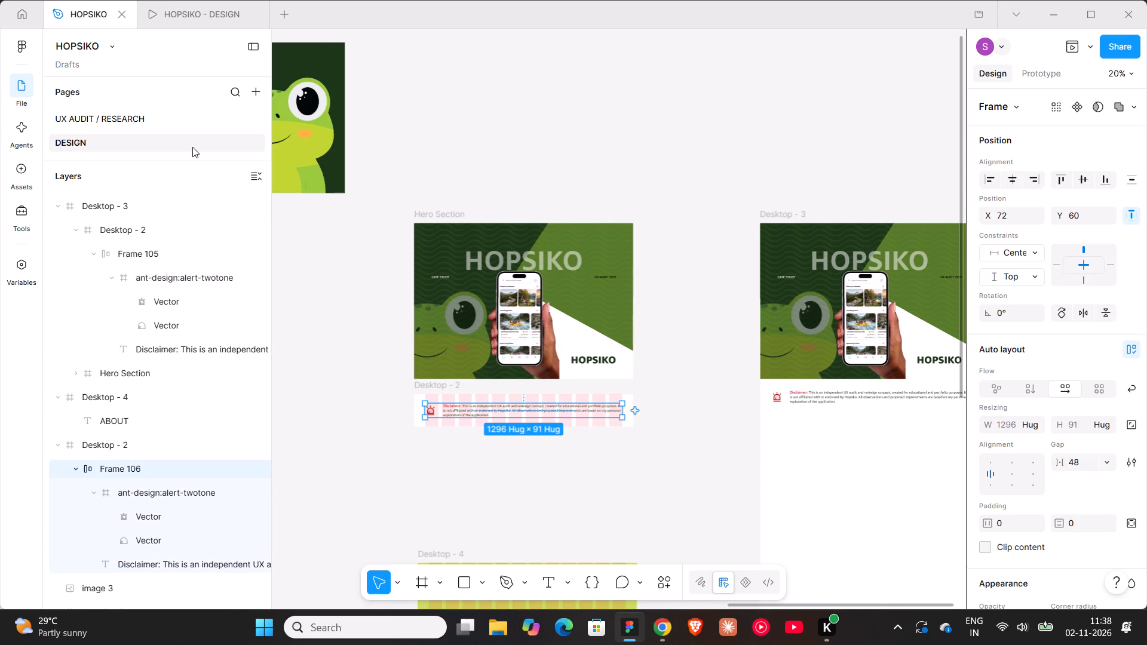
# Examine the standalone disclaimer frame in the prototype preview.
pyautogui.click(158, 11)
pyautogui.press('Left')
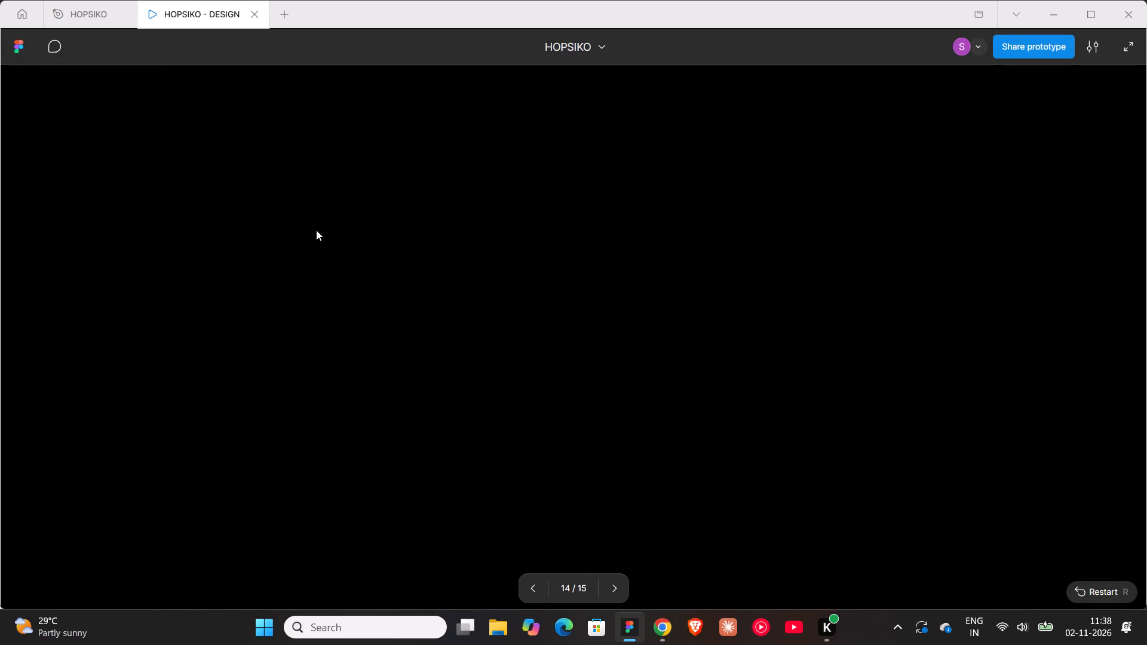
pyautogui.press('Left')
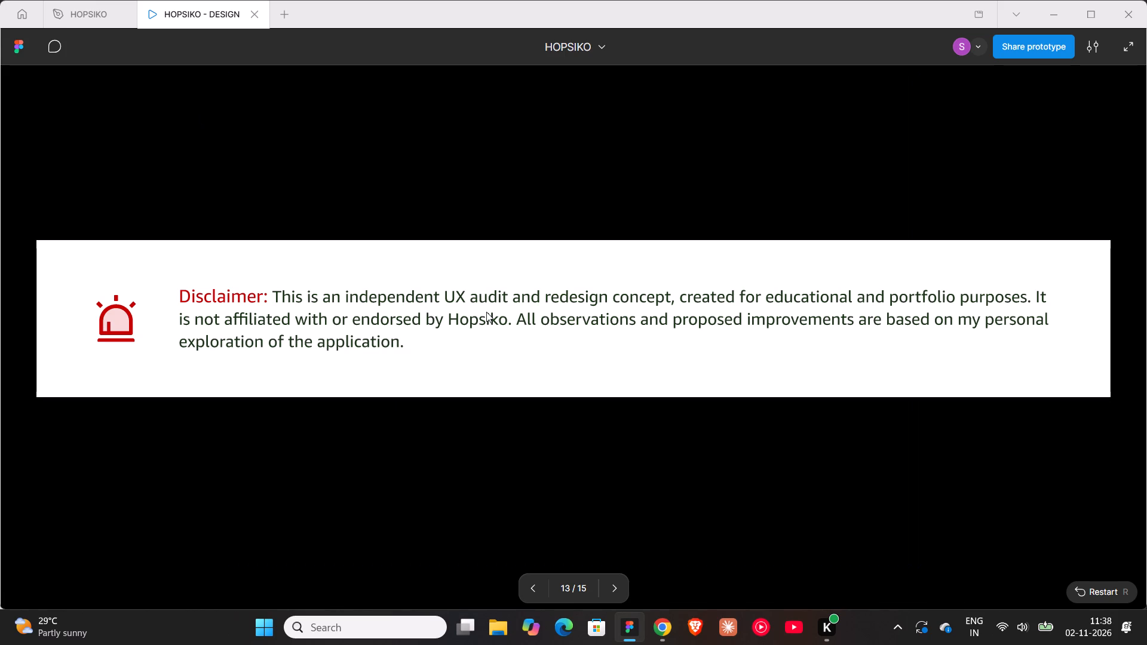
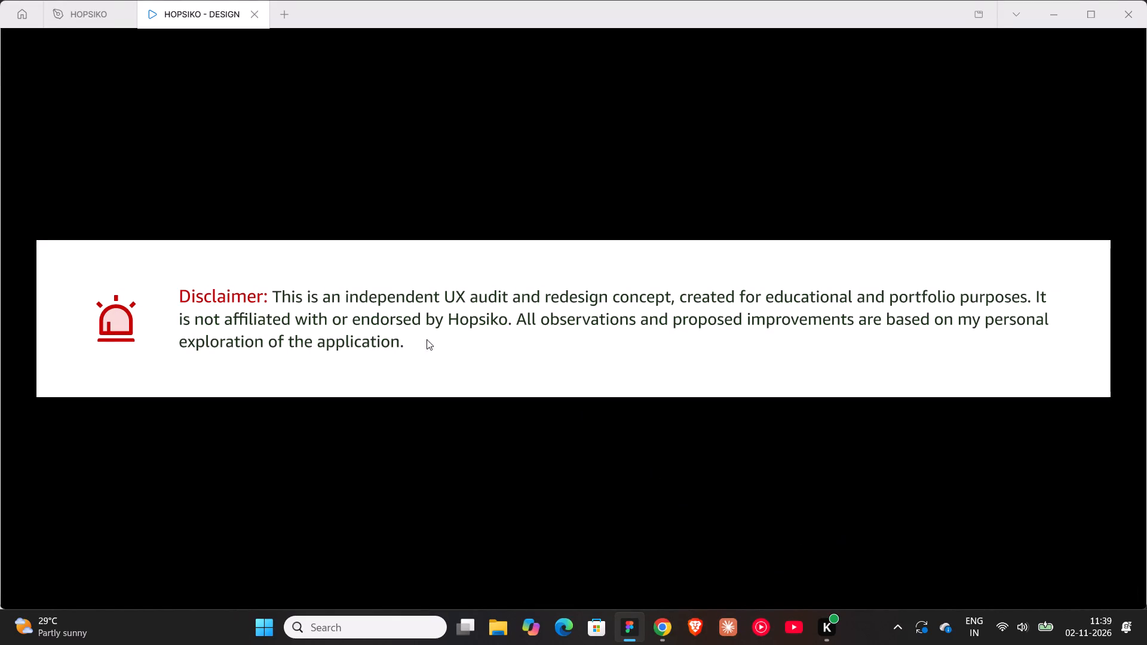
# Return to the HOPSIKO design file and select the Desktop - 4 frame with the ABOUT heading.
pyautogui.click(63, 17)
pyautogui.scroll(-4, 501, 262)
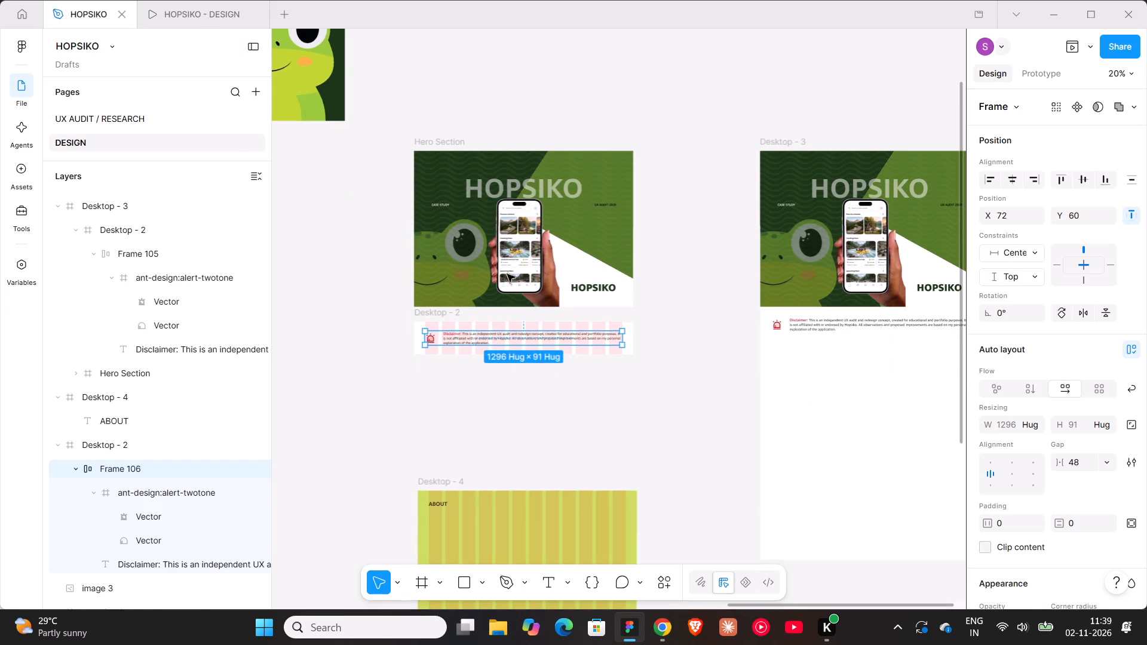
pyautogui.click(628, 414)
pyautogui.scroll(-3, 577, 379)
pyautogui.scroll(-2, 489, 399)
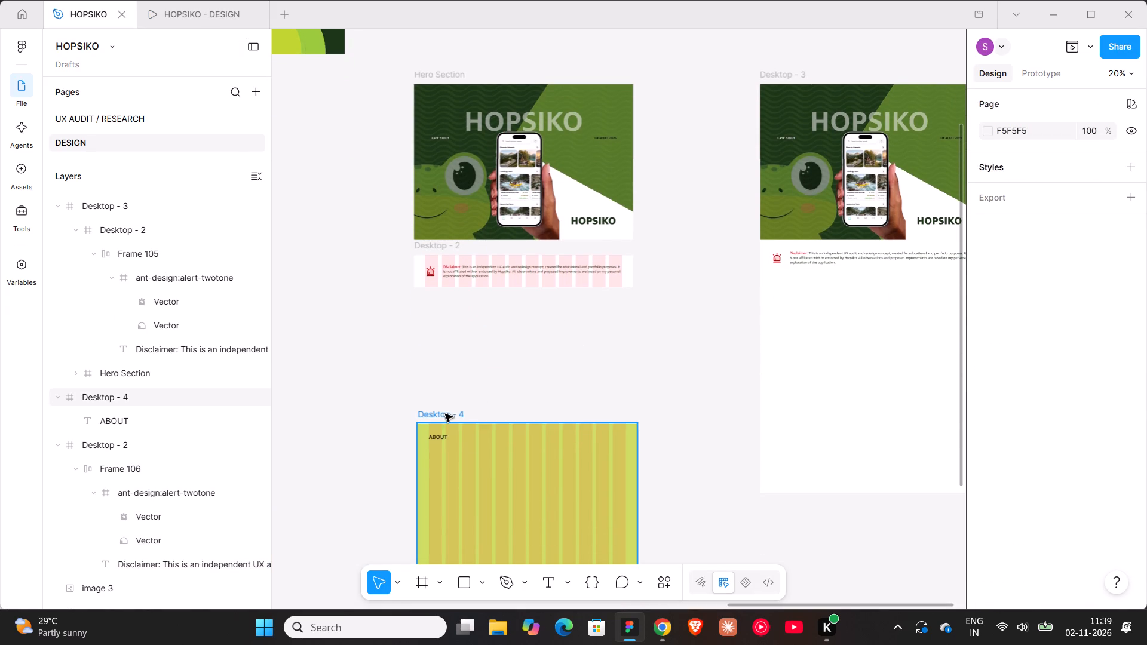
pyautogui.scroll(-4, 446, 413)
pyautogui.click(446, 253)
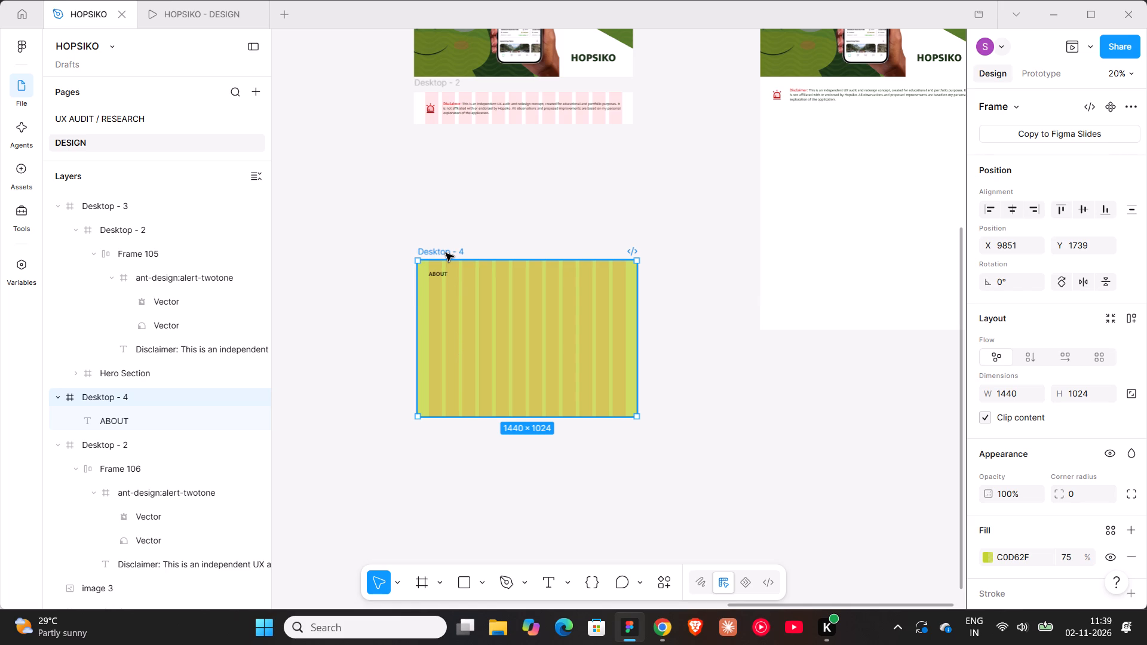
pyautogui.keyDown('ctrl'); pyautogui.scroll(6, 425, 275); pyautogui.keyUp('ctrl')
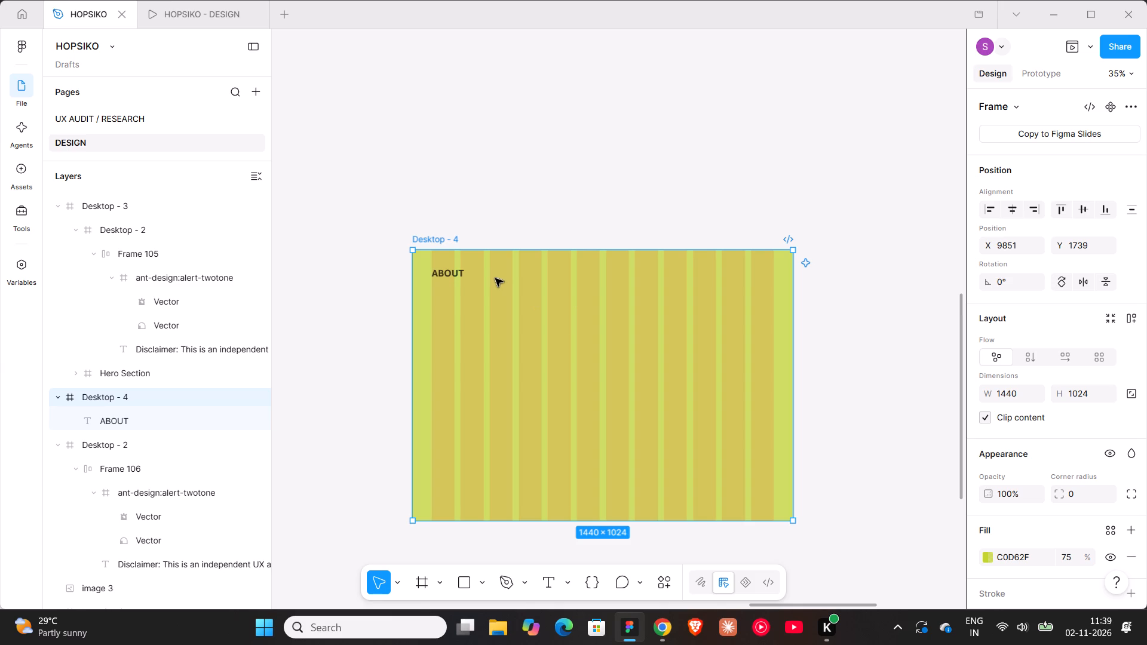
pyautogui.keyDown('ctrl'); pyautogui.scroll(-4, 504, 247); pyautogui.keyUp('ctrl')
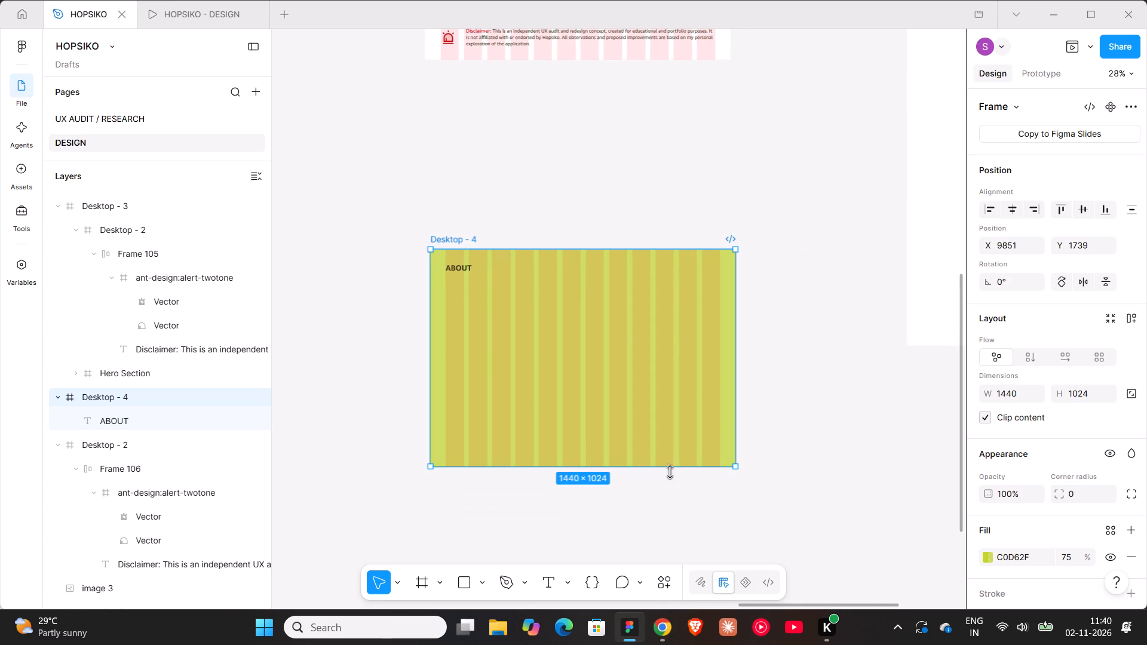
# Check the About section of the Unimart UX audit case study on Behance in Chrome, and return to the HOPSIKO design file in Figma.
pyautogui.click(661, 623)
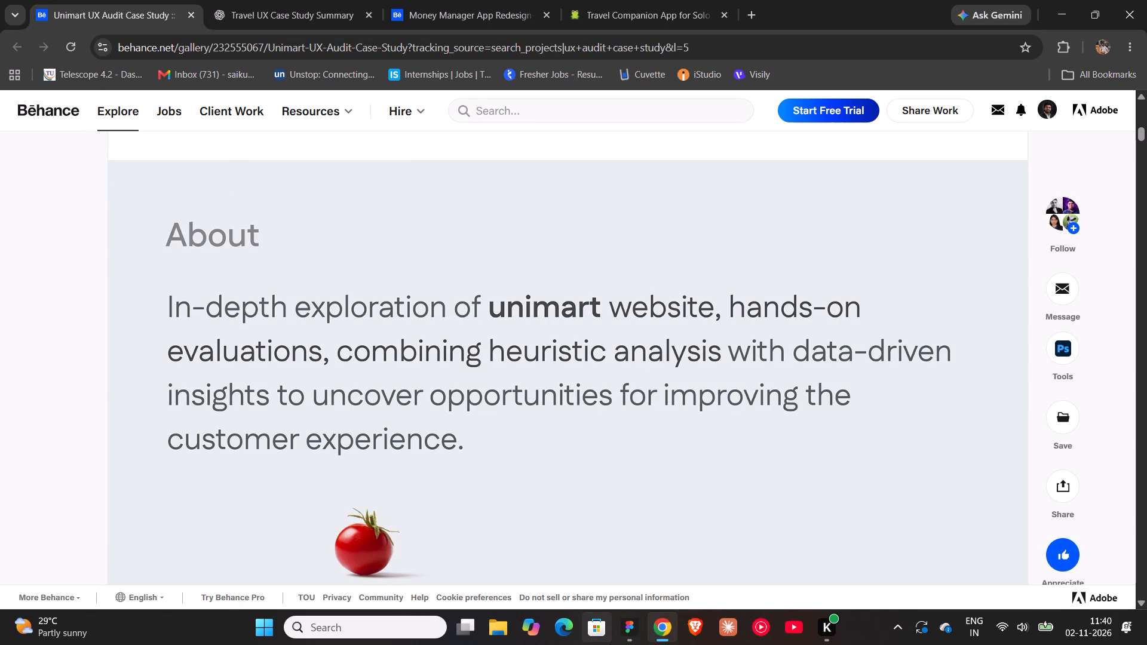
pyautogui.click(610, 644)
pyautogui.click(628, 622)
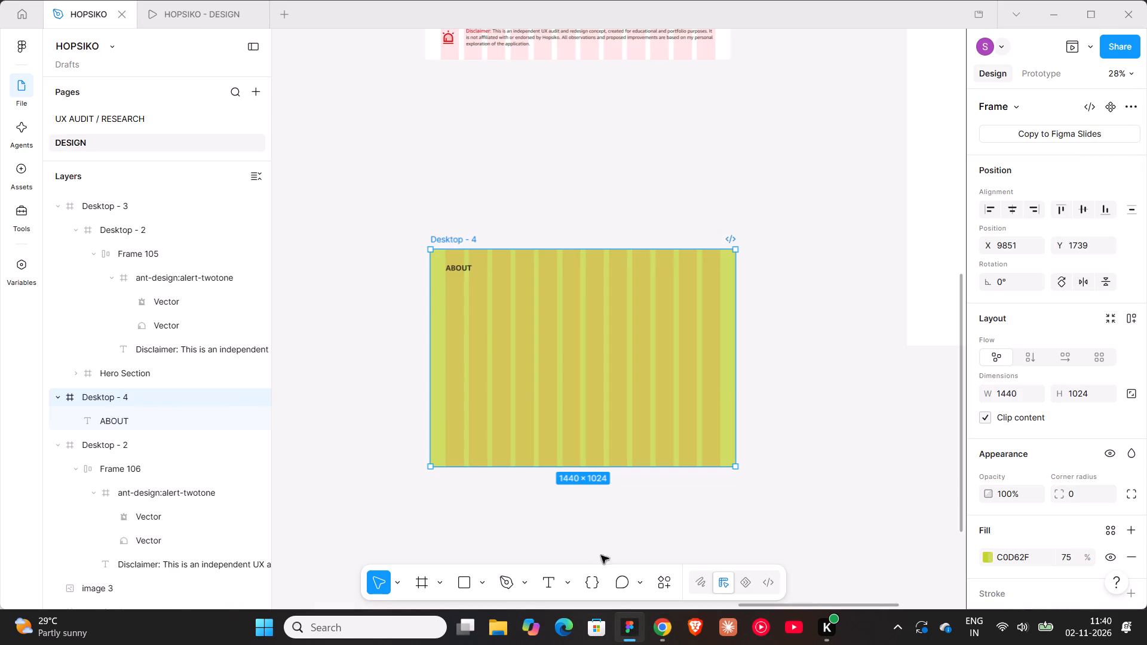
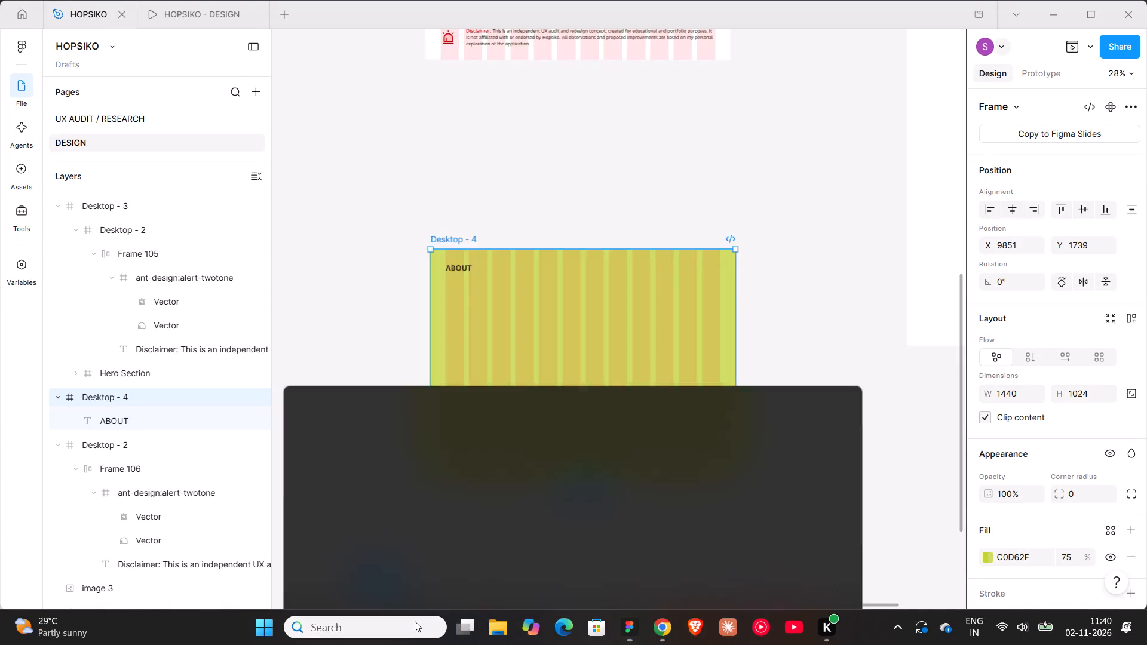
# Search Windows for an app whose name starts with "w".
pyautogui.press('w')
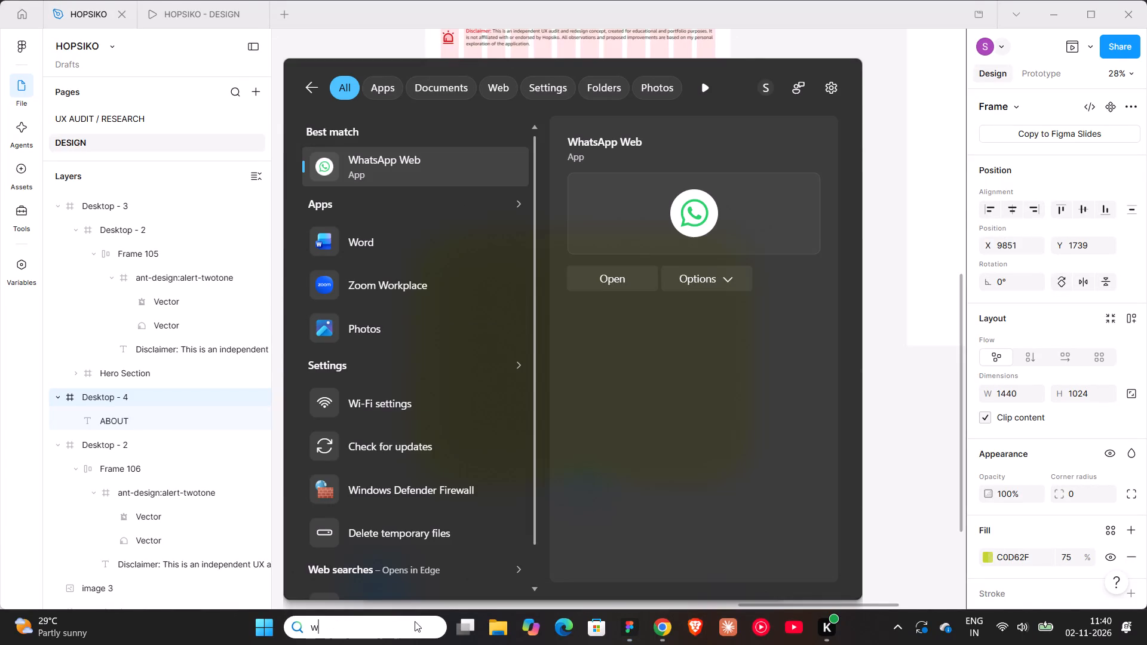
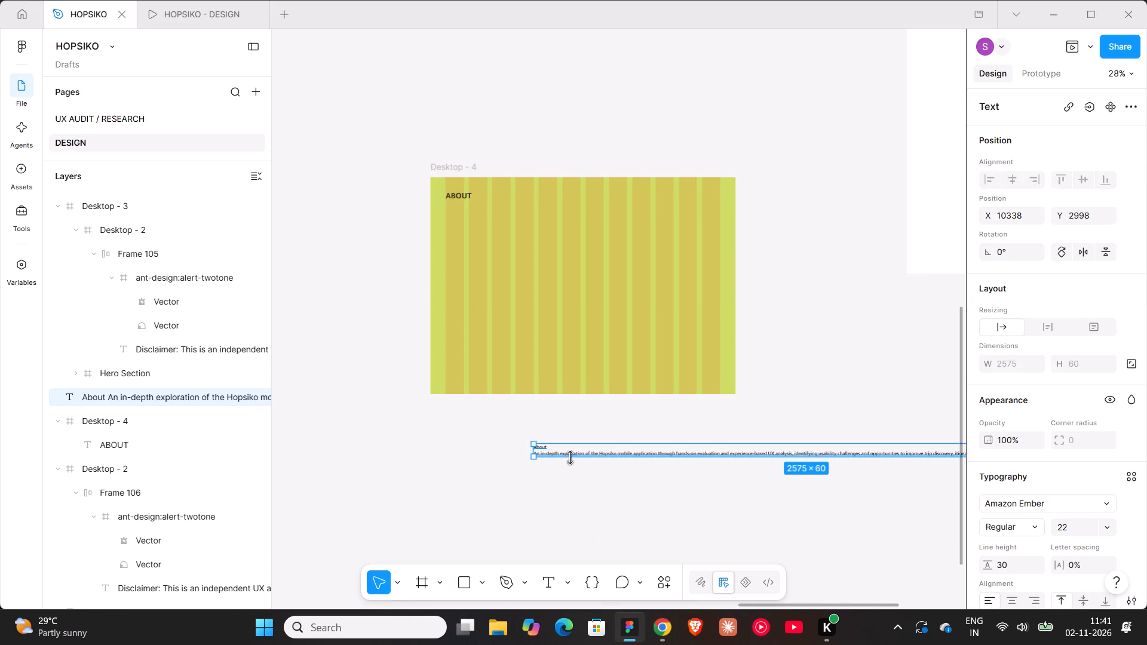
# Delete the "About" heading word from the pasted text, keeping only the description sentence.
pyautogui.keyDown('ctrl'); pyautogui.scroll(9, 554, 451); pyautogui.keyUp('ctrl')
pyautogui.doubleClick(544, 445)
pyautogui.click(536, 438)
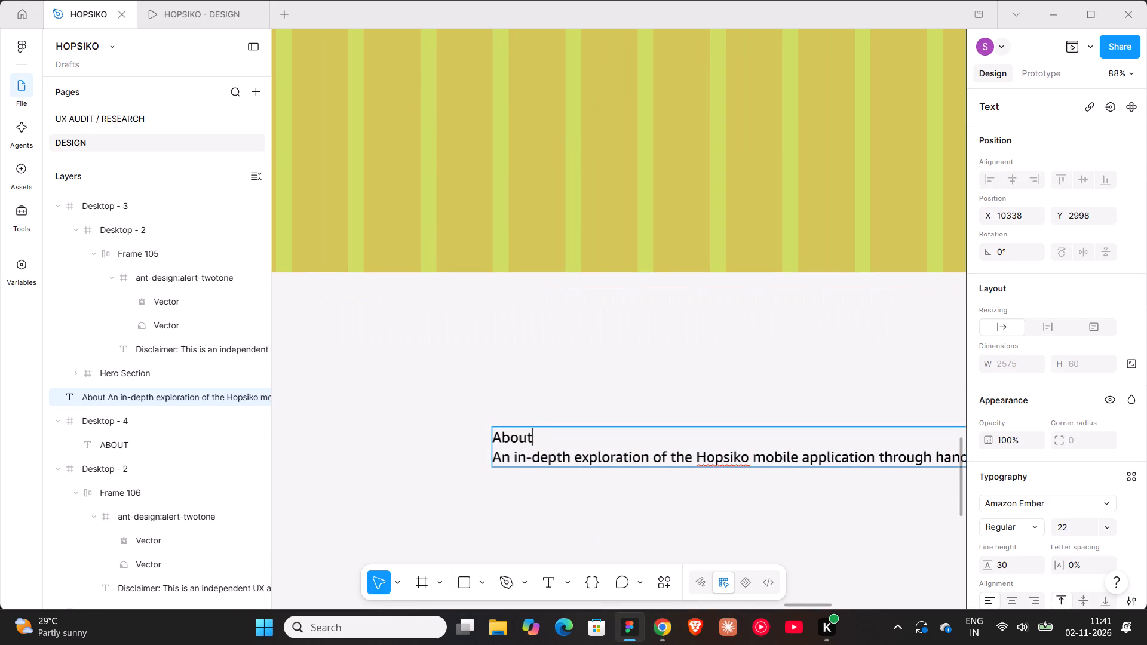
pyautogui.press('BackSpace')
pyautogui.press('BackSpace')
pyautogui.press('BackSpace')
pyautogui.press('BackSpace')
pyautogui.press('BackSpace')
pyautogui.press('BackSpace')
pyautogui.click(568, 406)
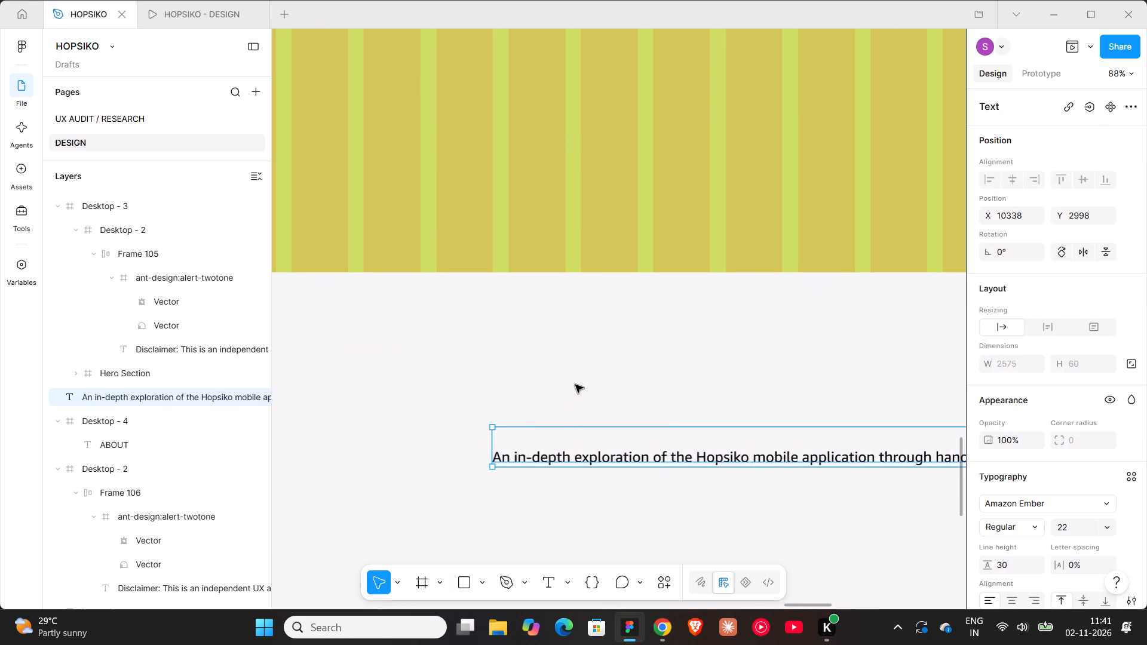
pyautogui.keyDown('ctrl'); pyautogui.scroll(-9, 575, 385); pyautogui.keyUp('ctrl')
pyautogui.keyDown('shift'); pyautogui.scroll(-3, 575, 385); pyautogui.keyUp('shift')
pyautogui.click(593, 377)
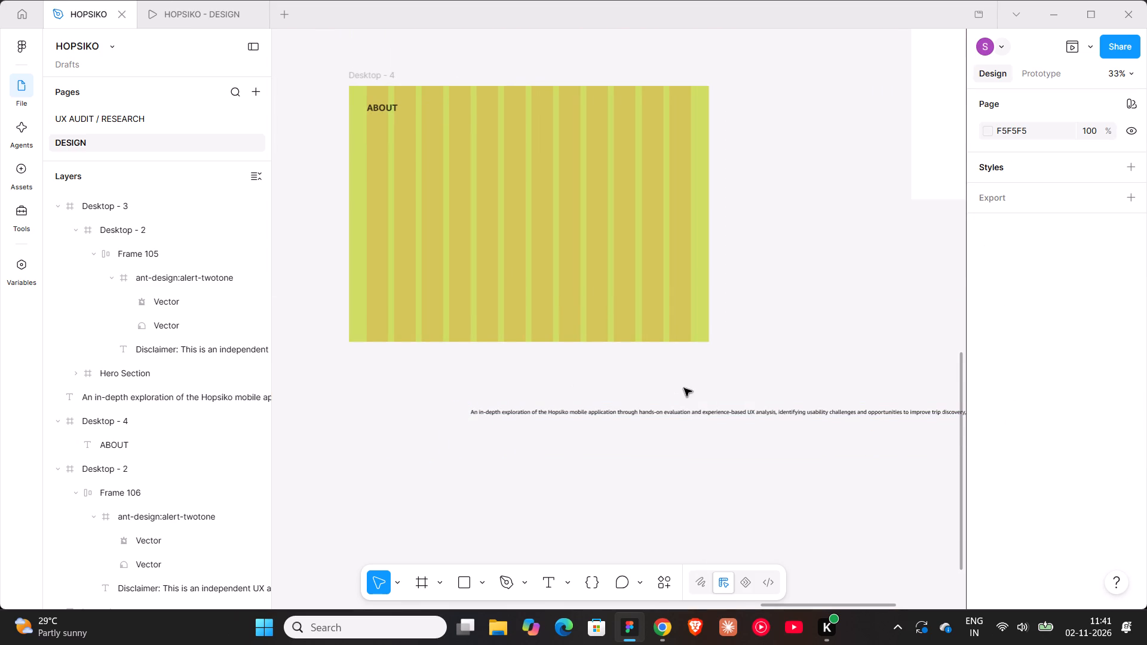
# Select the disclaimer paragraph in the Desktop - 2 frame to examine its text settings.
pyautogui.keyDown('shift'); pyautogui.scroll(-2, 684, 388); pyautogui.keyUp('shift')
pyautogui.keyDown('ctrl'); pyautogui.scroll(-4, 647, 412); pyautogui.keyUp('ctrl')
pyautogui.keyDown('shift'); pyautogui.scroll(-2, 690, 374); pyautogui.keyUp('shift')
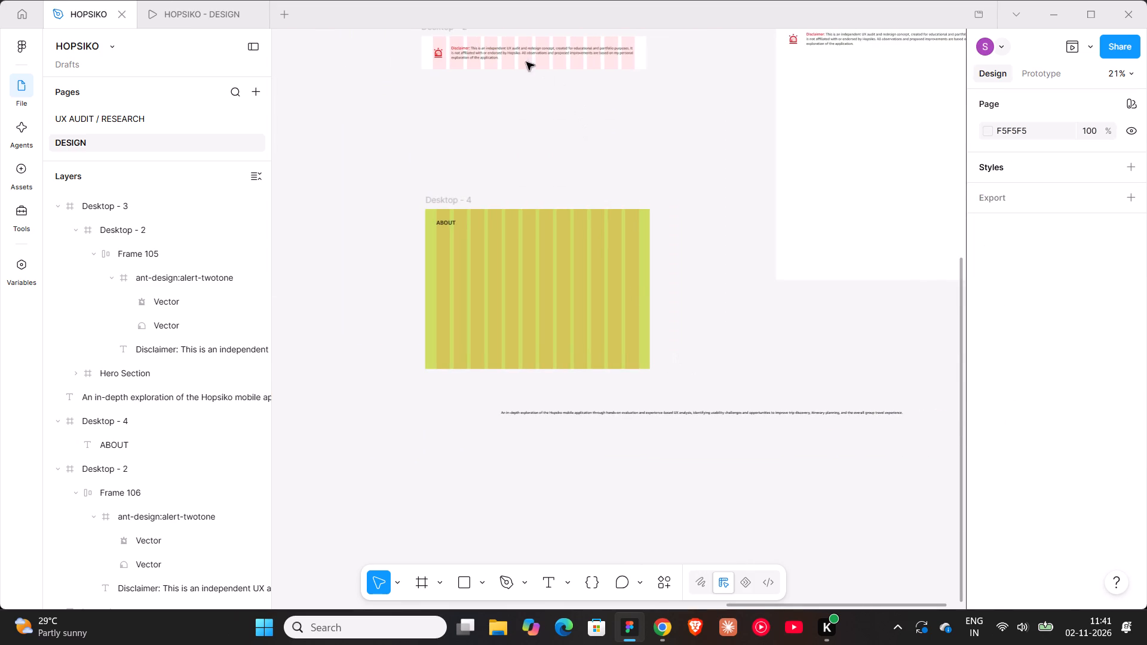
pyautogui.doubleClick(519, 51)
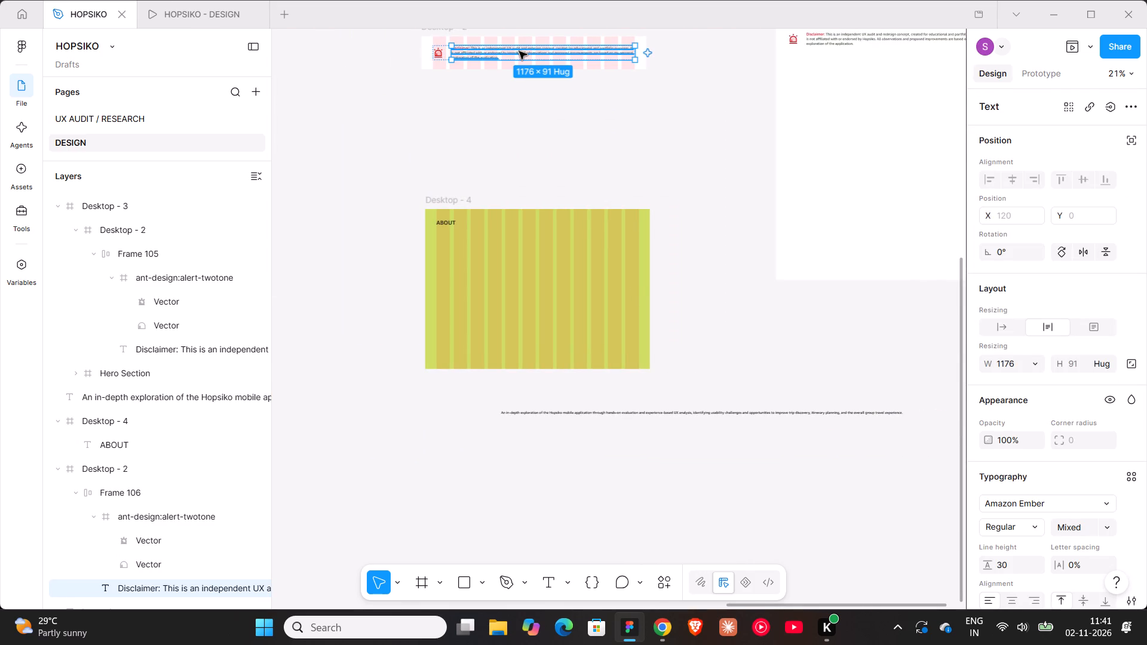
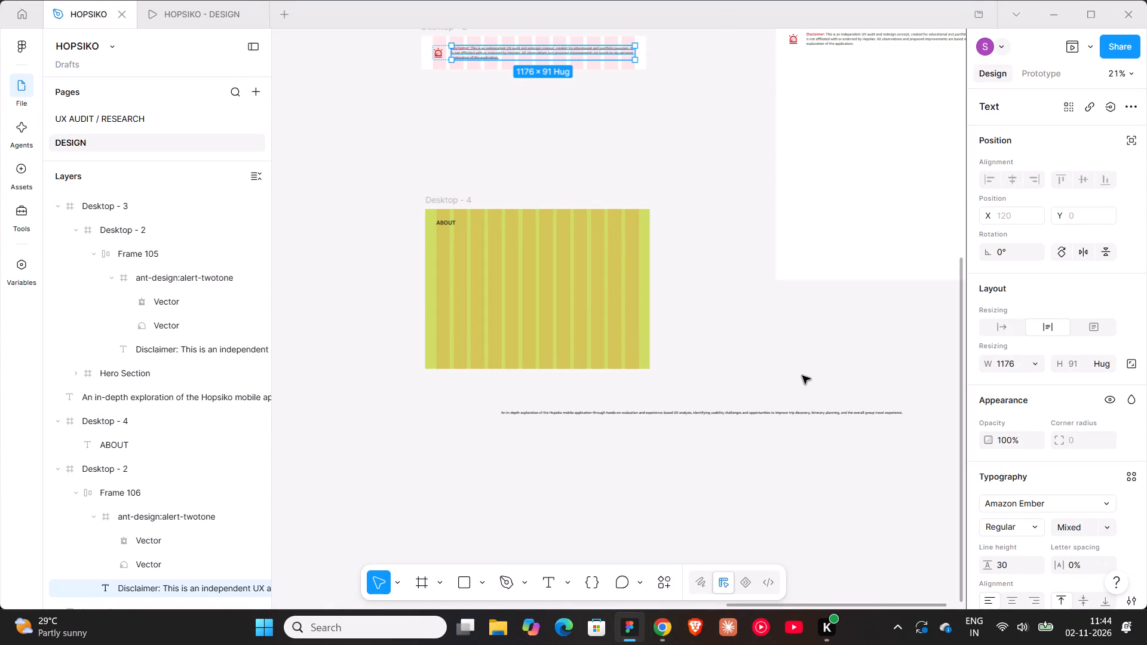
# Check Unimart's About section on Behance in Chrome, and narrow the pasted description text in Figma to about 882 wide so it wraps.
pyautogui.scroll(-3, 495, 270)
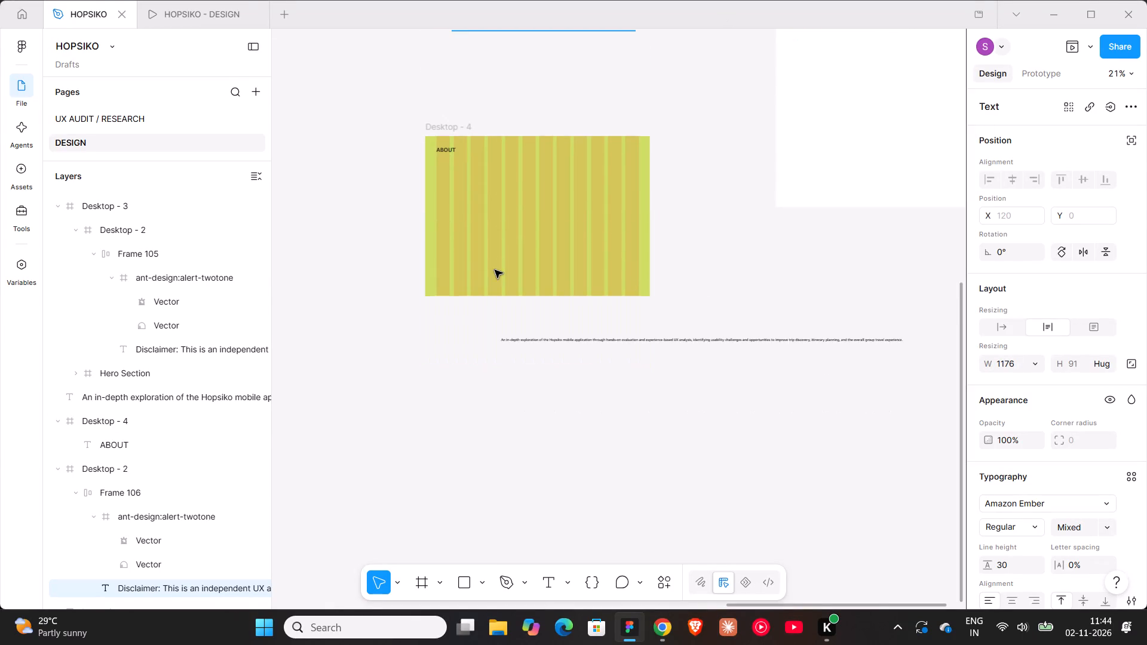
pyautogui.scroll(-4, 495, 270)
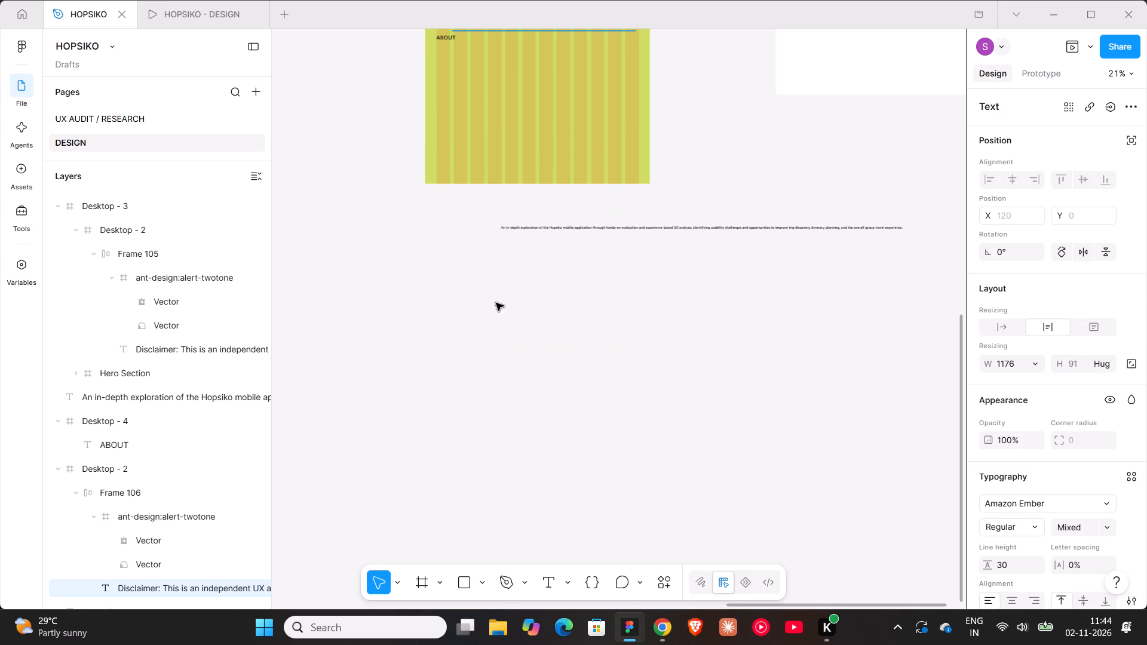
pyautogui.scroll(4, 502, 284)
pyautogui.click(539, 307)
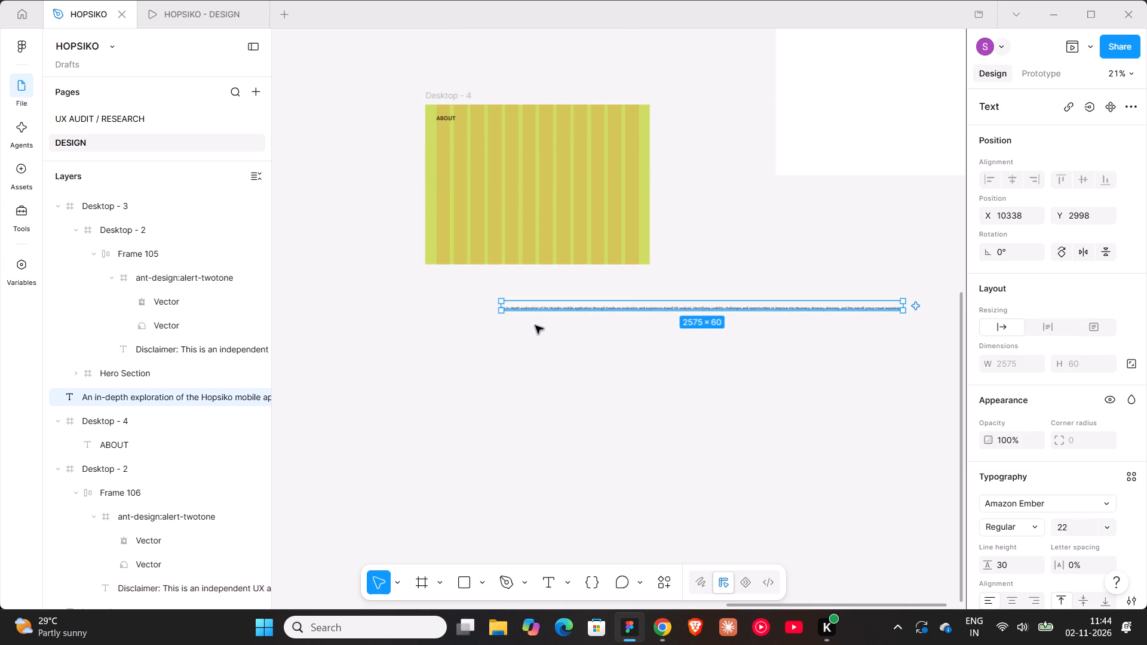
pyautogui.click(662, 629)
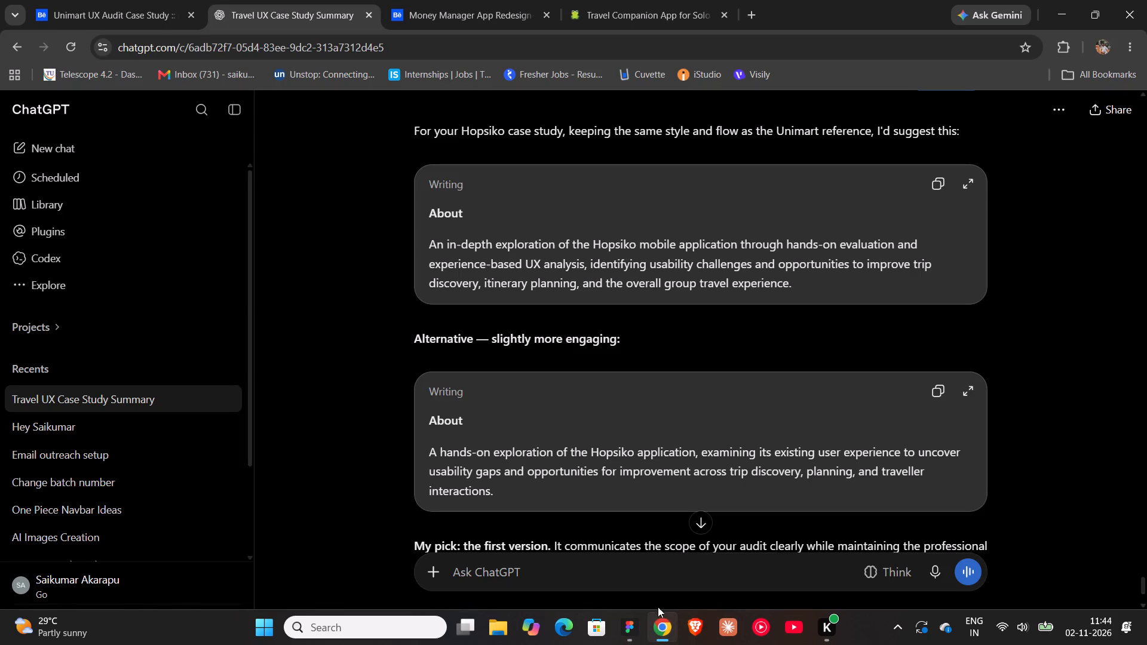
pyautogui.click(149, 22)
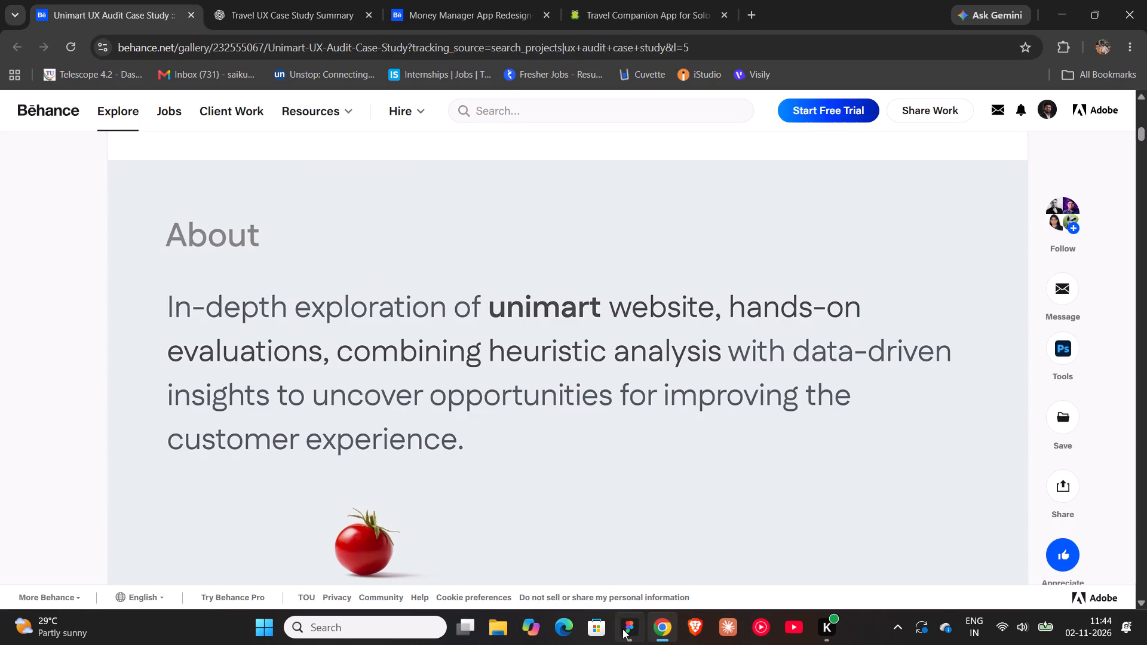
pyautogui.click(622, 629)
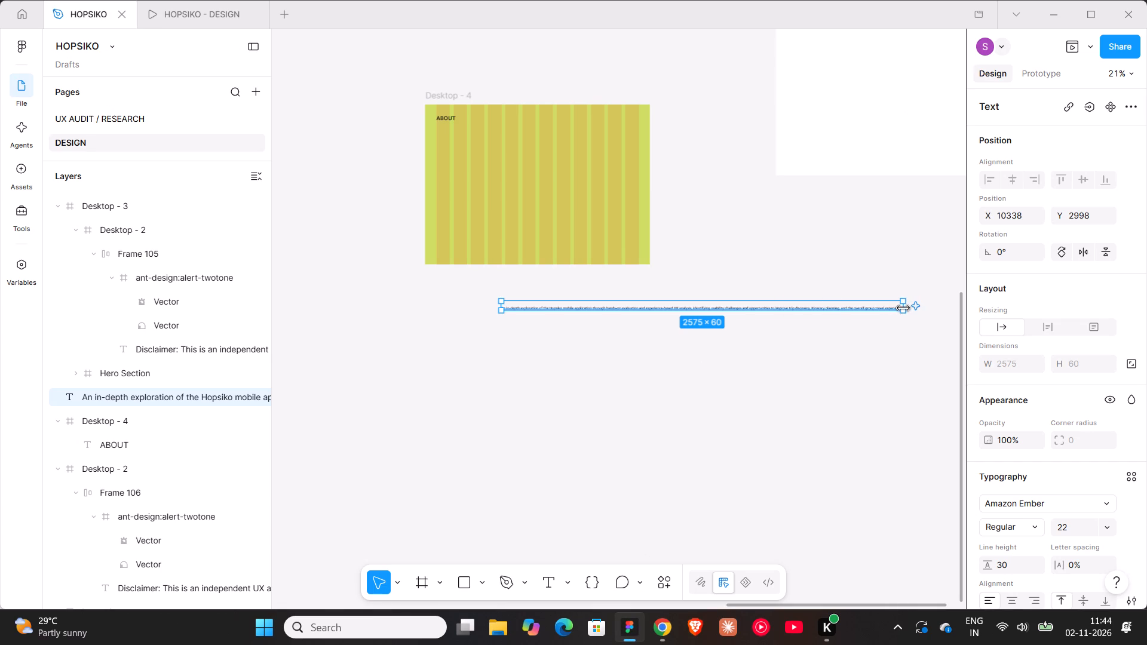
pyautogui.moveTo(903, 308); pyautogui.dragTo(640, 327)
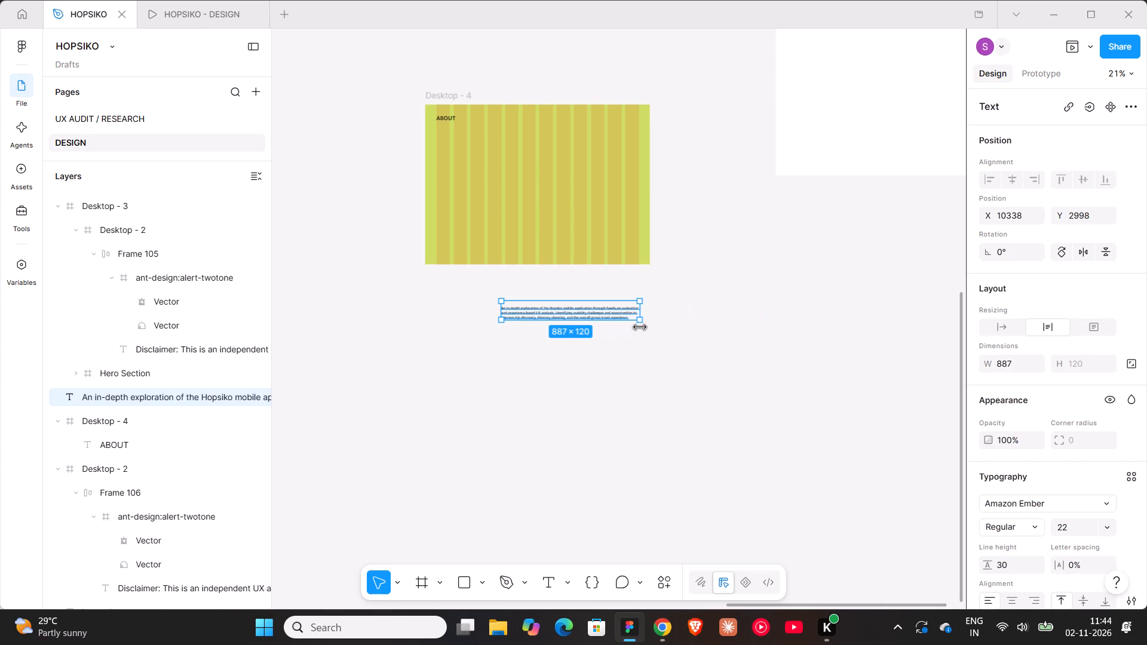
pyautogui.moveTo(640, 327); pyautogui.dragTo(639, 327)
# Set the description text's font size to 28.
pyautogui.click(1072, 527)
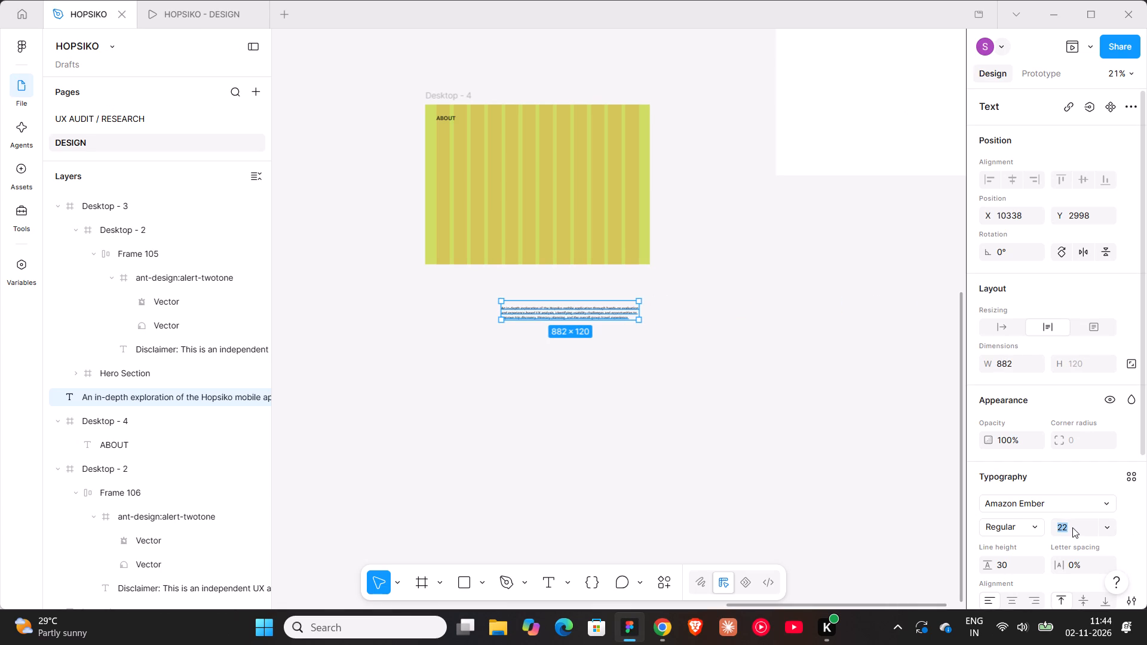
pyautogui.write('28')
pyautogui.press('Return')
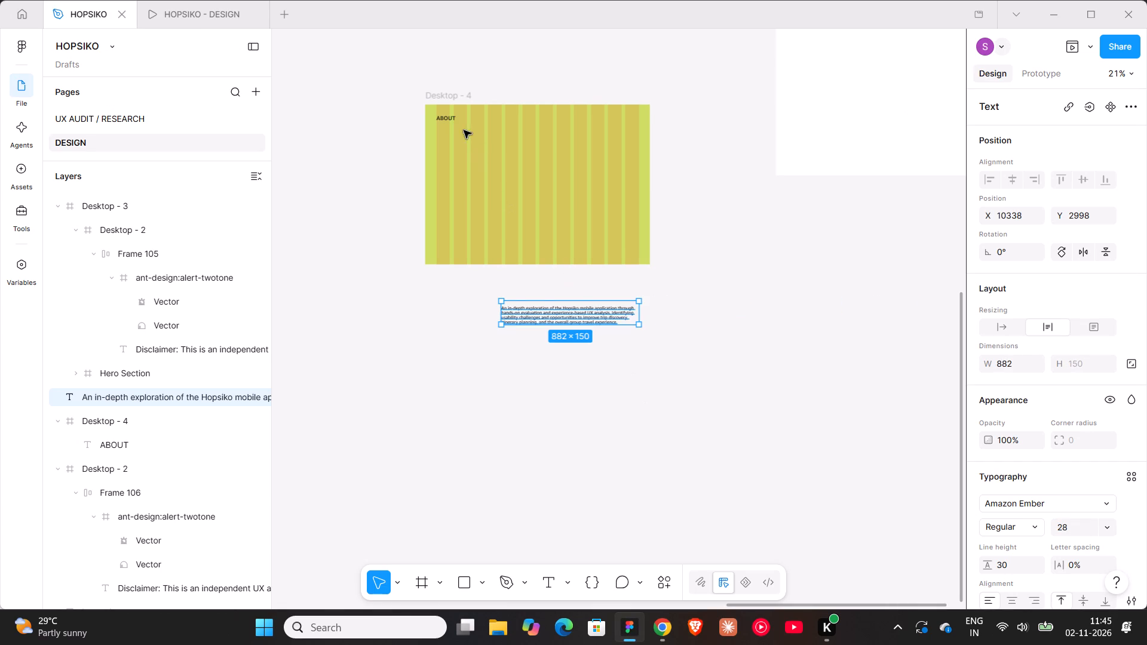
# Check the ABOUT heading's text settings for comparison and set the description text's font size to 32.
pyautogui.click(455, 118)
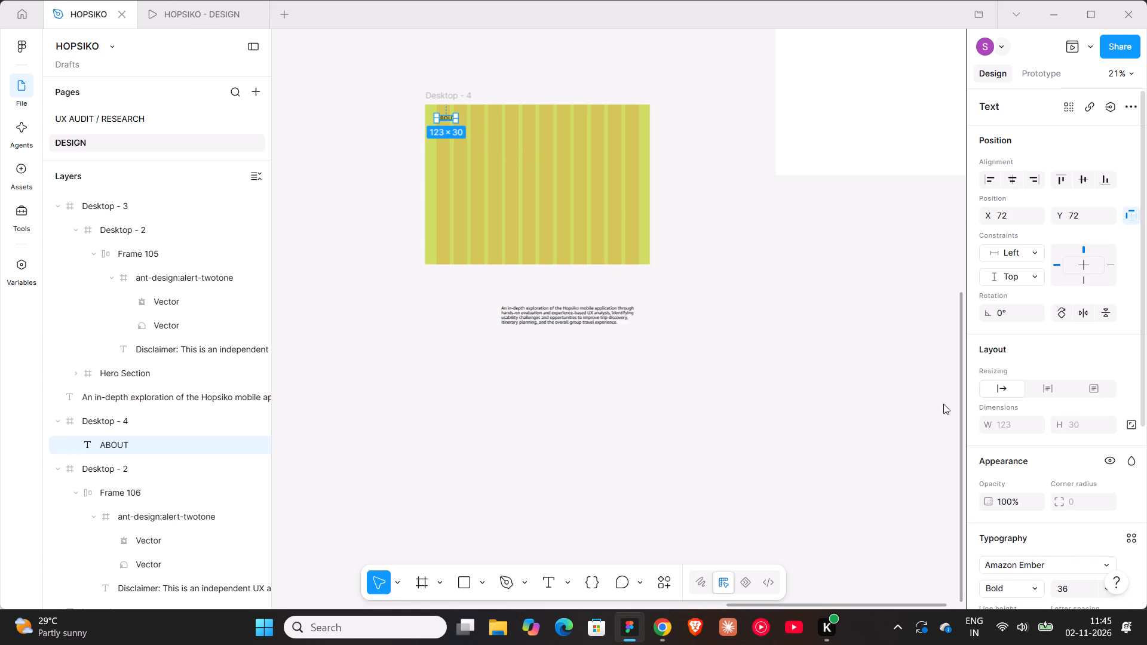
pyautogui.click(591, 313)
pyautogui.click(1071, 526)
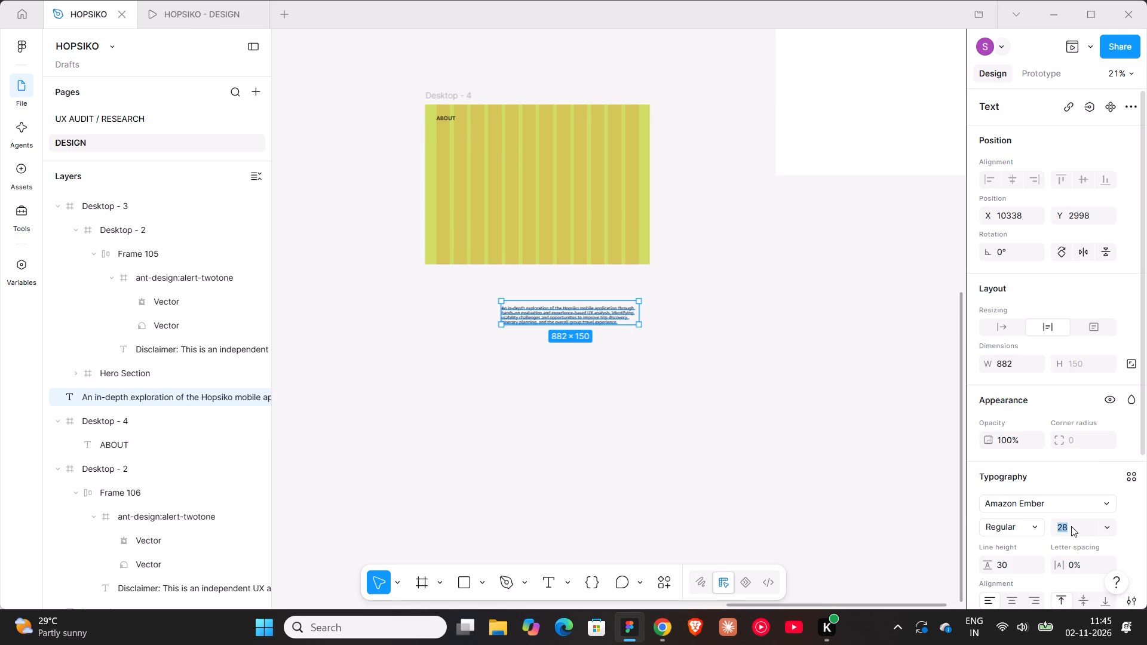
pyautogui.write('32')
pyautogui.press('Return')
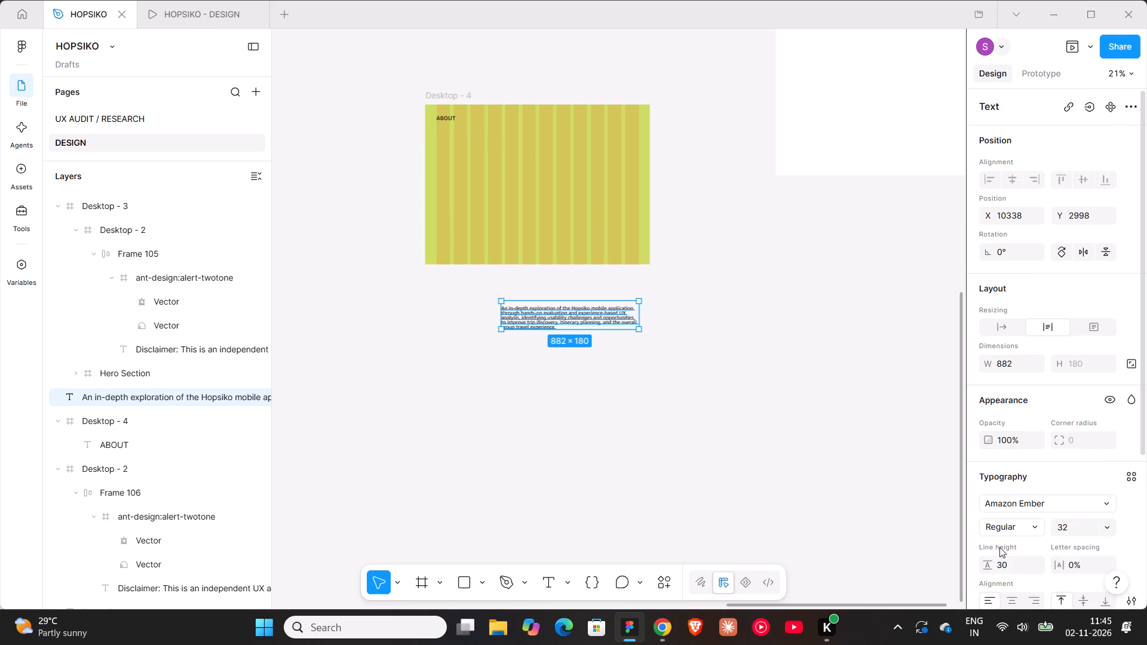
# Set the description text's line height to Auto.
pyautogui.moveTo(986, 566); pyautogui.dragTo(579, 318)
pyautogui.click(1007, 566)
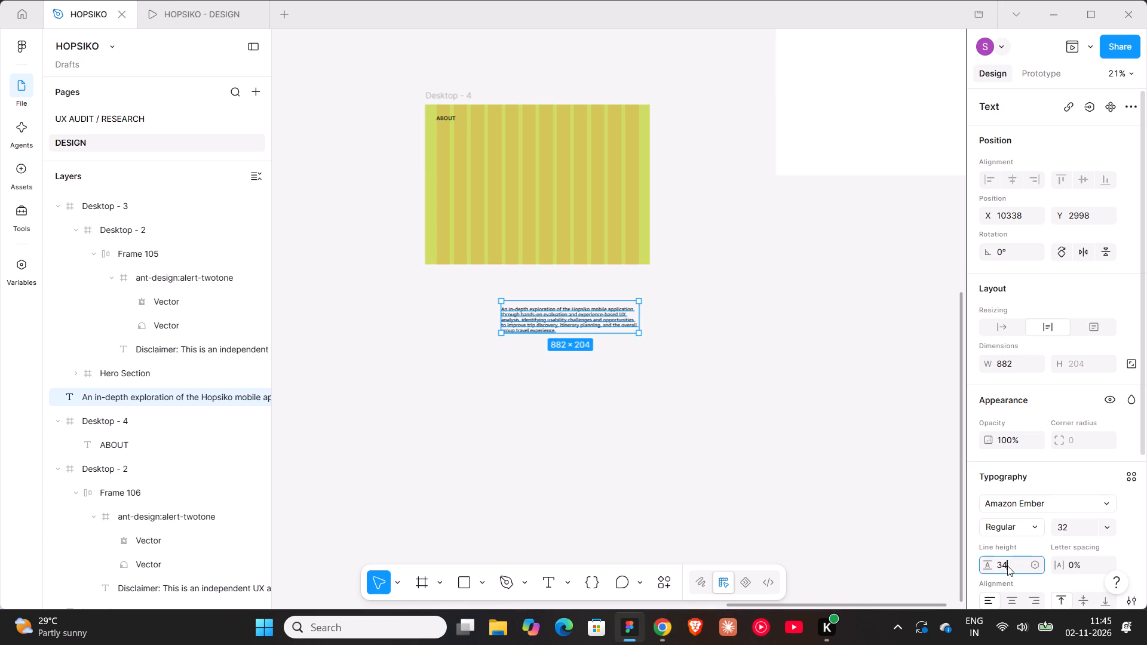
pyautogui.write('auto')
pyautogui.press('Return')
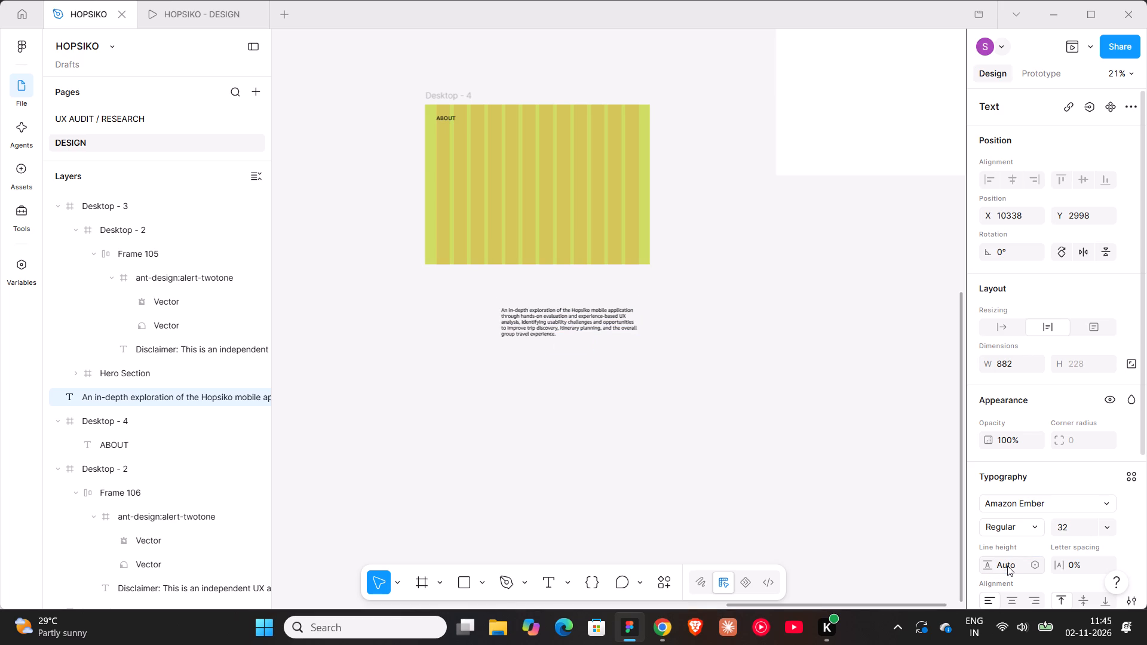
# Move the description text into the Desktop - 4 frame below the ABOUT heading, at about X 75, Y 102.
pyautogui.scroll(3, 596, 413)
pyautogui.moveTo(566, 345); pyautogui.dragTo(502, 168)
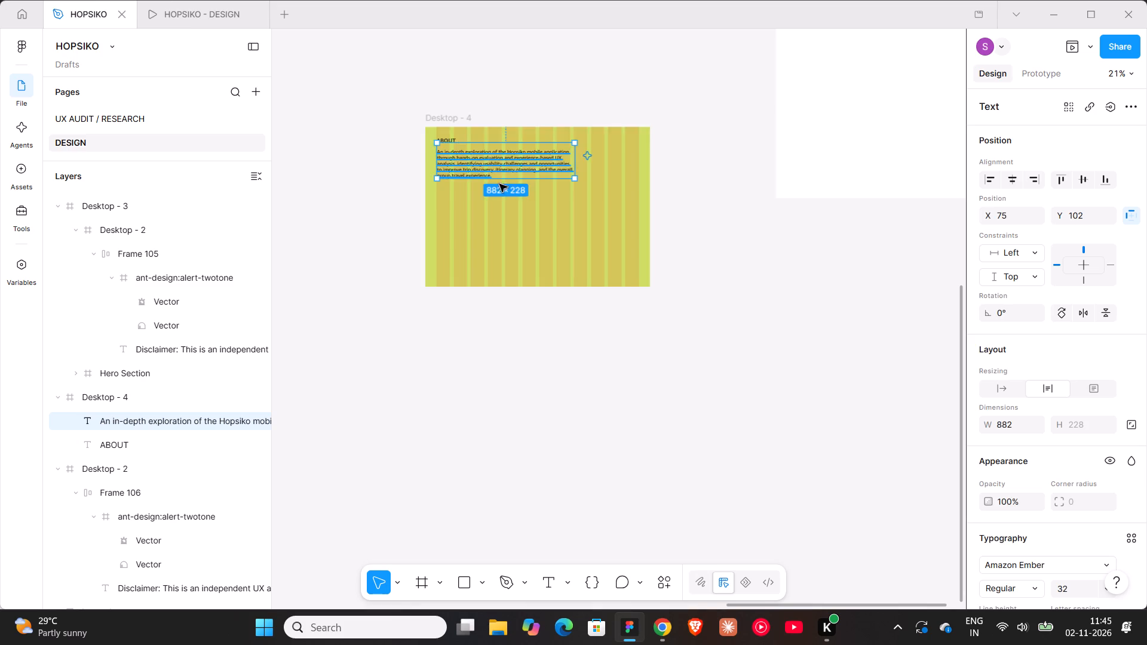
pyautogui.scroll(4, 481, 216)
pyautogui.keyDown('ctrl'); pyautogui.scroll(9, 477, 262); pyautogui.keyUp('ctrl')
pyautogui.scroll(5, 521, 371)
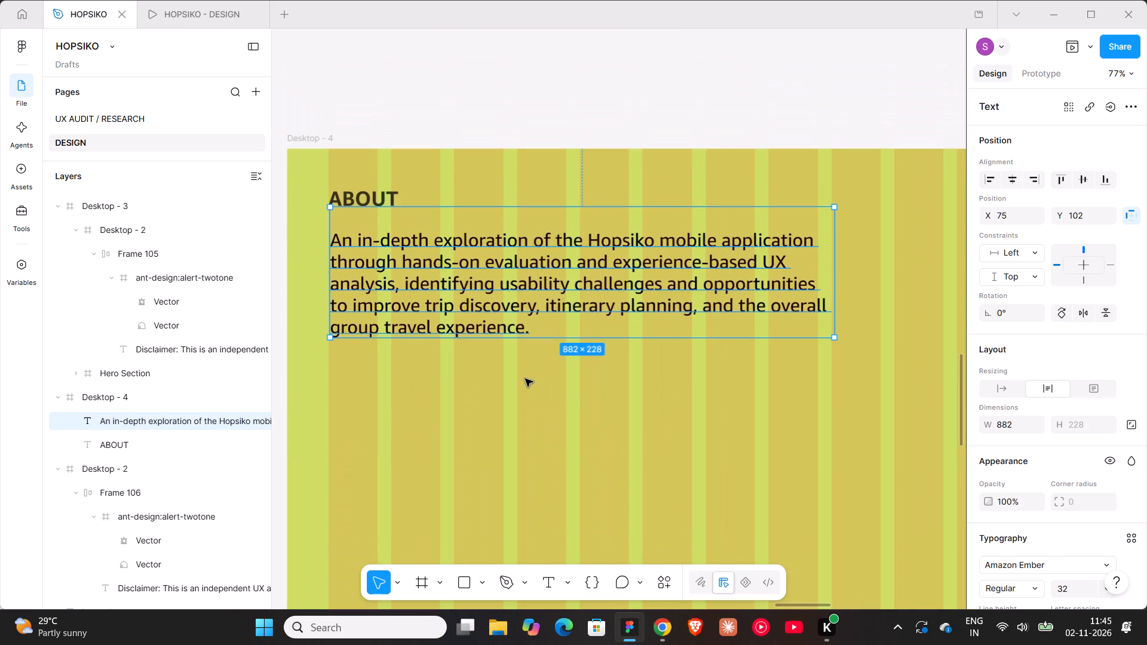
pyautogui.keyDown('ctrl'); pyautogui.scroll(-5, 525, 379); pyautogui.keyUp('ctrl')
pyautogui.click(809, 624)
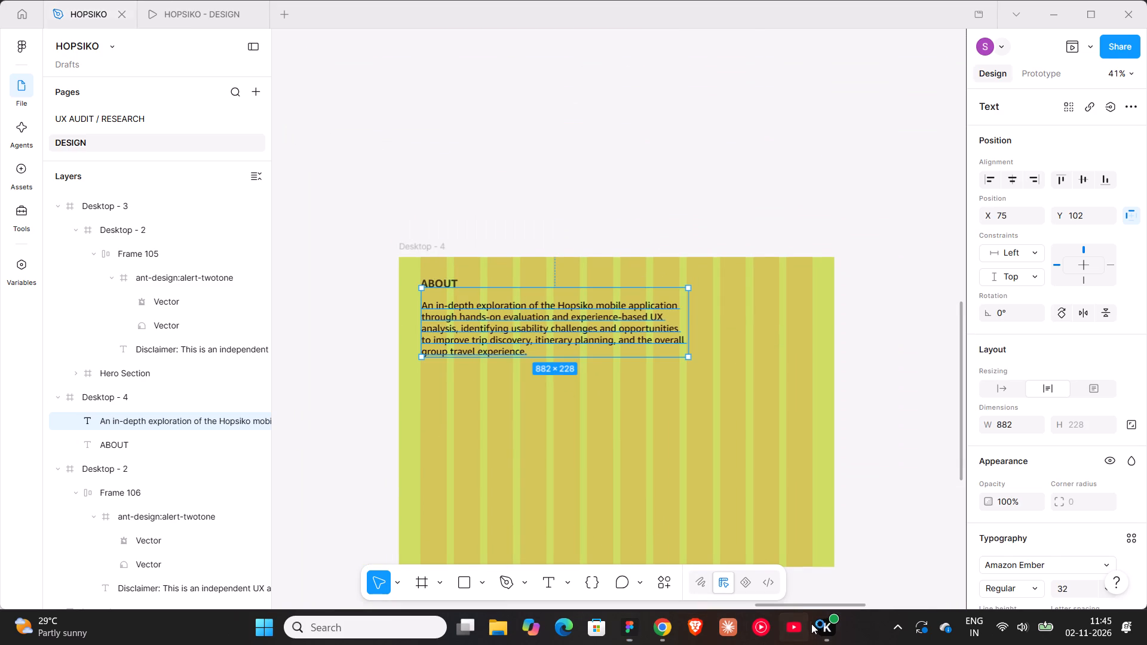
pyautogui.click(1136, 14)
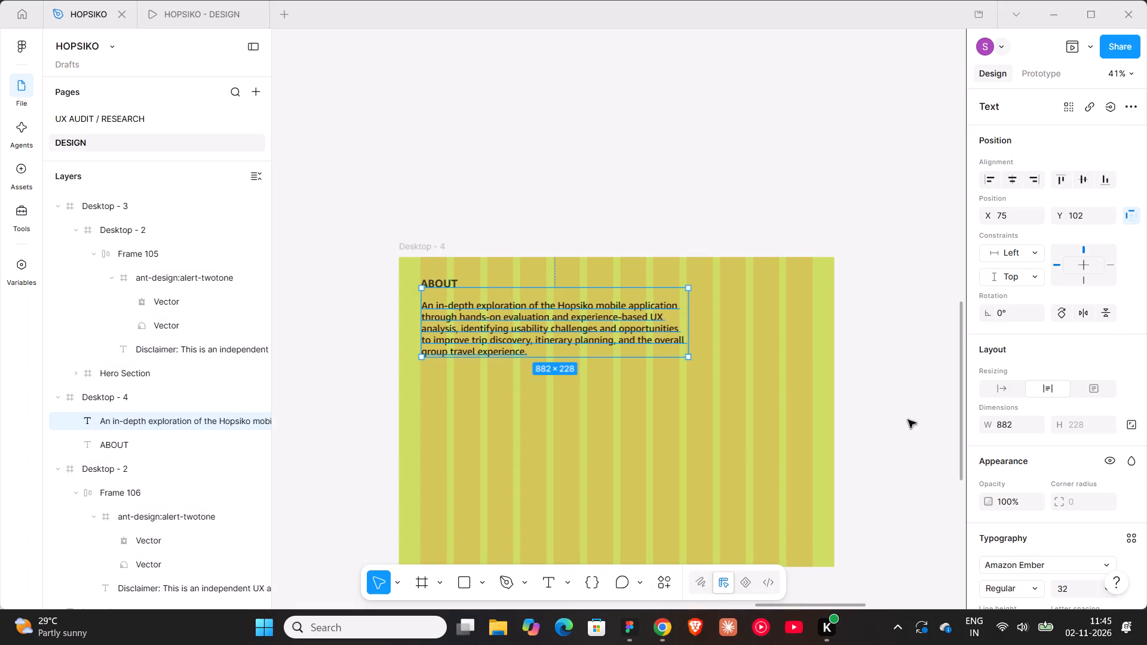
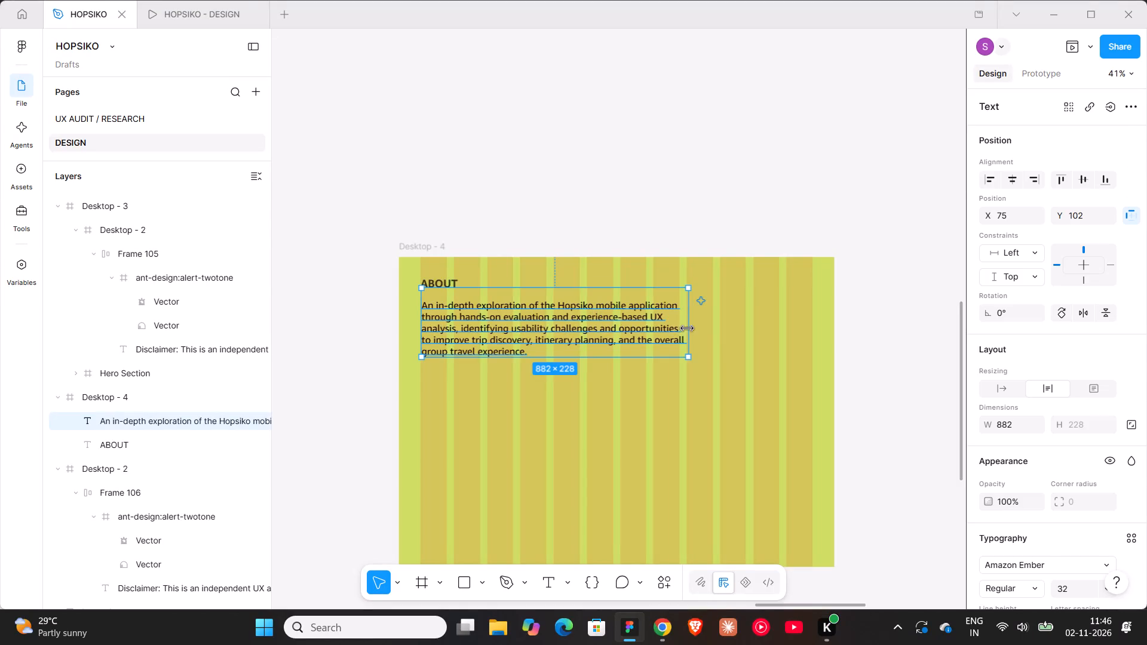
# Widen the description text box in the Desktop - 4 frame to about 1293.
pyautogui.moveTo(688, 328); pyautogui.dragTo(724, 332)
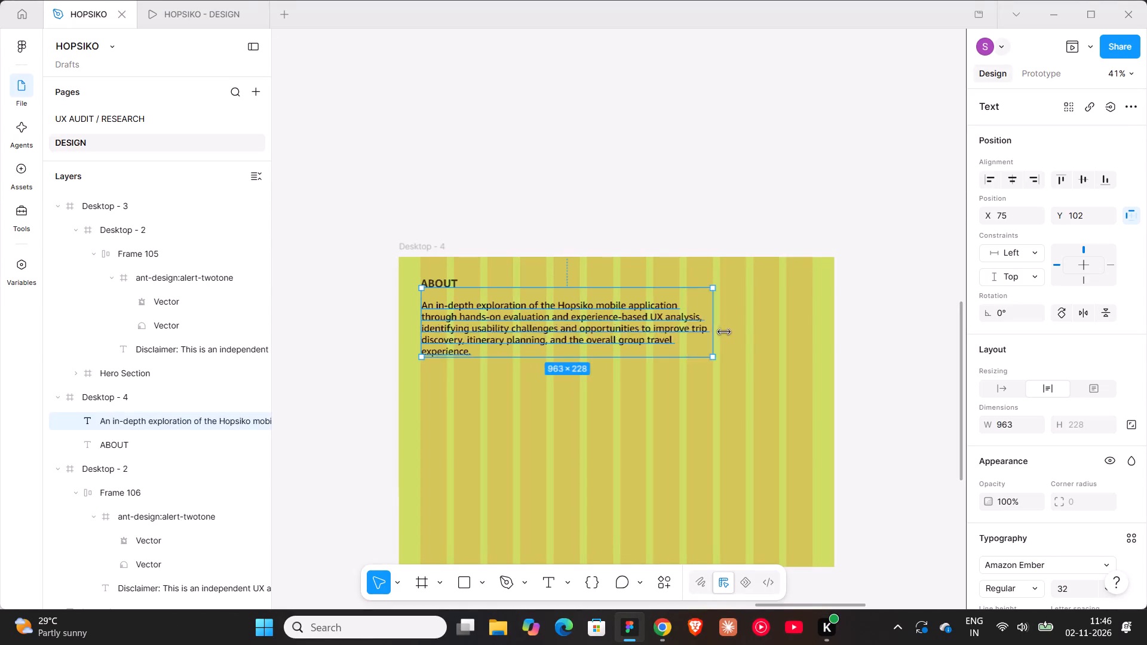
pyautogui.moveTo(724, 332); pyautogui.dragTo(812, 336)
# Compare the About section with the Unimart reference, preview it in the HOPSIKO prototype, and check its heading and description text settings.
pyautogui.click(664, 633)
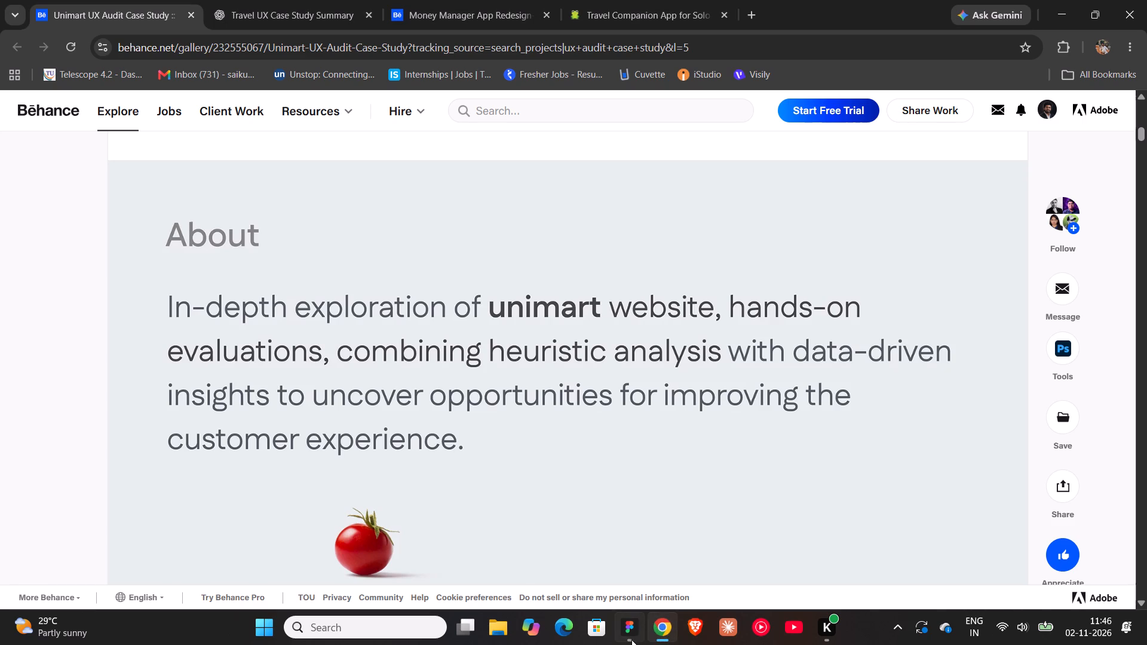
pyautogui.click(630, 640)
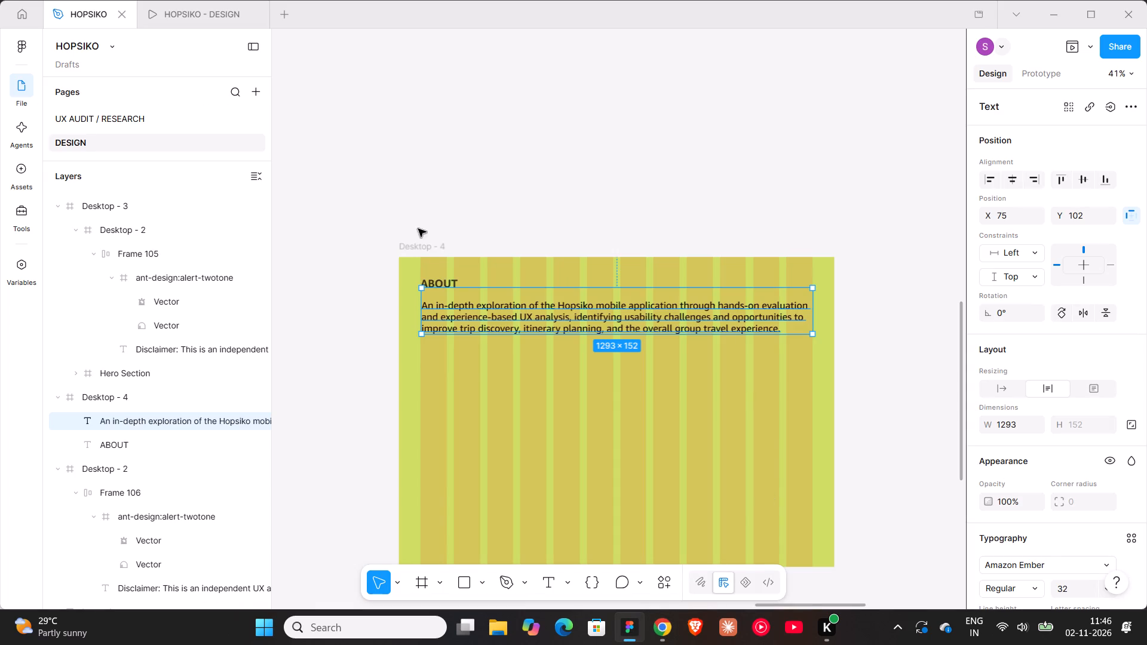
pyautogui.click(418, 245)
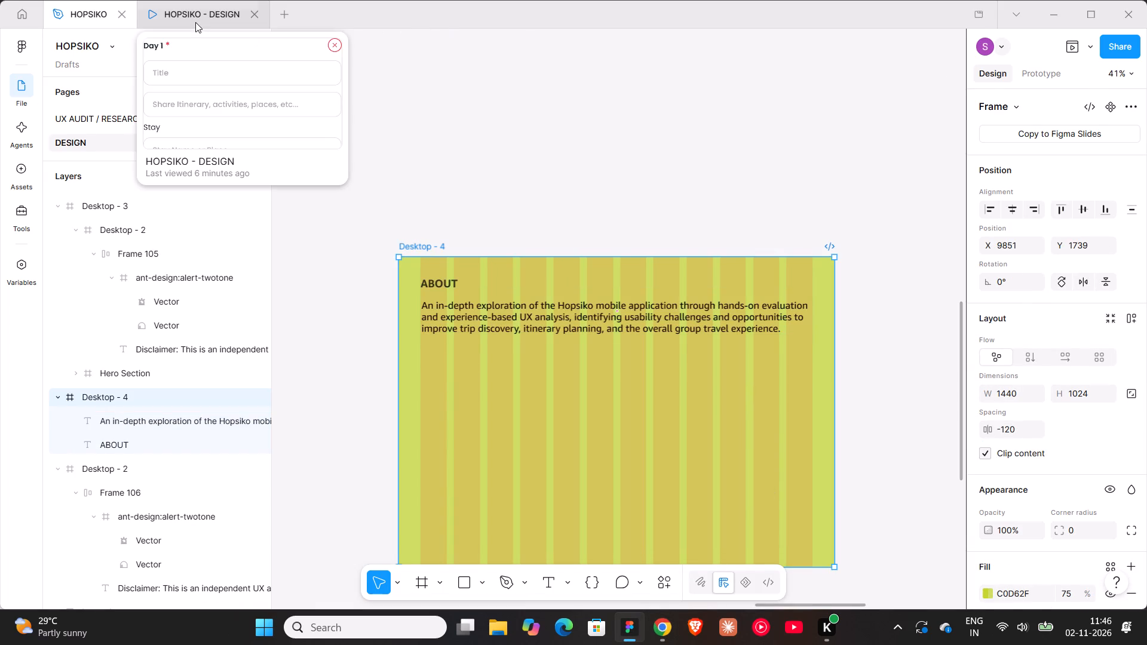
pyautogui.click(195, 22)
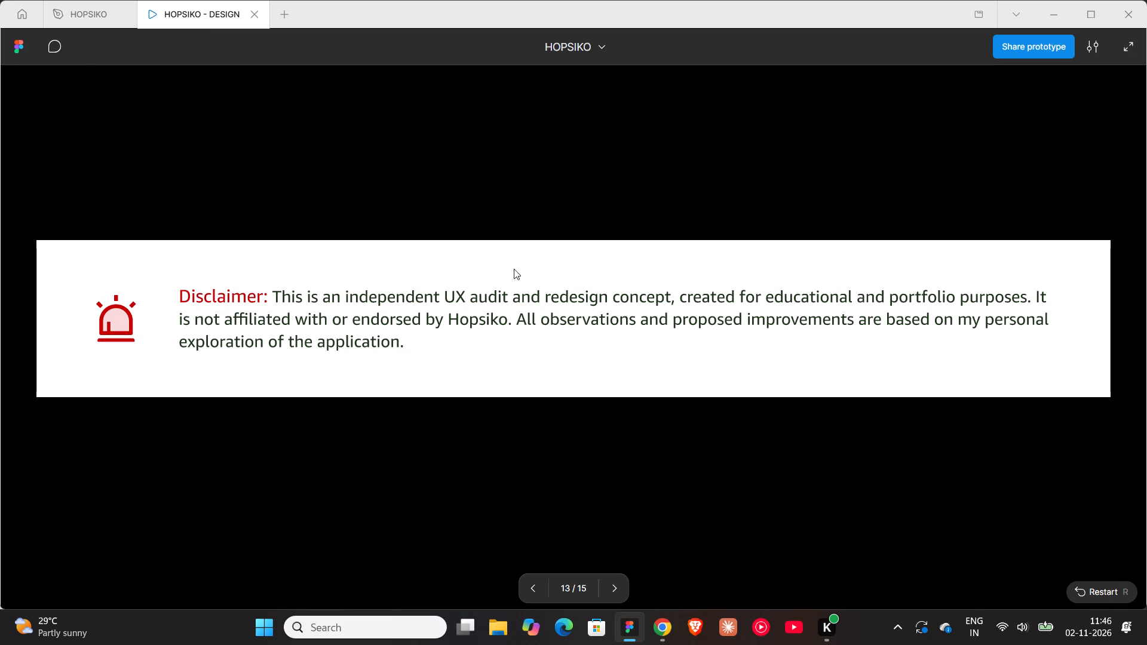
pyautogui.press('Right')
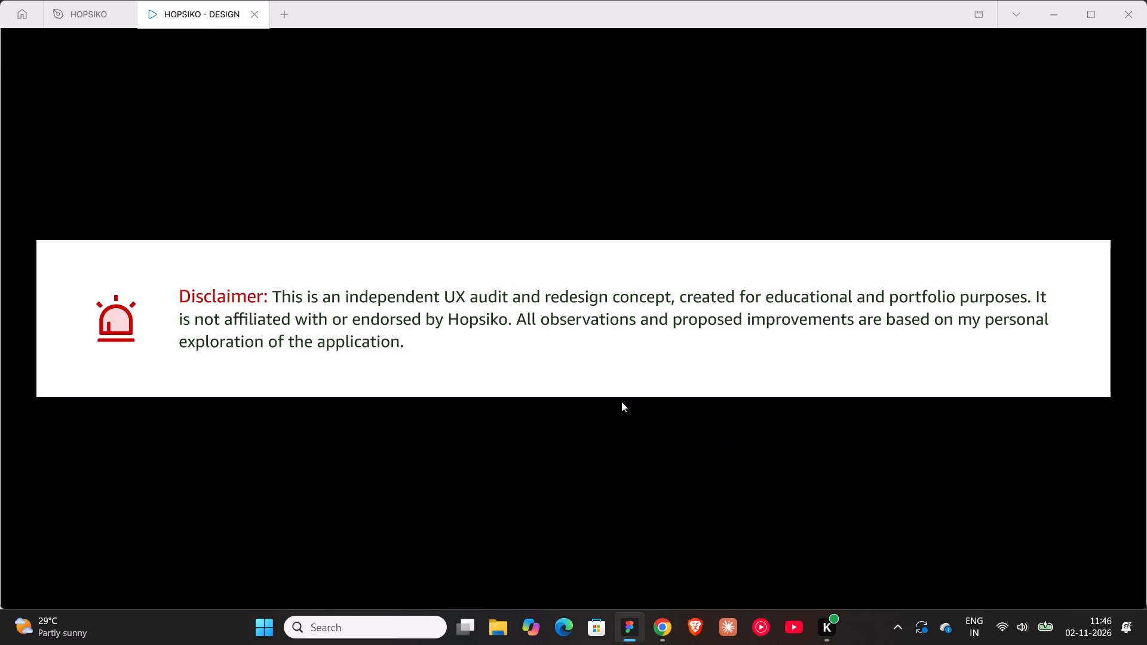
pyautogui.press('Right')
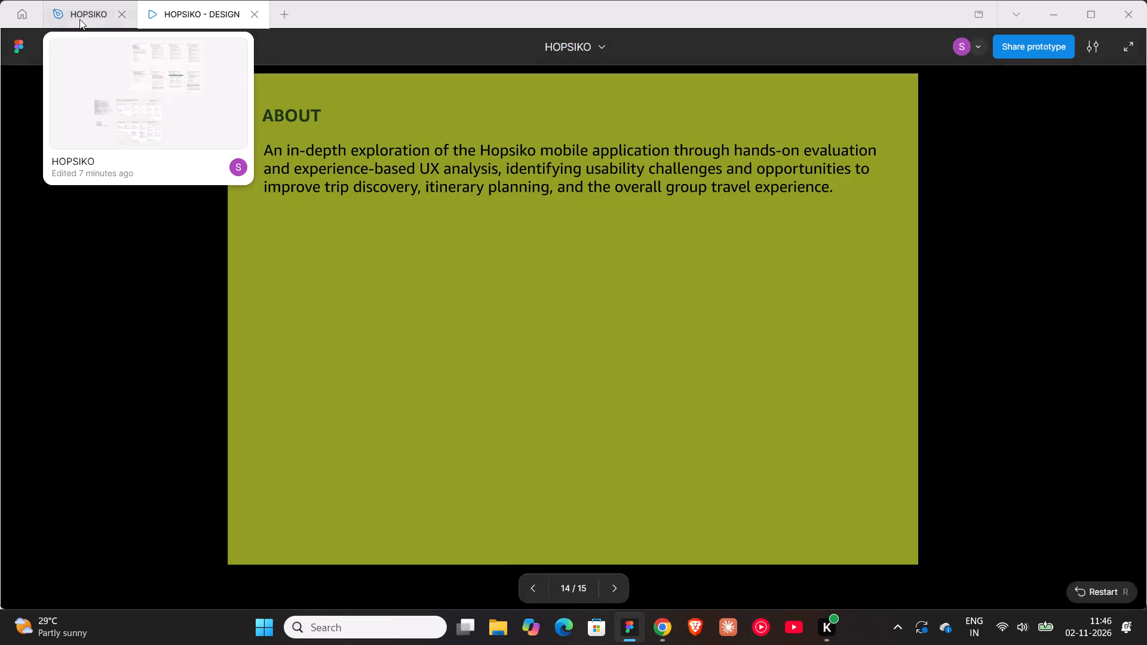
pyautogui.click(79, 19)
pyautogui.click(600, 313)
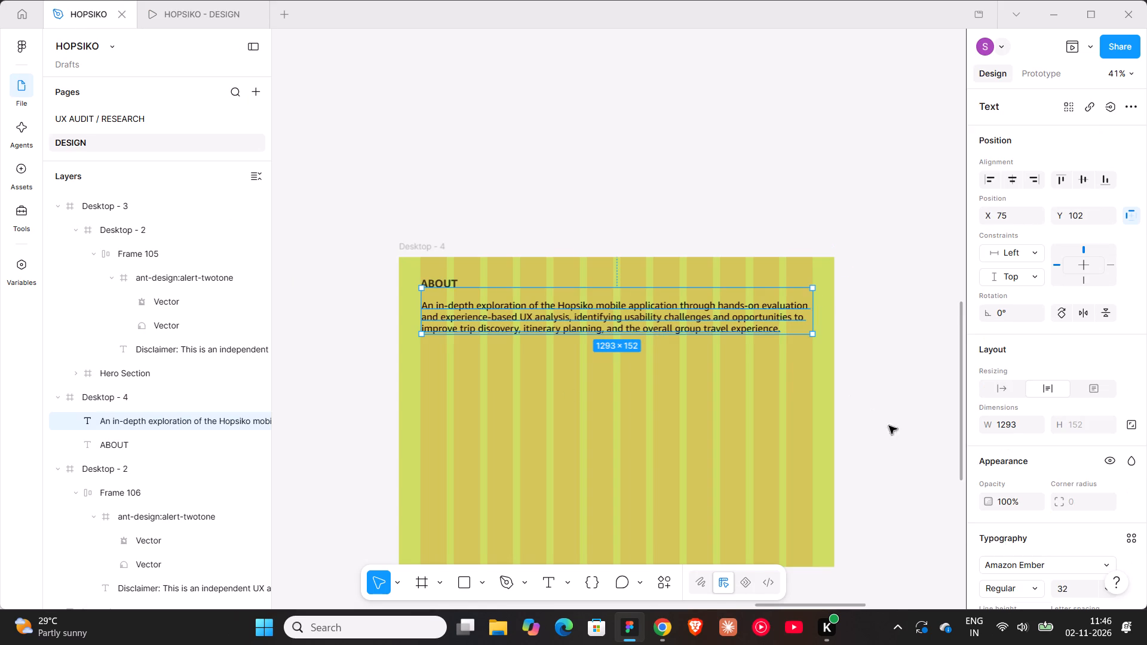
pyautogui.scroll(-1, 1033, 517)
pyautogui.click(436, 276)
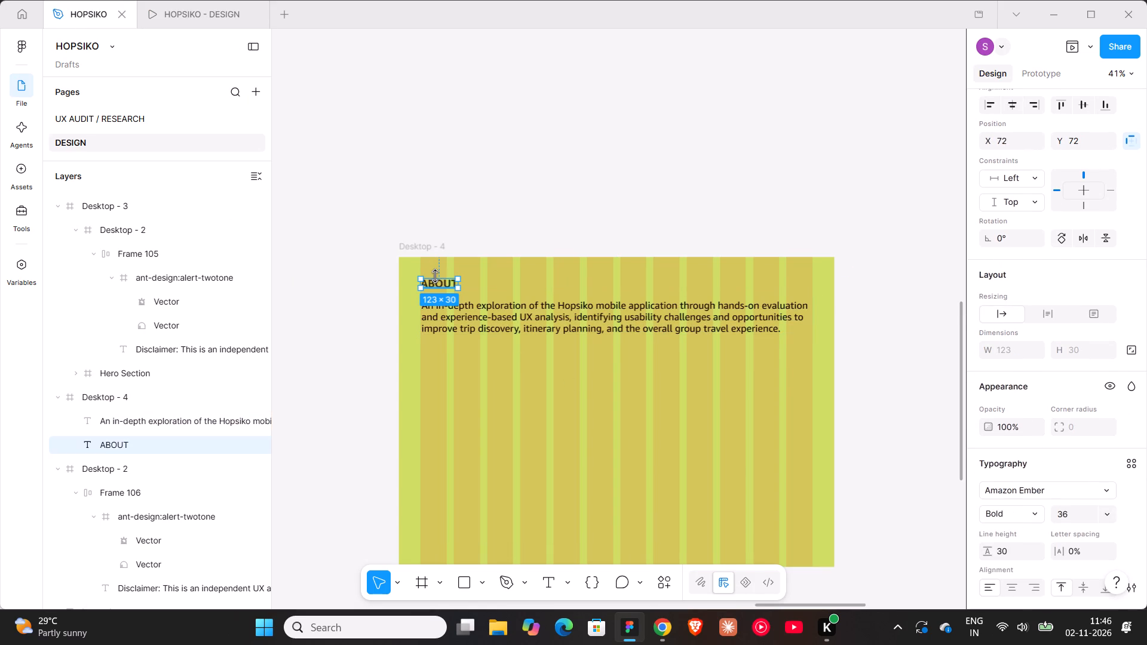
pyautogui.click(464, 304)
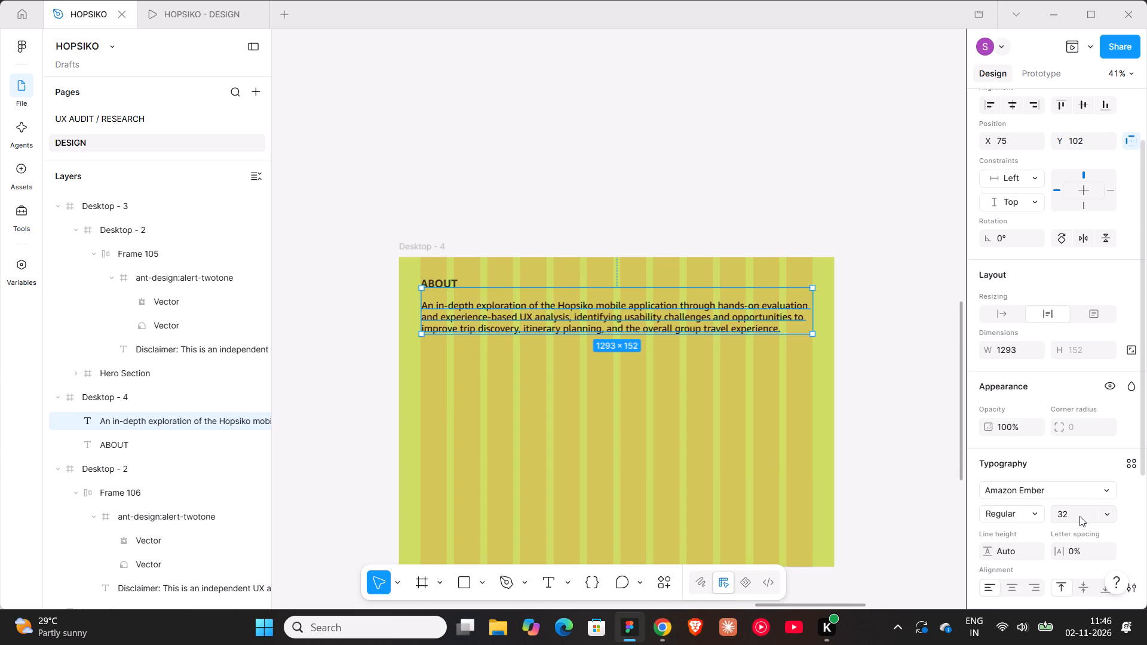
# Set the Desktop - 4 frame's C0D62F fill opacity to 50%.
pyautogui.click(436, 247)
pyautogui.scroll(-1, 1063, 422)
pyautogui.click(1069, 417)
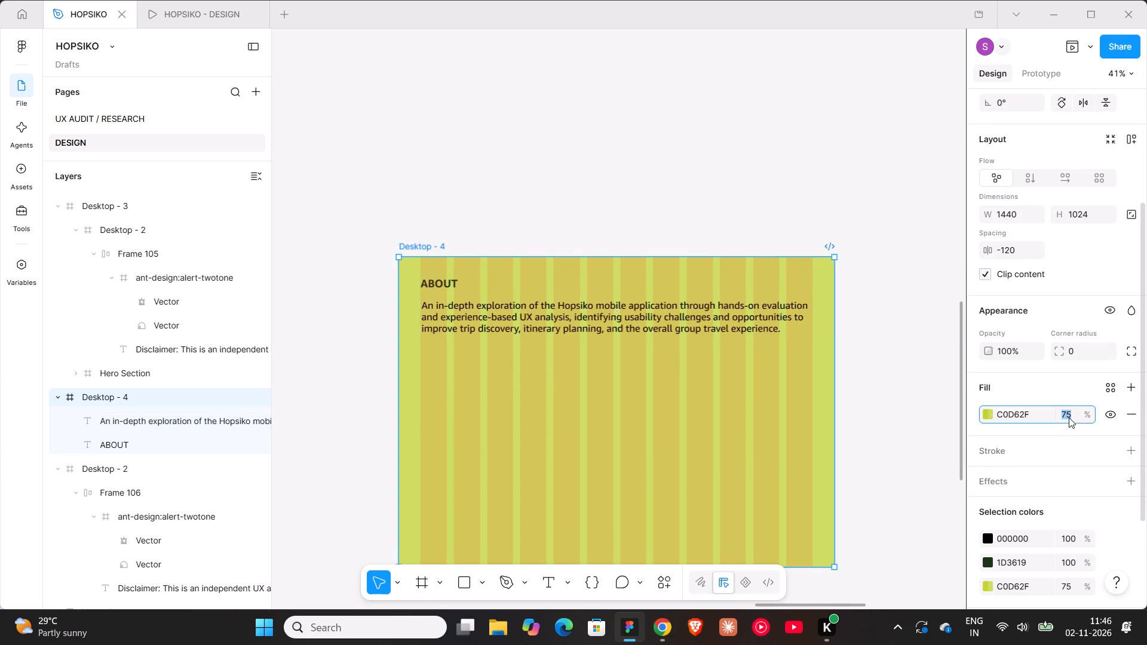
pyautogui.write('50')
pyautogui.press('Return')
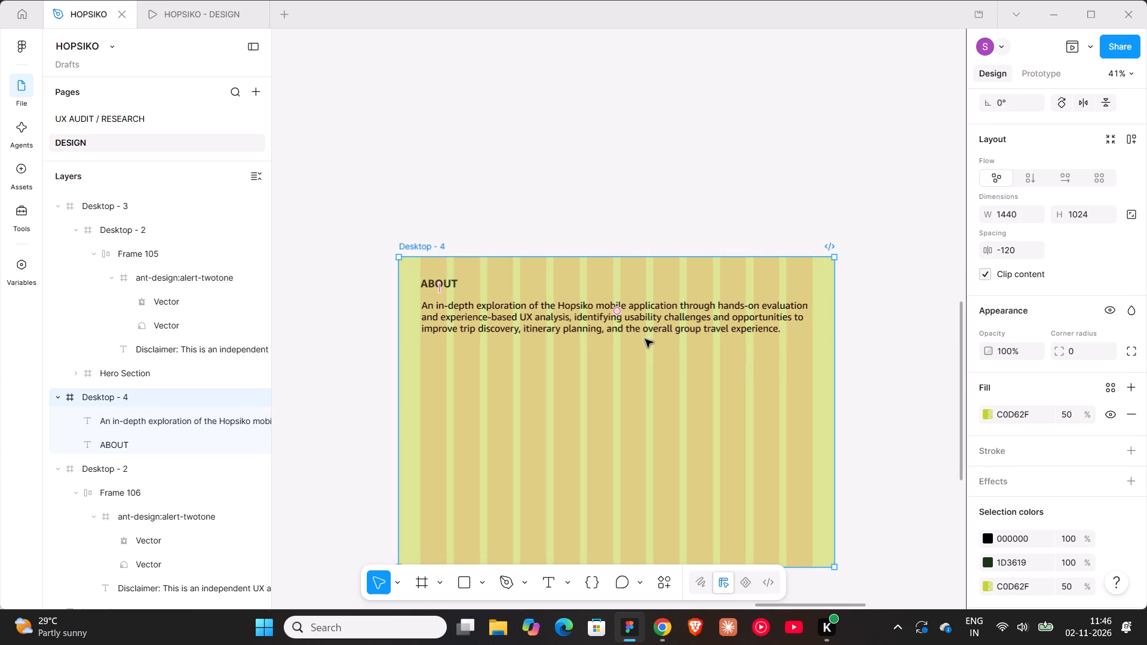
pyautogui.click(752, 328)
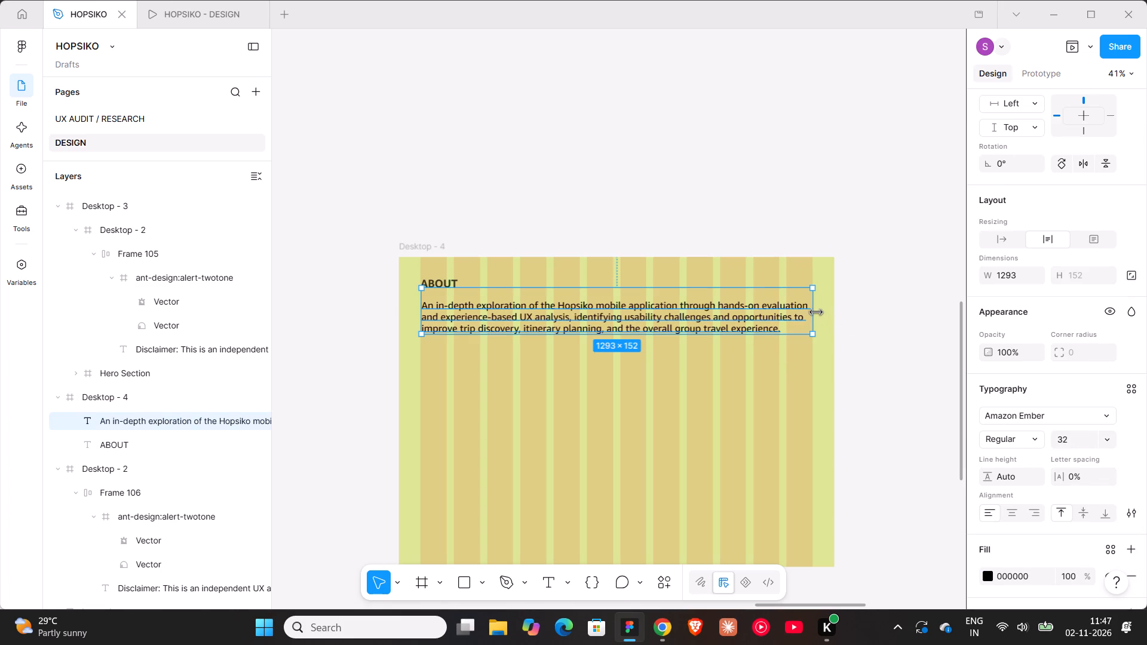
pyautogui.click(661, 620)
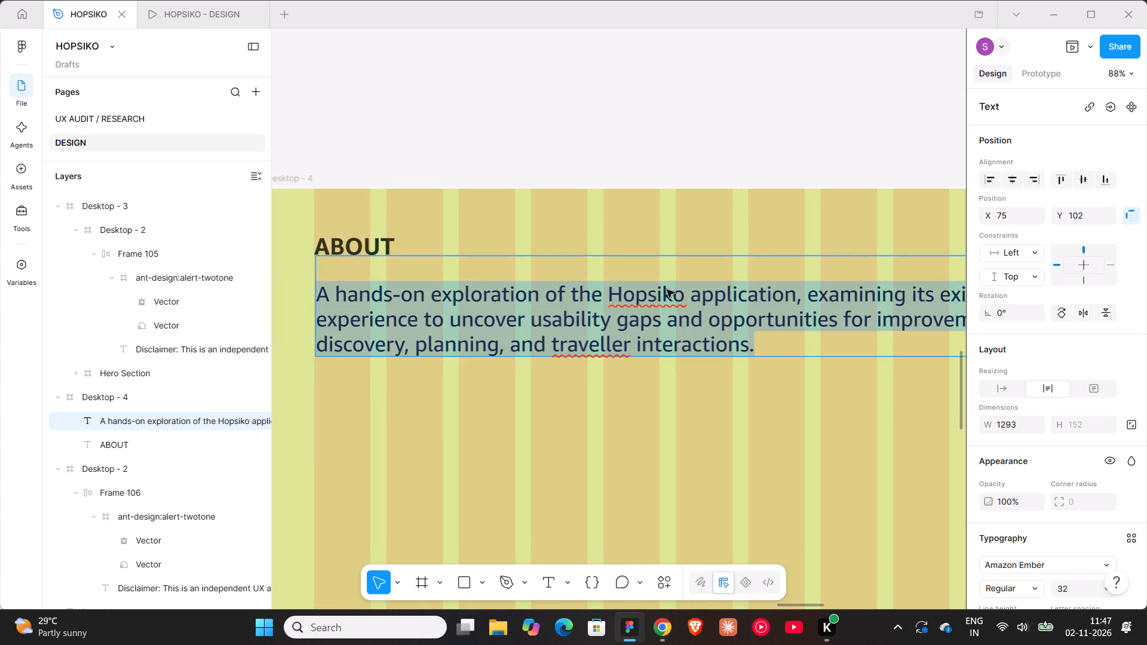
pyautogui.click(669, 291)
pyautogui.moveTo(684, 296); pyautogui.dragTo(610, 291)
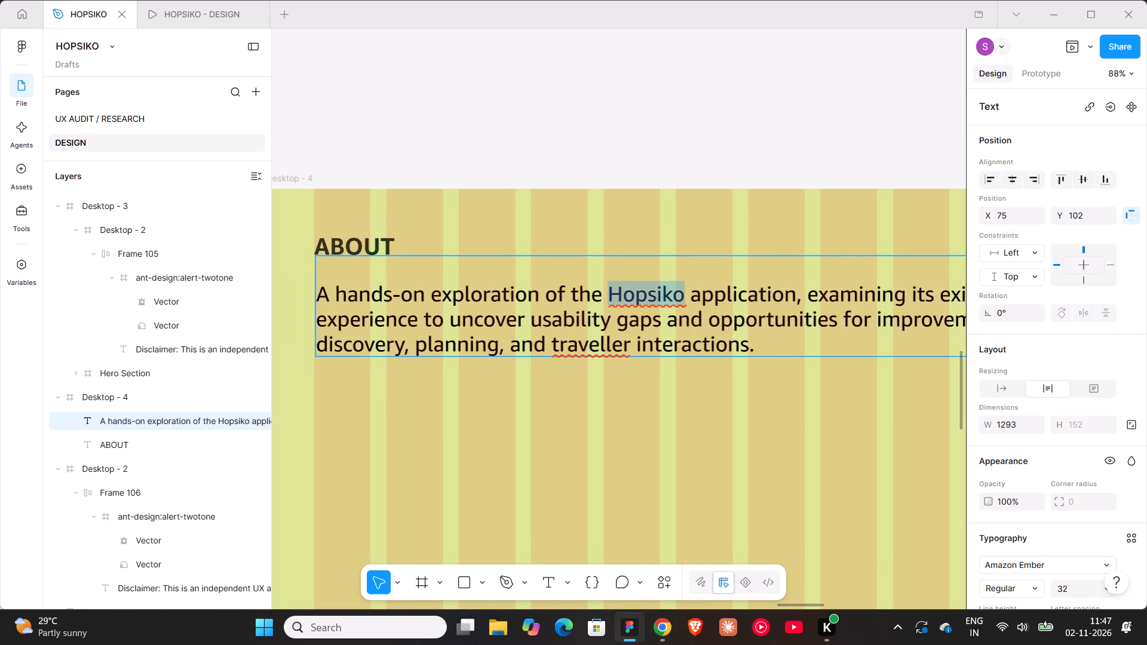
pyautogui.moveTo(610, 291); pyautogui.dragTo(609, 291)
pyautogui.scroll(-3, 1020, 549)
pyautogui.click(986, 505)
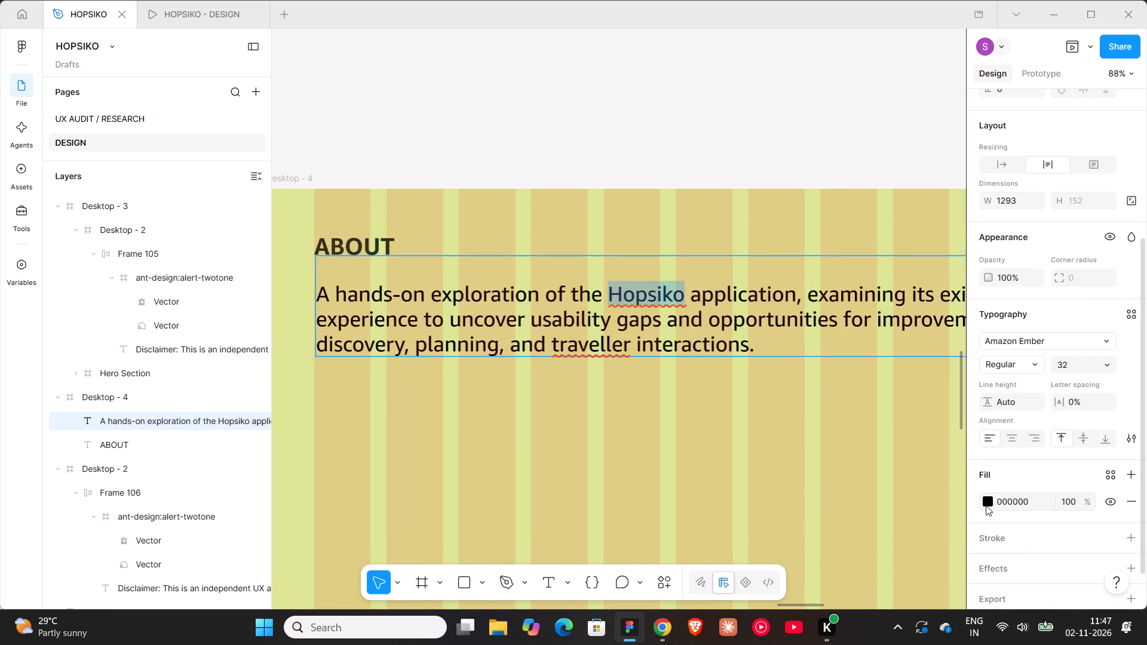
pyautogui.click(800, 446)
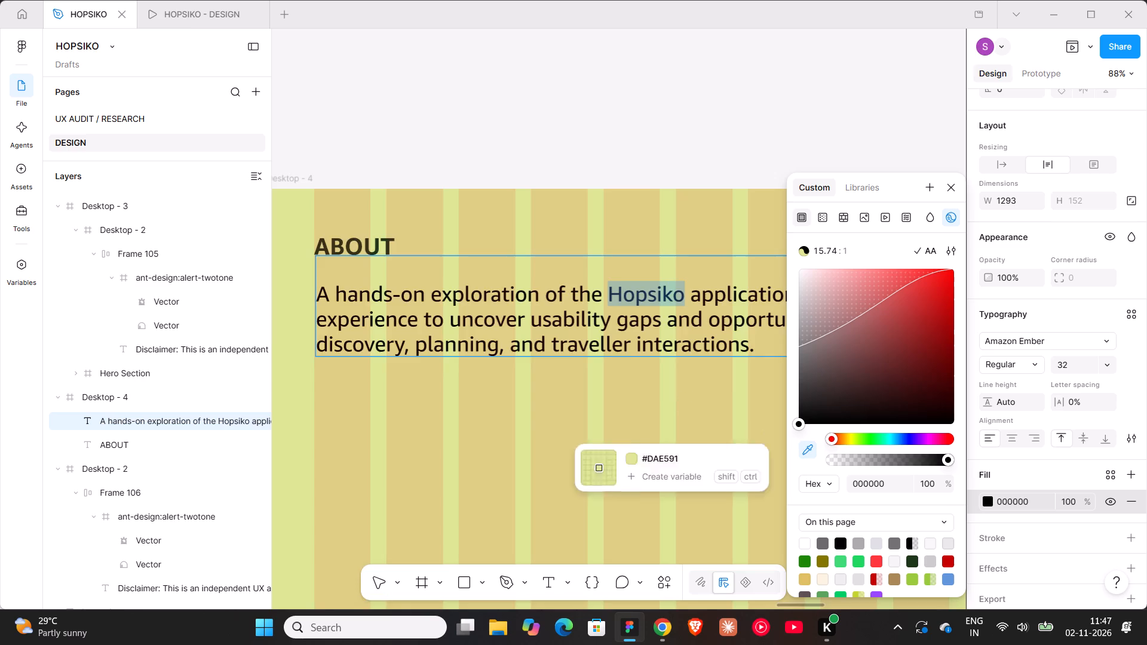
pyautogui.keyDown('ctrl'); pyautogui.scroll(-9, 625, 371); pyautogui.keyUp('ctrl')
pyautogui.keyDown('shift'); pyautogui.scroll(9, 625, 371); pyautogui.keyUp('shift')
pyautogui.keyDown('ctrl'); pyautogui.scroll(-10, 625, 371); pyautogui.keyUp('ctrl')
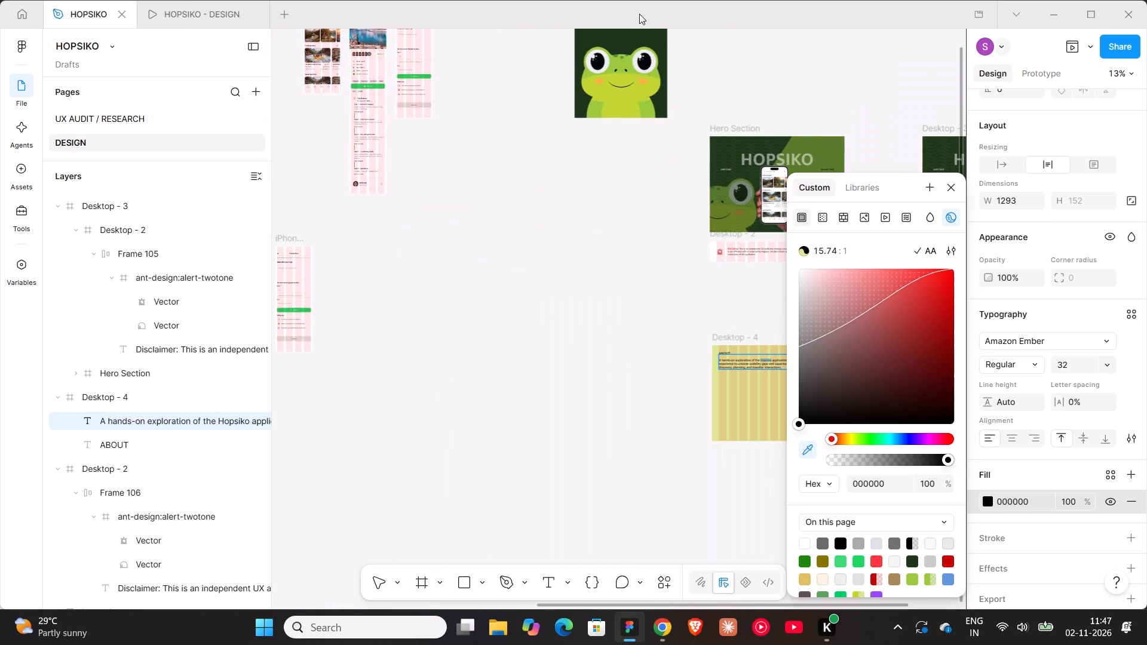
pyautogui.click(625, 36)
pyautogui.click(572, 231)
# Set the font weight of the word "Hopsiko" in the description text to Bold.
pyautogui.keyDown('shift'); pyautogui.scroll(-4, 572, 231); pyautogui.keyUp('shift')
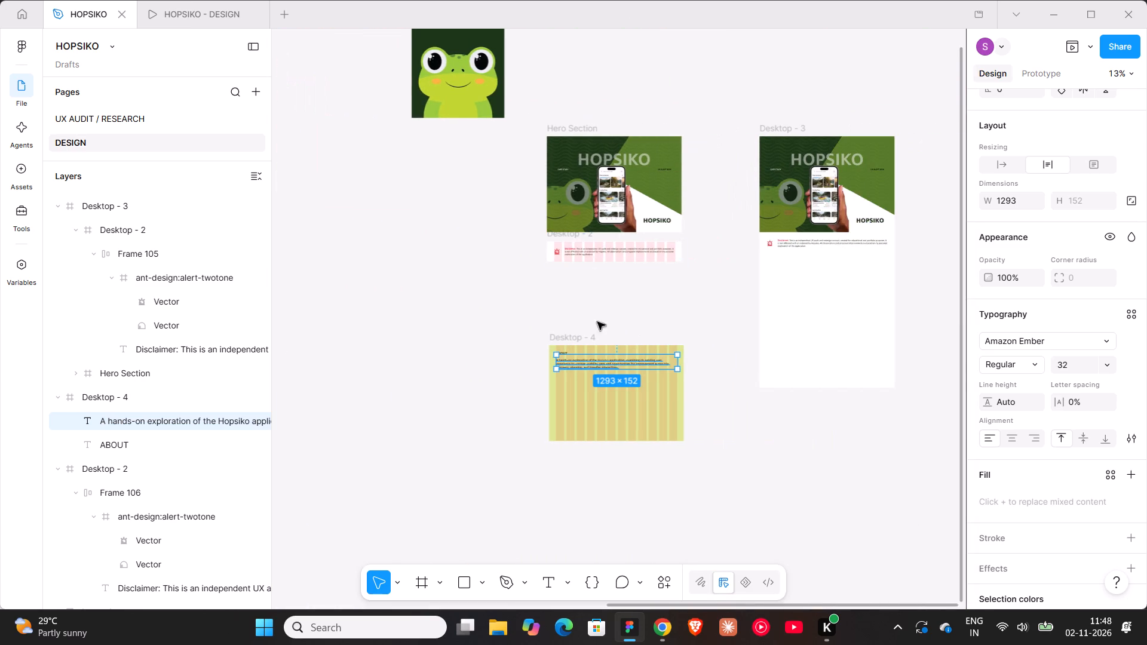
pyautogui.keyDown('ctrl'); pyautogui.scroll(9, 649, 370); pyautogui.keyUp('ctrl')
pyautogui.keyDown('ctrl'); pyautogui.scroll(10, 543, 344); pyautogui.keyUp('ctrl')
pyautogui.keyDown('shift'); pyautogui.scroll(4, 543, 343); pyautogui.keyUp('shift')
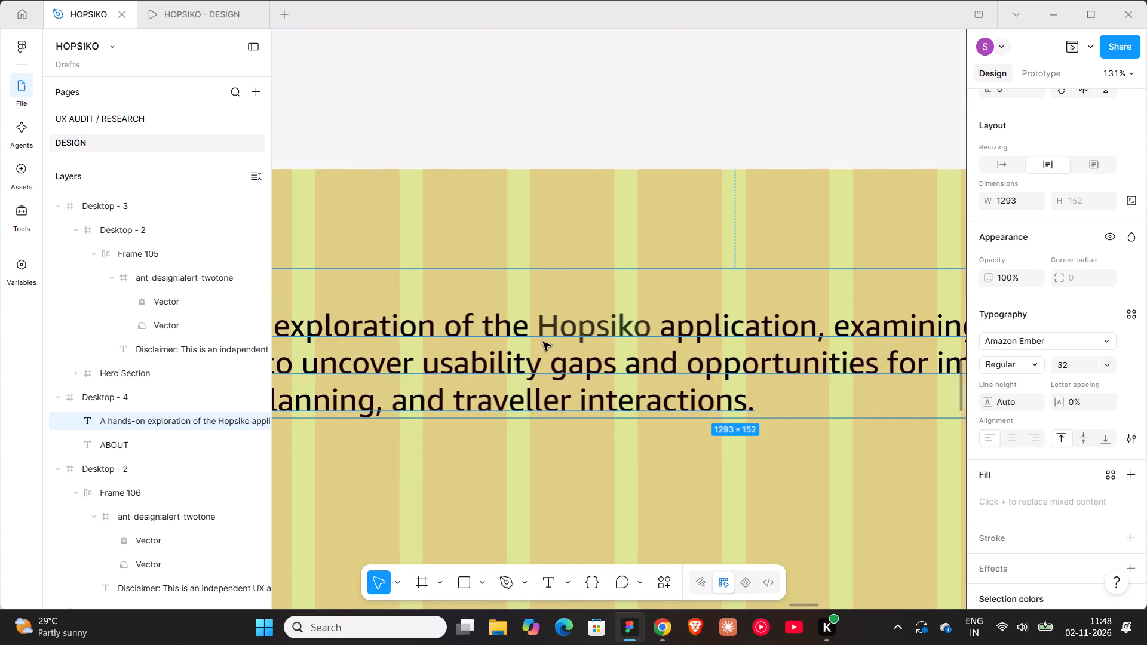
pyautogui.doubleClick(622, 323)
pyautogui.click(643, 326)
pyautogui.moveTo(654, 326); pyautogui.dragTo(583, 320)
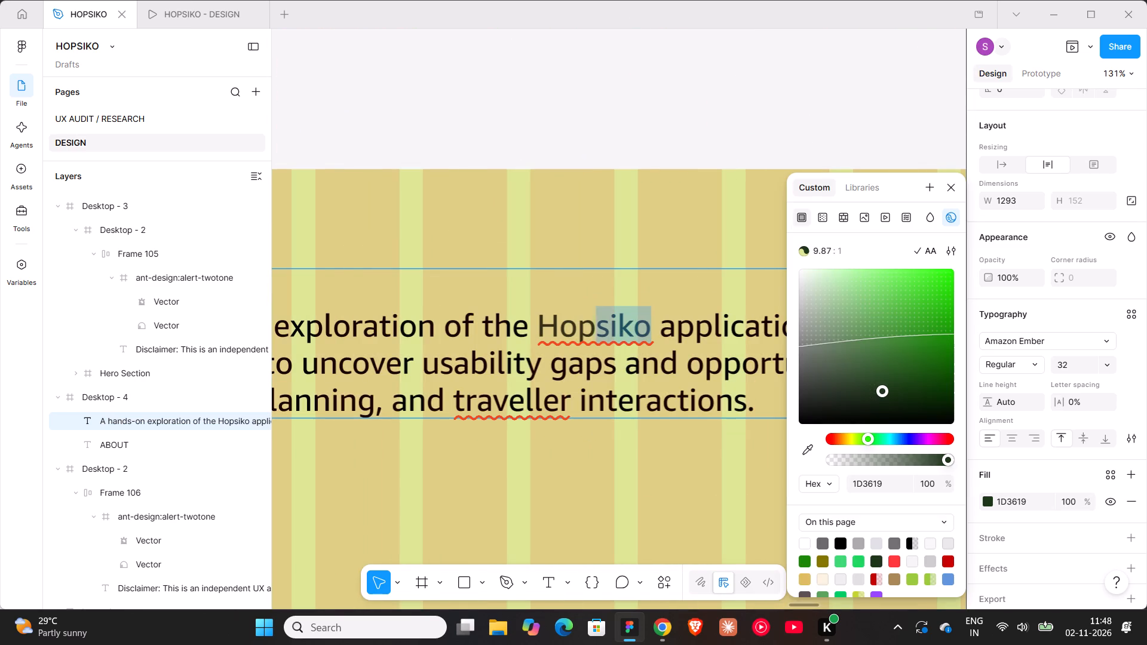
pyautogui.moveTo(583, 320); pyautogui.dragTo(535, 319)
pyautogui.click(1026, 366)
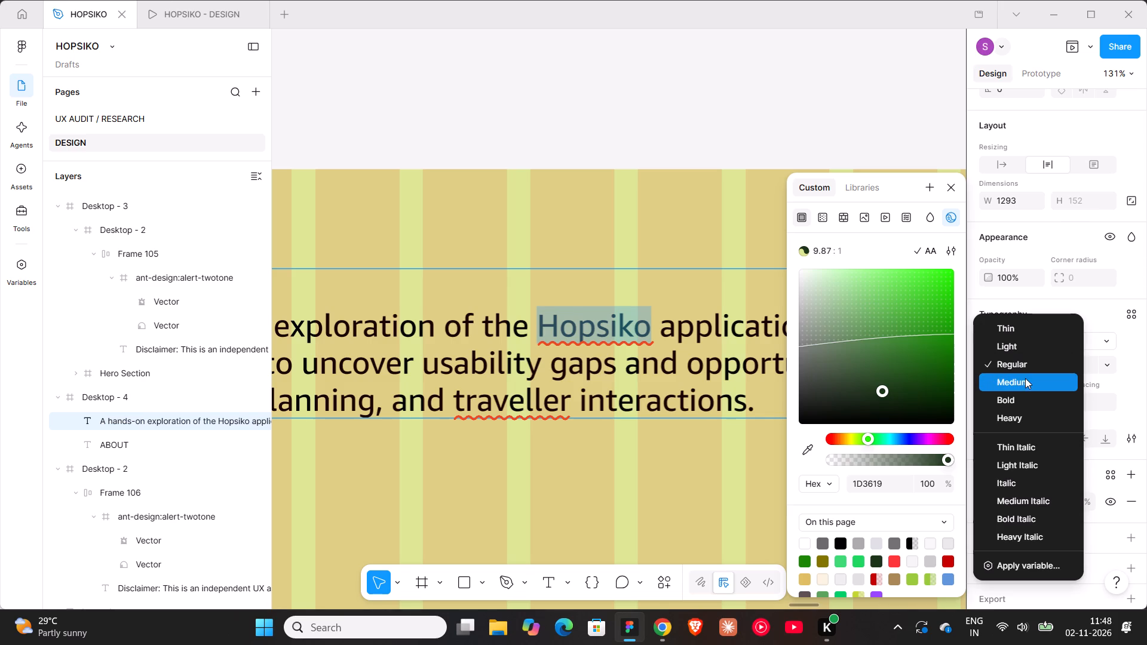
pyautogui.click(1017, 407)
pyautogui.keyDown('ctrl'); pyautogui.scroll(-5, 661, 352); pyautogui.keyUp('ctrl')
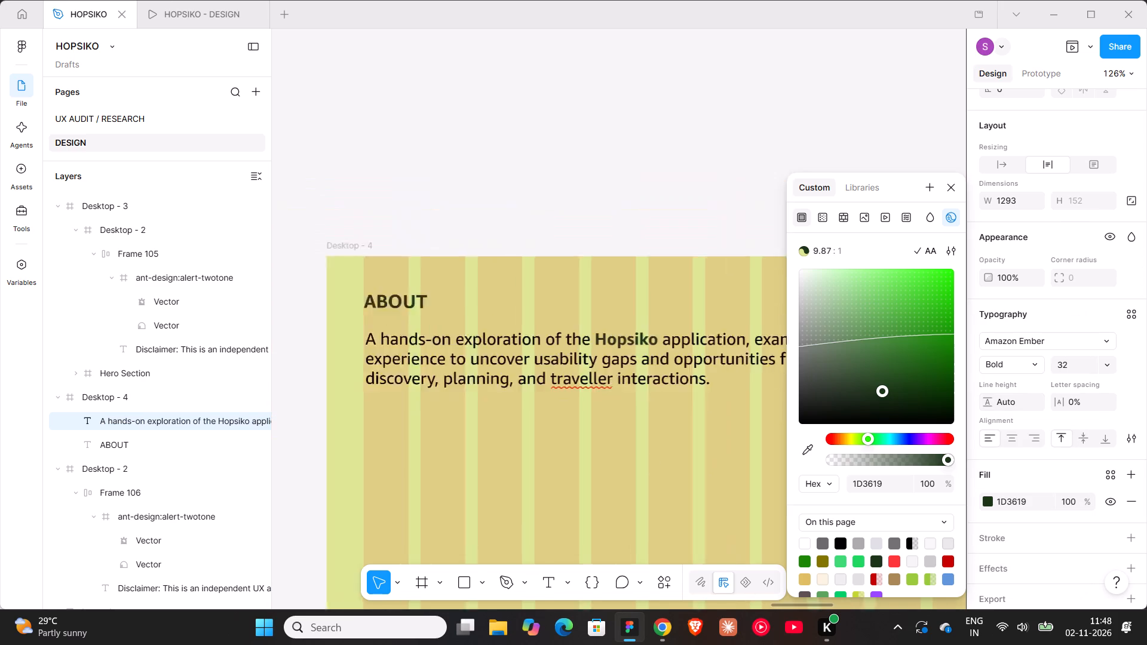
# Set the font weight of "usability gaps" in the About description to Medium.
pyautogui.keyDown('ctrl'); pyautogui.scroll(-2, 661, 352); pyautogui.keyUp('ctrl')
pyautogui.click(648, 226)
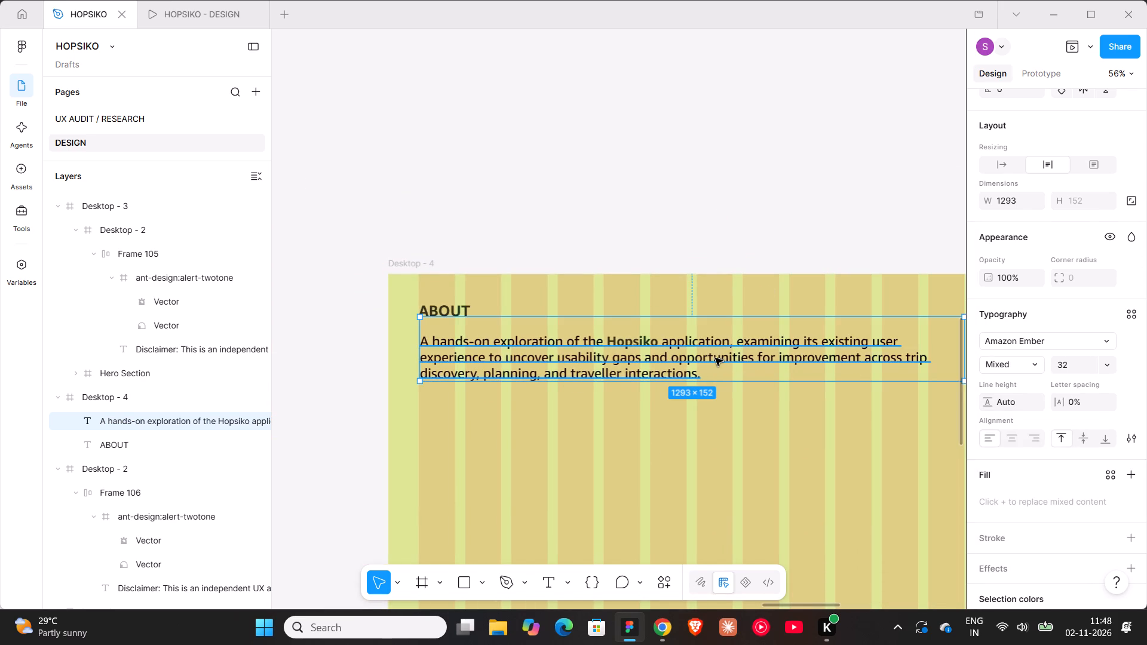
pyautogui.doubleClick(560, 358)
pyautogui.click(560, 358)
pyautogui.click(560, 358)
pyautogui.click(560, 358)
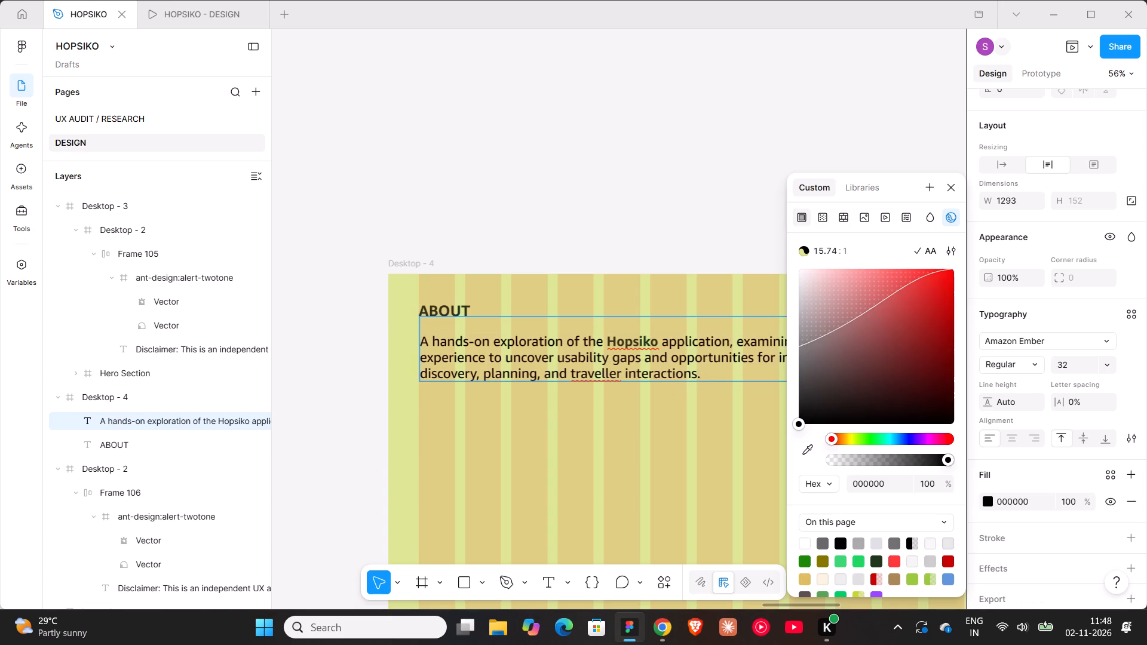
pyautogui.moveTo(556, 356); pyautogui.dragTo(640, 360)
pyautogui.click(1031, 365)
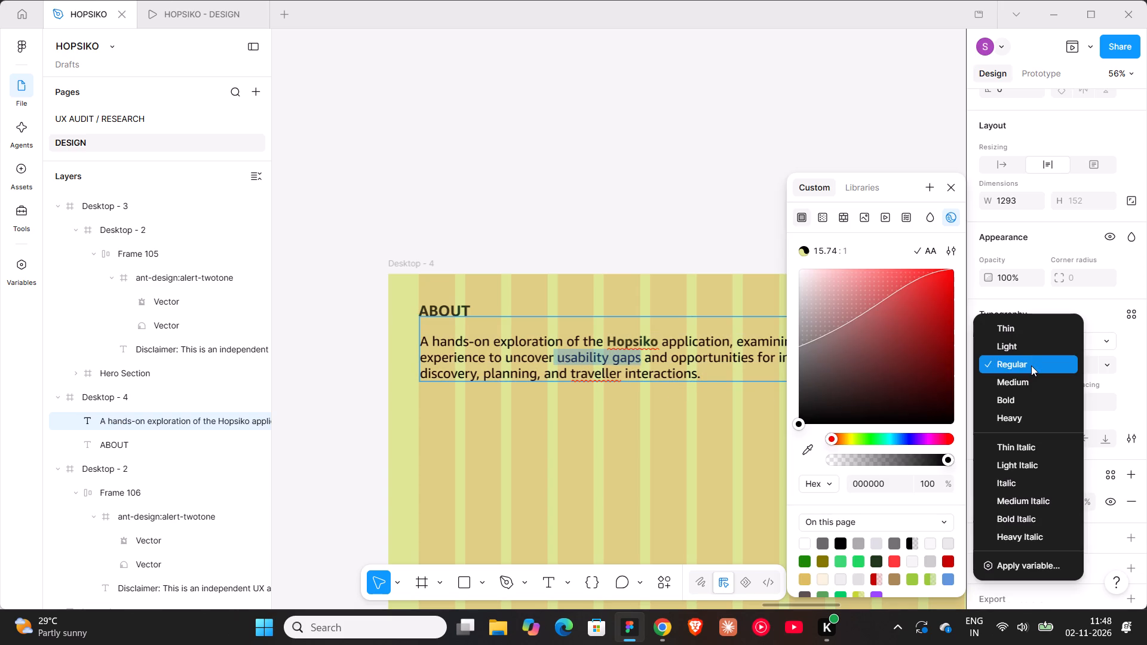
pyautogui.click(1023, 380)
pyautogui.click(639, 257)
# Set the font weight of "discovery, planning, and traveller interactions" in the About description to Medium.
pyautogui.keyDown('shift'); pyautogui.scroll(-3, 639, 257); pyautogui.keyUp('shift')
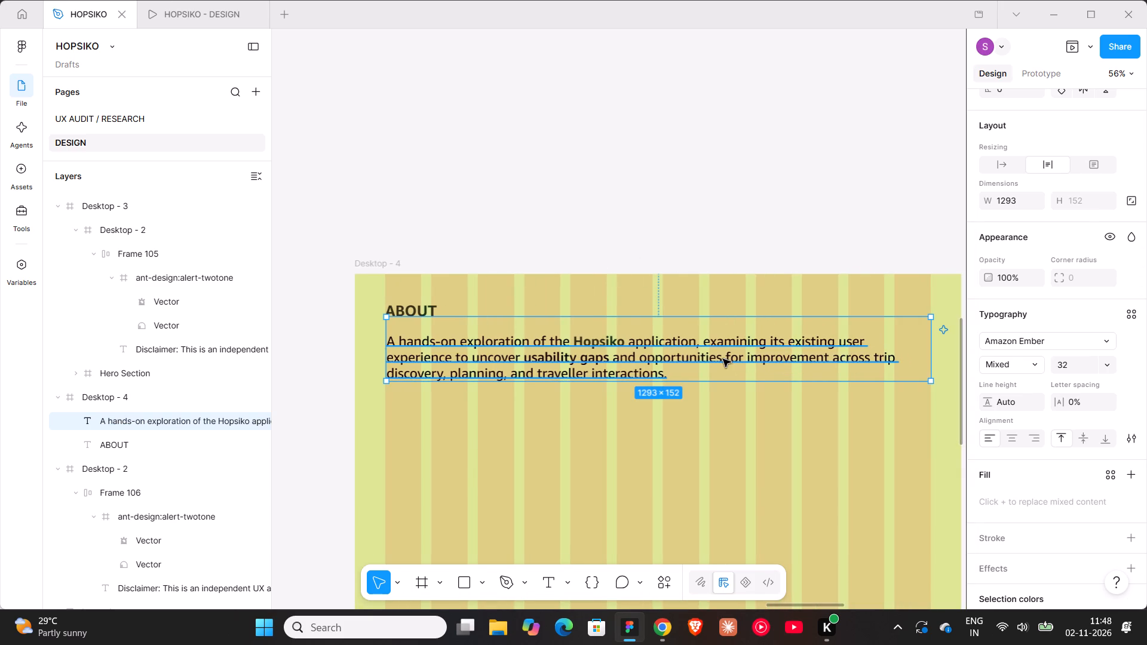
pyautogui.doubleClick(432, 376)
pyautogui.click(427, 373)
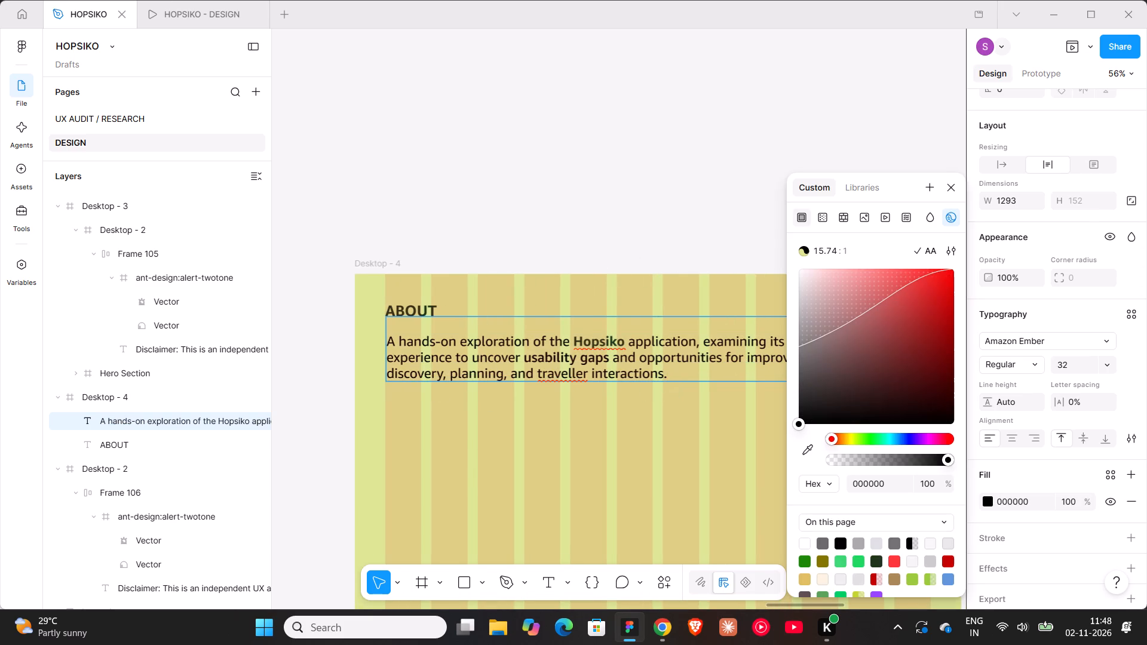
pyautogui.moveTo(386, 374); pyautogui.dragTo(459, 374)
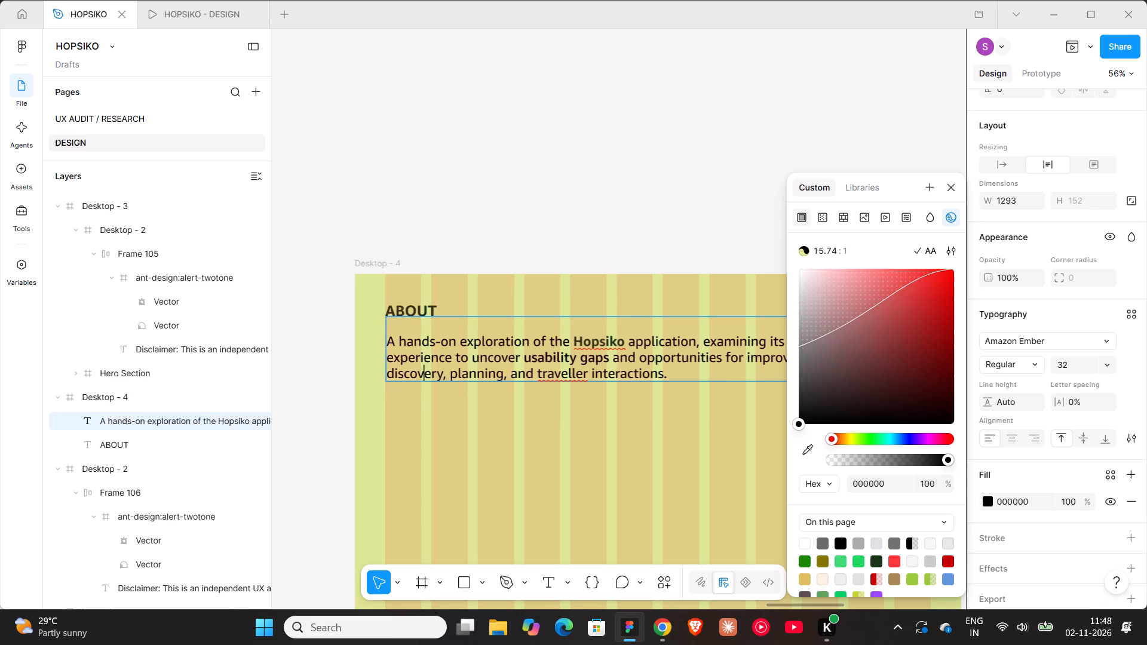
pyautogui.click(391, 368)
pyautogui.moveTo(390, 371); pyautogui.dragTo(649, 369)
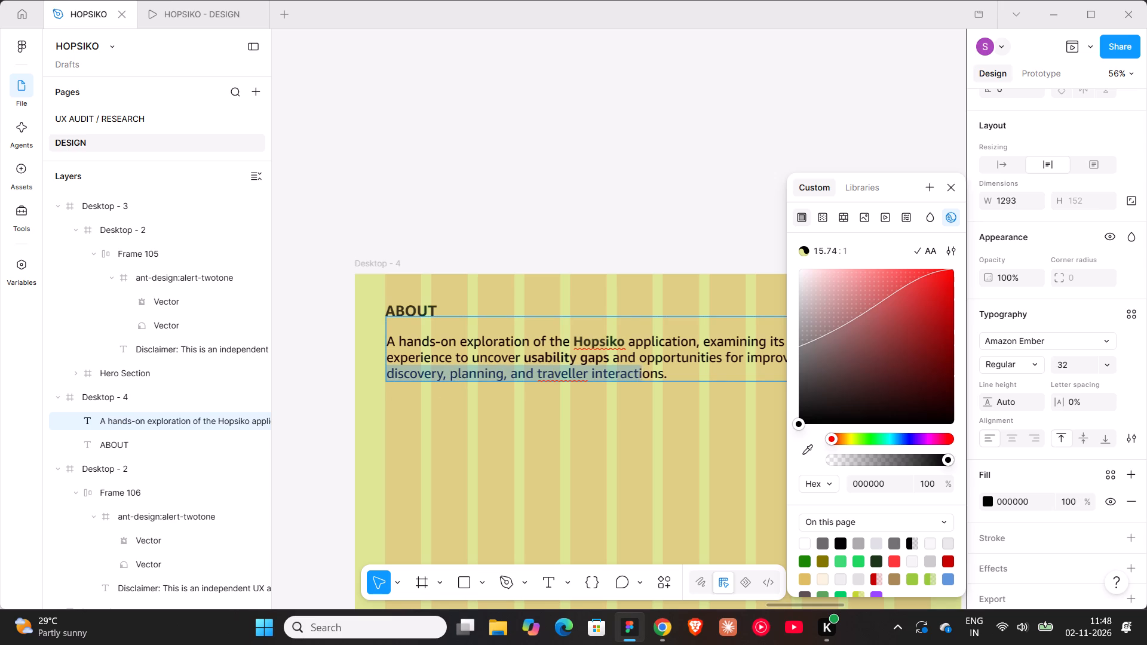
pyautogui.moveTo(649, 369); pyautogui.dragTo(663, 372)
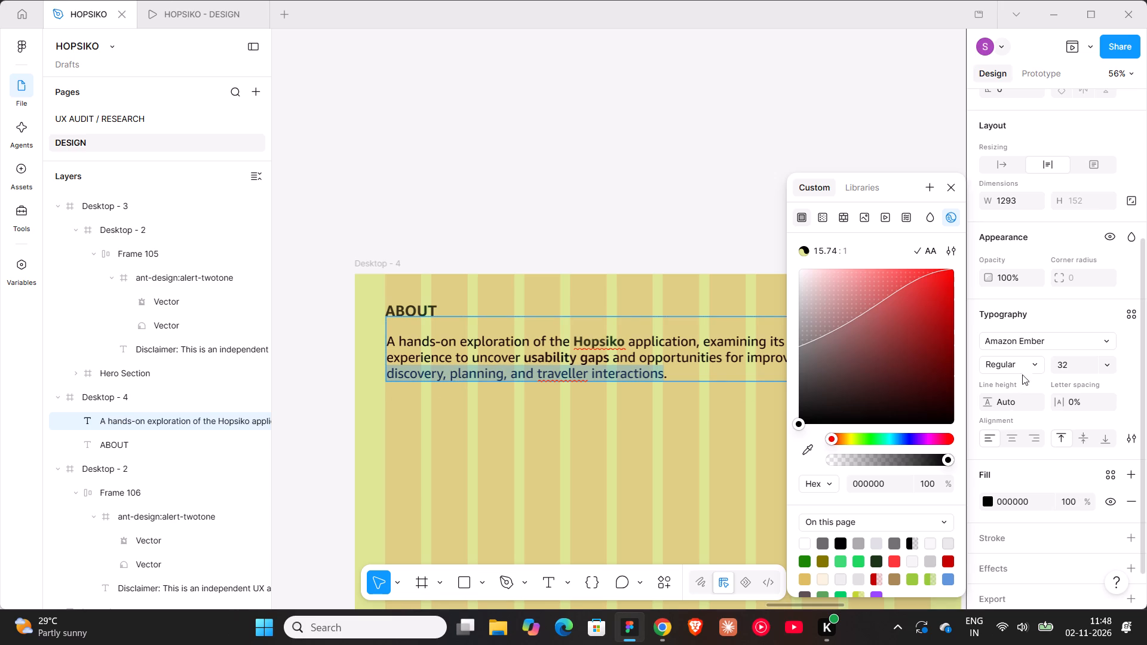
pyautogui.click(1026, 361)
pyautogui.click(1022, 379)
pyautogui.click(680, 263)
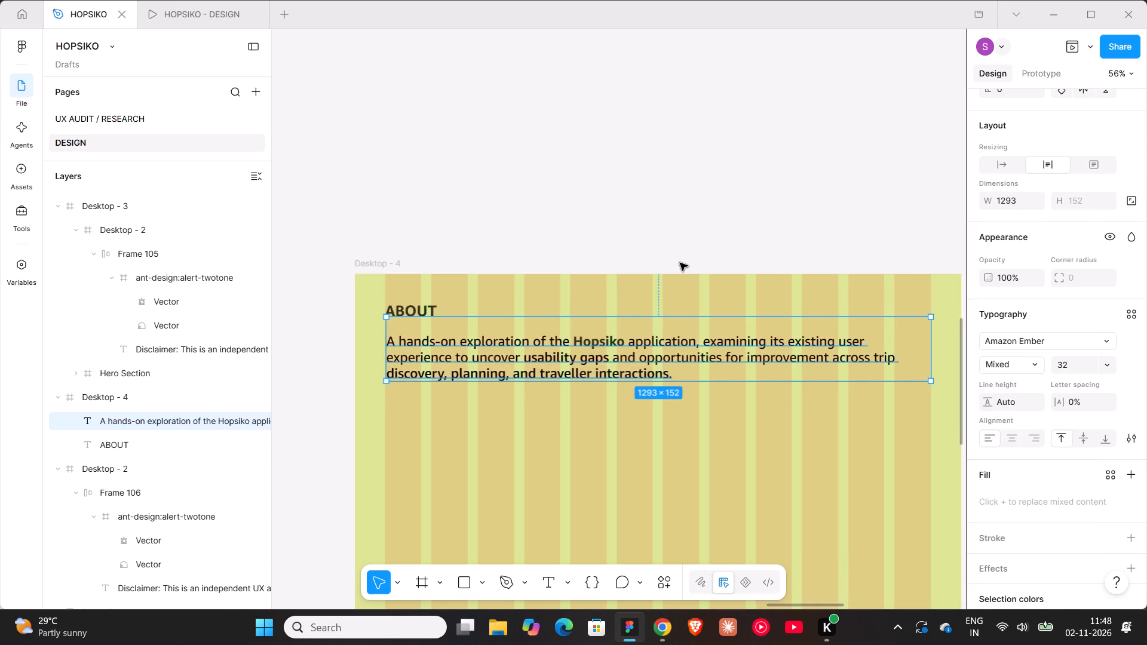
# Review the emphasised About description on the canvas and in the HOPSIKO - DESIGN prototype preview.
pyautogui.scroll(-4, 680, 263)
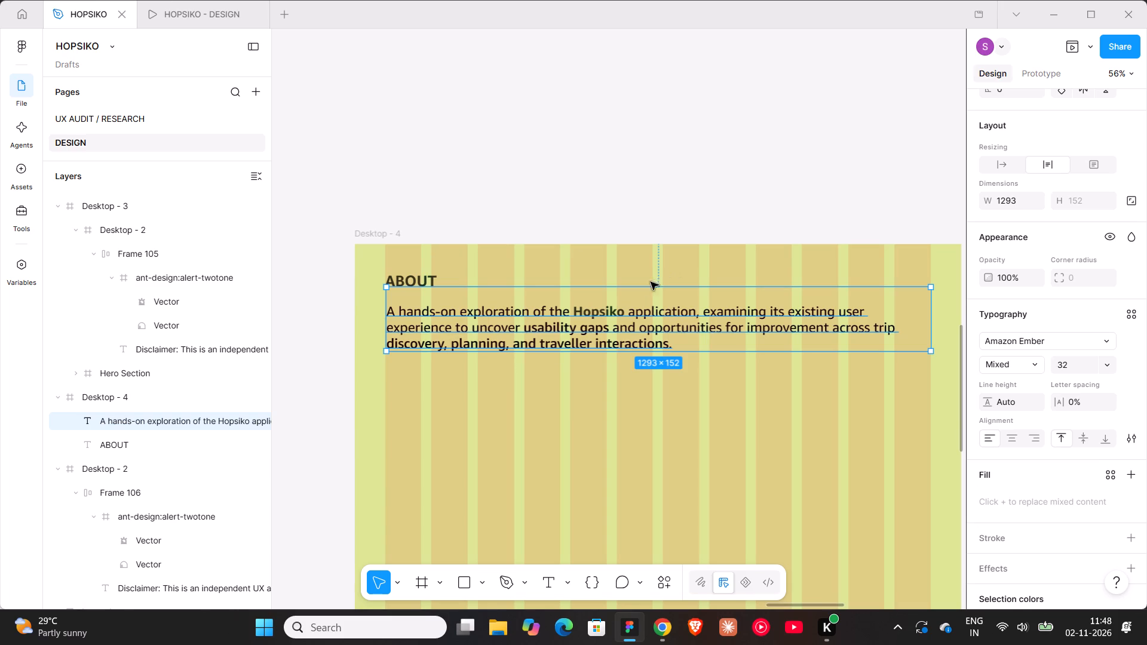
pyautogui.click(513, 328)
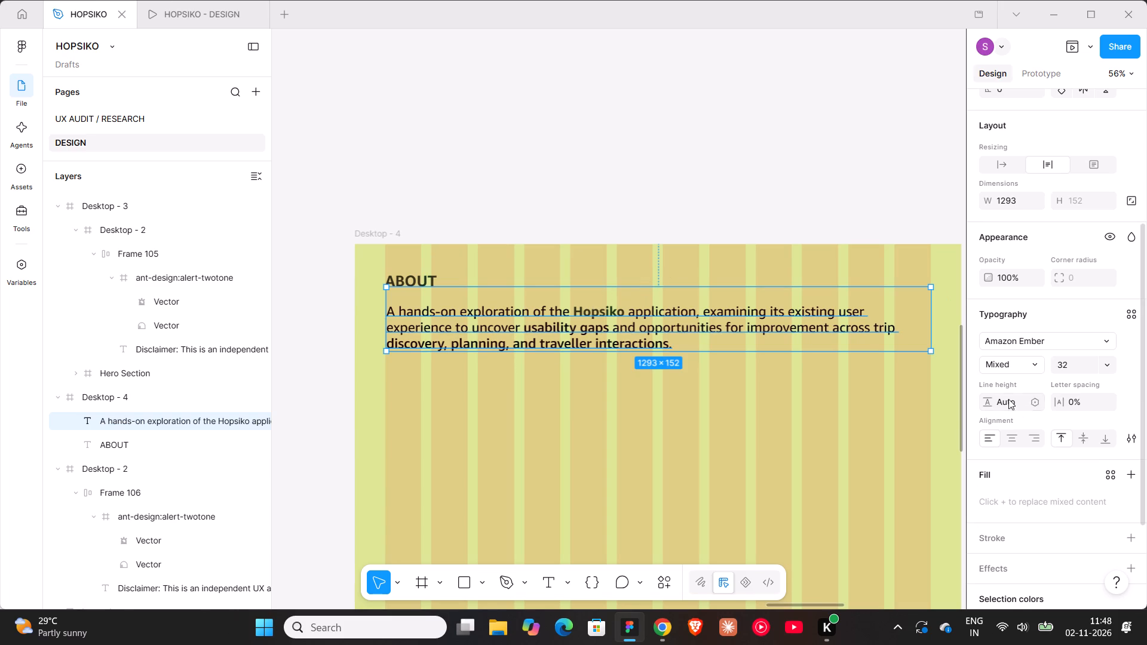
pyautogui.doubleClick(522, 324)
pyautogui.click(522, 324)
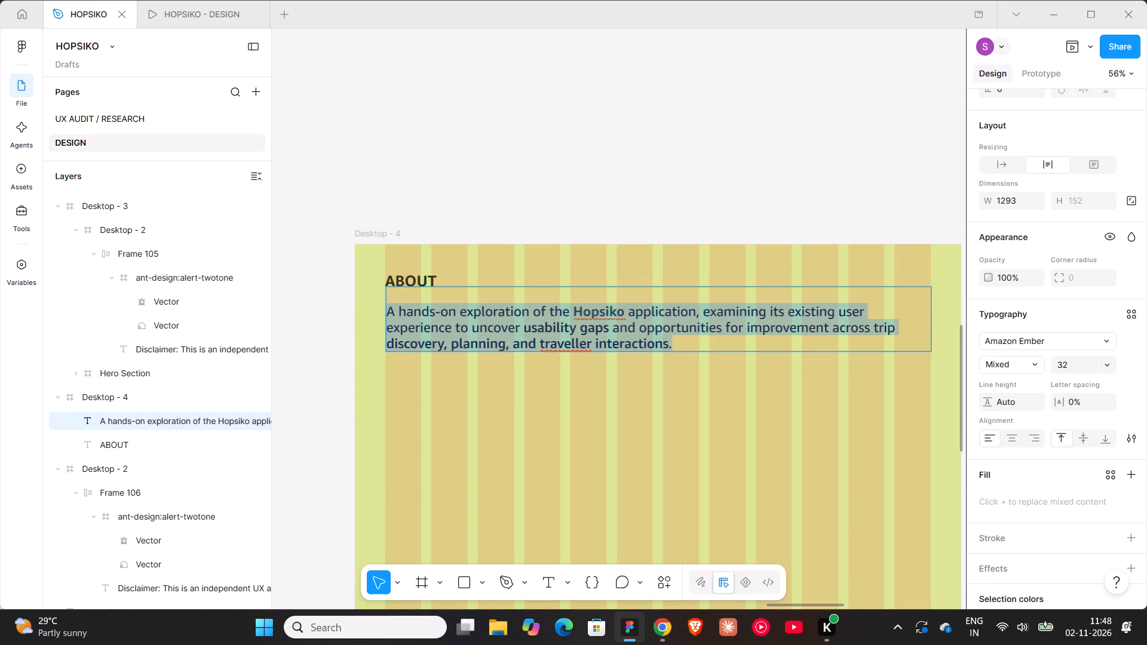
pyautogui.doubleClick(705, 205)
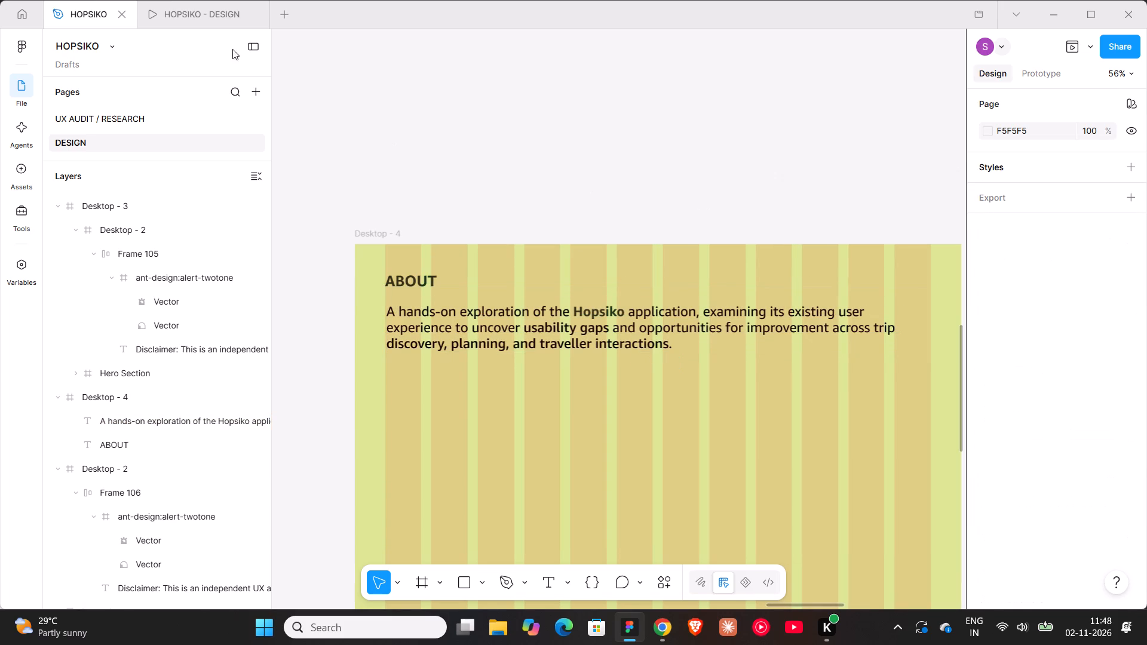
pyautogui.click(191, 8)
pyautogui.click(188, 13)
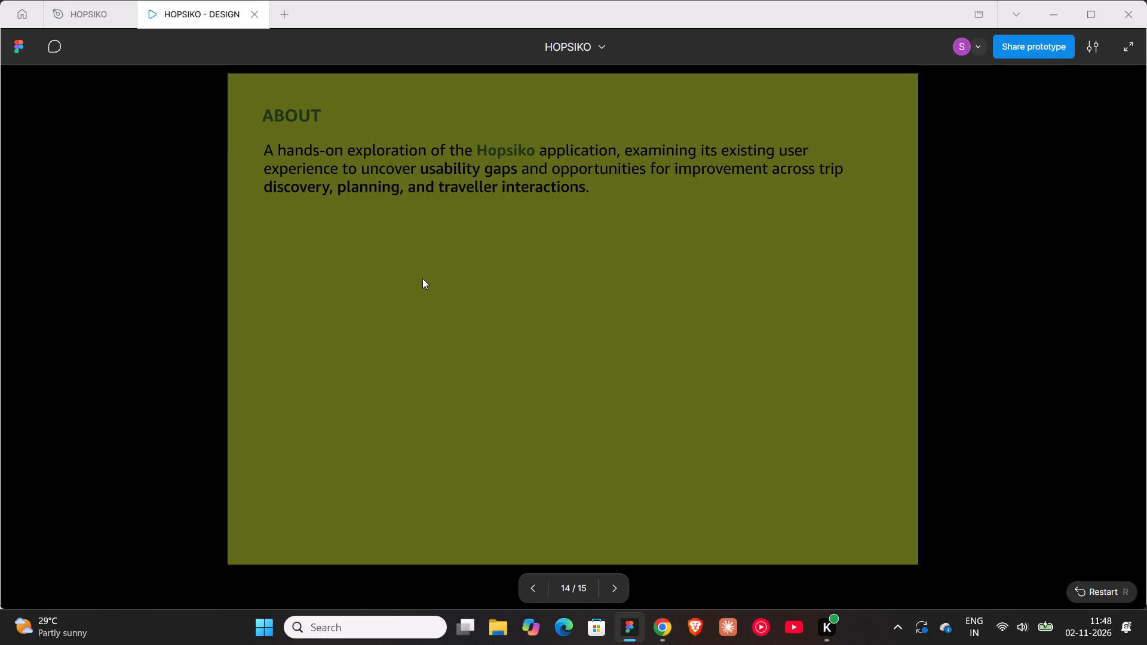
pyautogui.scroll(2, 422, 279)
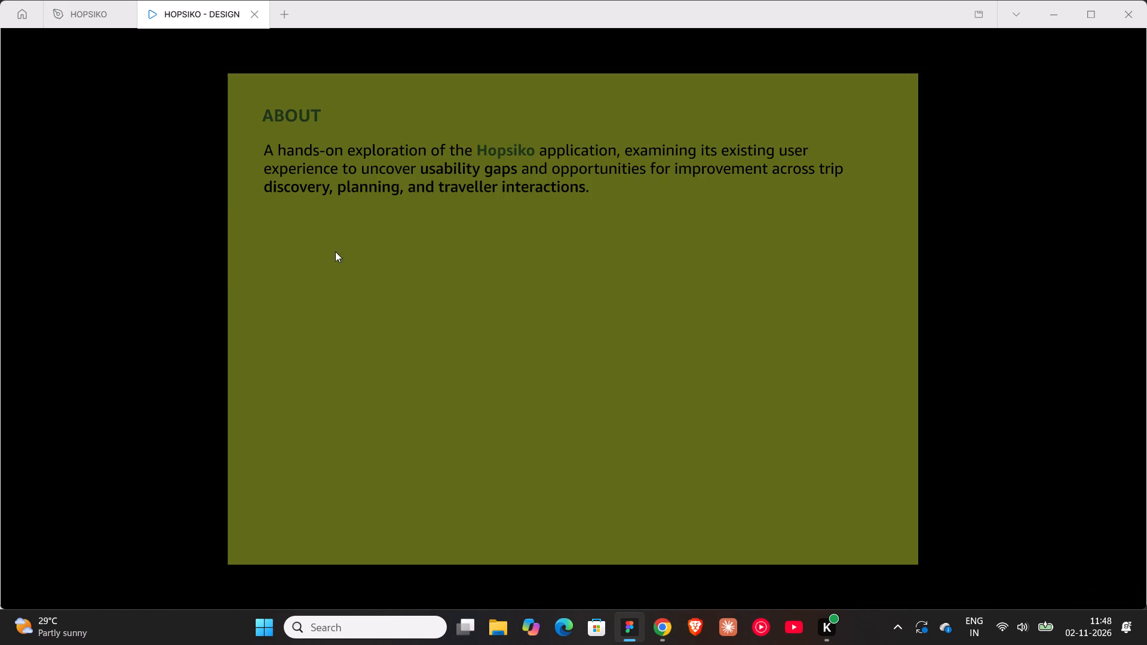
pyautogui.click(81, 24)
# Recolour the Desktop - 4 frame's fill to green 9ACA3C at 100%, sampled from the frog illustration, and check it in the prototype preview.
pyautogui.click(394, 237)
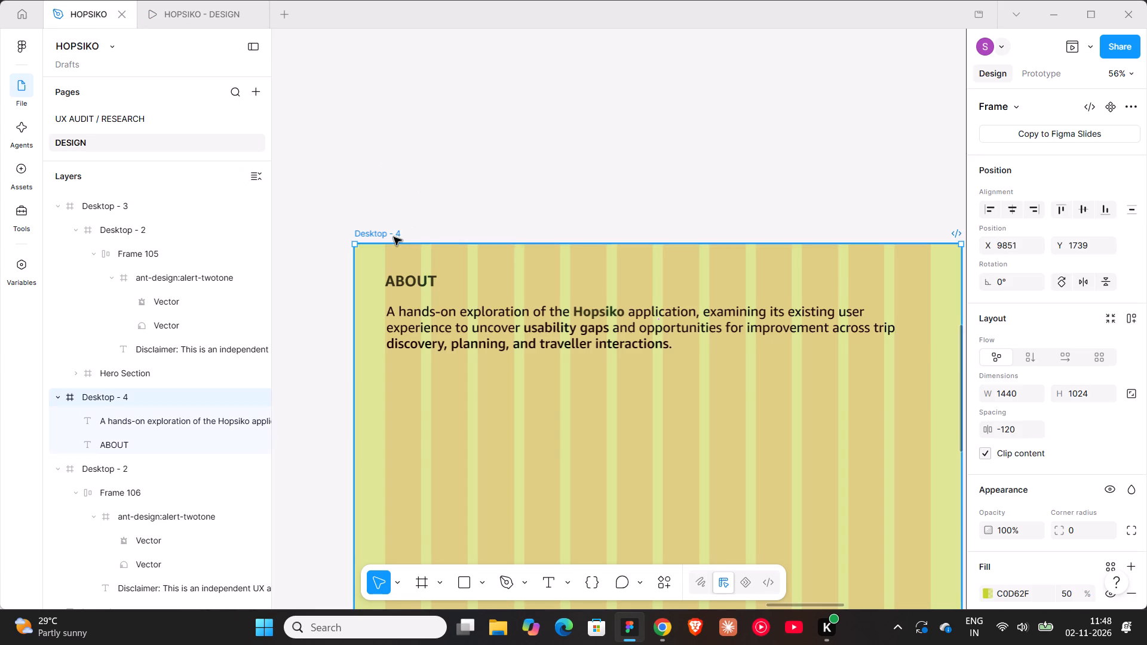
pyautogui.scroll(-2, 959, 372)
pyautogui.click(996, 518)
pyautogui.click(989, 526)
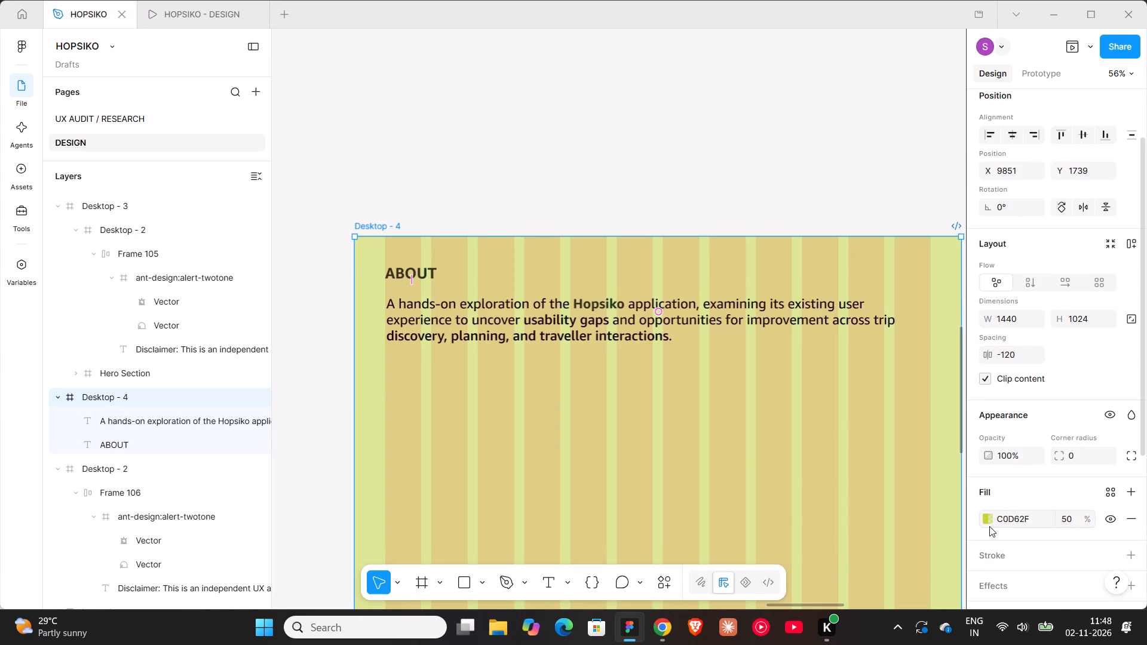
pyautogui.click(988, 521)
pyautogui.click(812, 451)
pyautogui.keyDown('ctrl'); pyautogui.scroll(-10, 587, 368); pyautogui.keyUp('ctrl')
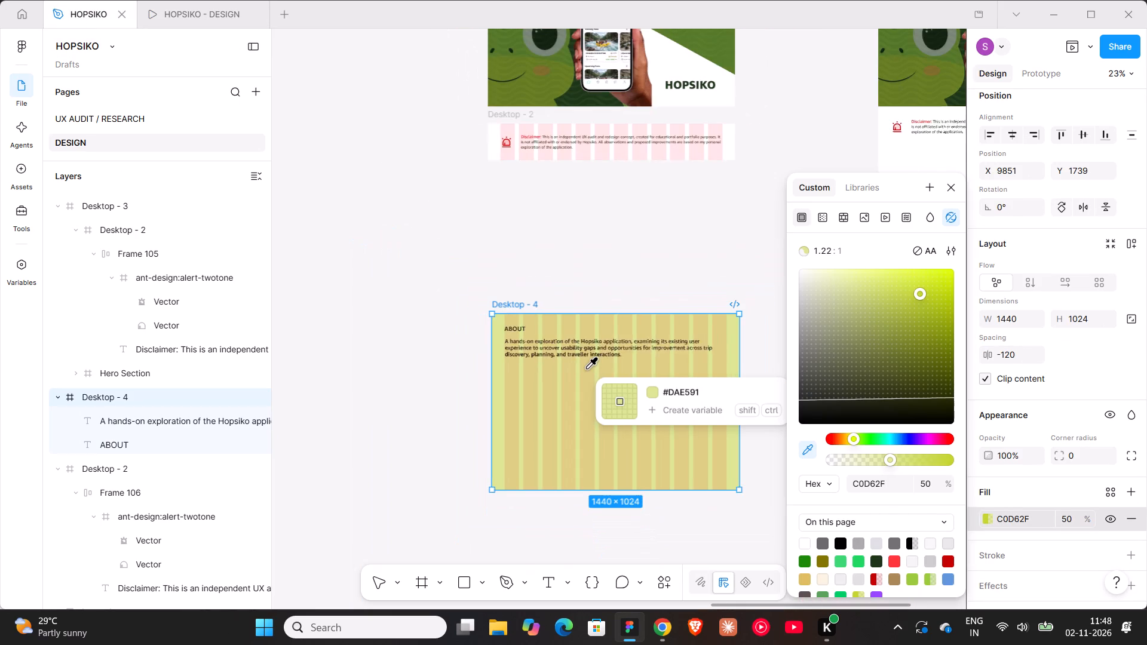
pyautogui.keyDown('shift'); pyautogui.scroll(9, 587, 368); pyautogui.keyUp('shift')
pyautogui.keyDown('ctrl'); pyautogui.scroll(-9, 587, 368); pyautogui.keyUp('ctrl')
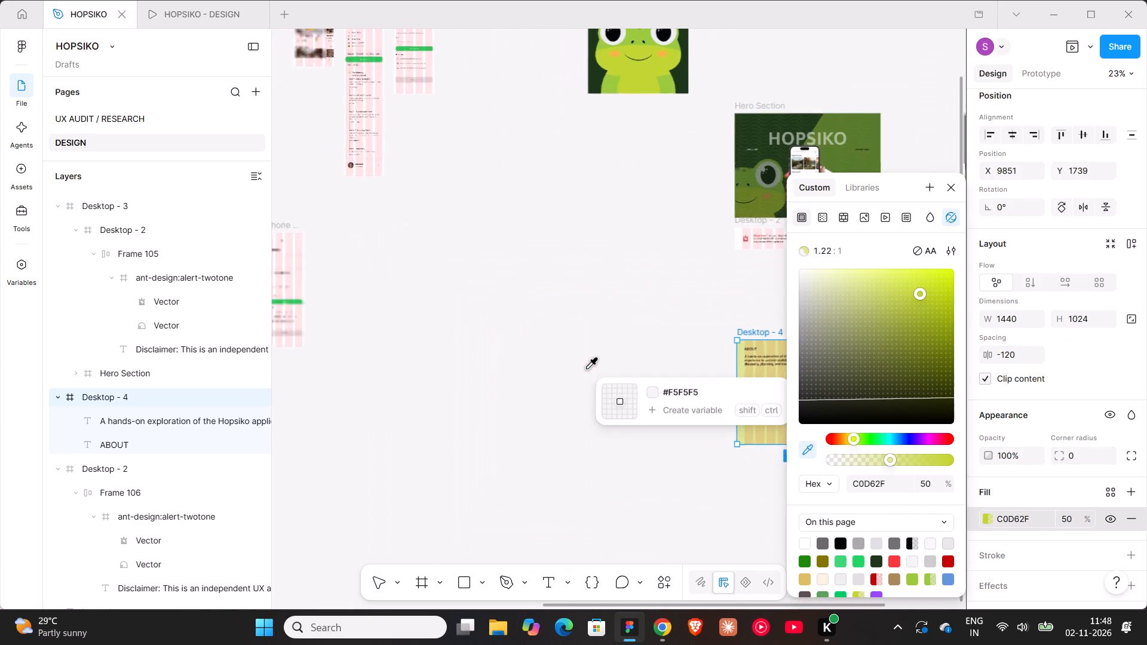
pyautogui.keyDown('shift'); pyautogui.scroll(-2, 587, 368); pyautogui.keyUp('shift')
pyautogui.scroll(6, 585, 337)
pyautogui.keyDown('ctrl'); pyautogui.scroll(6, 616, 155); pyautogui.keyUp('ctrl')
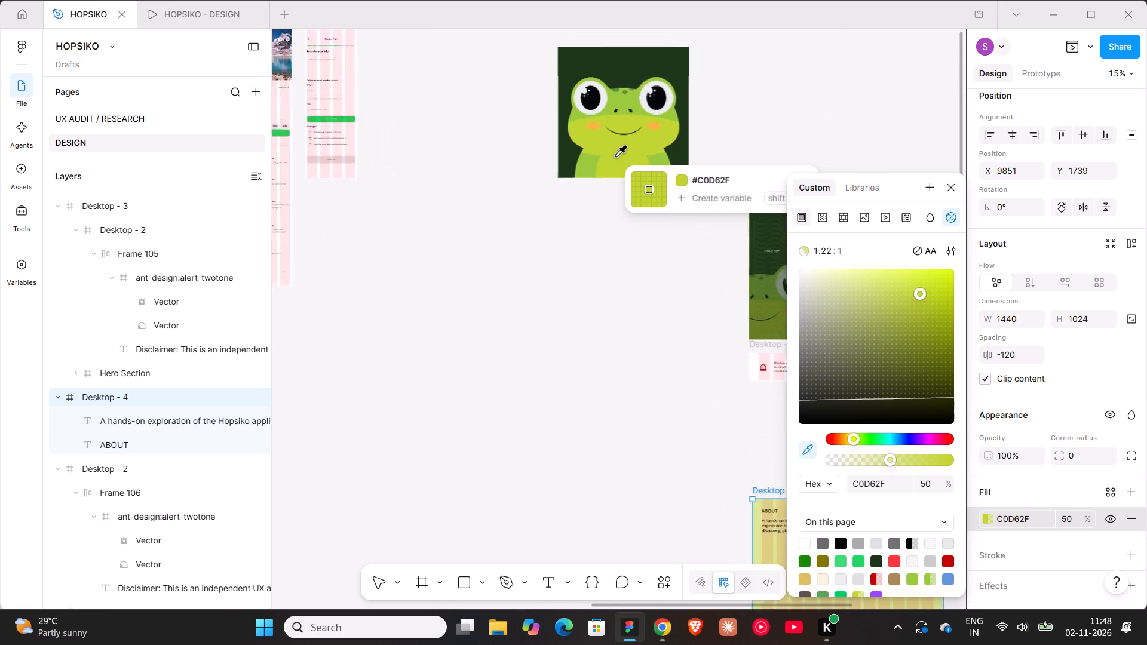
pyautogui.click(636, 88)
pyautogui.keyDown('shift'); pyautogui.scroll(-11, 619, 303); pyautogui.keyUp('shift')
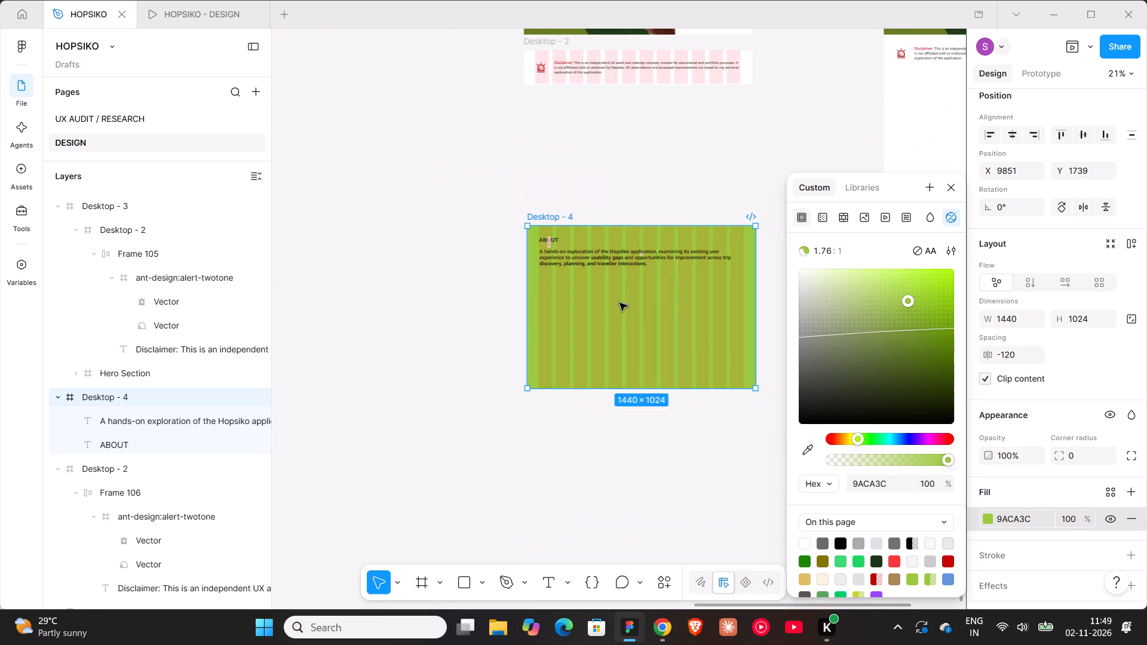
pyautogui.click(631, 185)
pyautogui.click(179, 21)
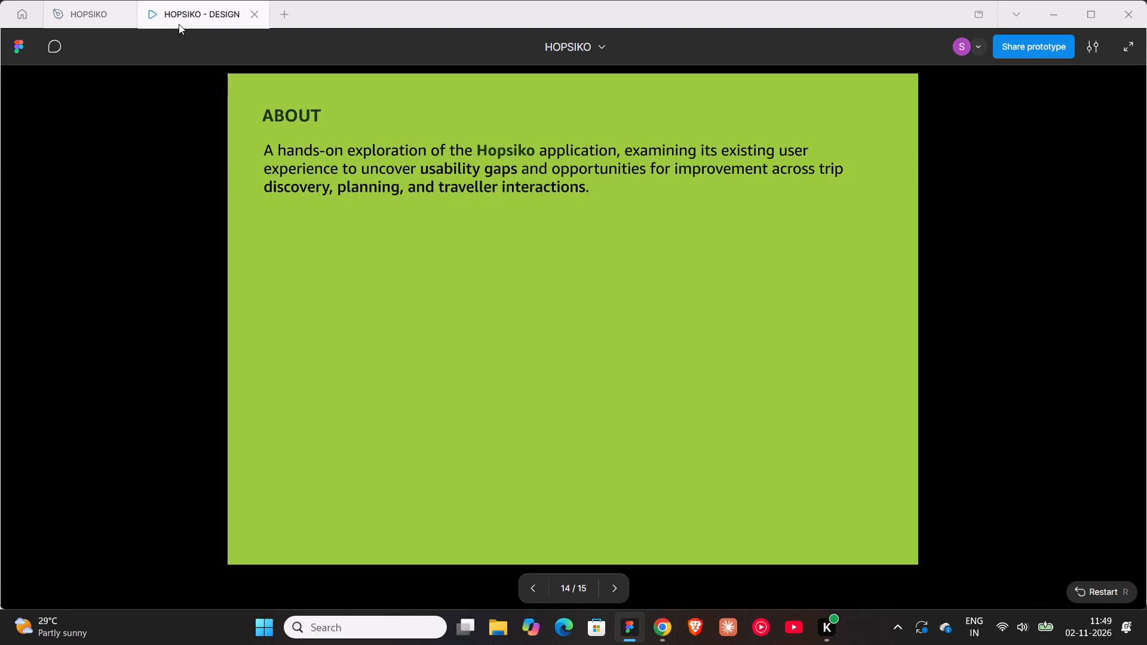
pyautogui.click(84, 12)
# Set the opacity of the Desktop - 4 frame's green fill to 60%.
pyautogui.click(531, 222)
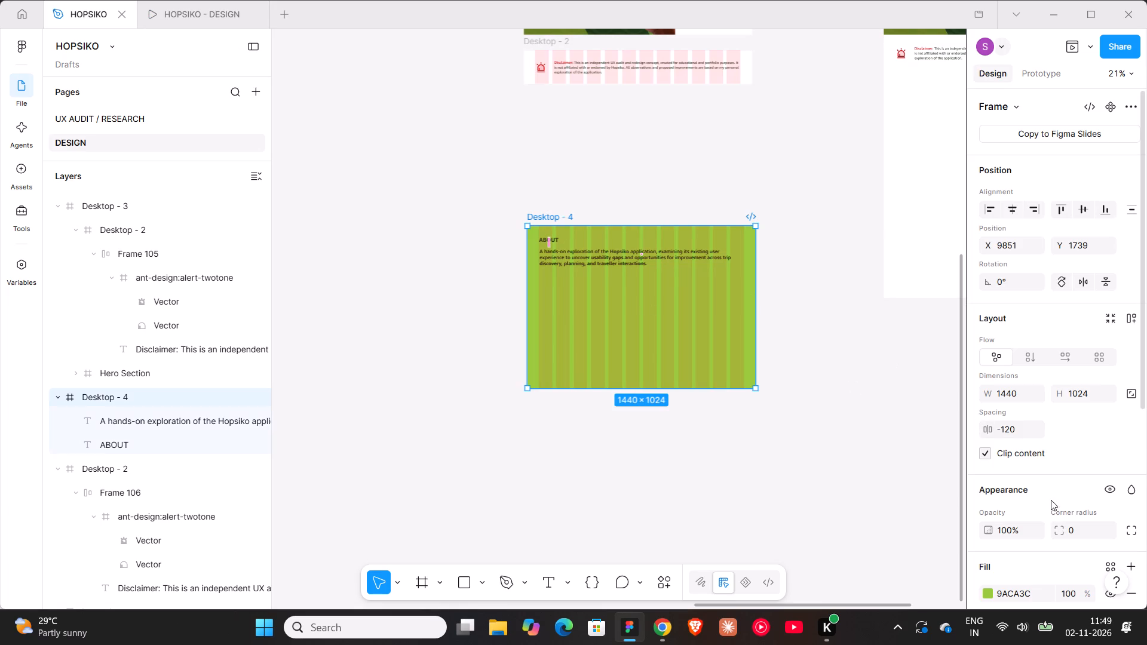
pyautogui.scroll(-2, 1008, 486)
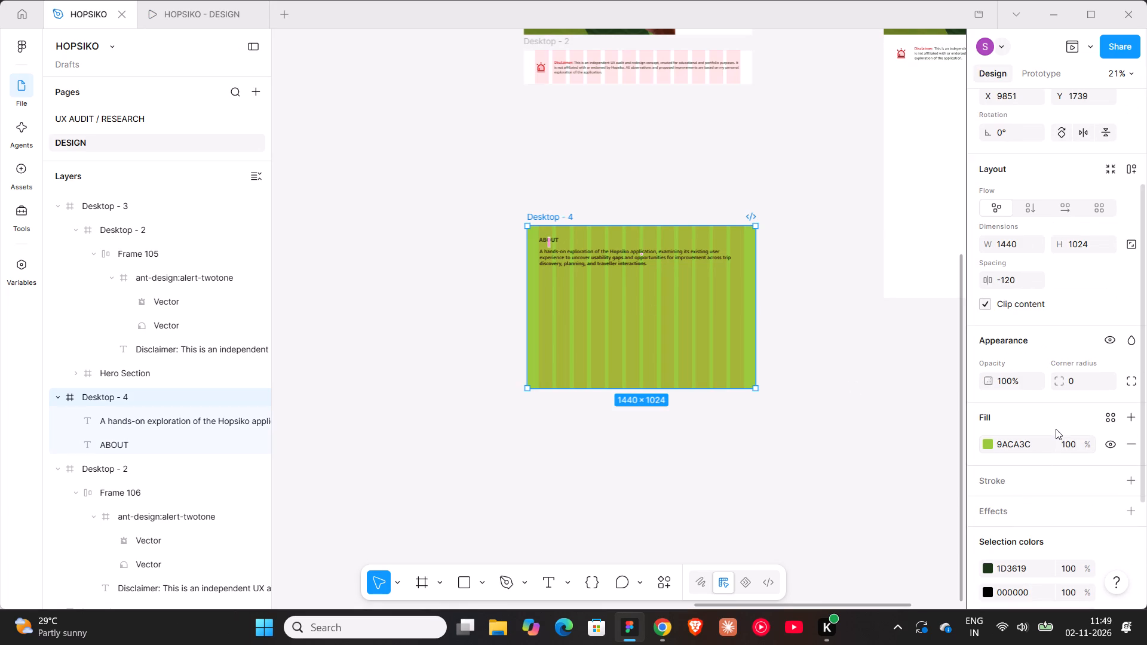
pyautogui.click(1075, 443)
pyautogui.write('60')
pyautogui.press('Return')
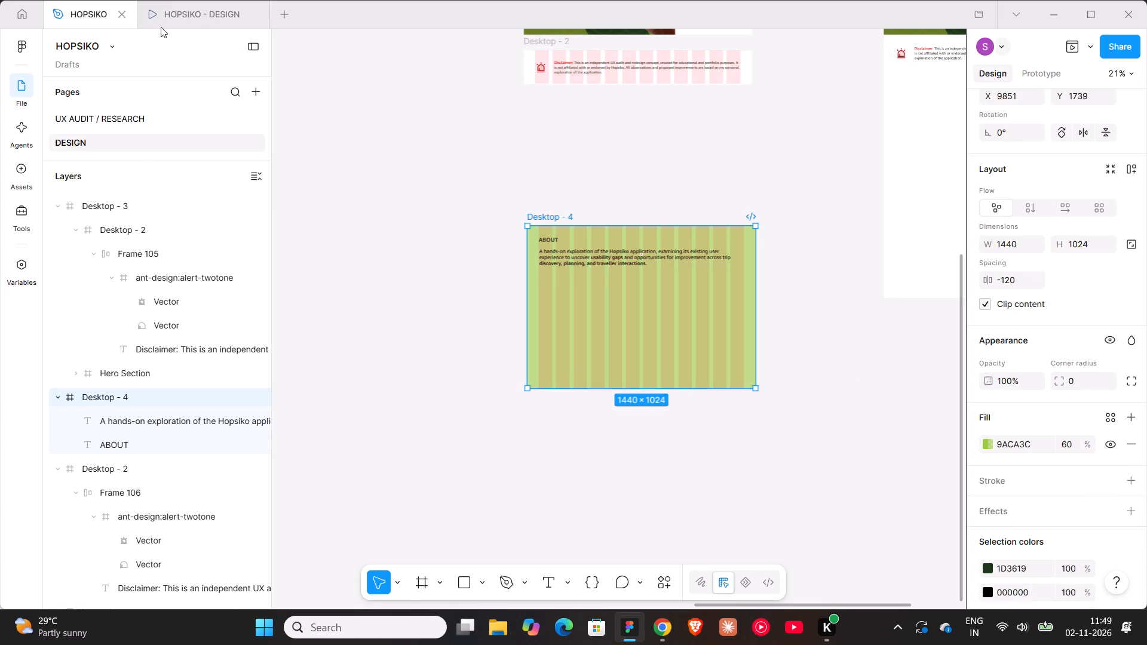
# Compare the About frame's background and text legibility on the canvas and in the prototype preview.
pyautogui.click(172, 7)
pyautogui.click(179, 11)
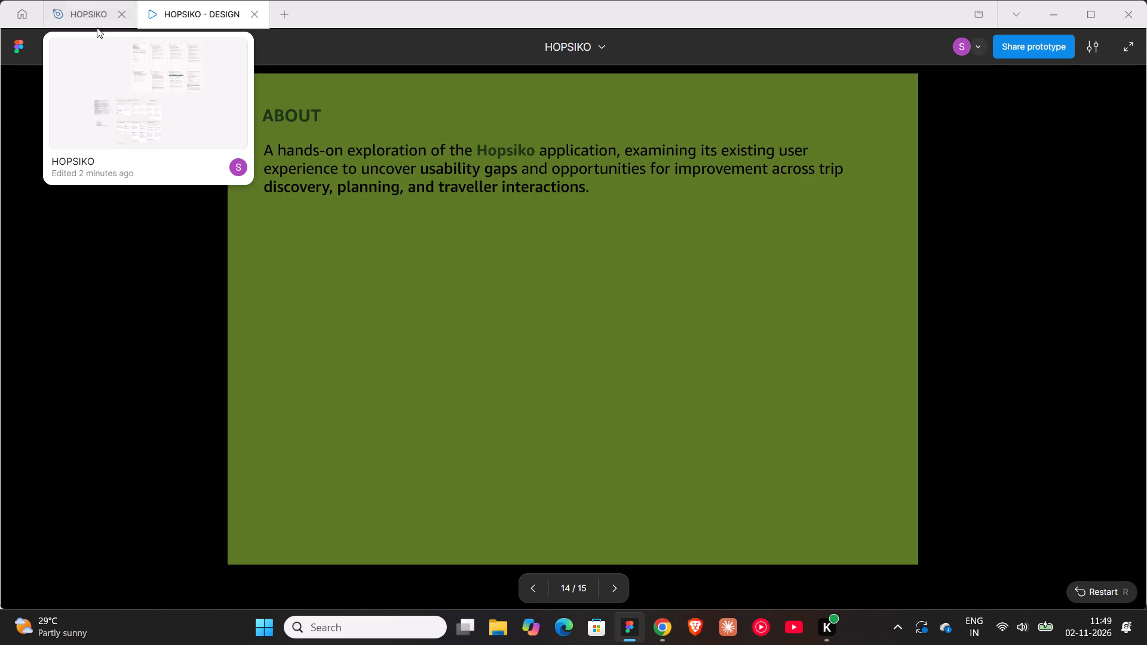
pyautogui.click(75, 23)
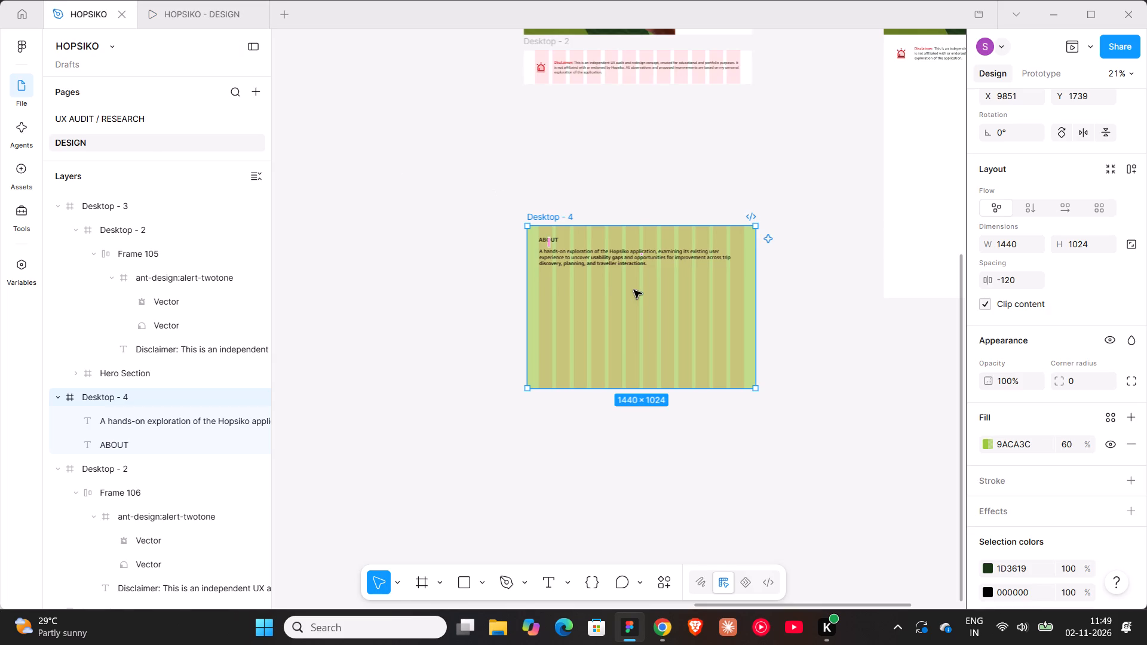
pyautogui.click(600, 258)
pyautogui.keyDown('ctrl'); pyautogui.scroll(10, 600, 258); pyautogui.keyUp('ctrl')
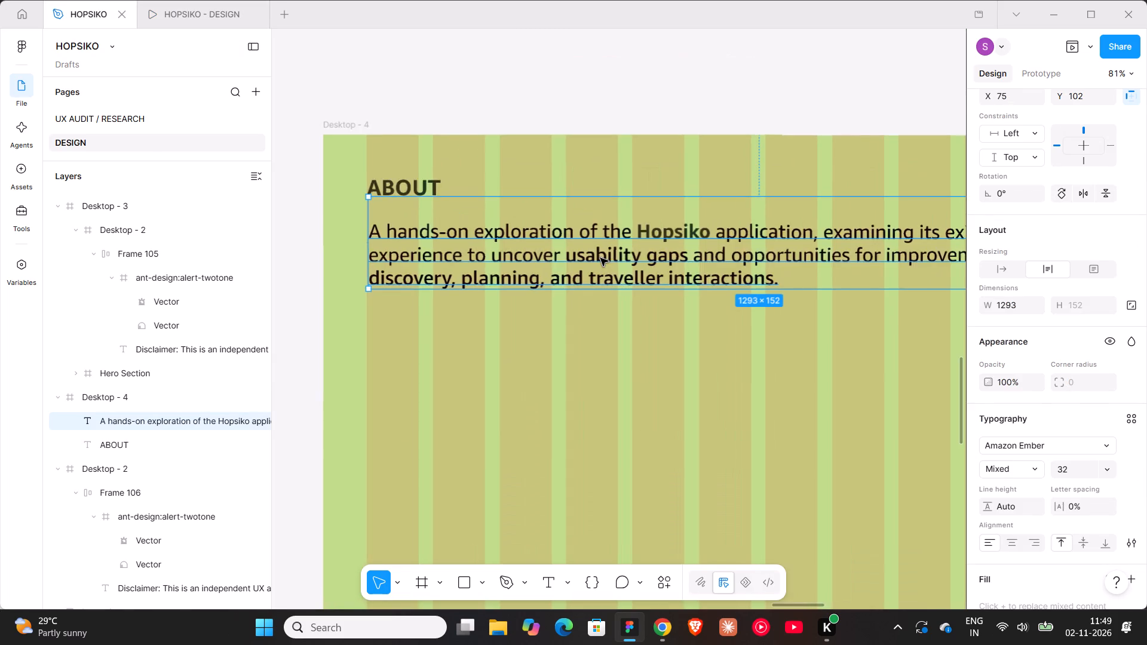
pyautogui.keyDown('ctrl'); pyautogui.scroll(-7, 600, 258); pyautogui.keyUp('ctrl')
pyautogui.click(202, 15)
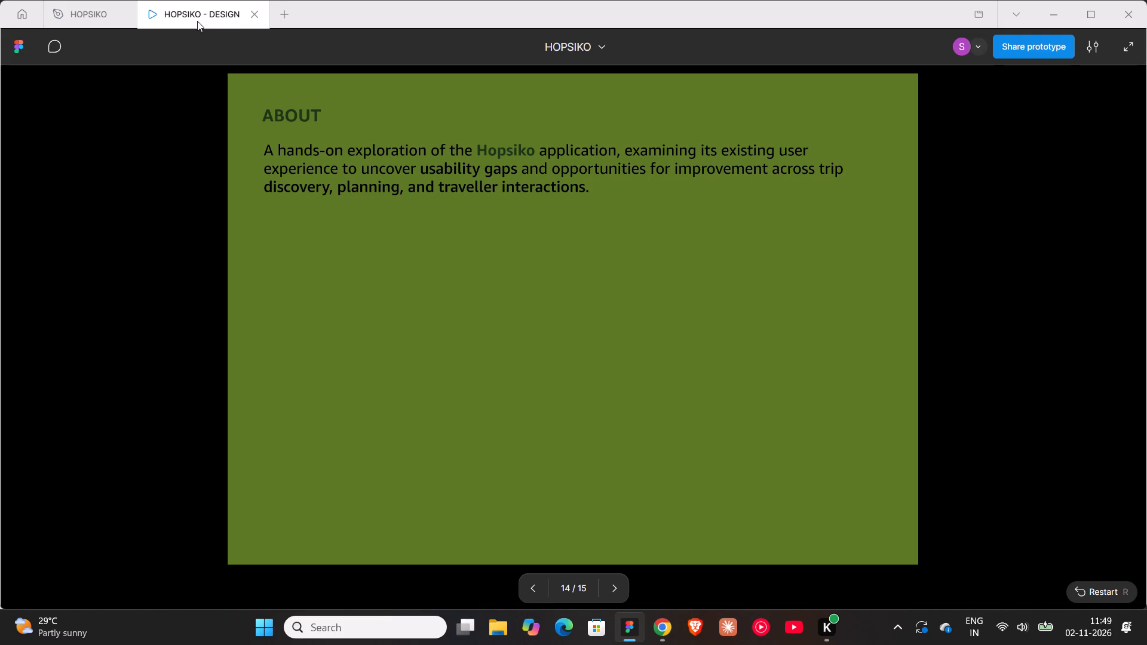
pyautogui.click(88, 13)
# Set the opacity of the Desktop - 4 frame's green fill to 10% and check it in the prototype preview.
pyautogui.click(501, 192)
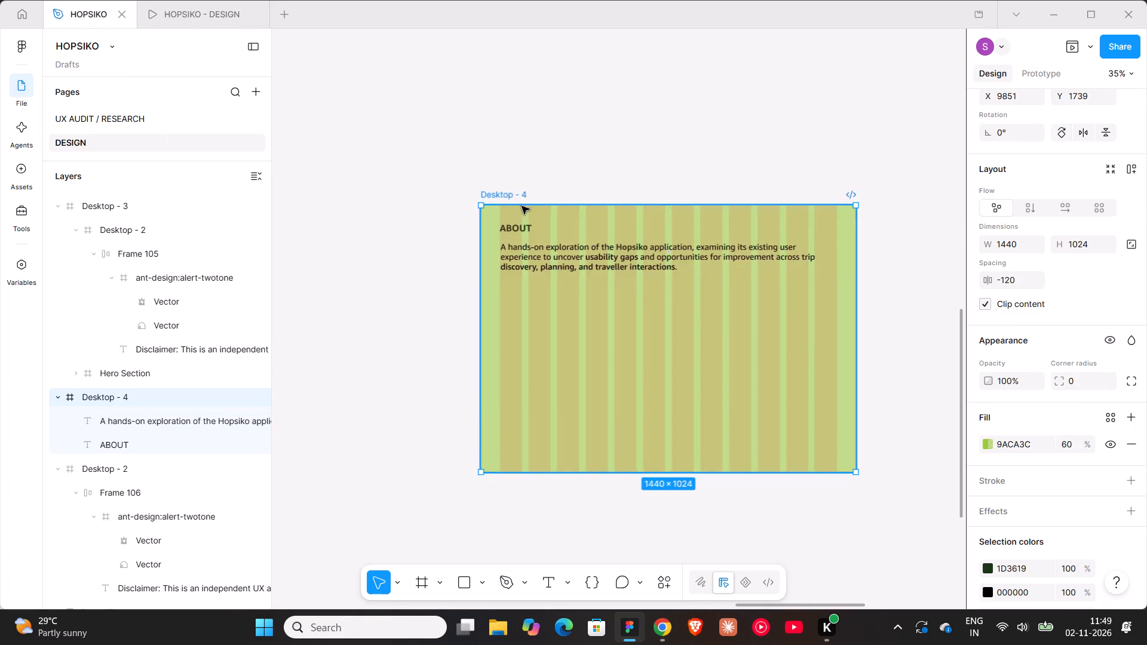
pyautogui.scroll(-2, 980, 425)
pyautogui.click(1073, 290)
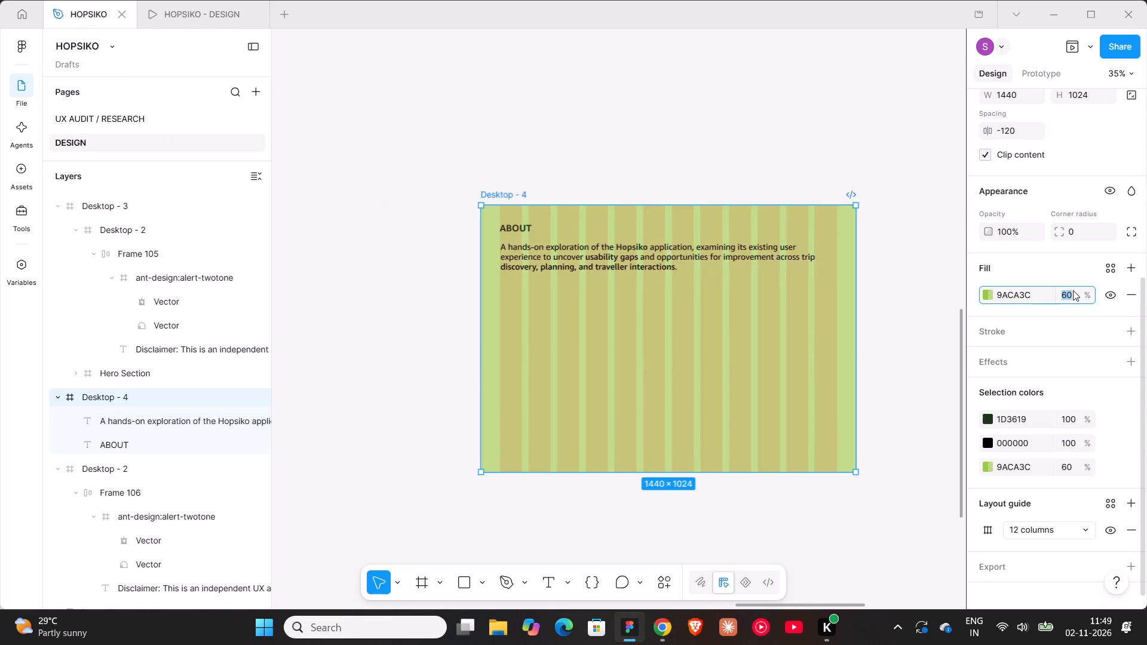
pyautogui.write('10')
pyautogui.press('Return')
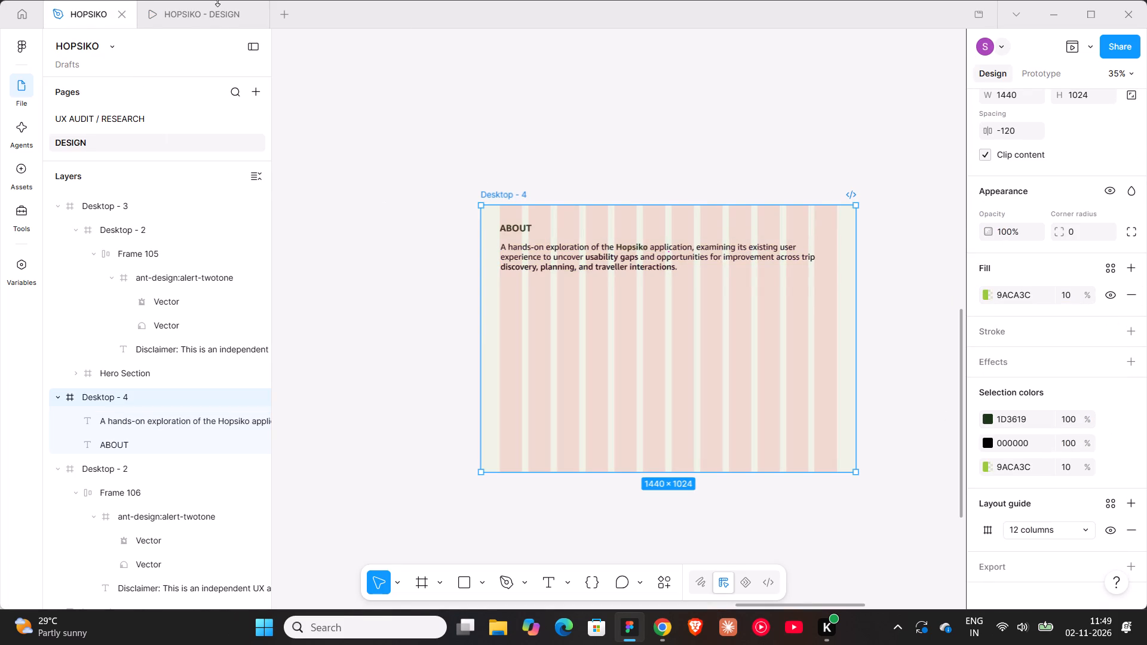
pyautogui.click(176, 17)
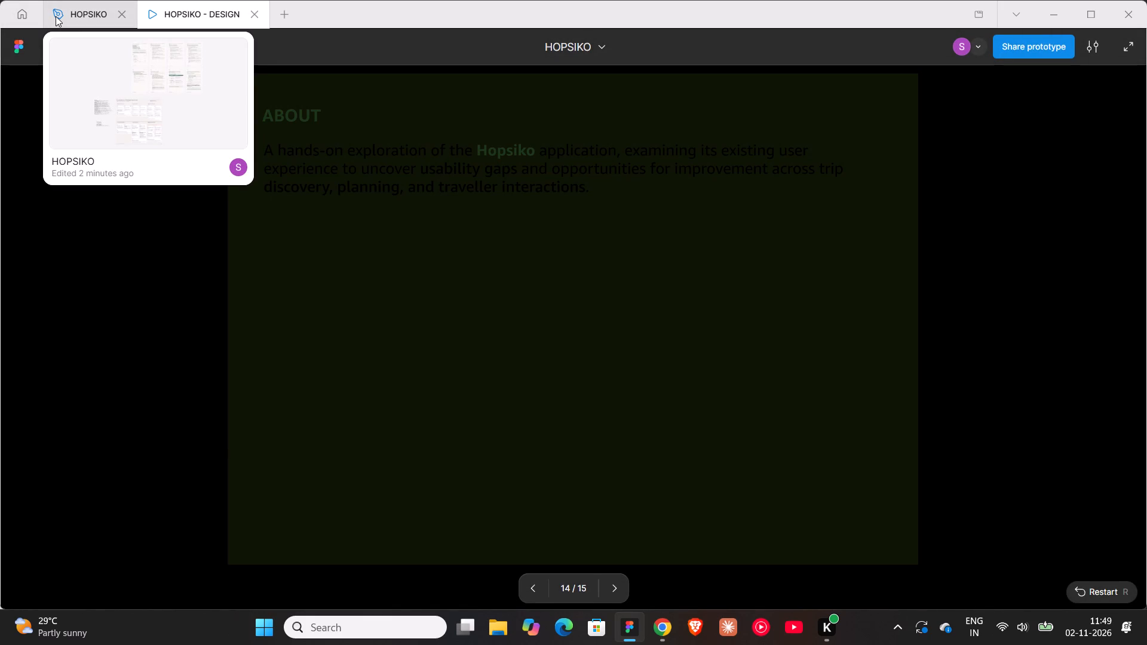
pyautogui.click(57, 16)
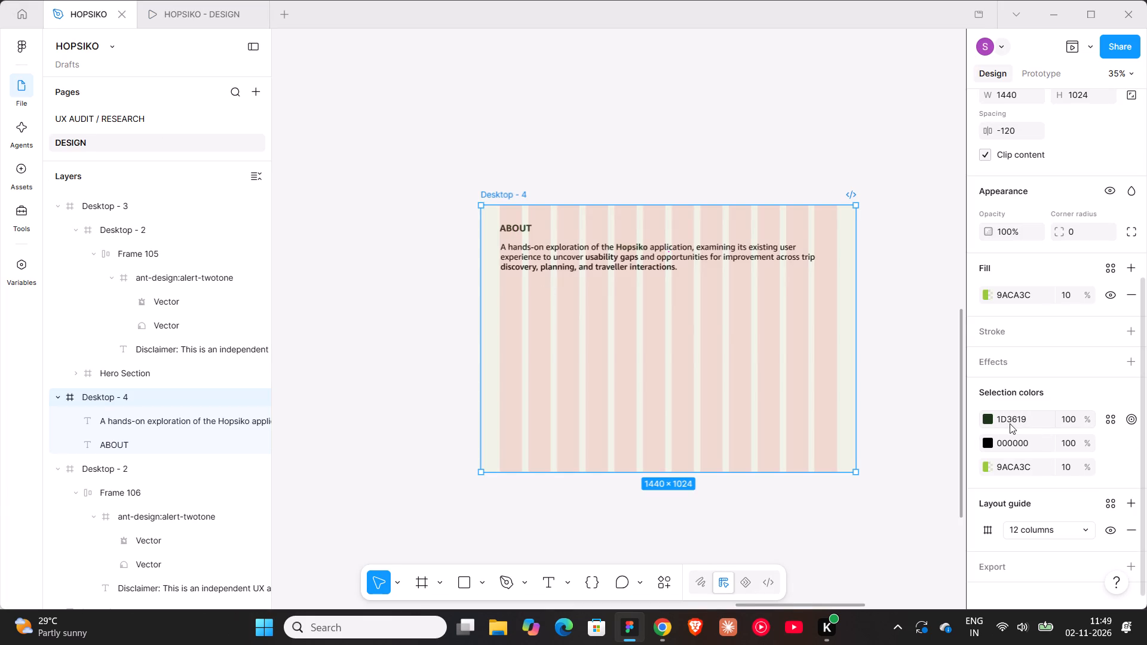
# Set the opacity of the Desktop - 4 frame's green fill to 35% and check it in the prototype preview.
pyautogui.click(1070, 466)
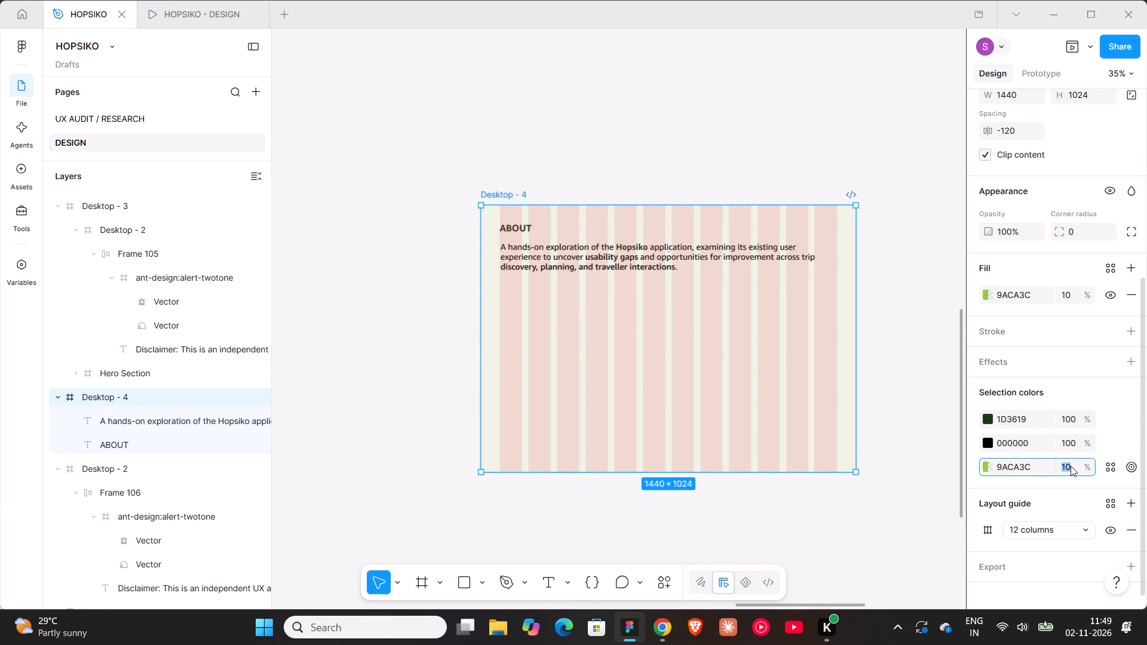
pyautogui.write('35')
pyautogui.press('Return')
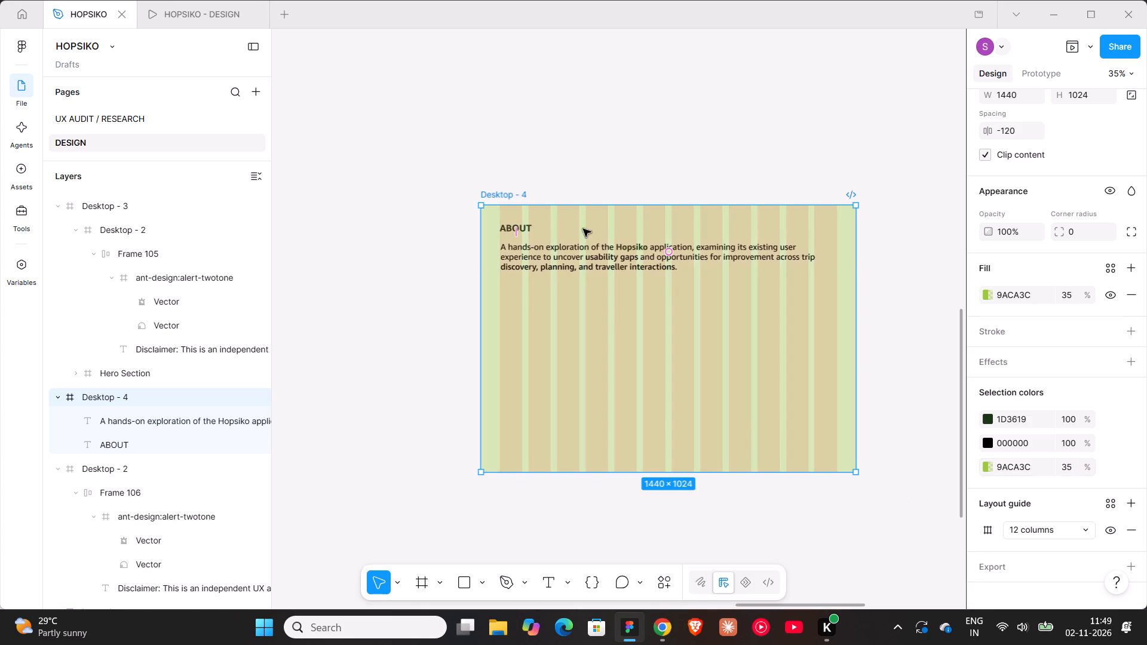
pyautogui.click(185, 17)
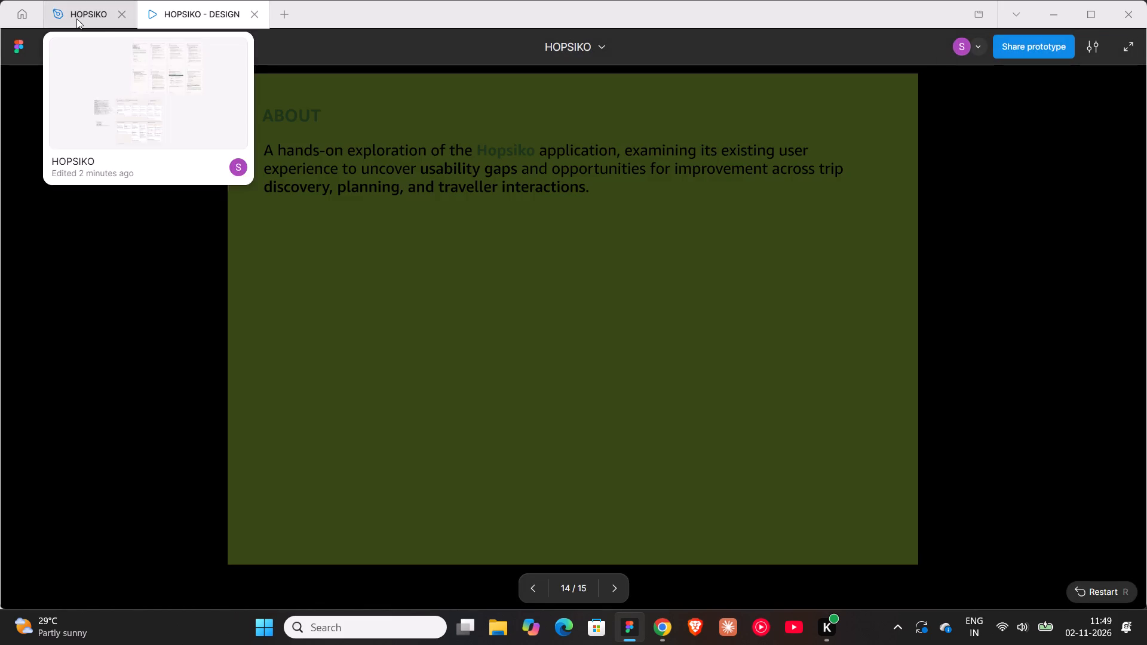
pyautogui.click(76, 19)
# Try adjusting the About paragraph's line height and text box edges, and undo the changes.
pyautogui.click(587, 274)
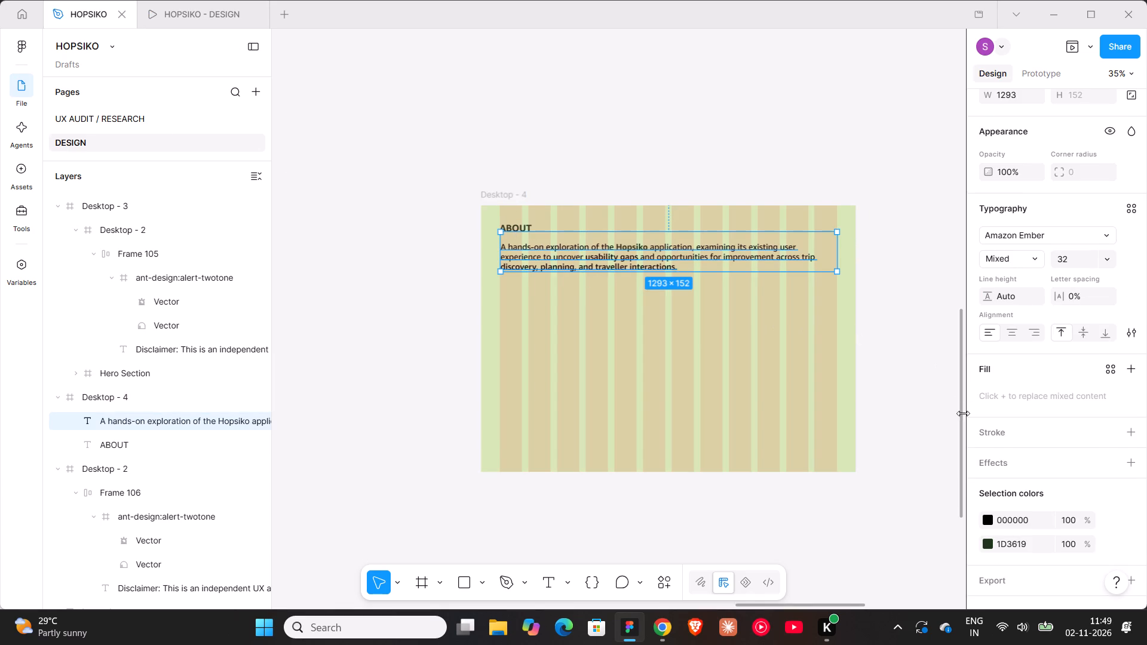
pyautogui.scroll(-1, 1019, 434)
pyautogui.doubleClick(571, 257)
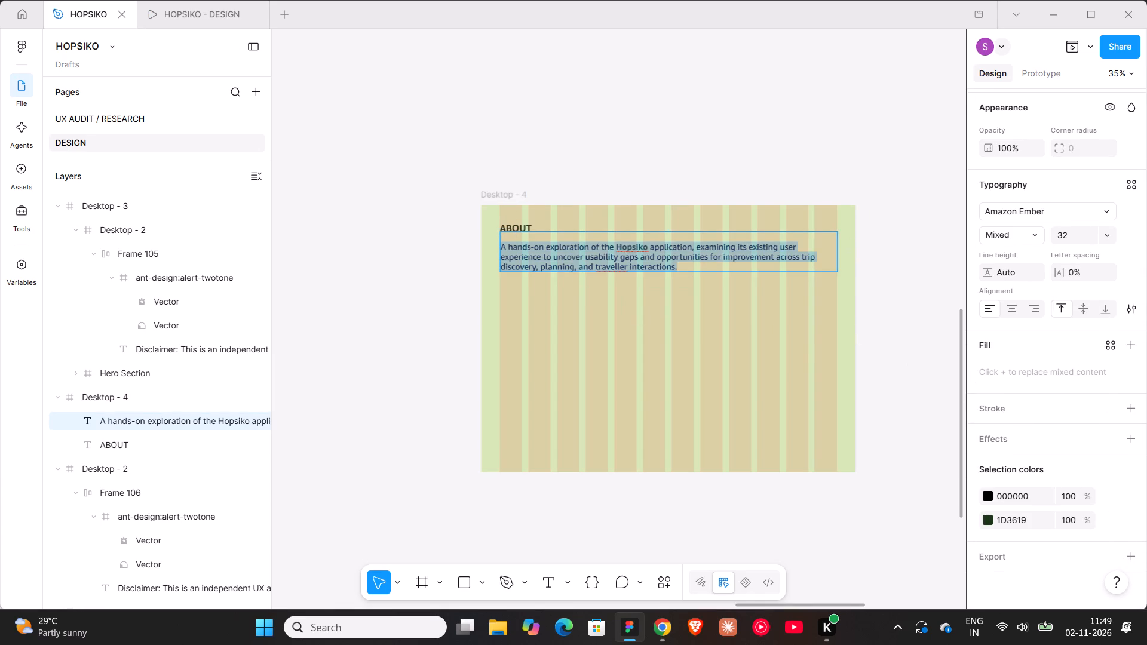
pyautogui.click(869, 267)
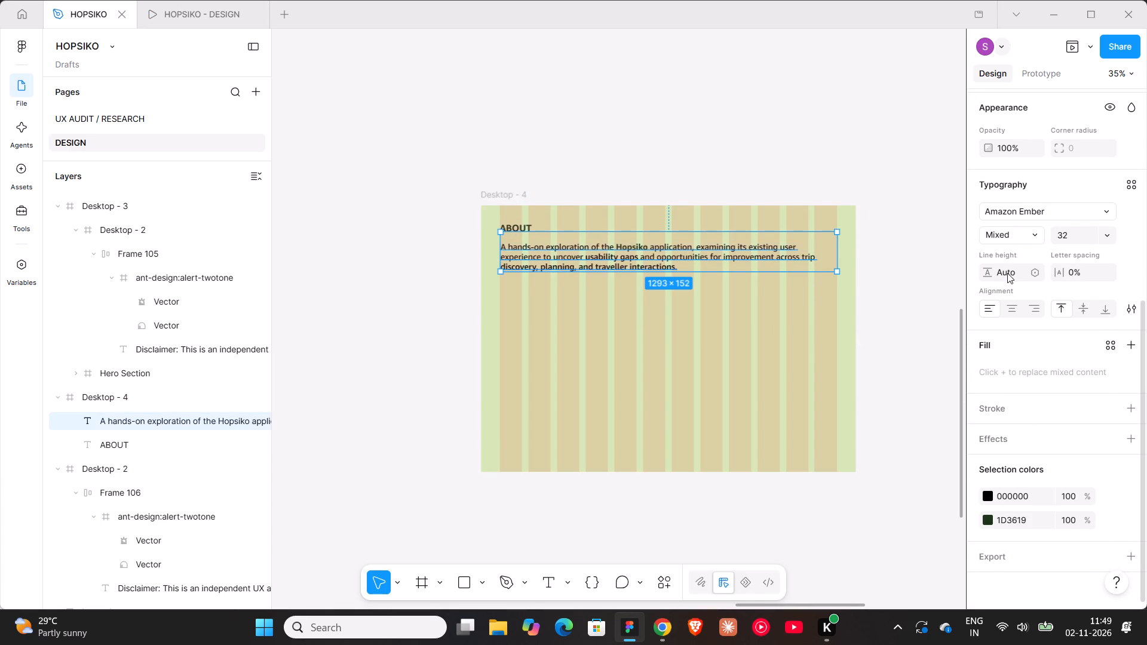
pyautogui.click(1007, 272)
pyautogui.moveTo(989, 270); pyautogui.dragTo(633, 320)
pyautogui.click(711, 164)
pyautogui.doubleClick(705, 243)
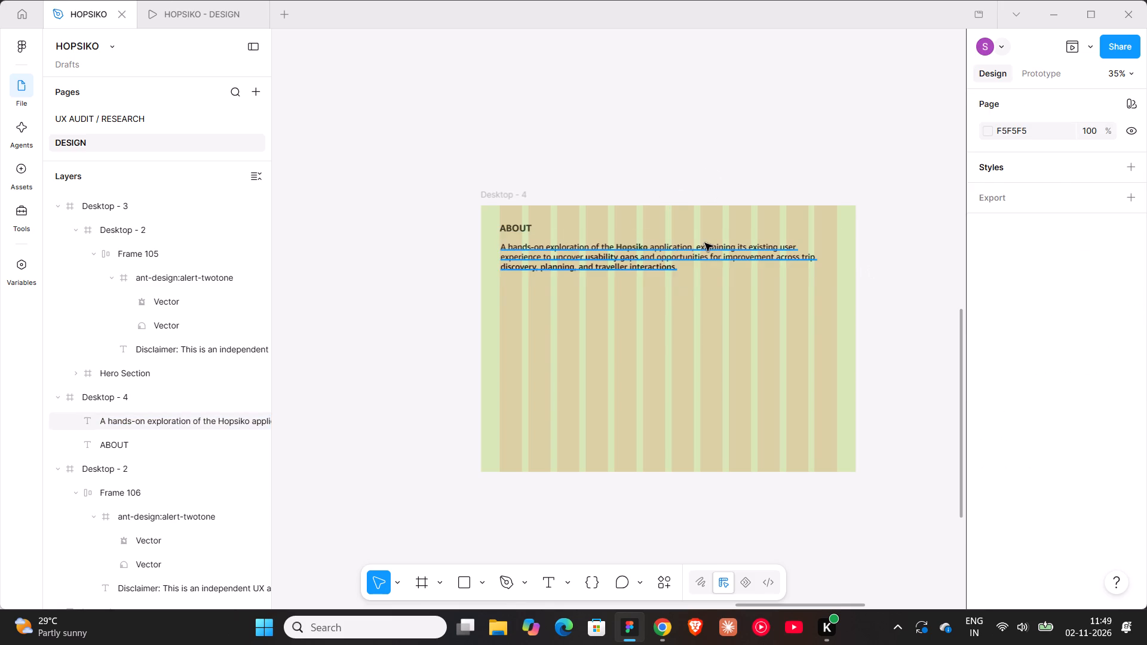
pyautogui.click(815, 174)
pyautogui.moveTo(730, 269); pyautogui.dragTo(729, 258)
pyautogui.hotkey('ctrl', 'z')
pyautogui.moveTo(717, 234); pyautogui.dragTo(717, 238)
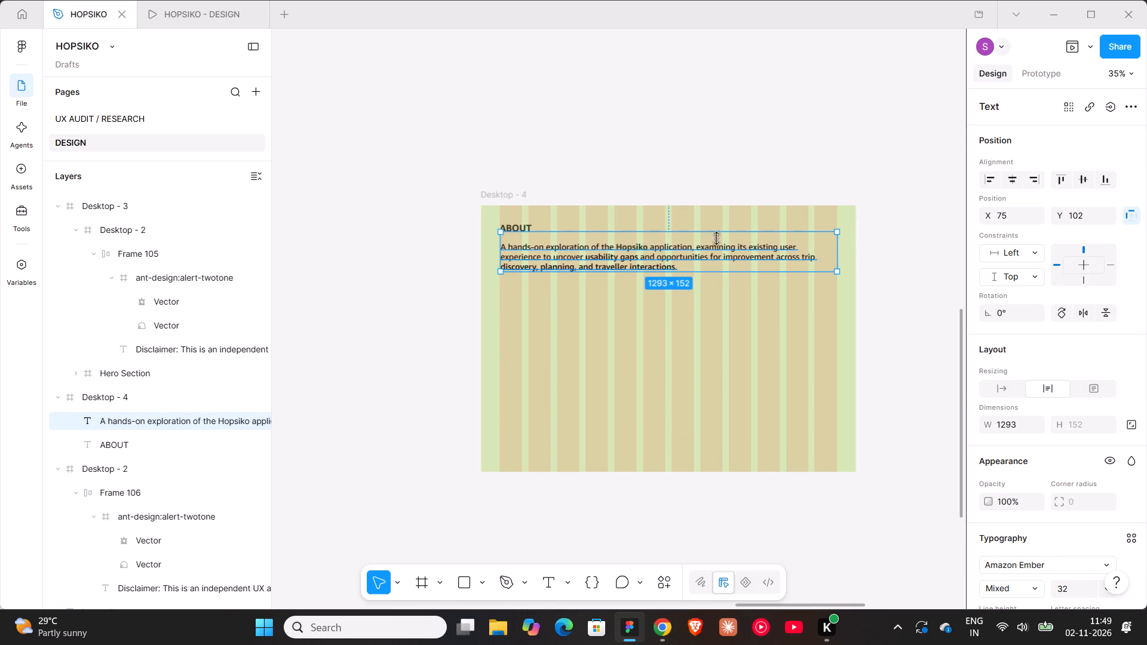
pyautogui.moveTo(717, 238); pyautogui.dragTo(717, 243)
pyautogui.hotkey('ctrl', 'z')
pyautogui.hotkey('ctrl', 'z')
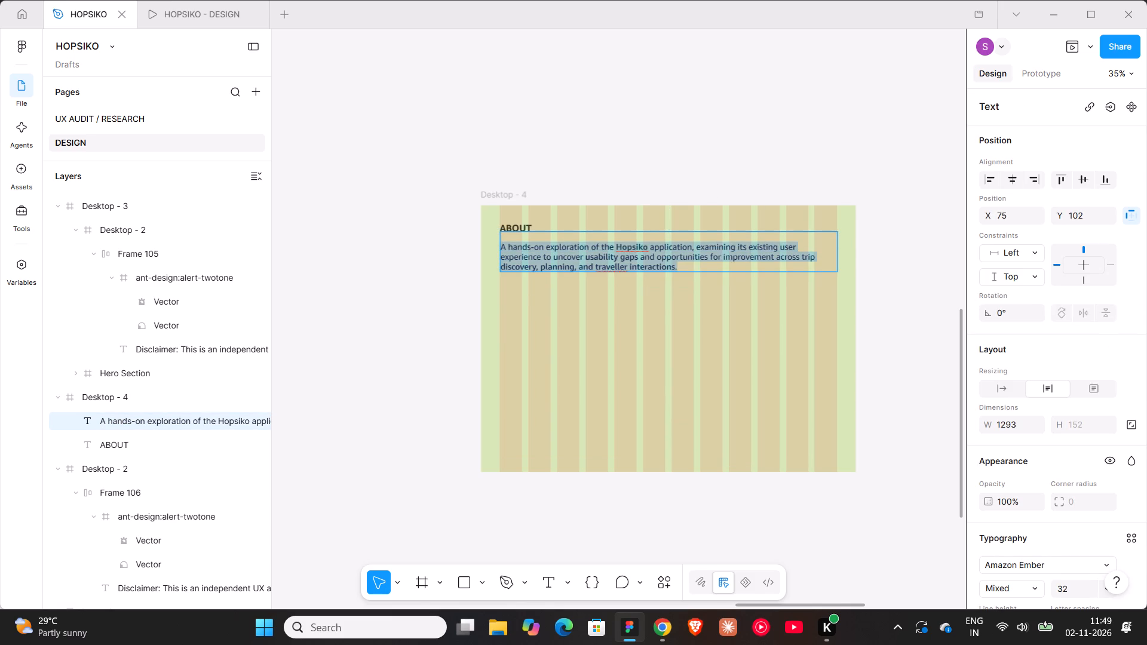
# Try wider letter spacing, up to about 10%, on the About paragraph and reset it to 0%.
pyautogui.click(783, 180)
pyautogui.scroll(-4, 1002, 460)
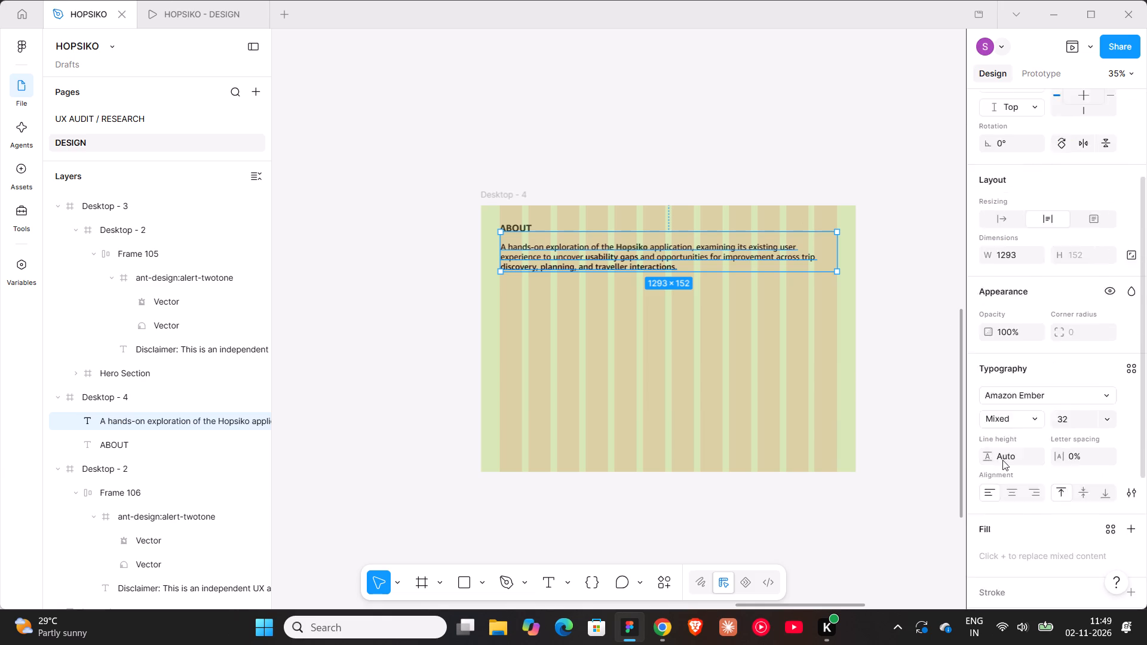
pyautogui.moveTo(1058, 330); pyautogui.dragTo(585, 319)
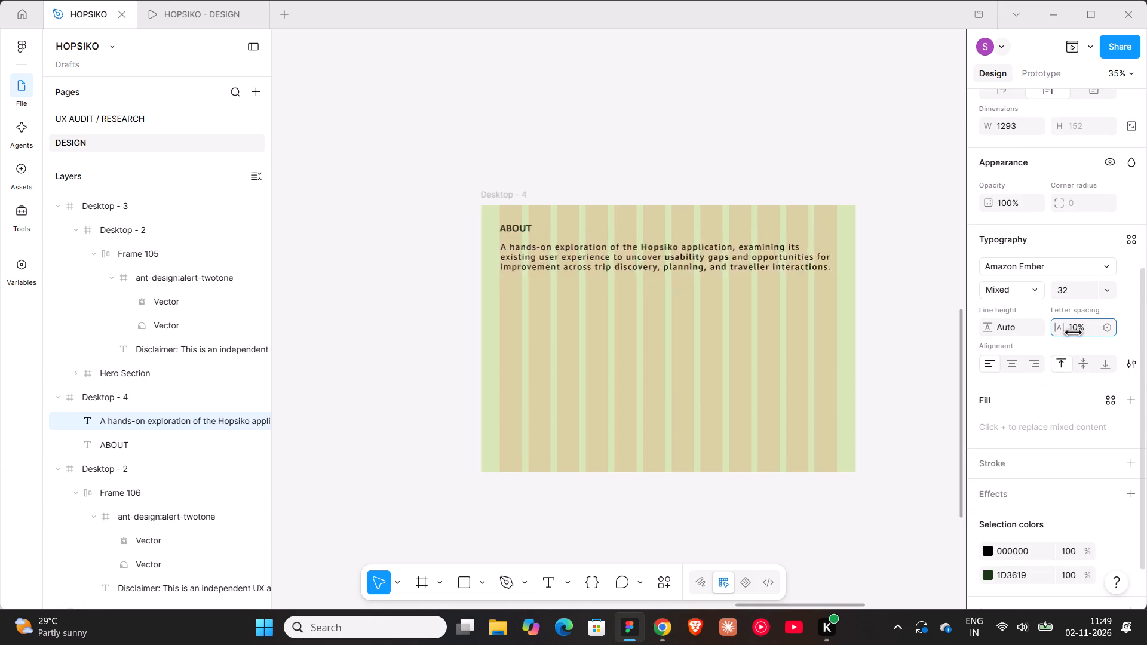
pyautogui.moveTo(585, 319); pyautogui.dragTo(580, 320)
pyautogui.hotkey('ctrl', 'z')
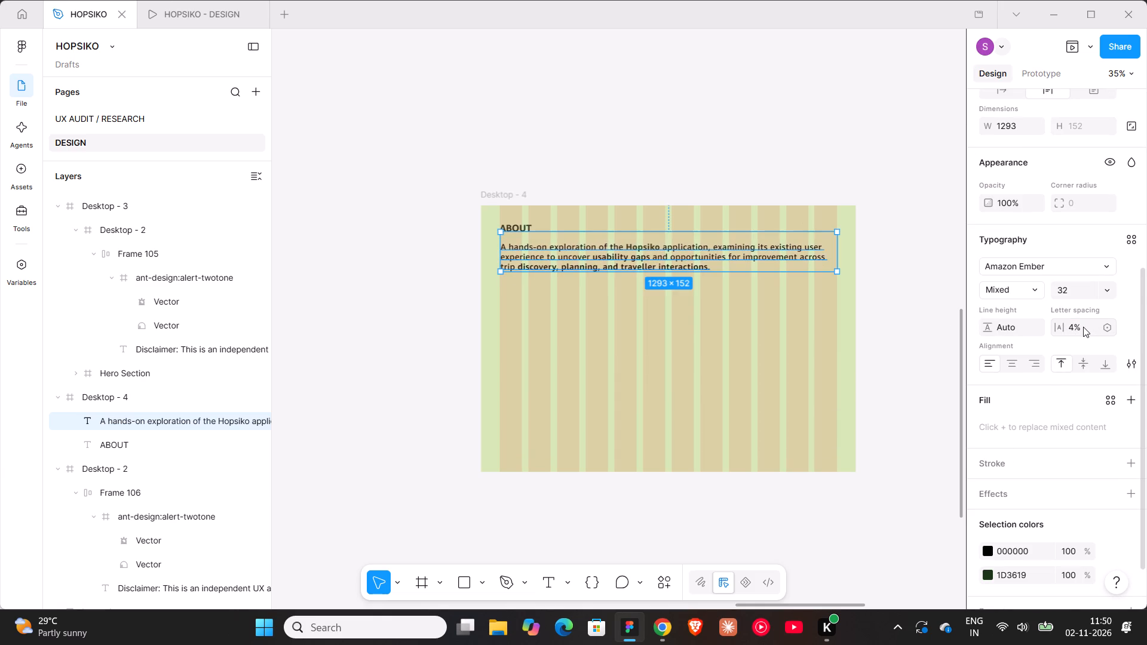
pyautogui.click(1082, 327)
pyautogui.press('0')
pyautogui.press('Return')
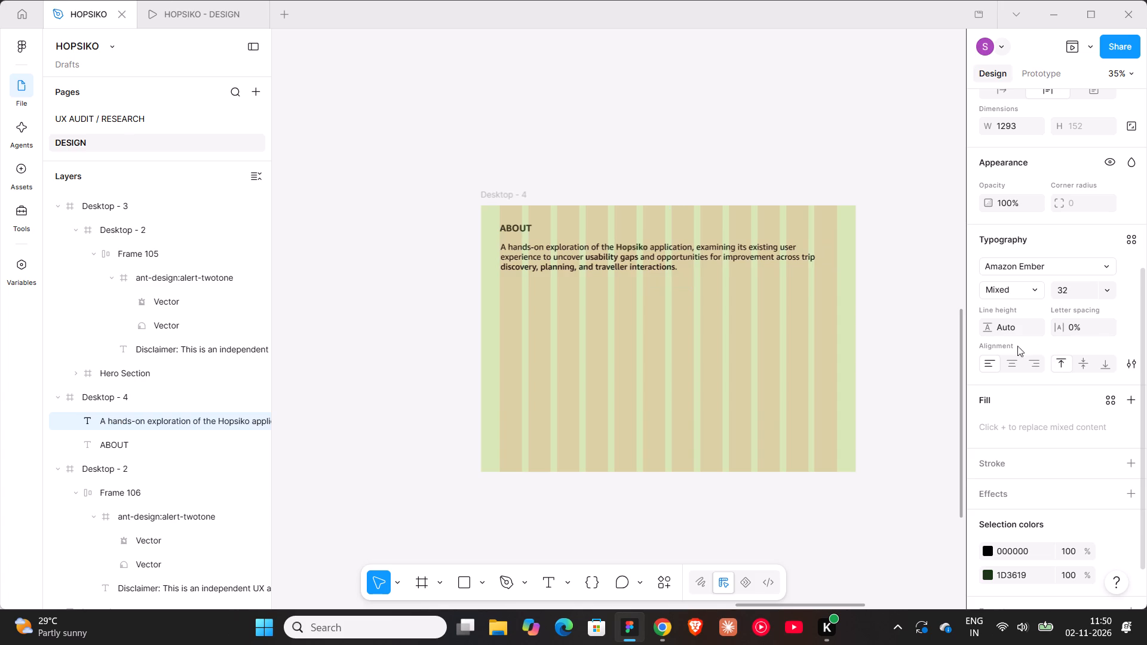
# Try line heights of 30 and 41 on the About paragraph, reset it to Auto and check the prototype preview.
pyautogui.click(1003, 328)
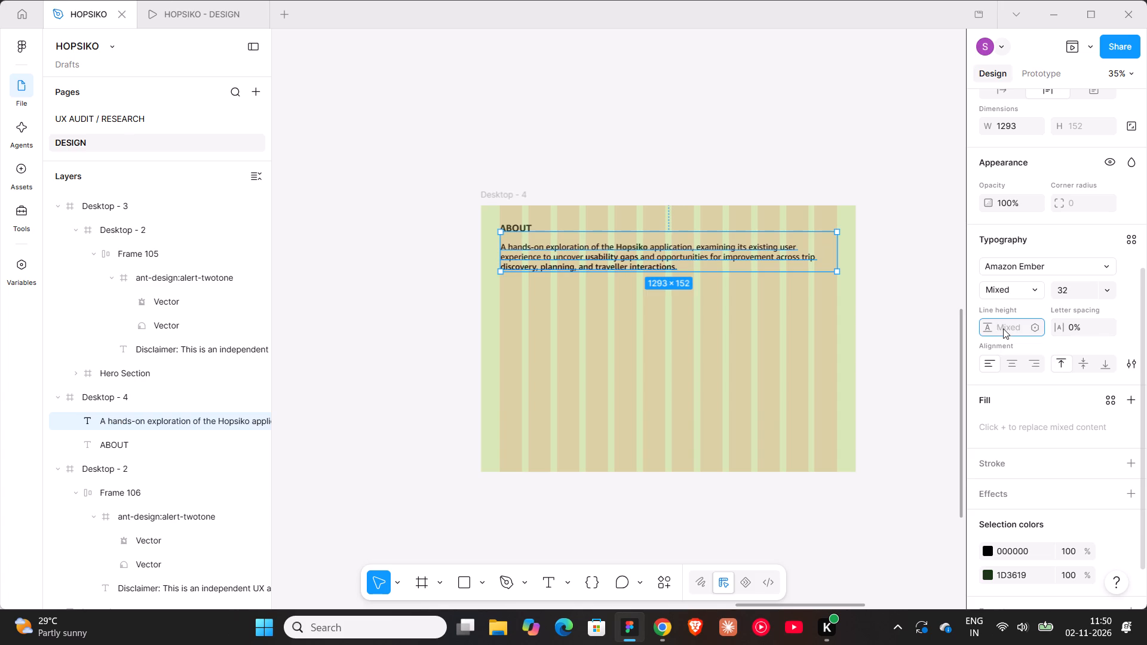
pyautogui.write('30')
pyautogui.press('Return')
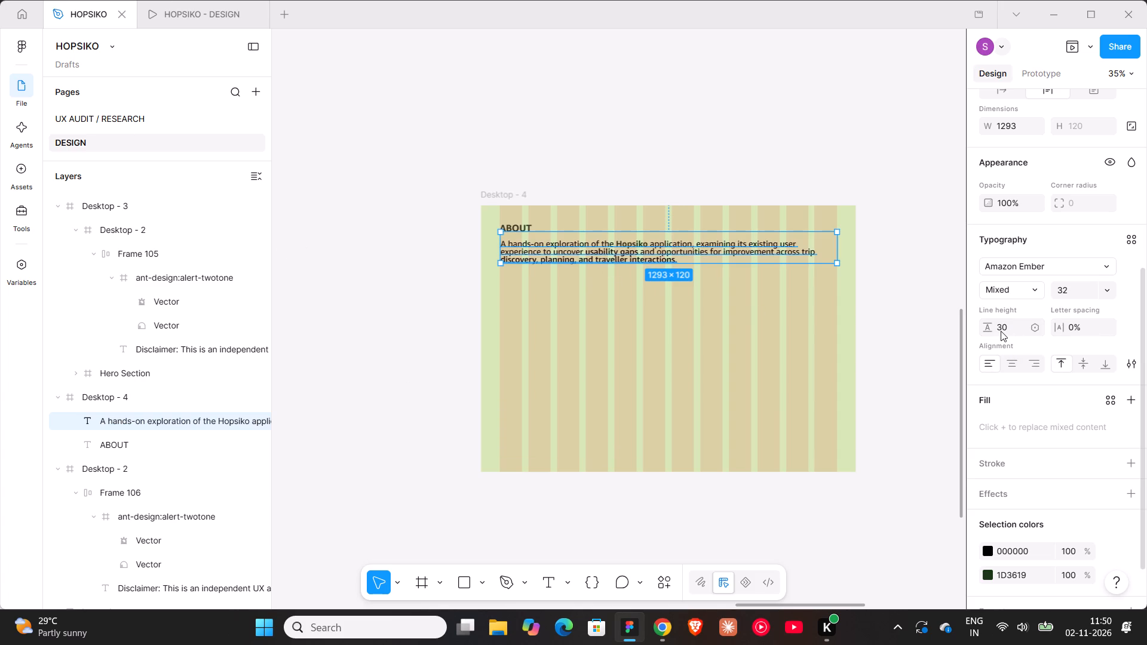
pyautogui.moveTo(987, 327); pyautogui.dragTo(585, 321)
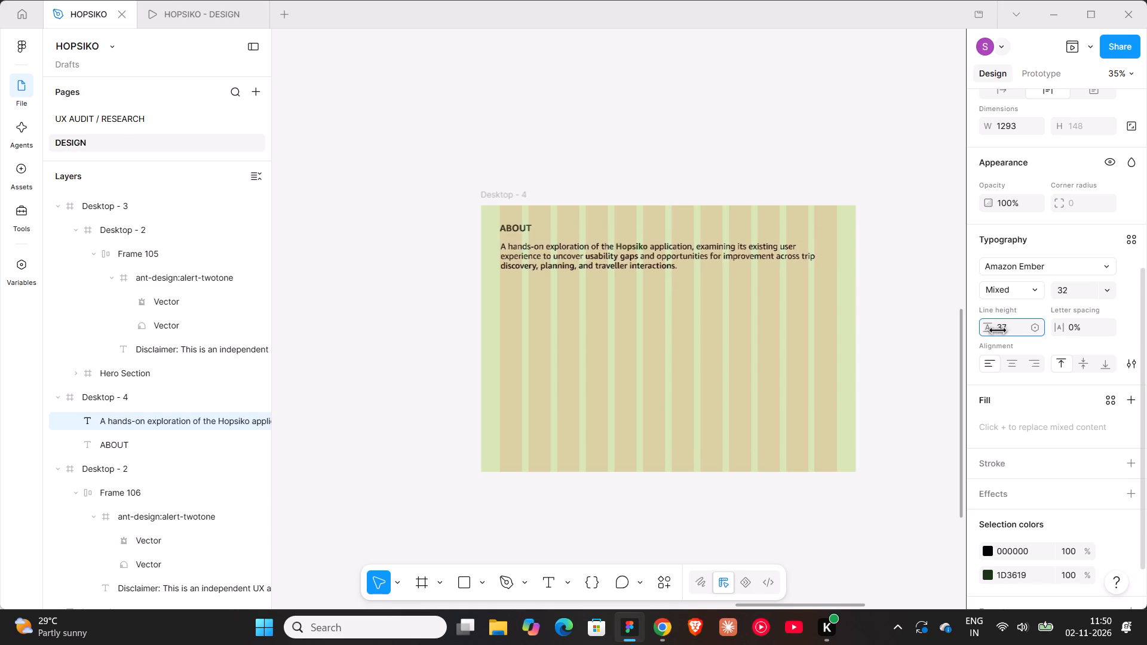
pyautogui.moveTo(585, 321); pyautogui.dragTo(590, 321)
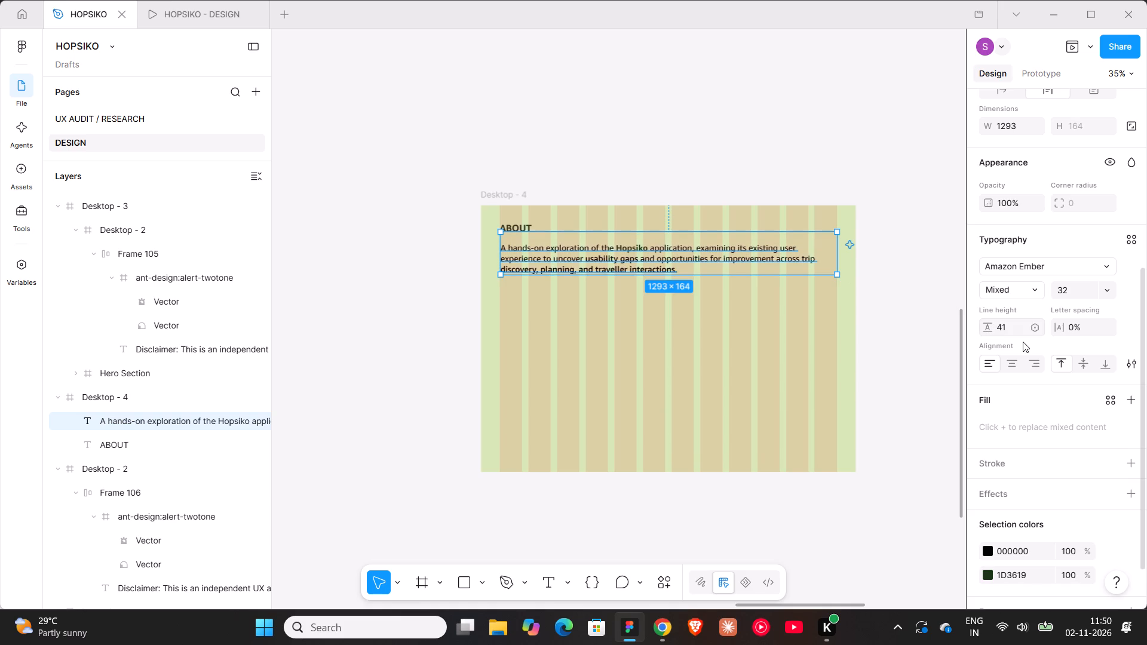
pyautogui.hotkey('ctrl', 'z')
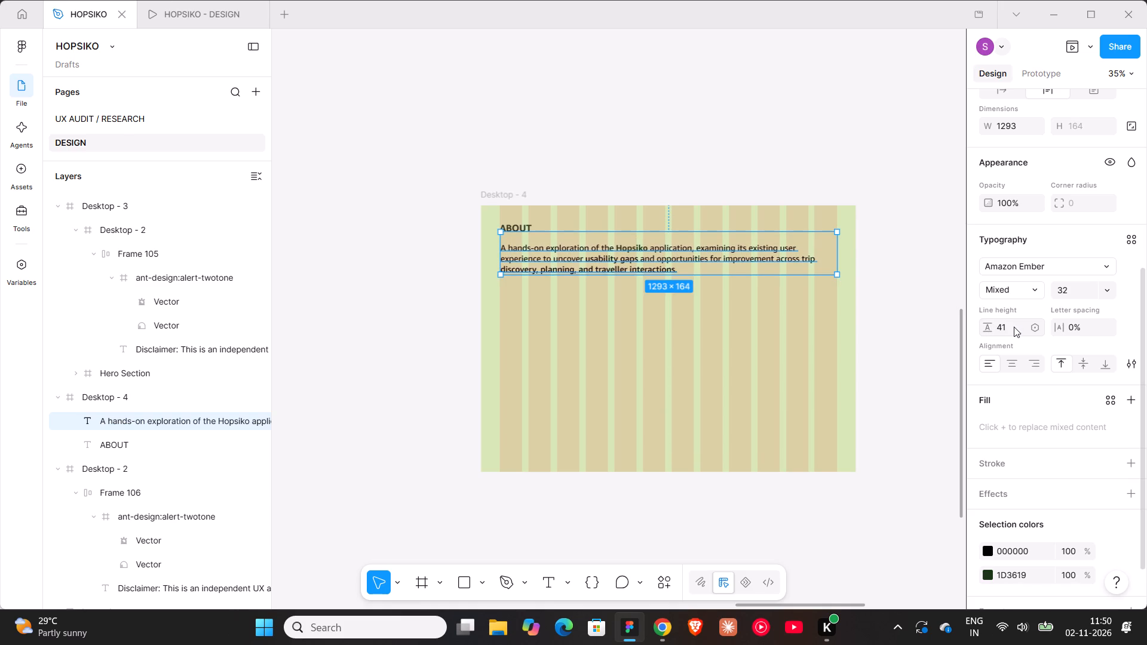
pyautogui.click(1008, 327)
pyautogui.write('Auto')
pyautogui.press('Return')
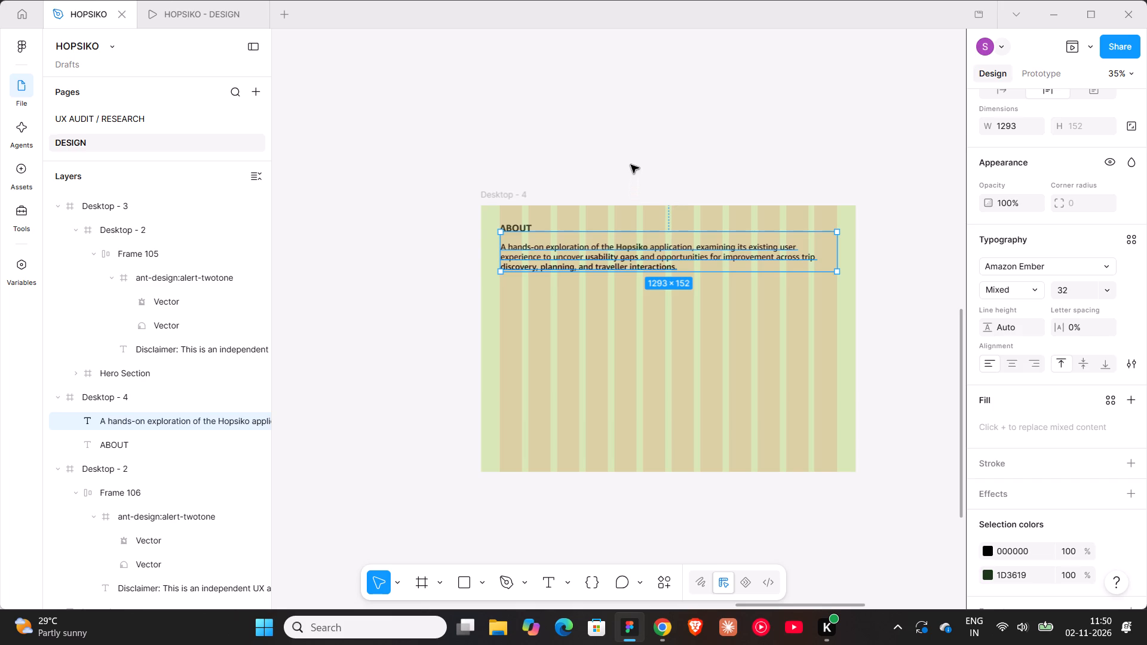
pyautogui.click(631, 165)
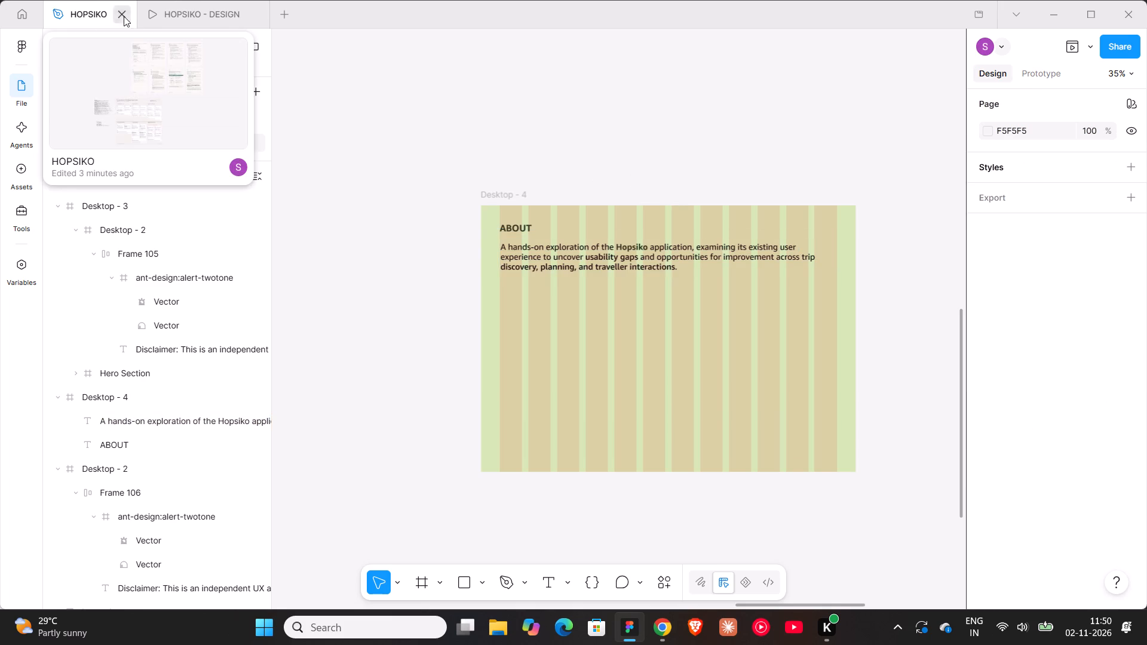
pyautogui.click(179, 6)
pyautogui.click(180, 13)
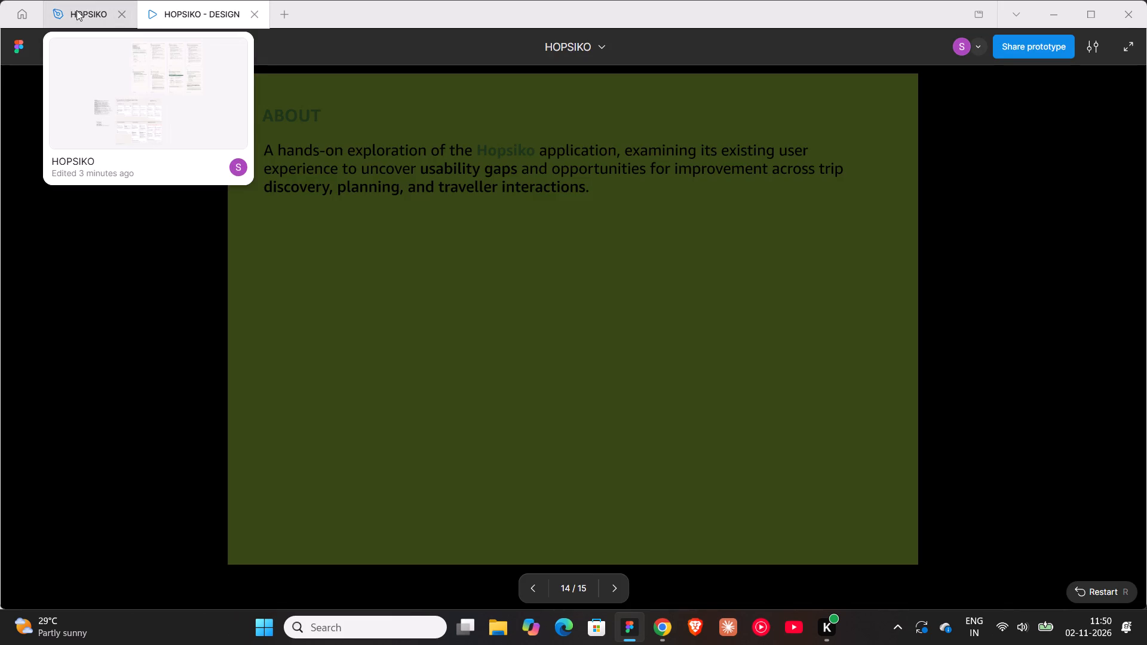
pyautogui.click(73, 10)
# Recolour the ABOUT heading to green 9ACA3C and check it in the prototype preview.
pyautogui.click(517, 225)
pyautogui.scroll(-1, 1123, 449)
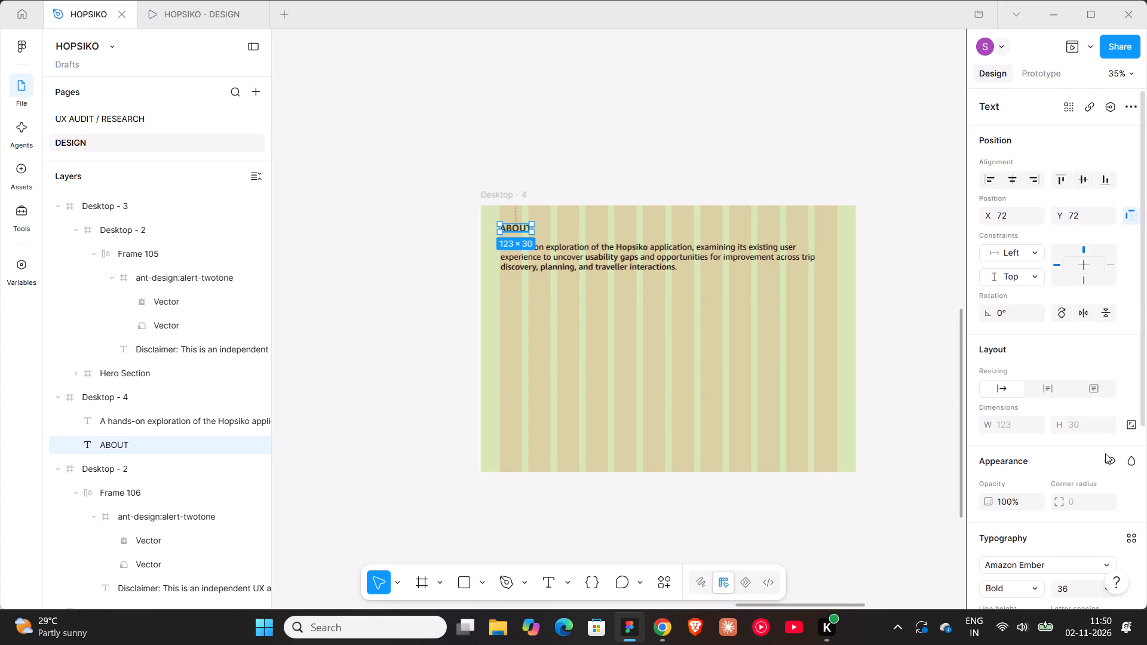
pyautogui.scroll(-1, 1105, 453)
pyautogui.click(988, 580)
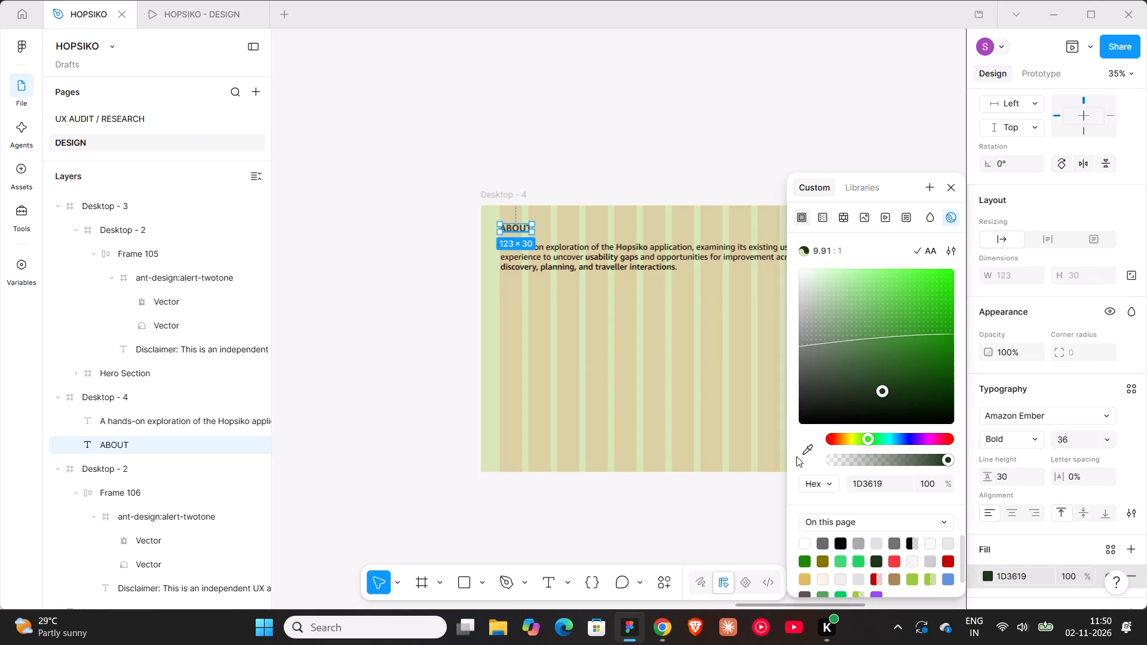
pyautogui.click(912, 576)
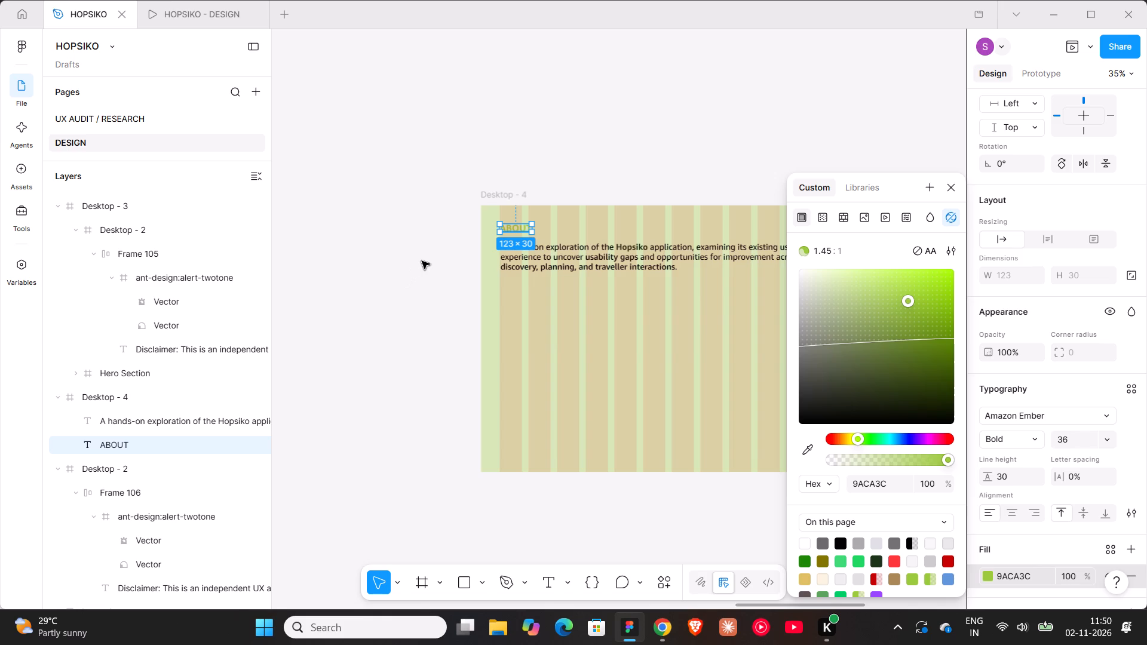
pyautogui.click(181, 17)
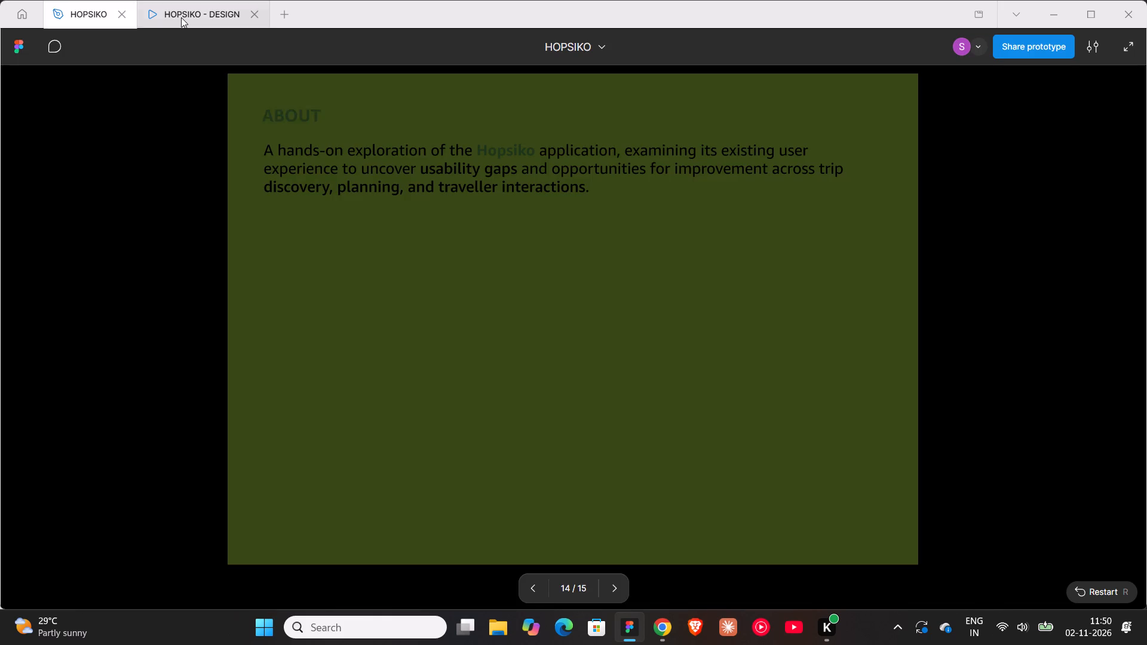
pyautogui.click(72, 14)
# Recolour the word Hopsiko in the About paragraph to green 9ACA3C.
pyautogui.keyDown('ctrl'); pyautogui.scroll(7, 615, 249); pyautogui.keyUp('ctrl')
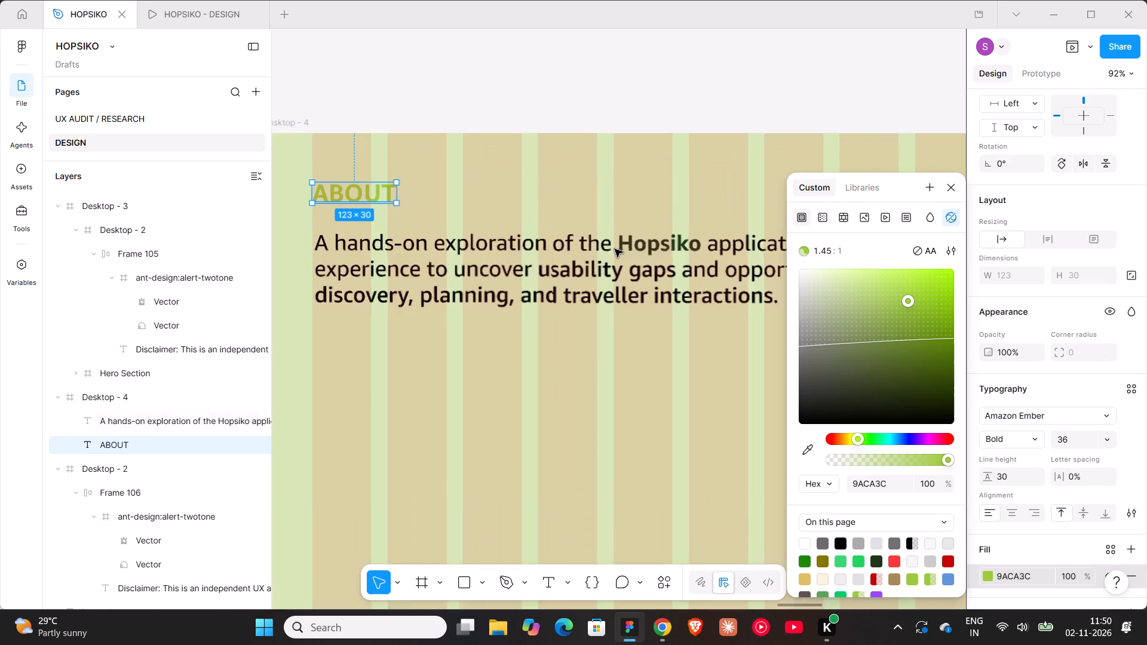
pyautogui.keyDown('shift'); pyautogui.scroll(-3, 615, 249); pyautogui.keyUp('shift')
pyautogui.tripleClick(614, 248)
pyautogui.click(602, 241)
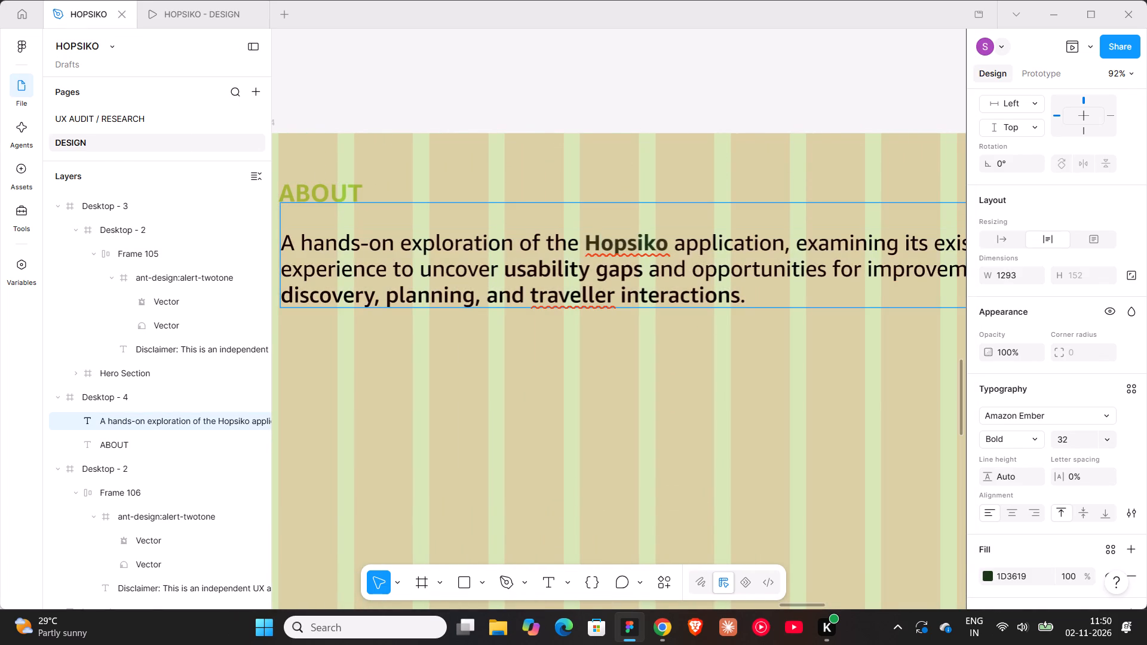
pyautogui.moveTo(583, 237); pyautogui.dragTo(671, 245)
pyautogui.scroll(-3, 982, 472)
pyautogui.click(985, 459)
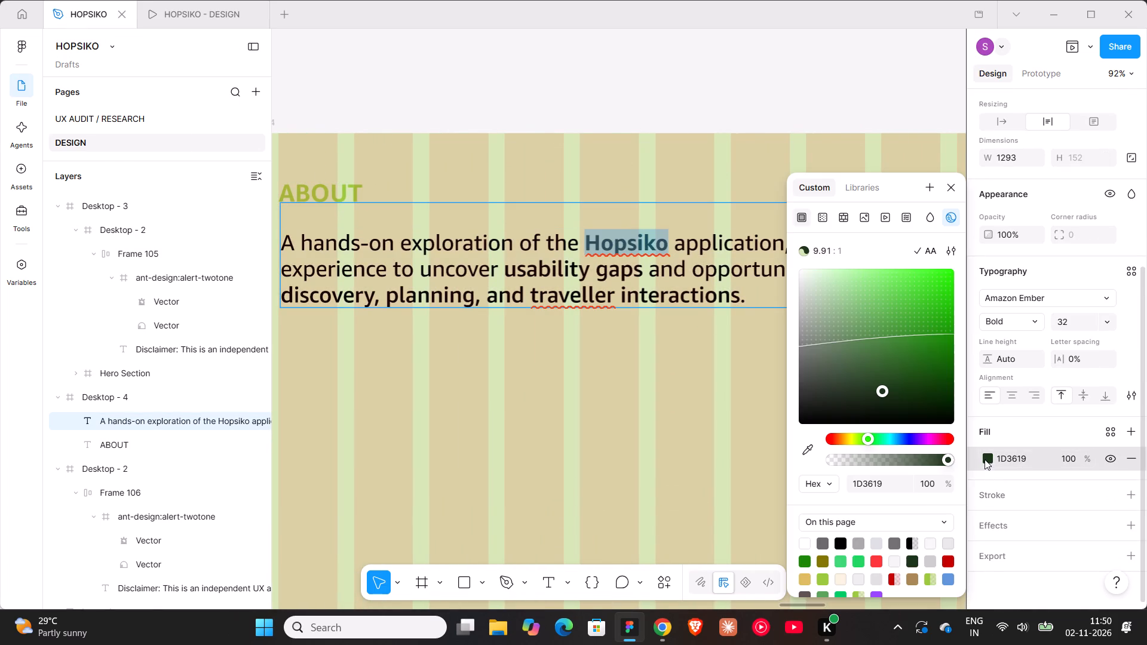
pyautogui.click(825, 579)
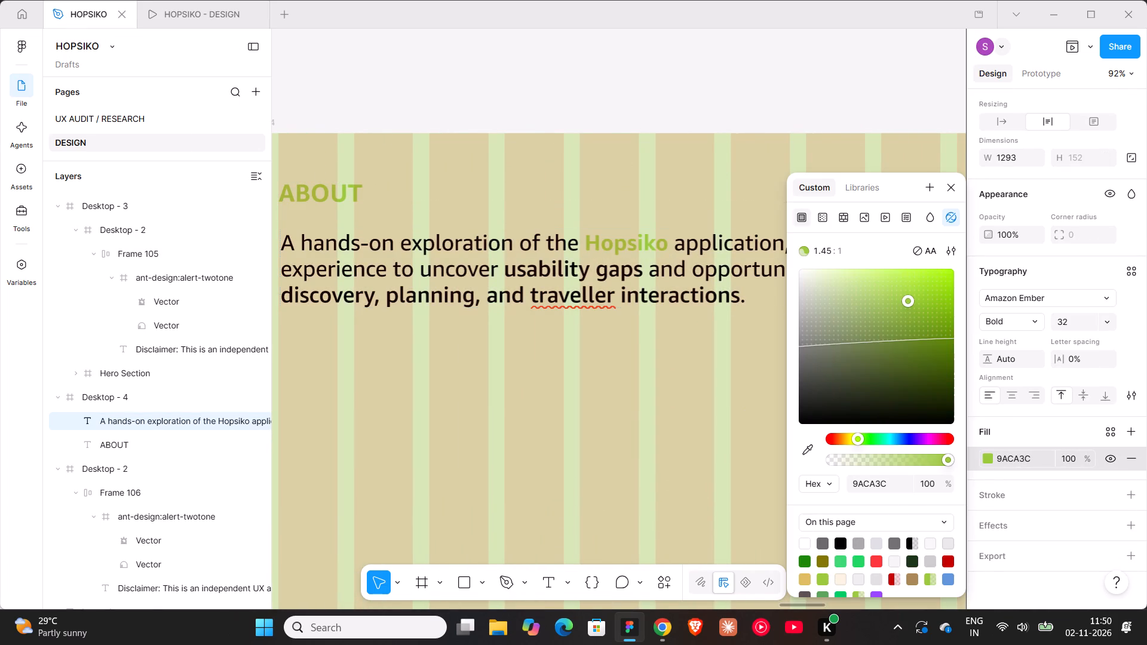
pyautogui.click(714, 103)
# Recolour the black text of the About paragraph to the same green as the word Hopsiko, 9ACA3C.
pyautogui.keyDown('ctrl'); pyautogui.scroll(-3, 714, 103); pyautogui.keyUp('ctrl')
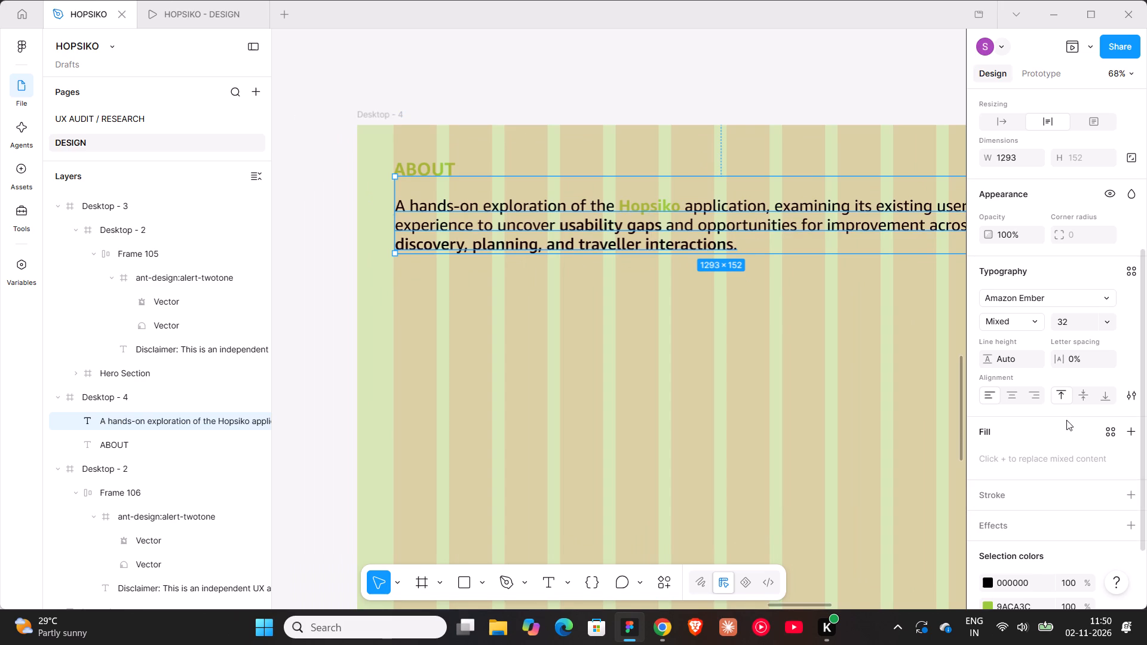
pyautogui.scroll(-2, 1048, 434)
pyautogui.click(1002, 499)
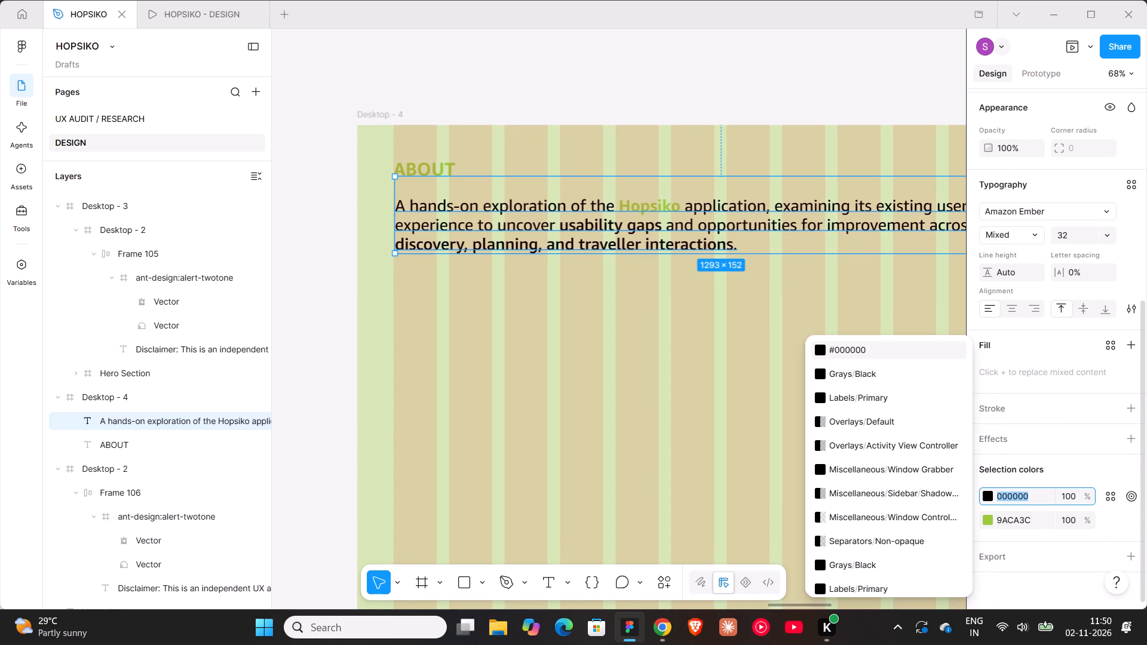
pyautogui.doubleClick(1012, 517)
pyautogui.hotkey('ctrl', 'c')
pyautogui.doubleClick(1010, 490)
pyautogui.hotkey('ctrl', 'v')
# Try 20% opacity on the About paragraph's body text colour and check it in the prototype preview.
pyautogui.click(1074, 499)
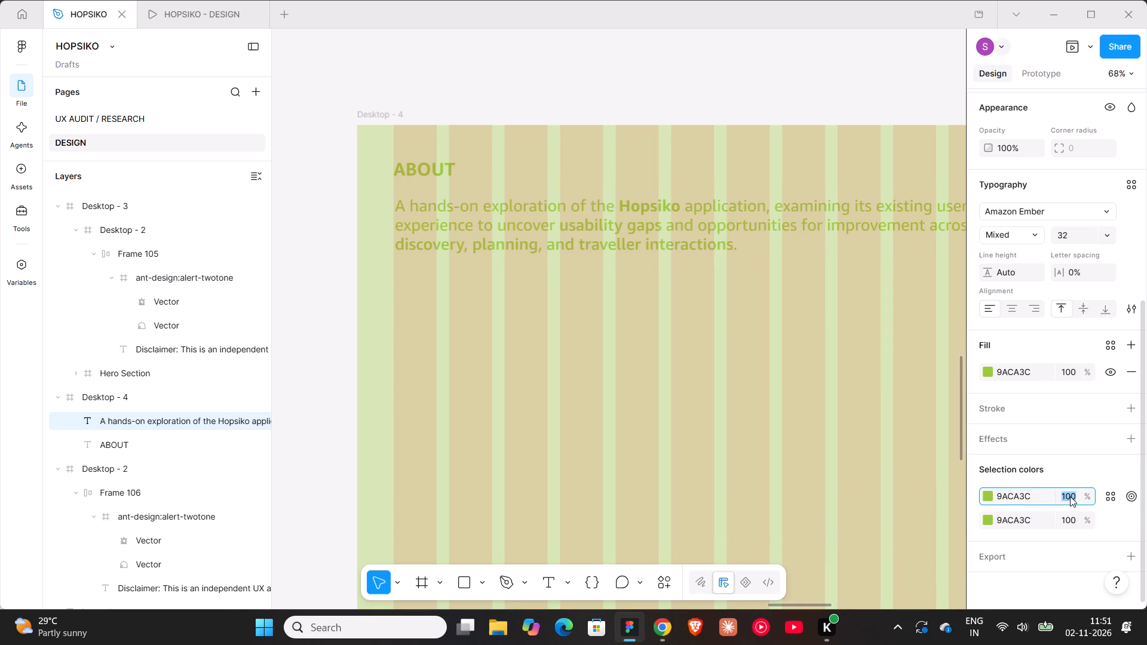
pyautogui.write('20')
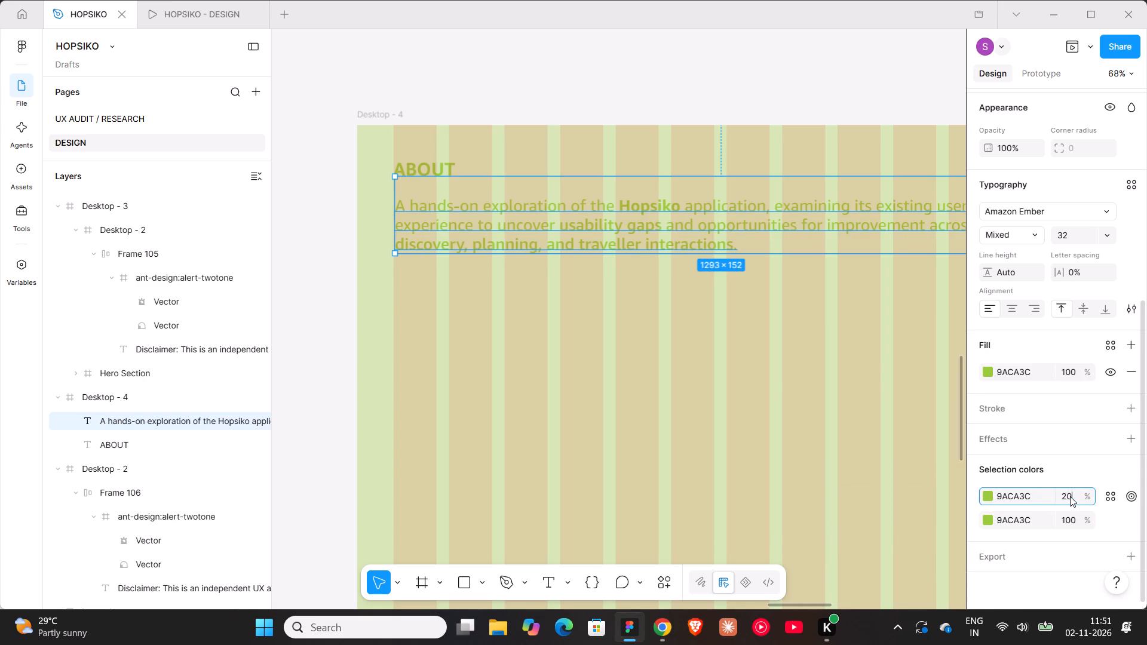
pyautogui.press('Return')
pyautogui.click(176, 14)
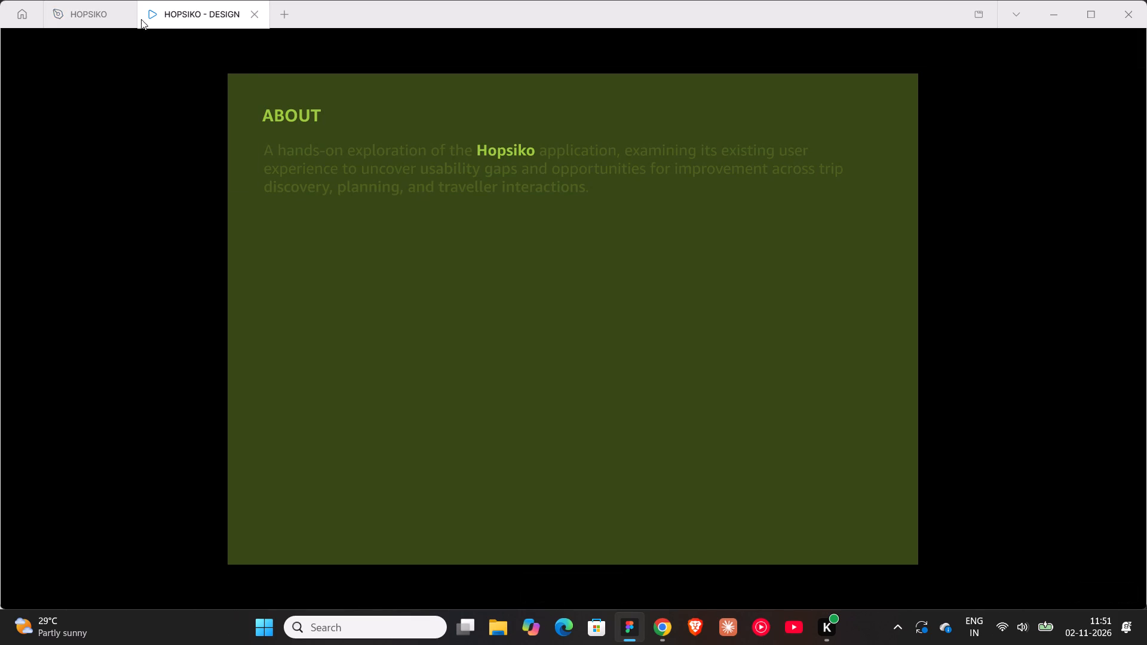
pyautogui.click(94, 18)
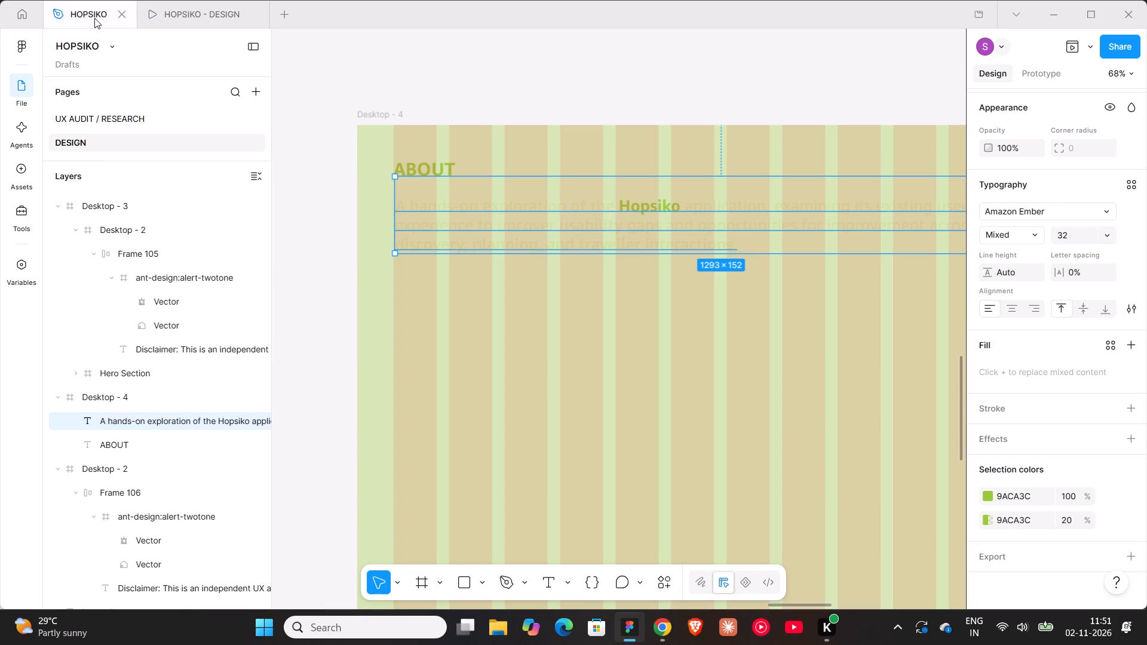
# Change the Desktop - 4 frame's background fill to white FFFFFF and check it in the prototype preview.
pyautogui.click(382, 120)
pyautogui.keyDown('ctrl'); pyautogui.scroll(-3, 538, 185); pyautogui.keyUp('ctrl')
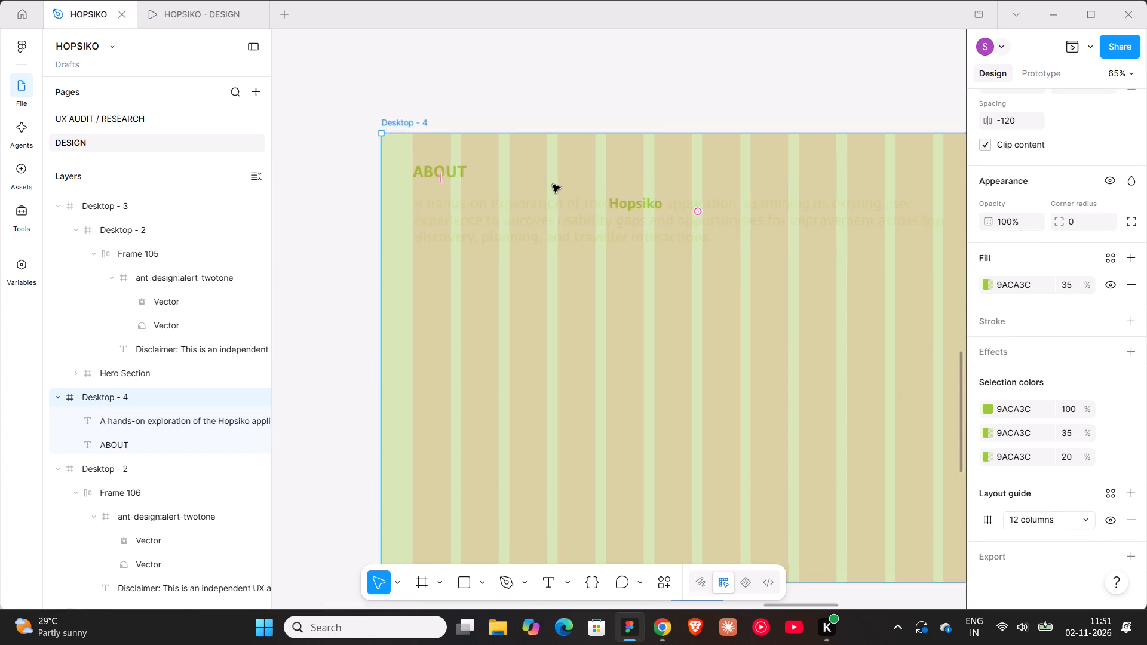
pyautogui.keyDown('ctrl'); pyautogui.scroll(-7, 553, 185); pyautogui.keyUp('ctrl')
pyautogui.scroll(9, 584, 251)
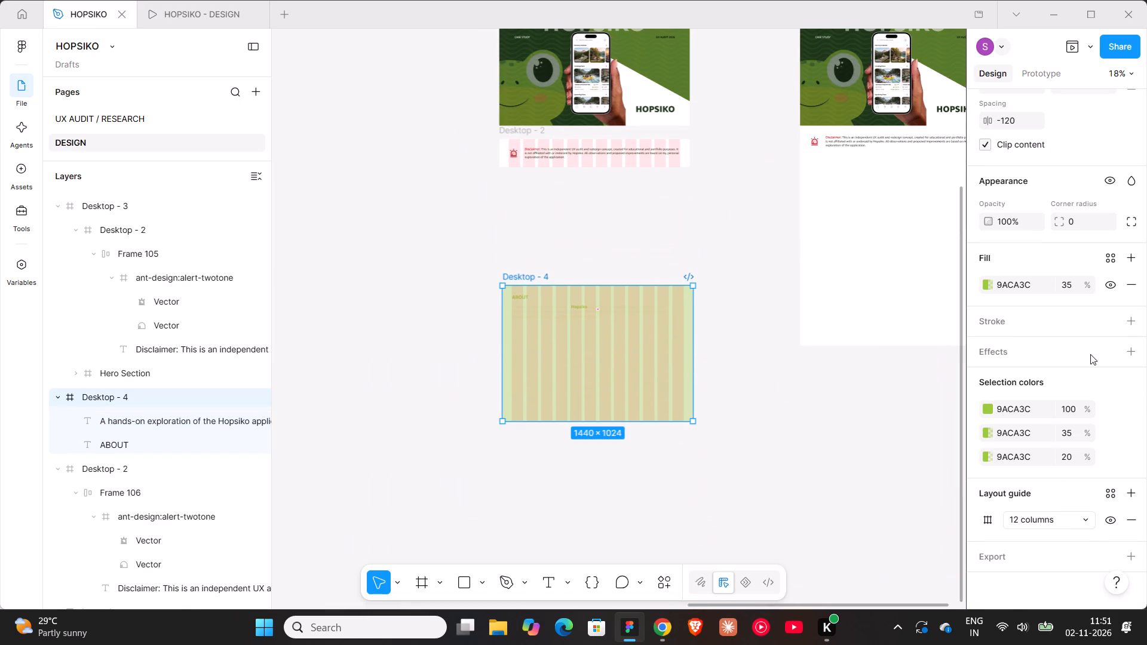
pyautogui.scroll(-2, 1019, 387)
pyautogui.scroll(1, 1019, 387)
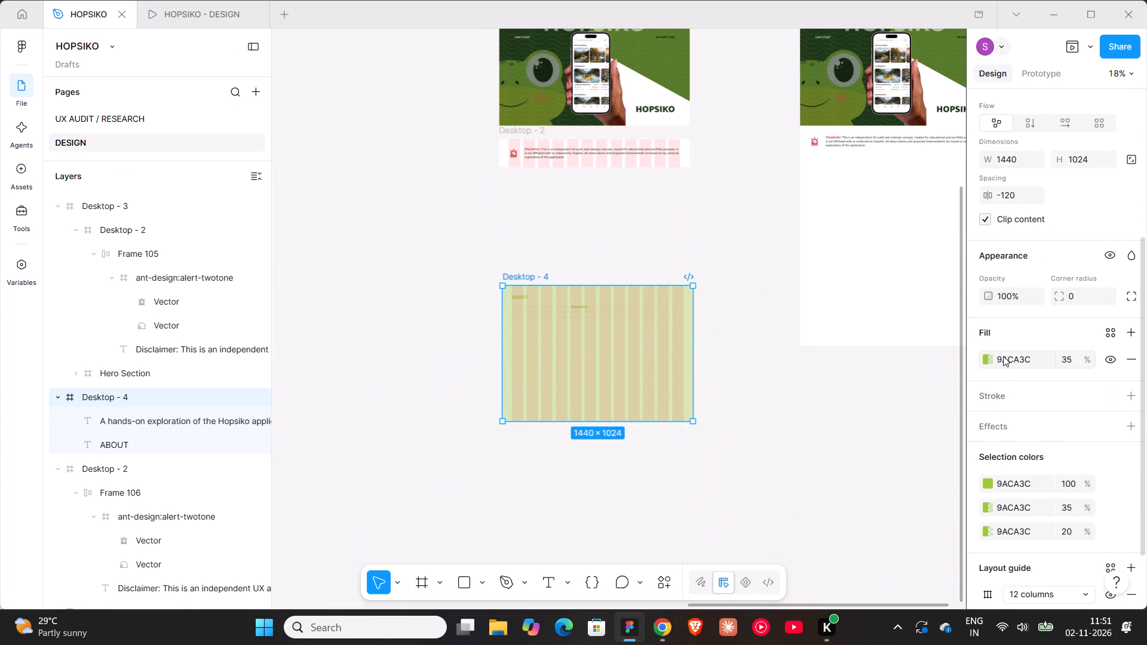
pyautogui.click(1006, 358)
pyautogui.press('f')
pyautogui.press('Return')
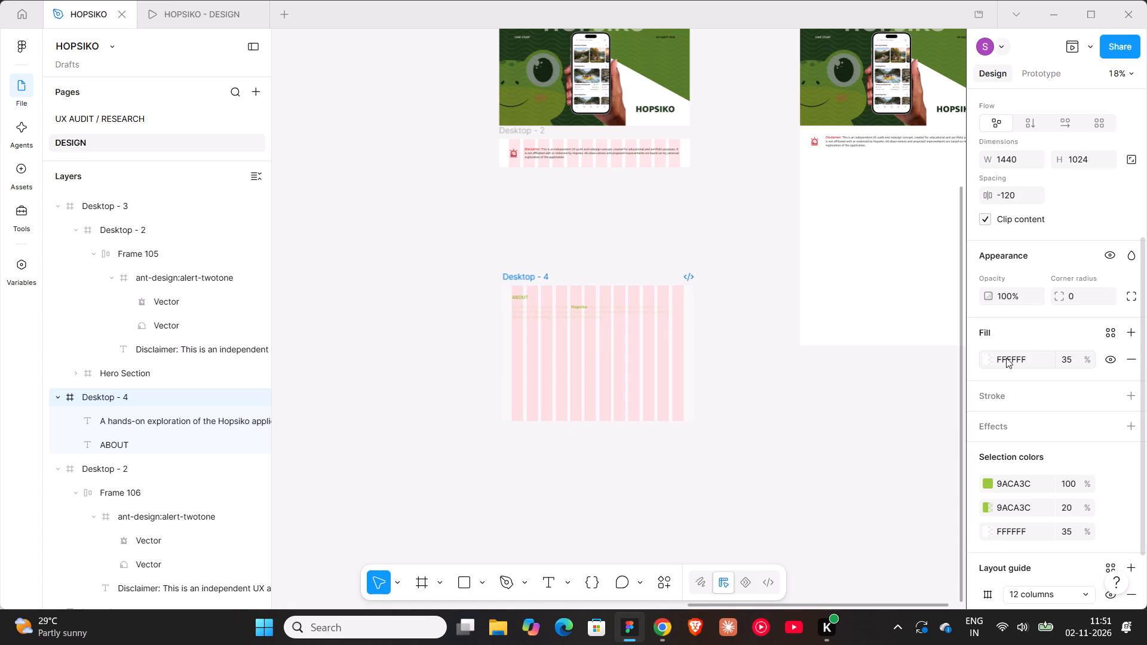
pyautogui.click(165, 15)
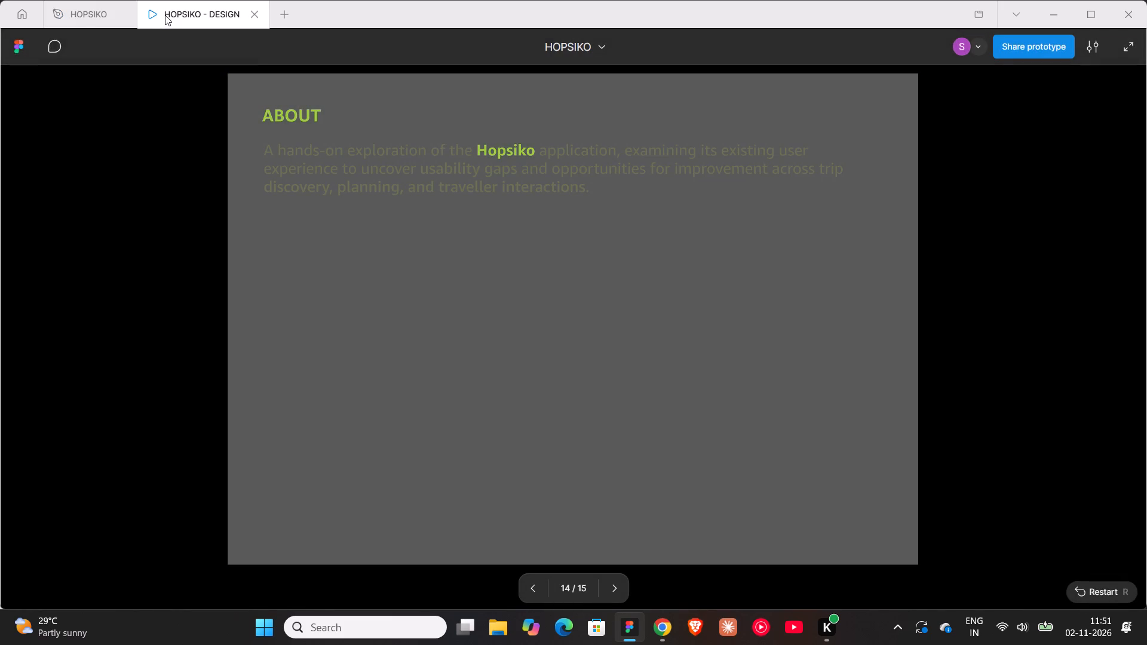
pyautogui.click(81, 13)
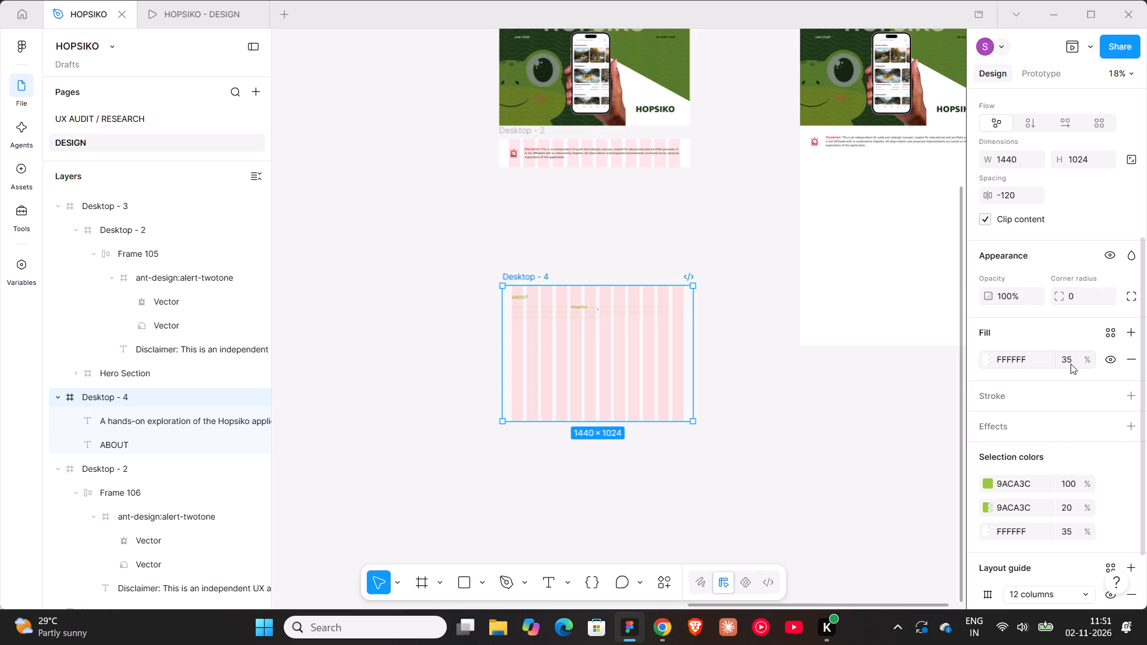
# Set the Desktop - 4 frame's white fill opacity to 100% and check it in the prototype preview.
pyautogui.click(1071, 364)
pyautogui.write('100')
pyautogui.press('Return')
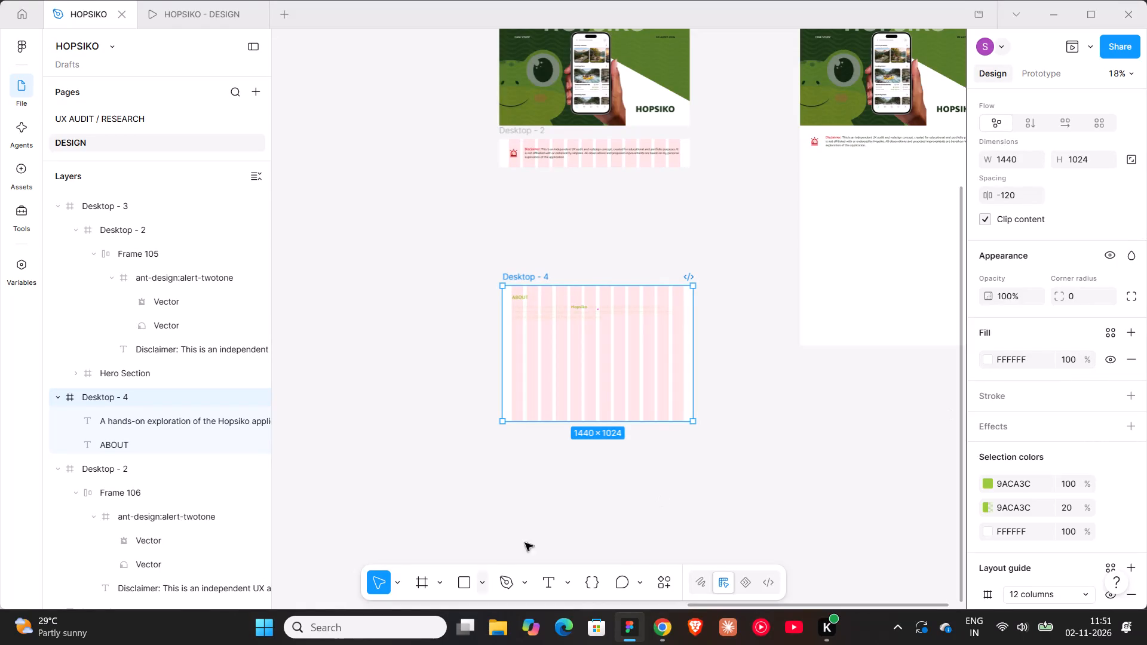
pyautogui.click(201, 11)
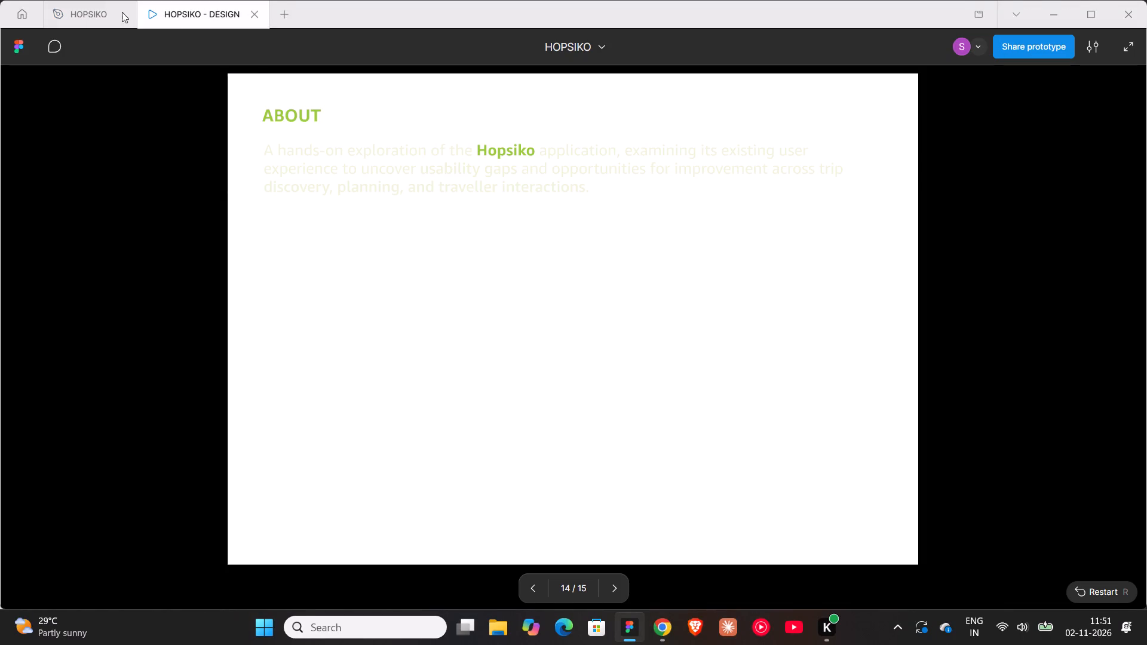
pyautogui.click(95, 11)
# Set the About paragraph's body text colour to 50% opacity and check it in the prototype preview.
pyautogui.click(546, 306)
pyautogui.scroll(-2, 1056, 515)
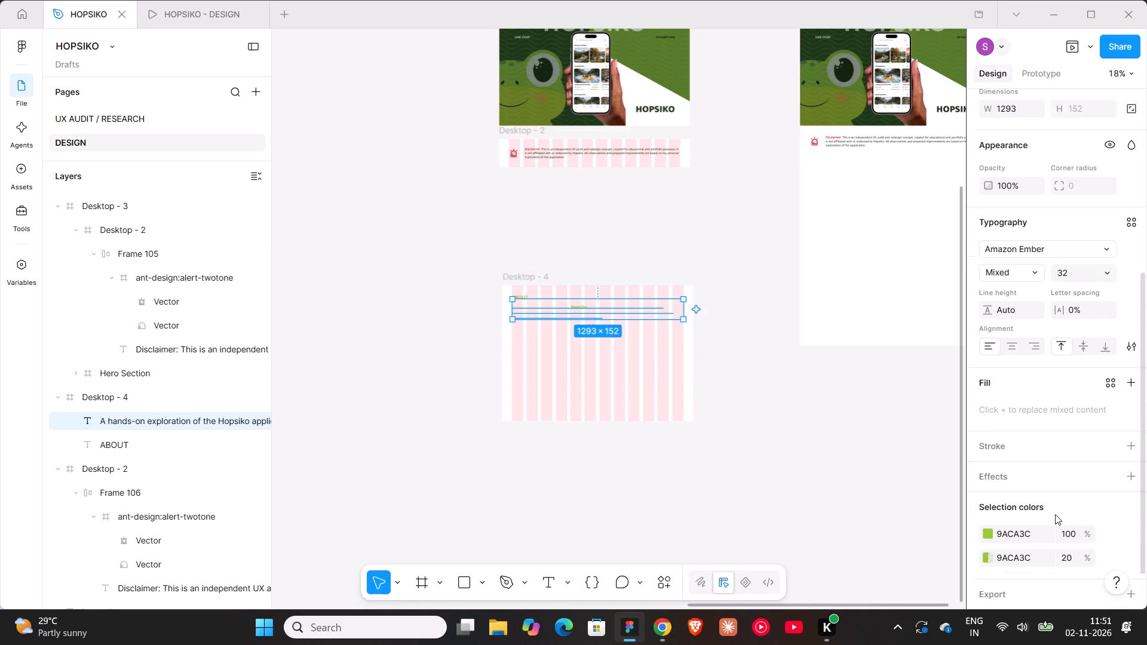
pyautogui.scroll(-1, 1055, 514)
pyautogui.click(1072, 524)
pyautogui.write('50')
pyautogui.press('Return')
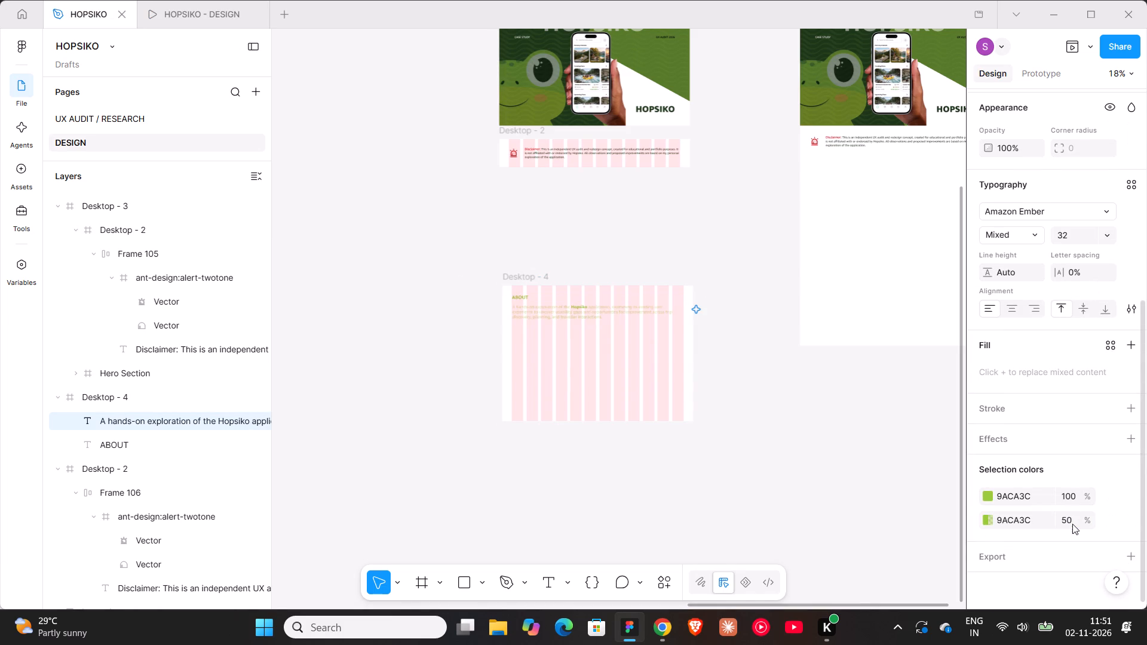
pyautogui.click(203, 24)
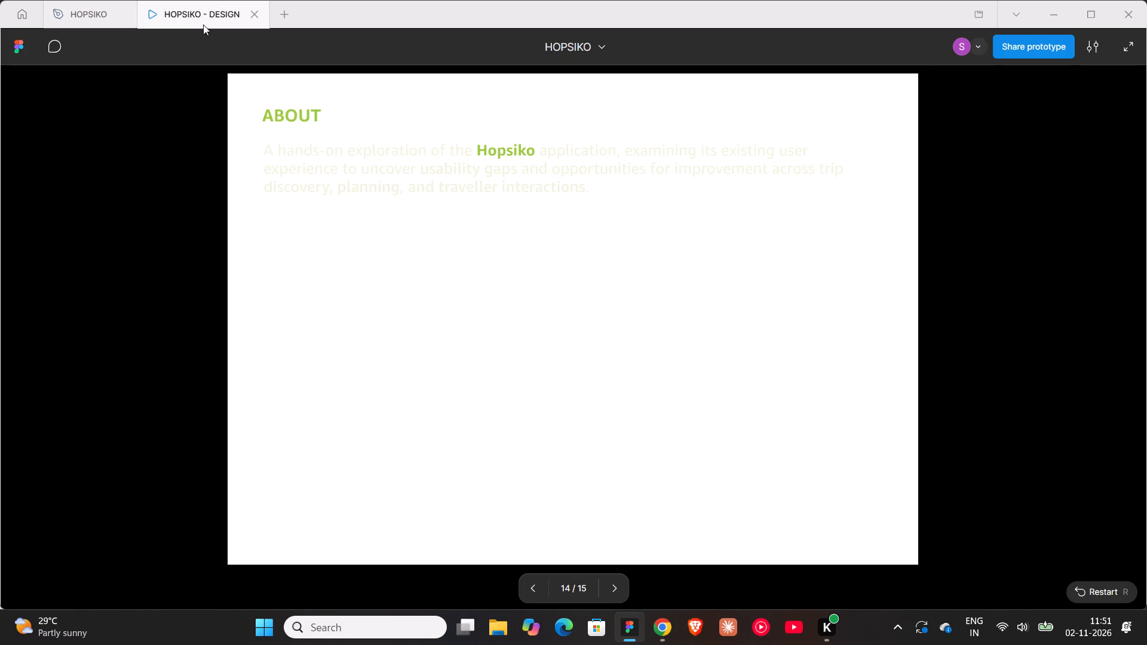
pyautogui.click(79, 22)
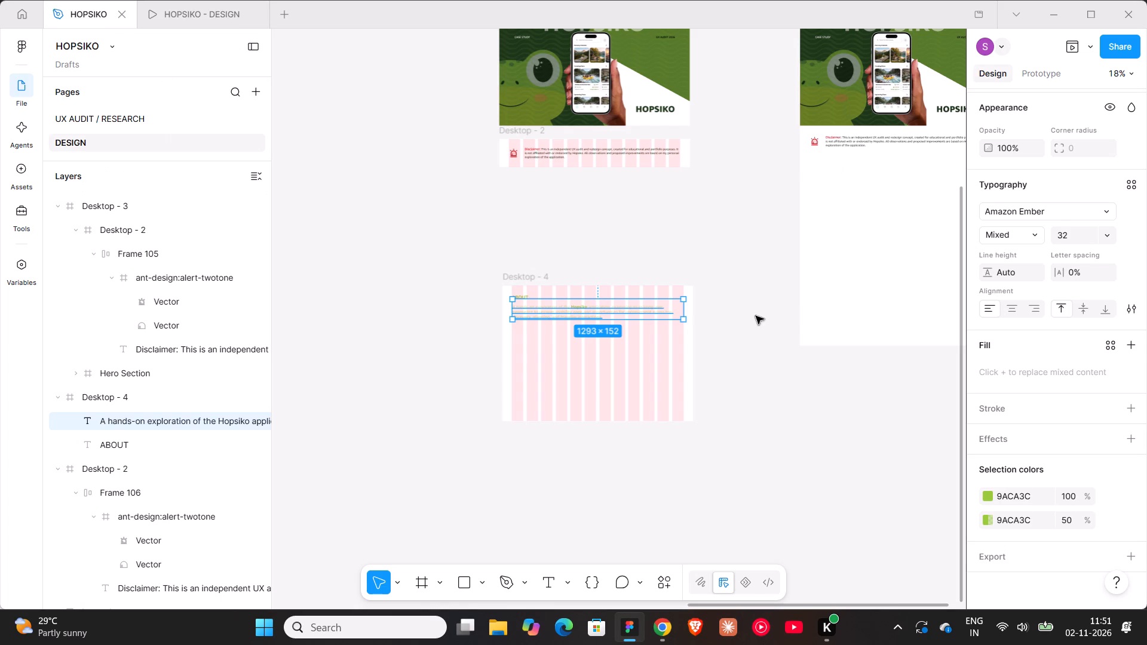
pyautogui.scroll(-3, 608, 265)
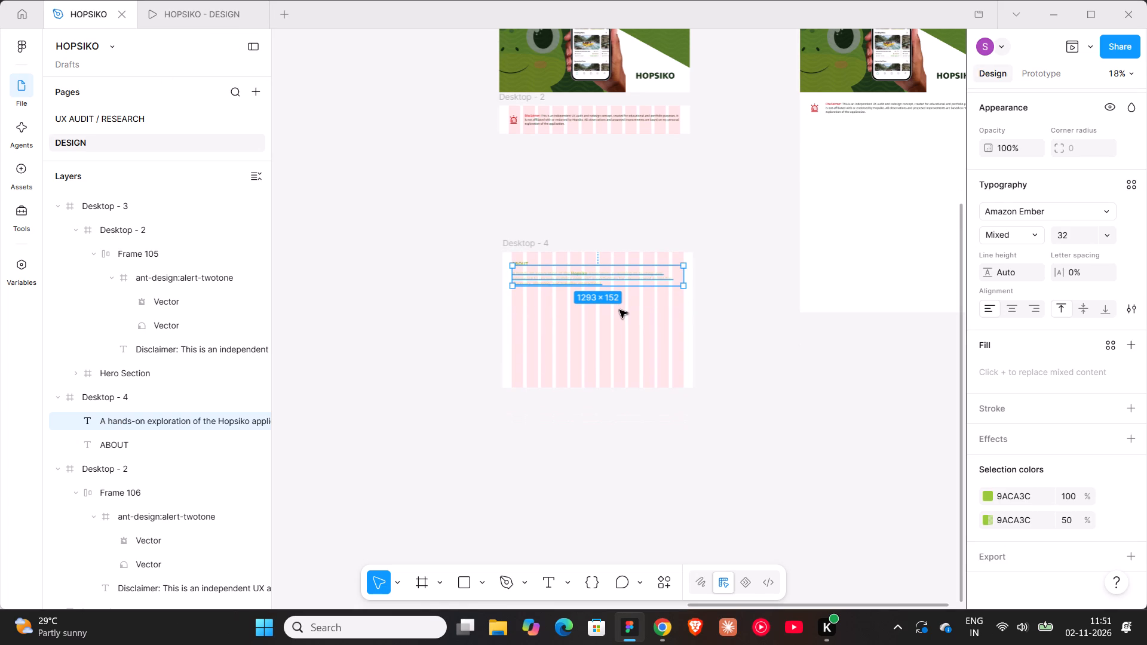
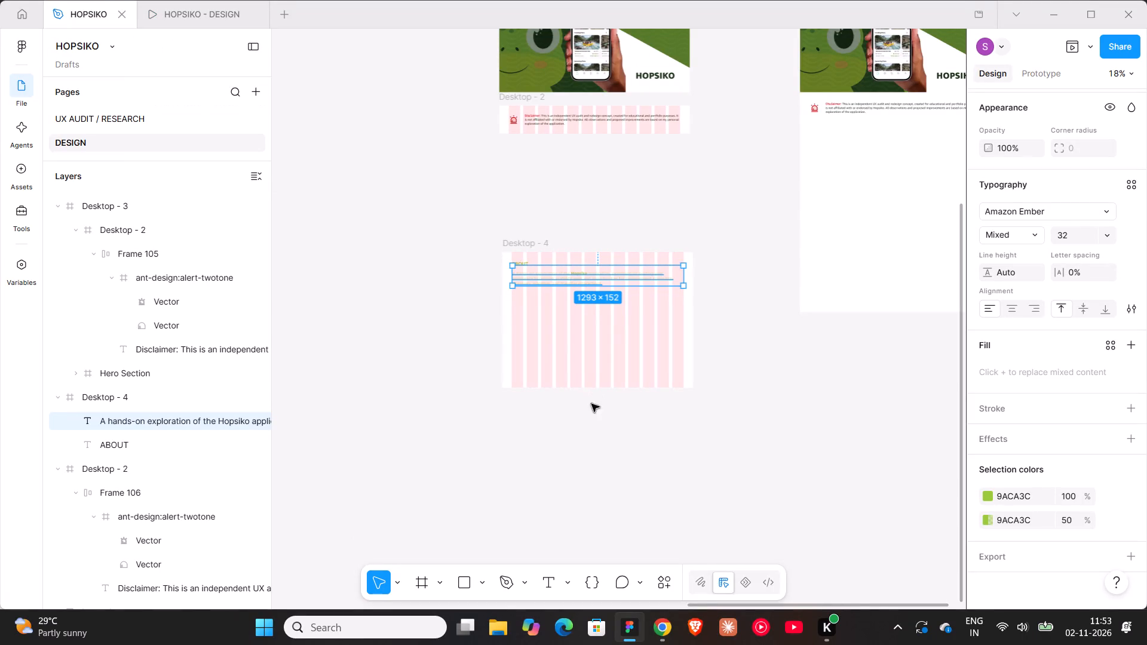
# Switch to Chrome to review the text colours of Unimart's About section on Behance, and return to Figma.
pyautogui.click(678, 632)
pyautogui.scroll(-3, 527, 370)
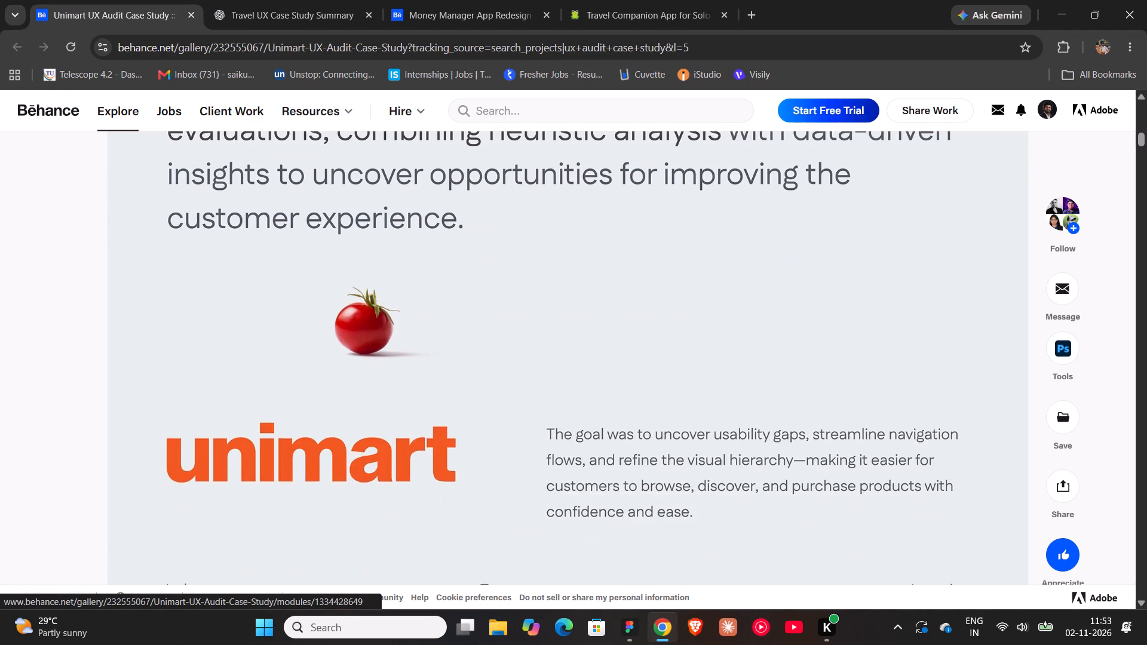
pyautogui.scroll(2, 527, 368)
pyautogui.click(643, 637)
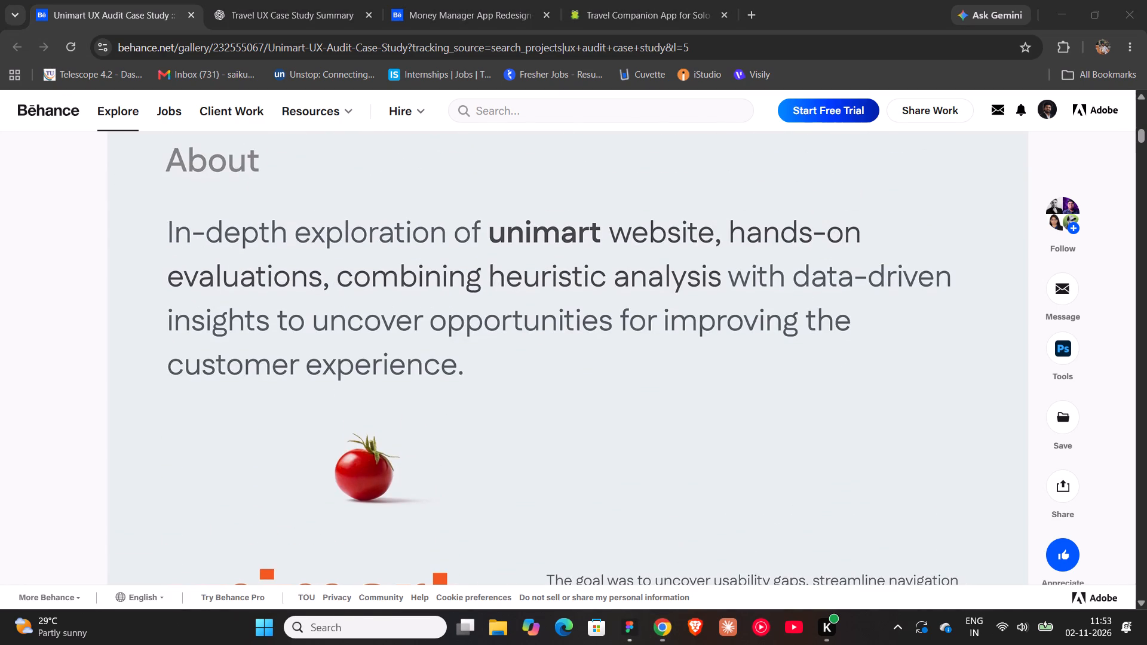
pyautogui.click(616, 623)
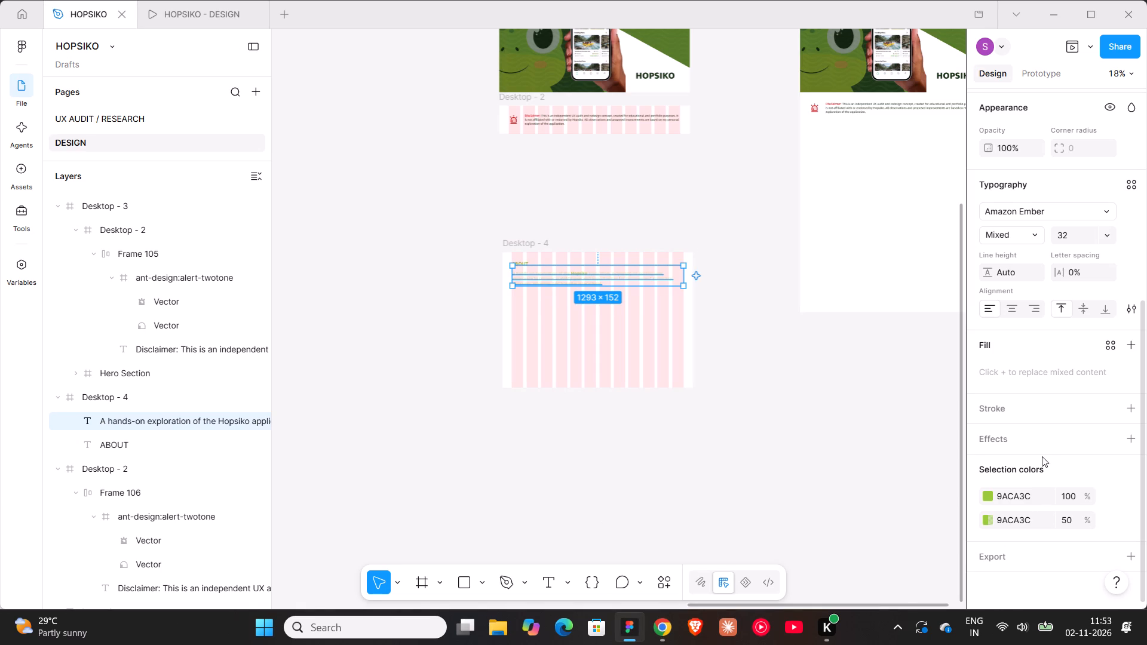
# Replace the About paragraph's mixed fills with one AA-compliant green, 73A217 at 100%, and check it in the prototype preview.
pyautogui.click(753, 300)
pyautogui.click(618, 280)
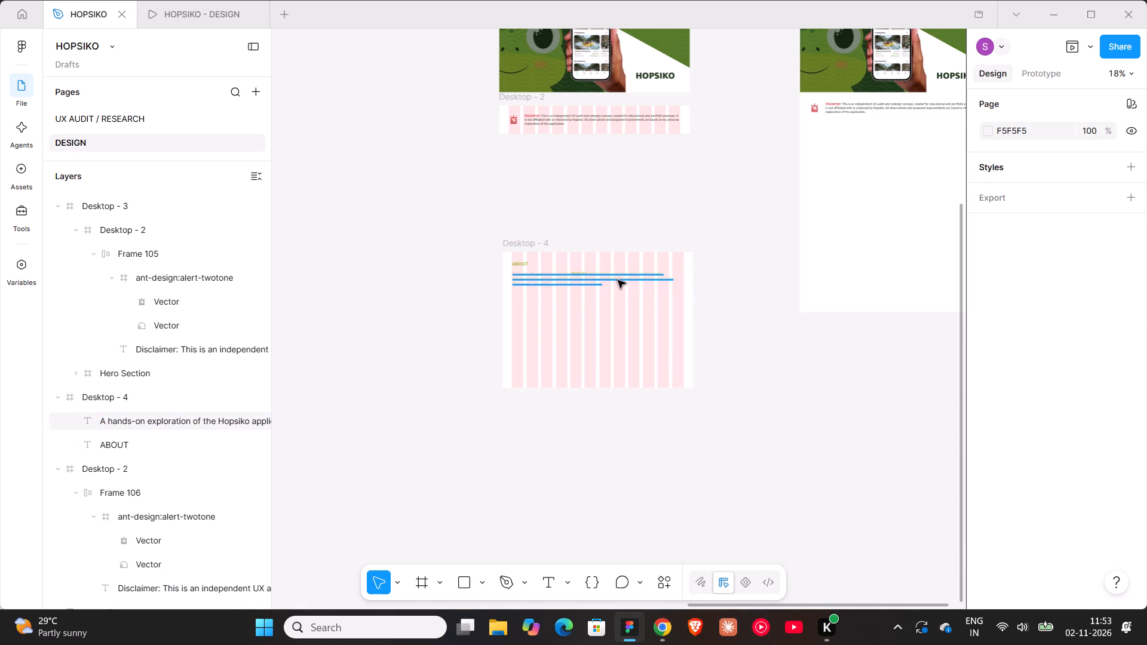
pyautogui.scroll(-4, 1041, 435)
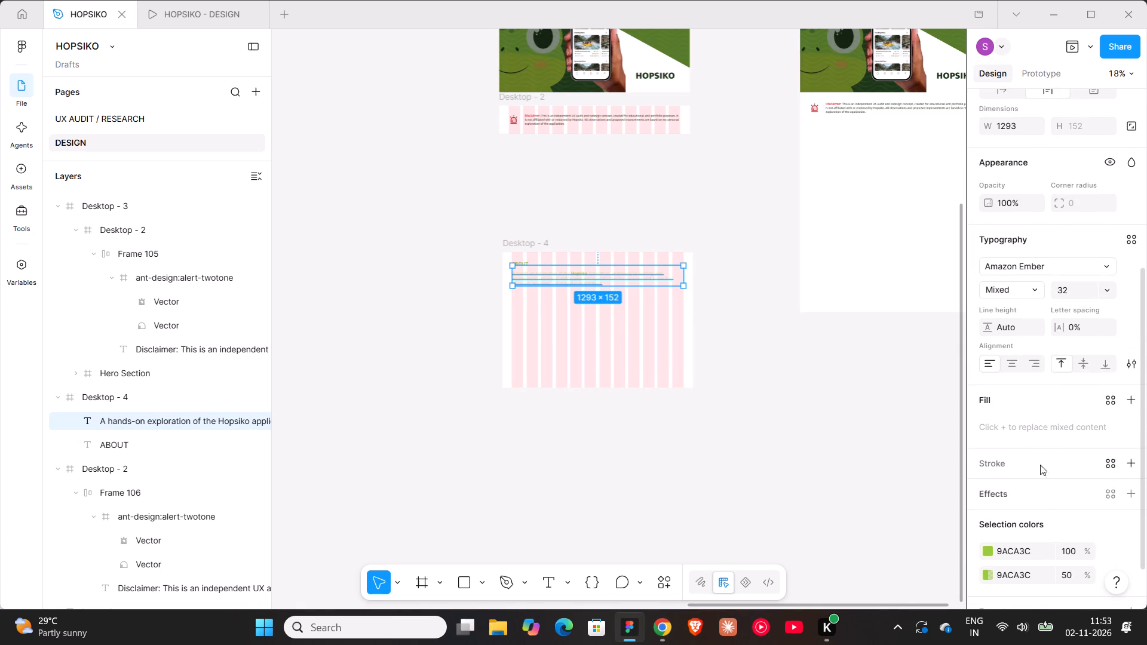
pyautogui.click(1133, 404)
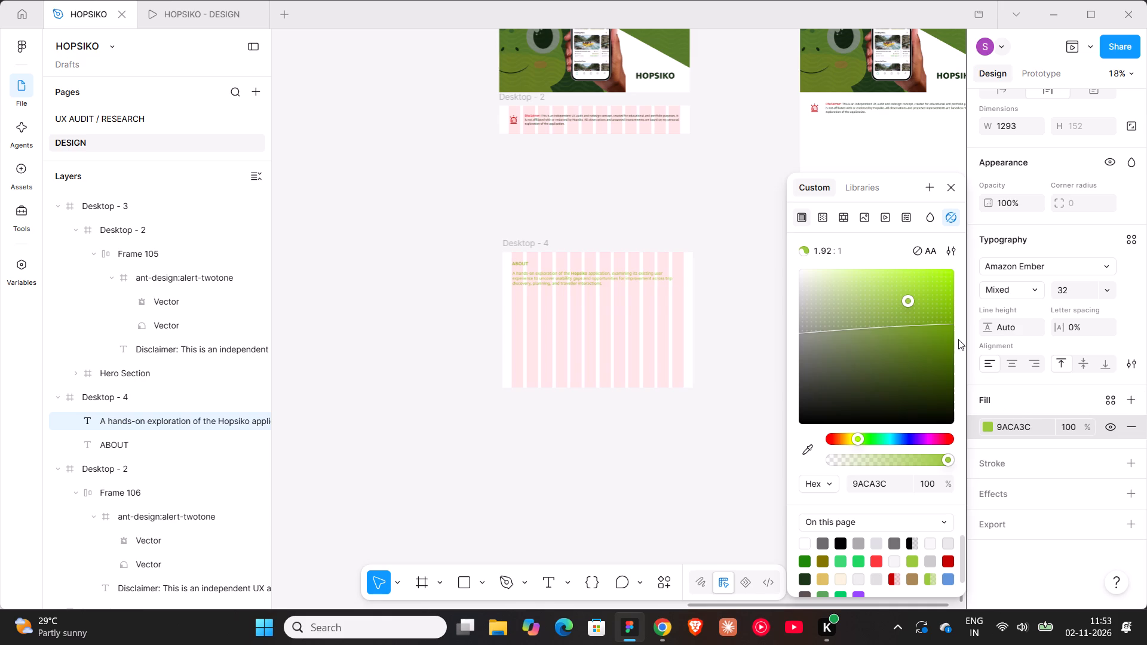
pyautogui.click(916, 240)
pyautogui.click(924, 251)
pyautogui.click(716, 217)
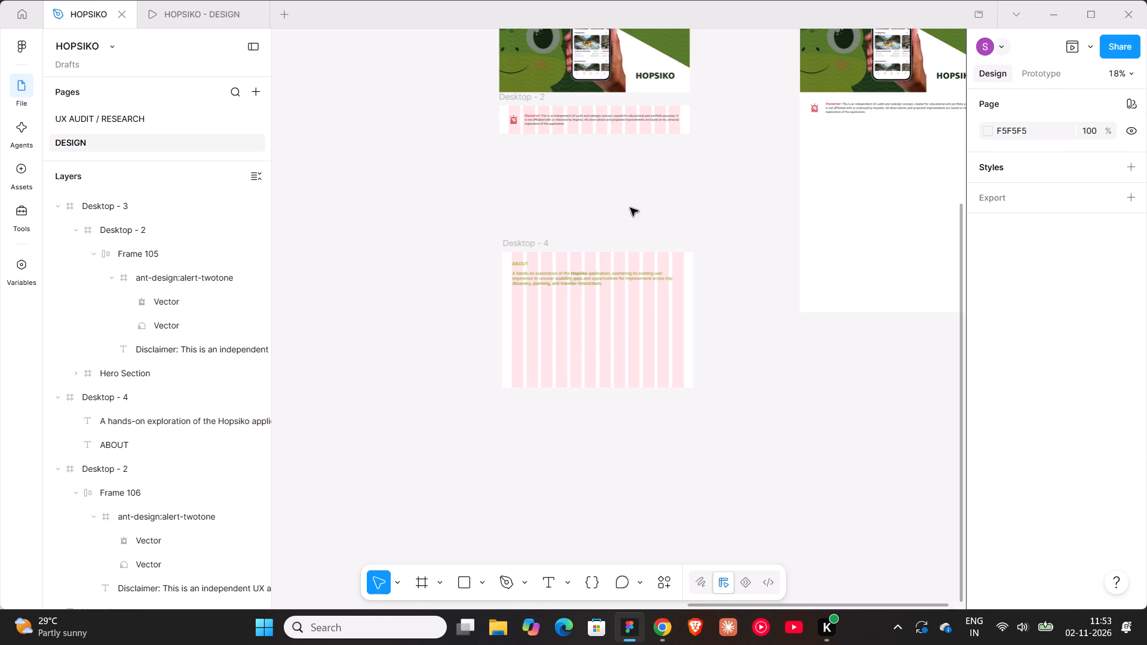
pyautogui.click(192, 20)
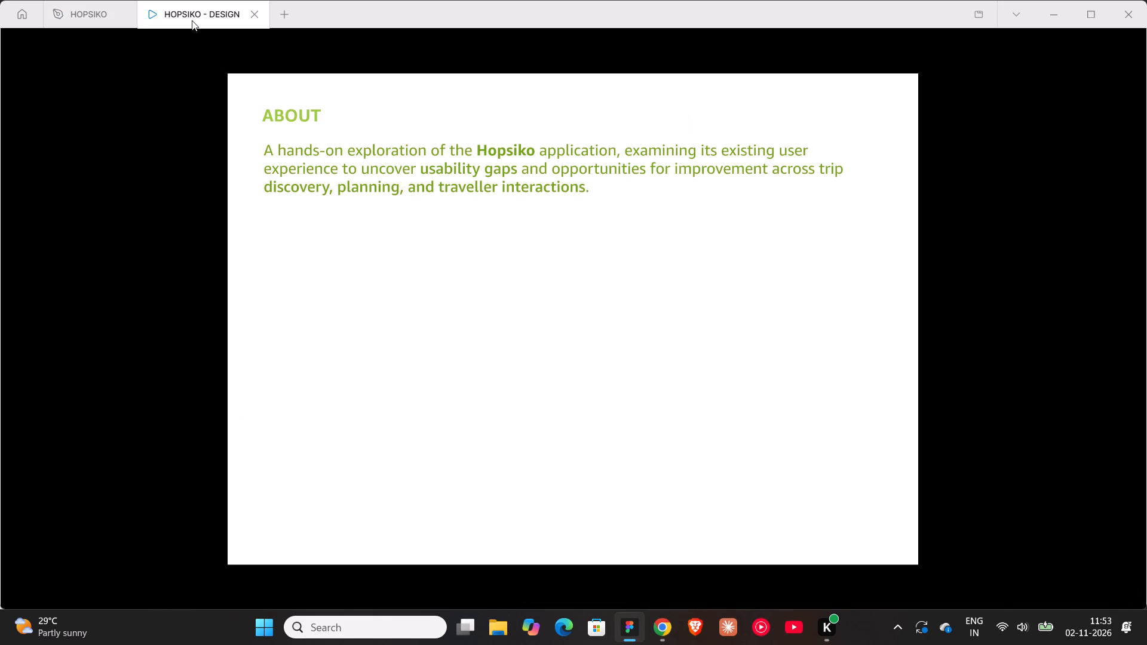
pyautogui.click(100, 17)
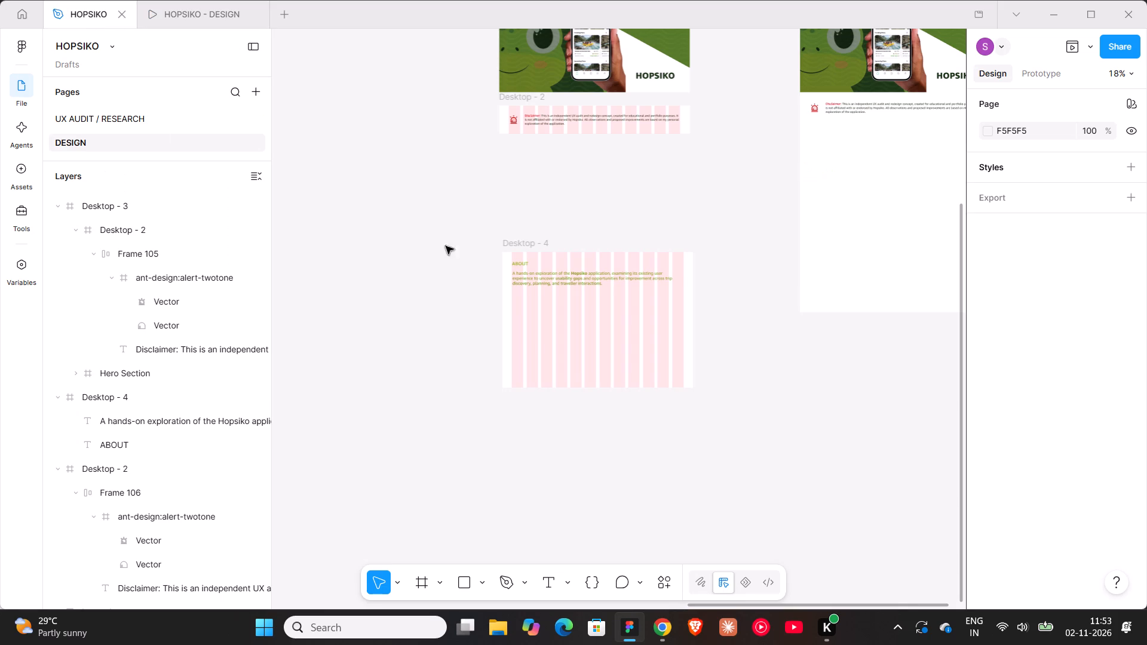
# Change the About paragraph's fill to grey 6A6A6A and check it in the prototype preview.
pyautogui.click(541, 276)
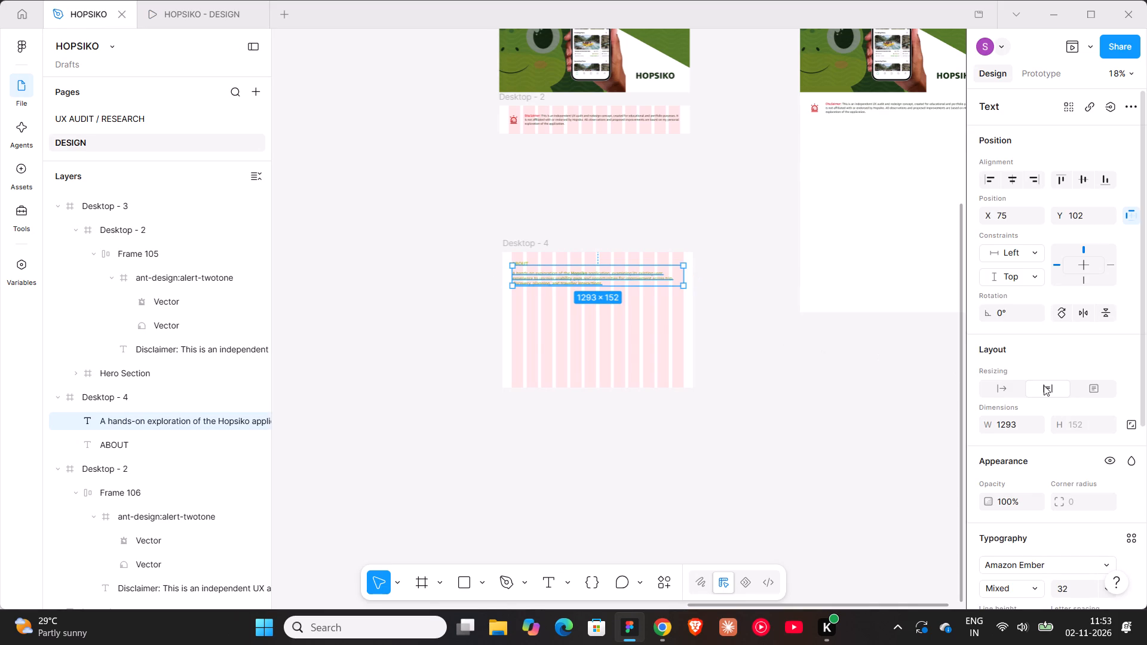
pyautogui.scroll(-1, 1044, 385)
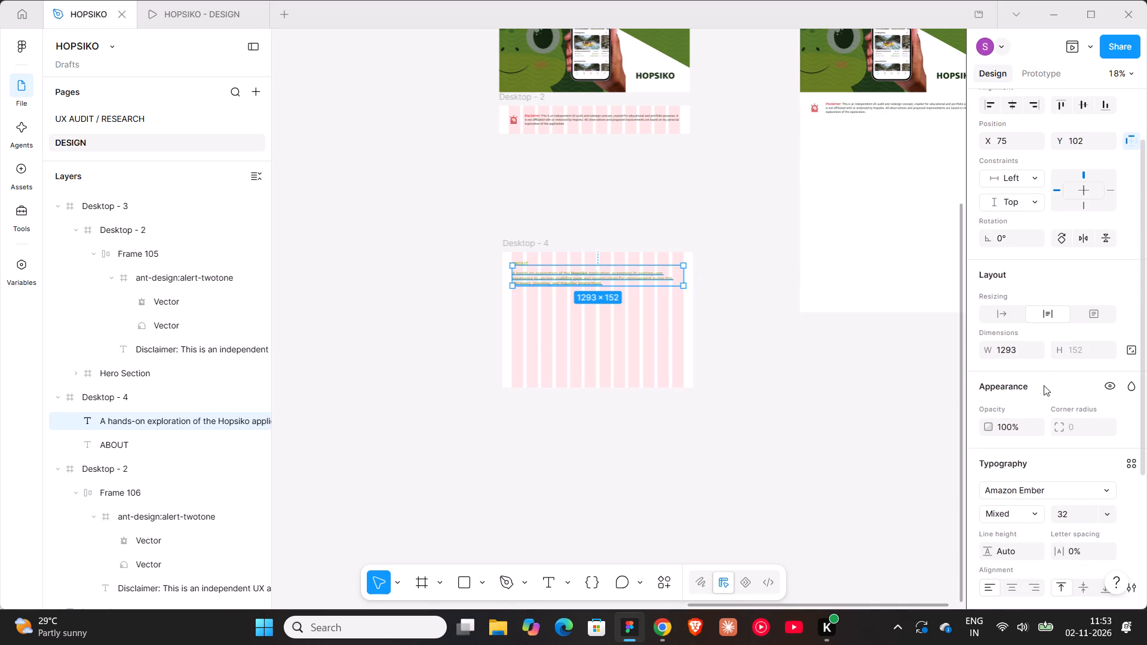
pyautogui.scroll(-3, 1005, 539)
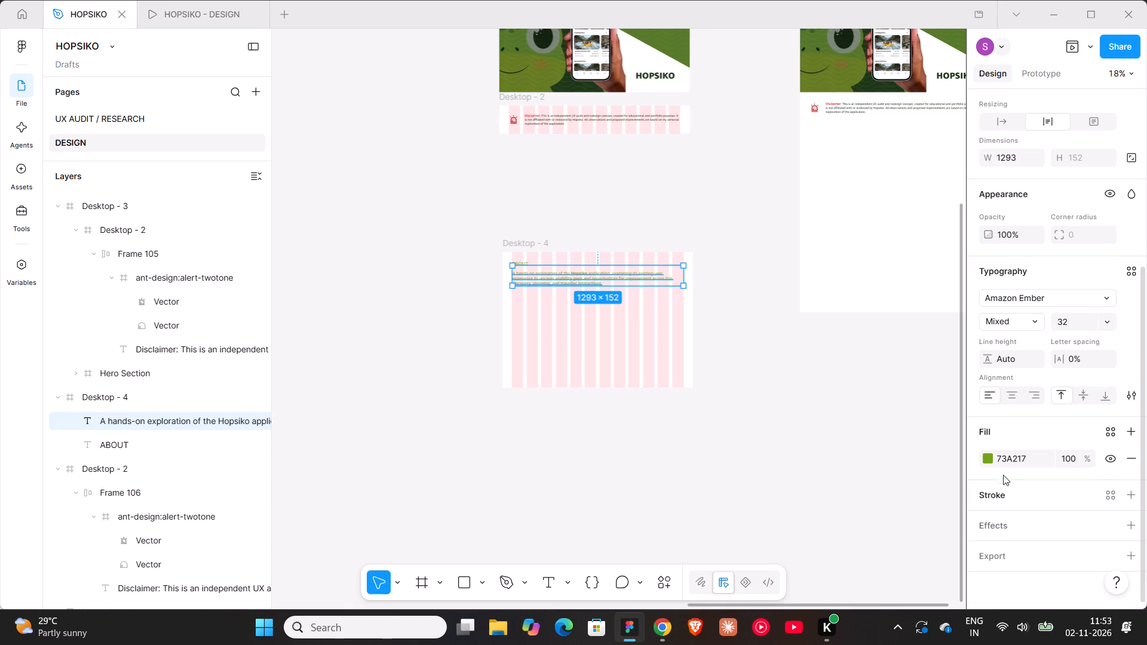
pyautogui.click(1005, 463)
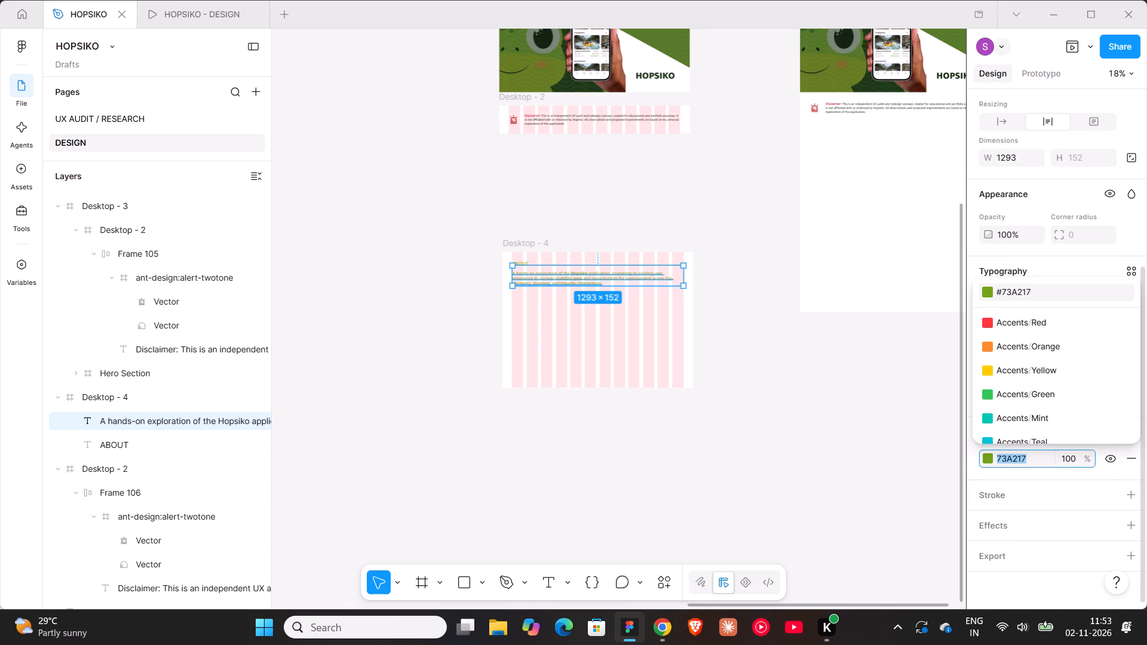
pyautogui.click(988, 460)
pyautogui.click(824, 540)
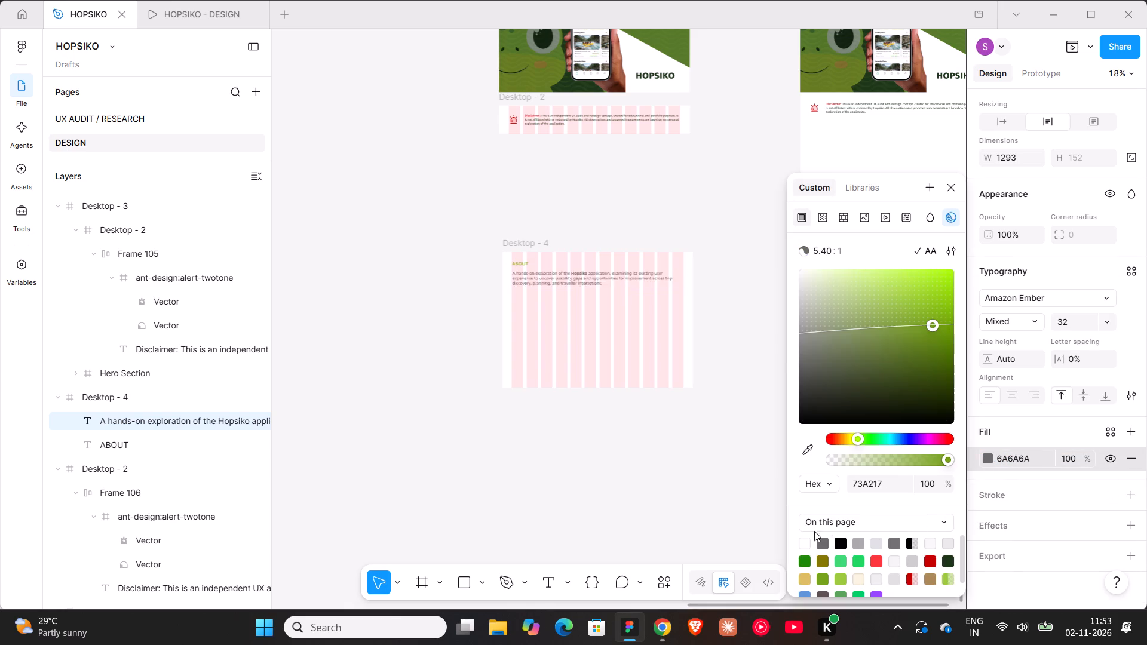
pyautogui.click(176, 7)
pyautogui.click(177, 17)
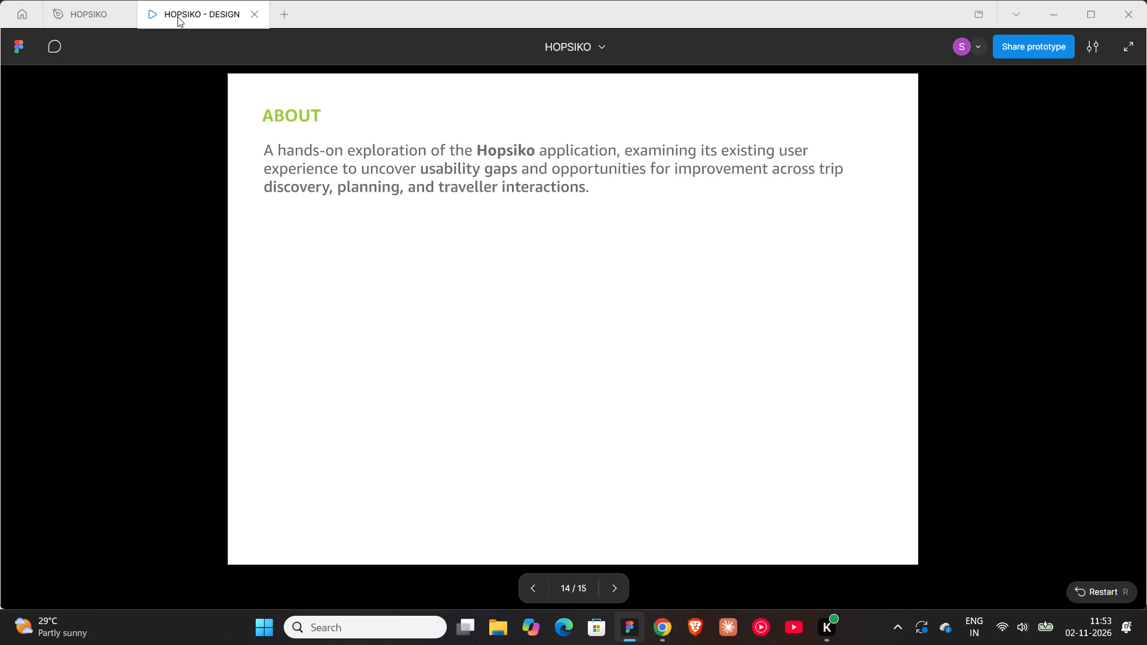
pyautogui.click(102, 10)
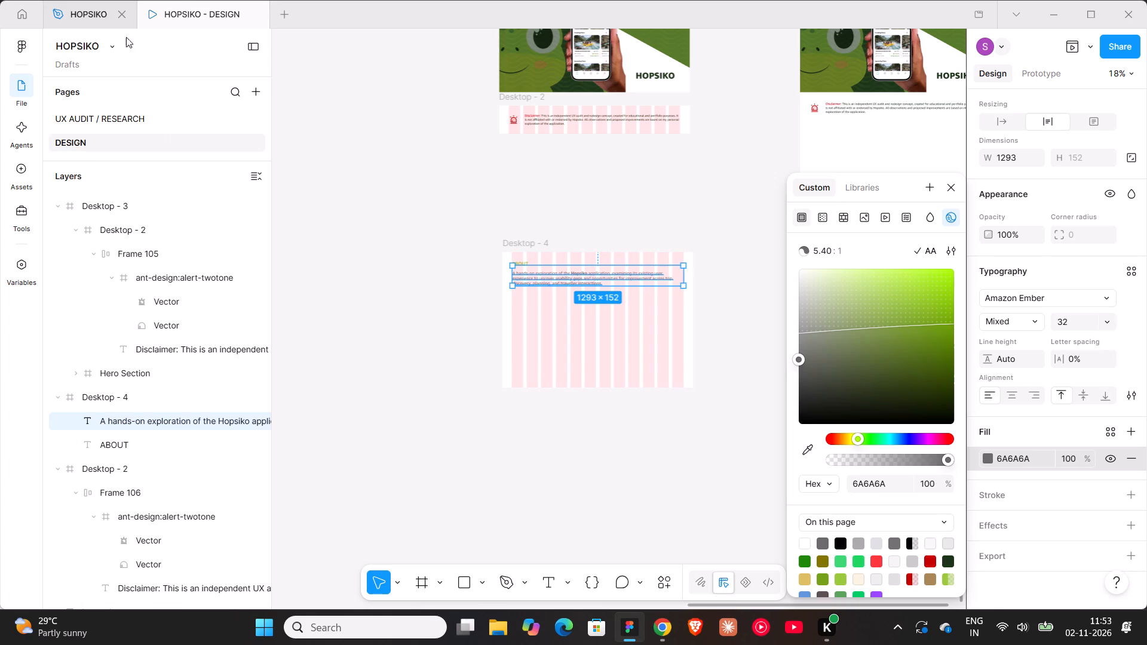
# Colour only the word Hopsiko in the About paragraph with the page's green 9ACA3C.
pyautogui.keyDown('ctrl'); pyautogui.scroll(12, 562, 272); pyautogui.keyUp('ctrl')
pyautogui.doubleClick(609, 285)
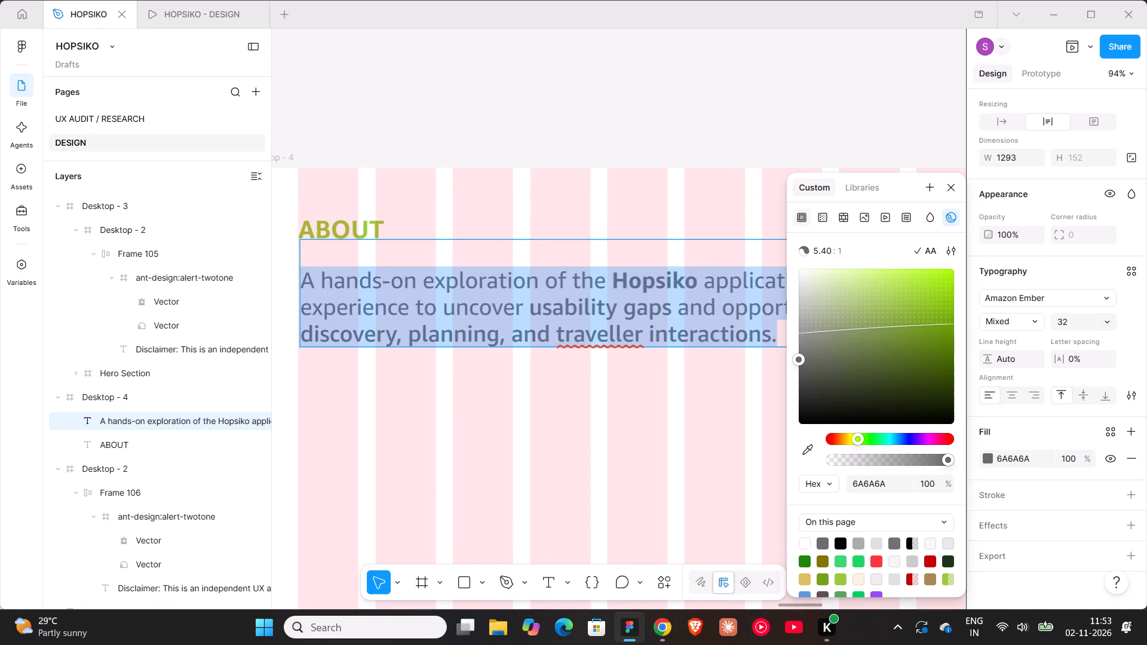
pyautogui.click(613, 281)
pyautogui.moveTo(613, 281); pyautogui.dragTo(698, 278)
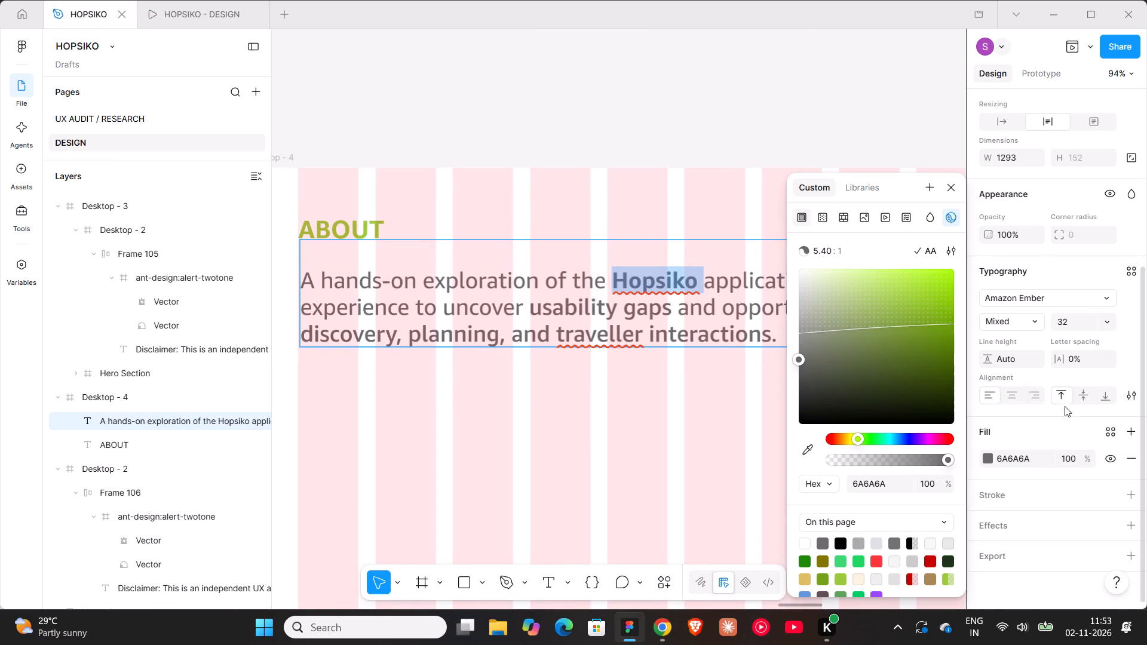
pyautogui.moveTo(795, 357); pyautogui.dragTo(939, 268)
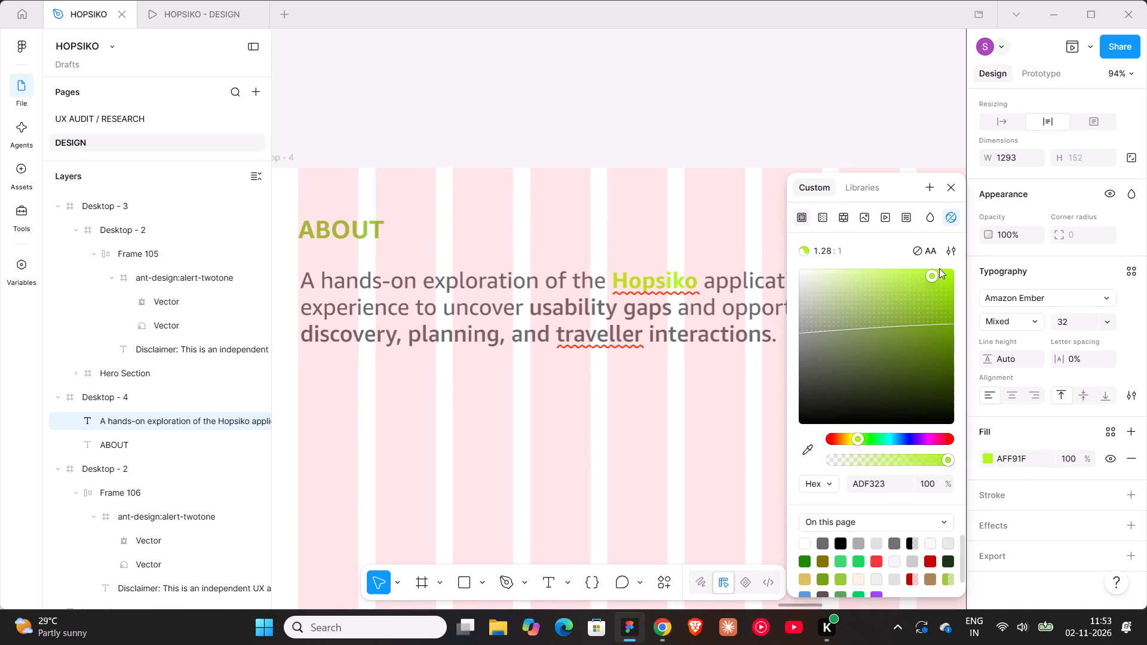
pyautogui.moveTo(939, 268); pyautogui.dragTo(962, 254)
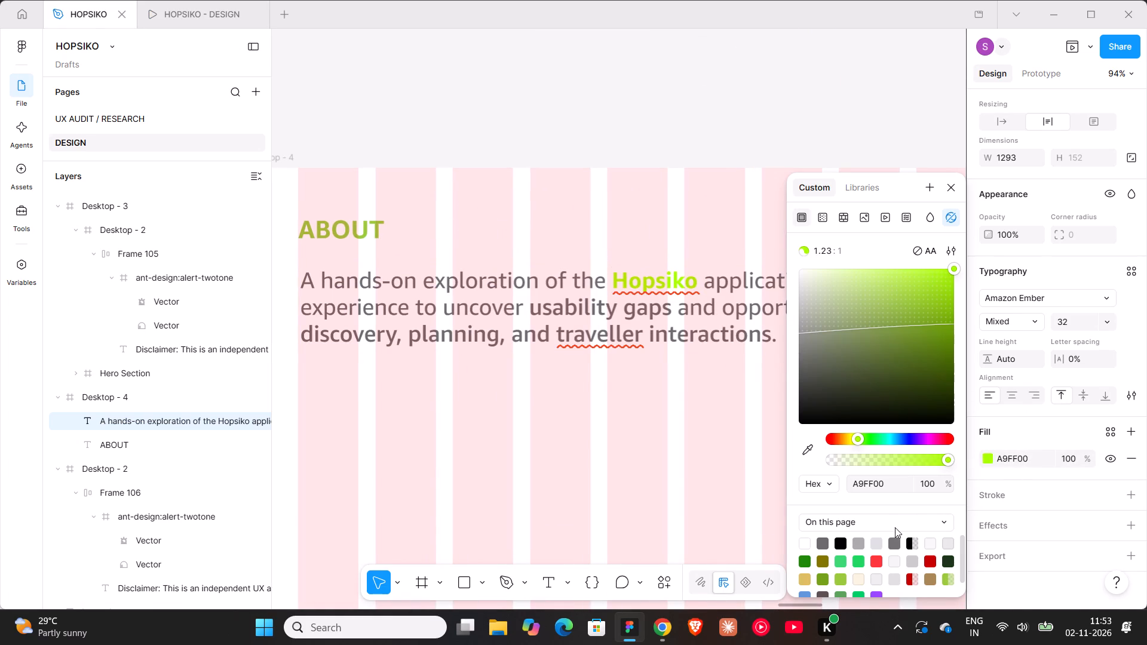
pyautogui.click(836, 578)
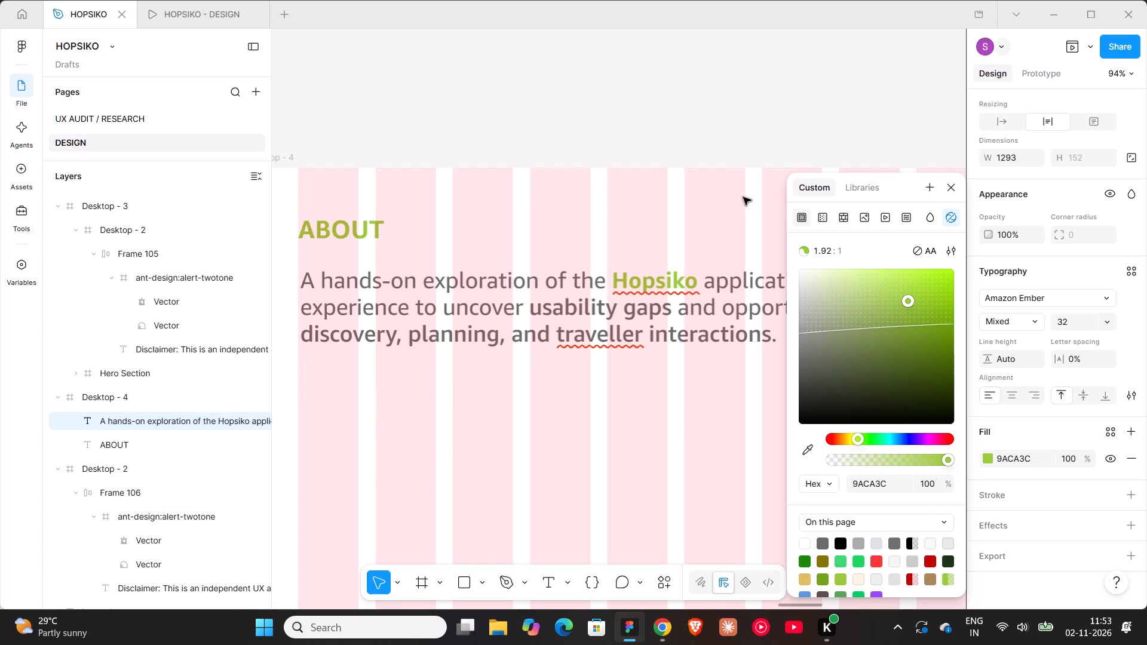
pyautogui.doubleClick(744, 112)
# Set the ABOUT heading's fill to dark green 1D3619 and check it in the prototype preview.
pyautogui.click(372, 220)
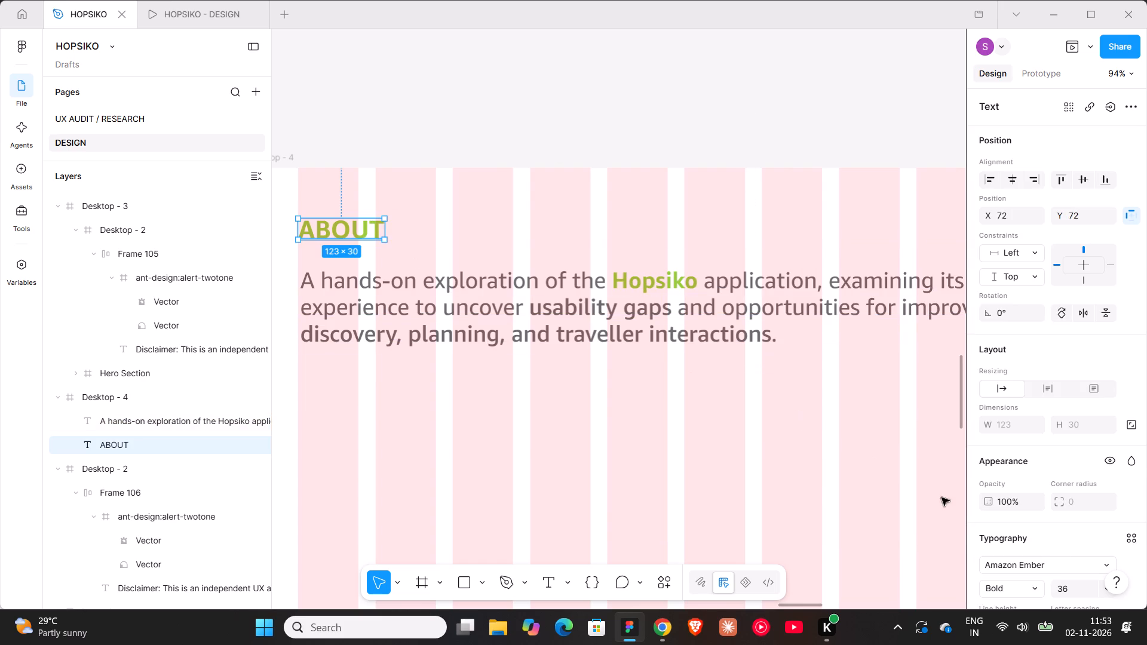
pyautogui.scroll(-2, 1041, 578)
pyautogui.click(988, 577)
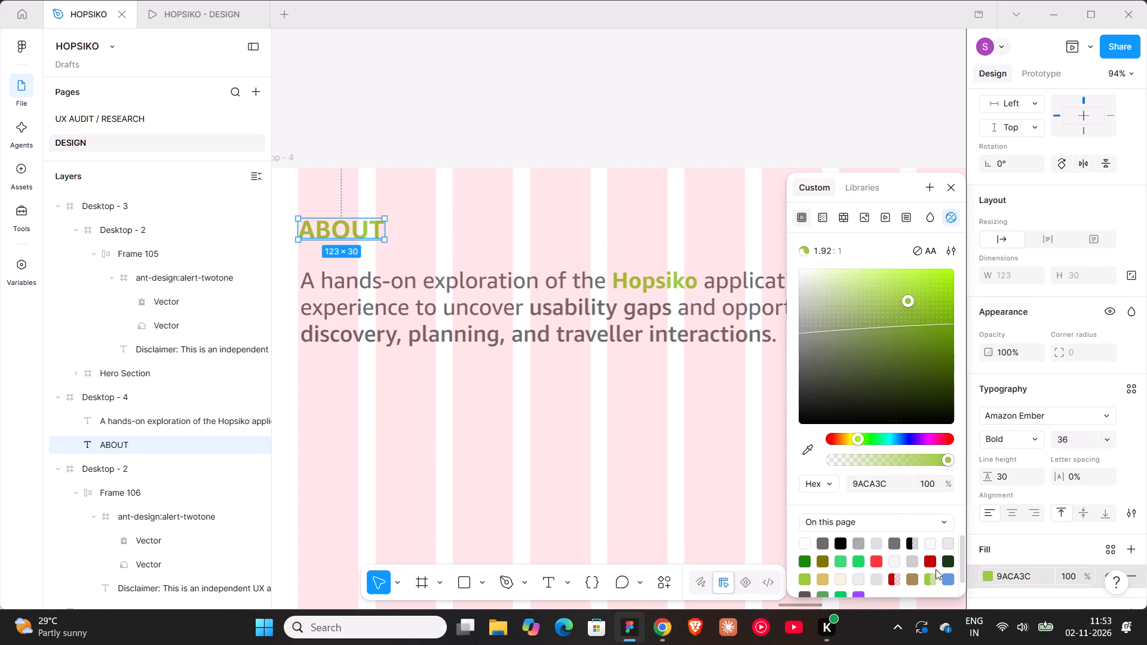
pyautogui.click(949, 562)
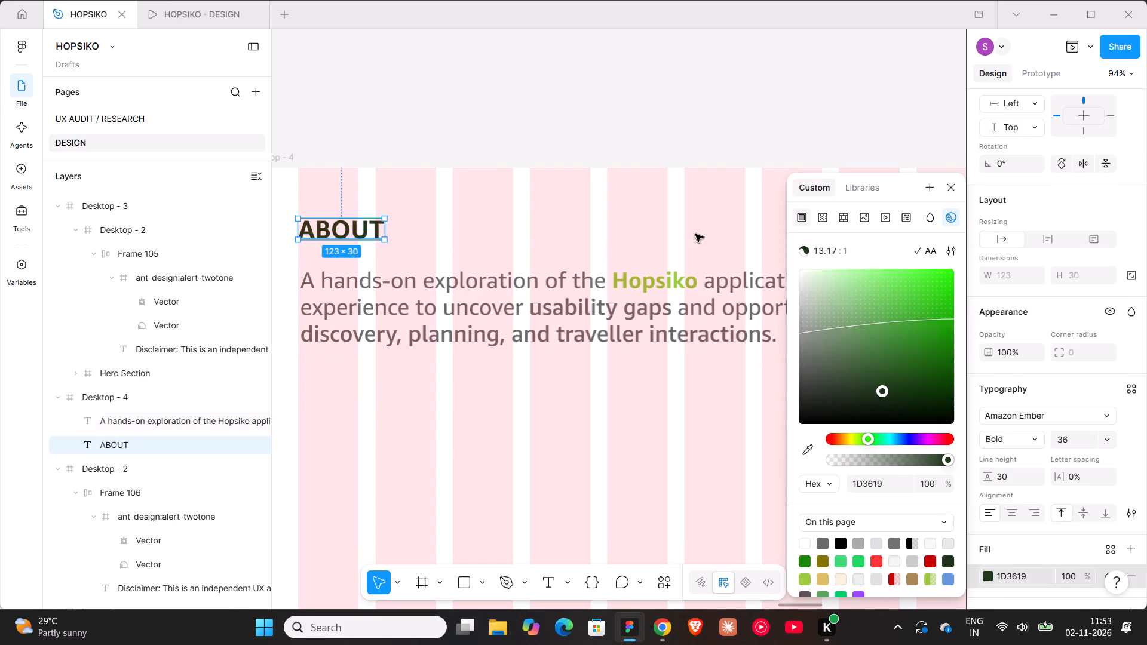
pyautogui.click(637, 149)
pyautogui.click(361, 220)
pyautogui.scroll(-3, 1035, 547)
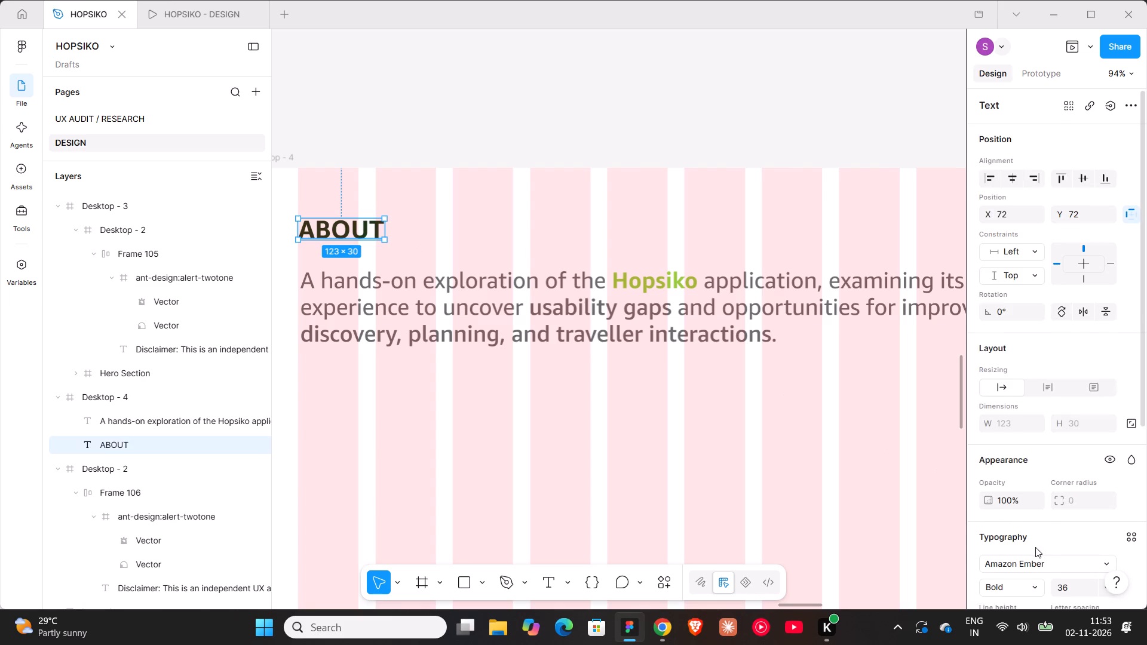
pyautogui.click(986, 506)
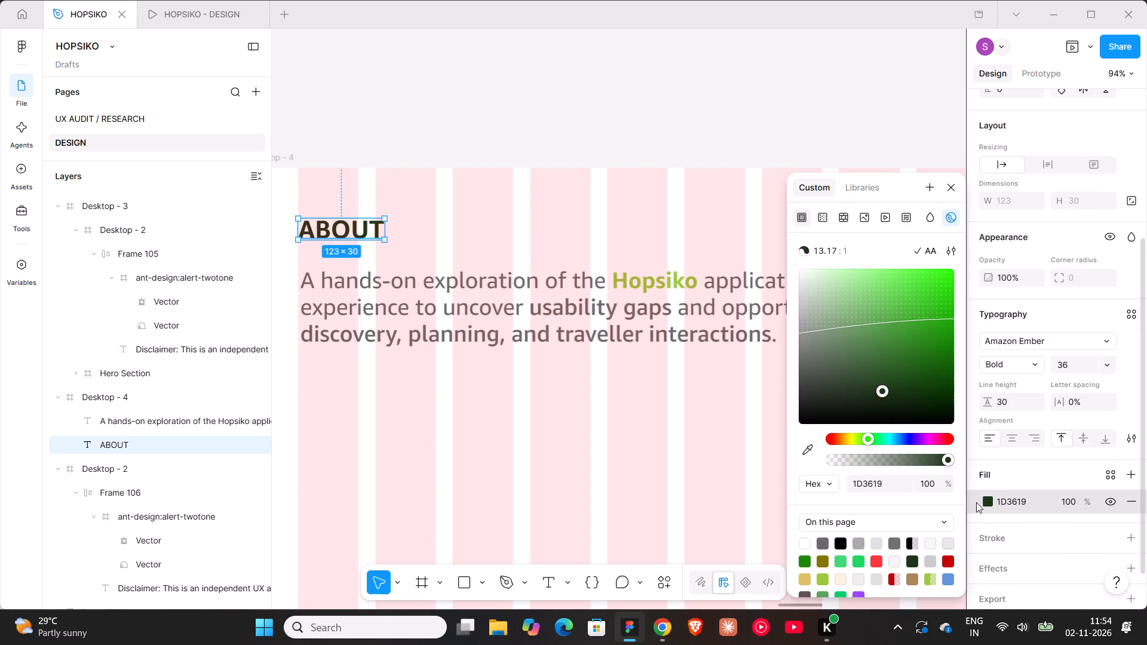
pyautogui.scroll(-1, 947, 507)
pyautogui.click(180, 0)
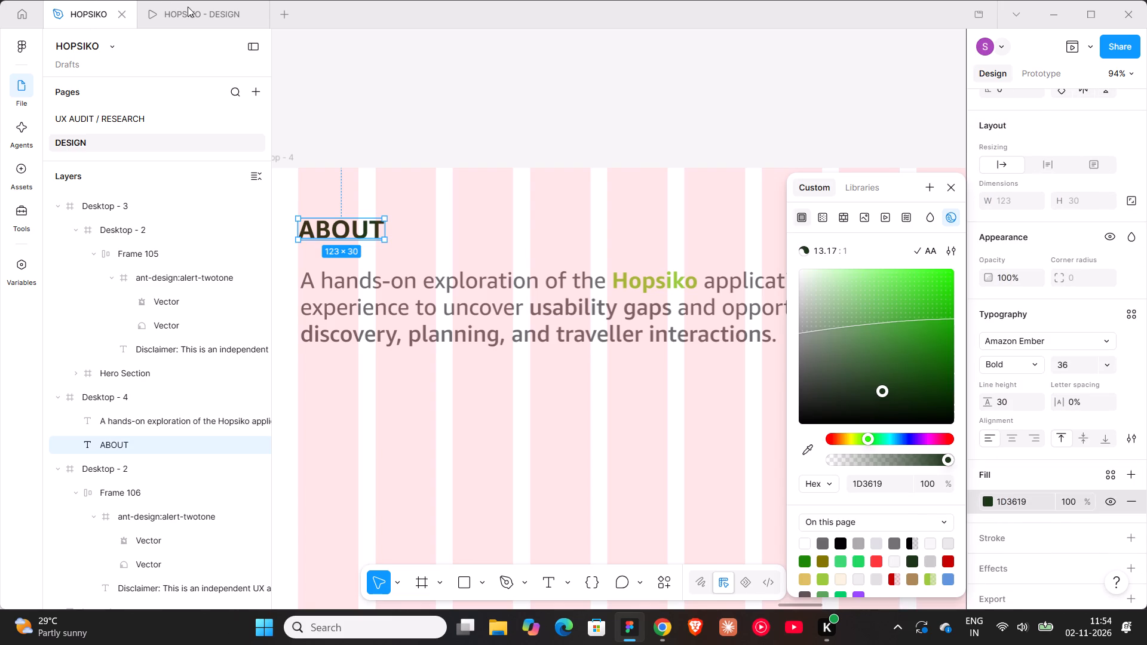
pyautogui.click(188, 7)
pyautogui.click(185, 10)
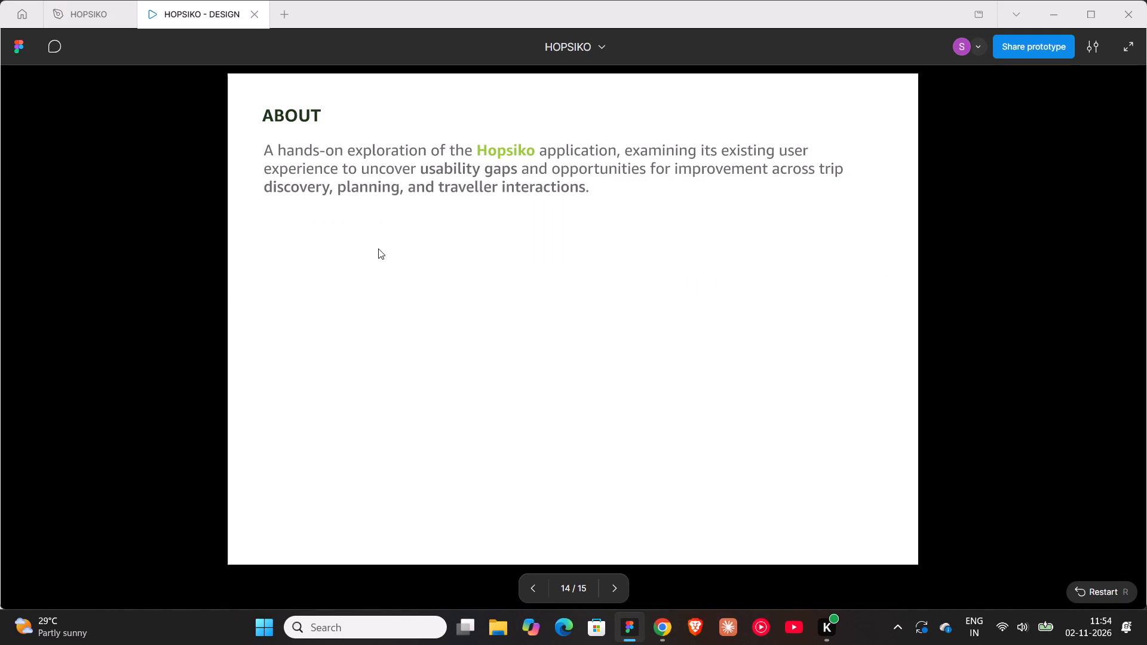
pyautogui.click(89, 13)
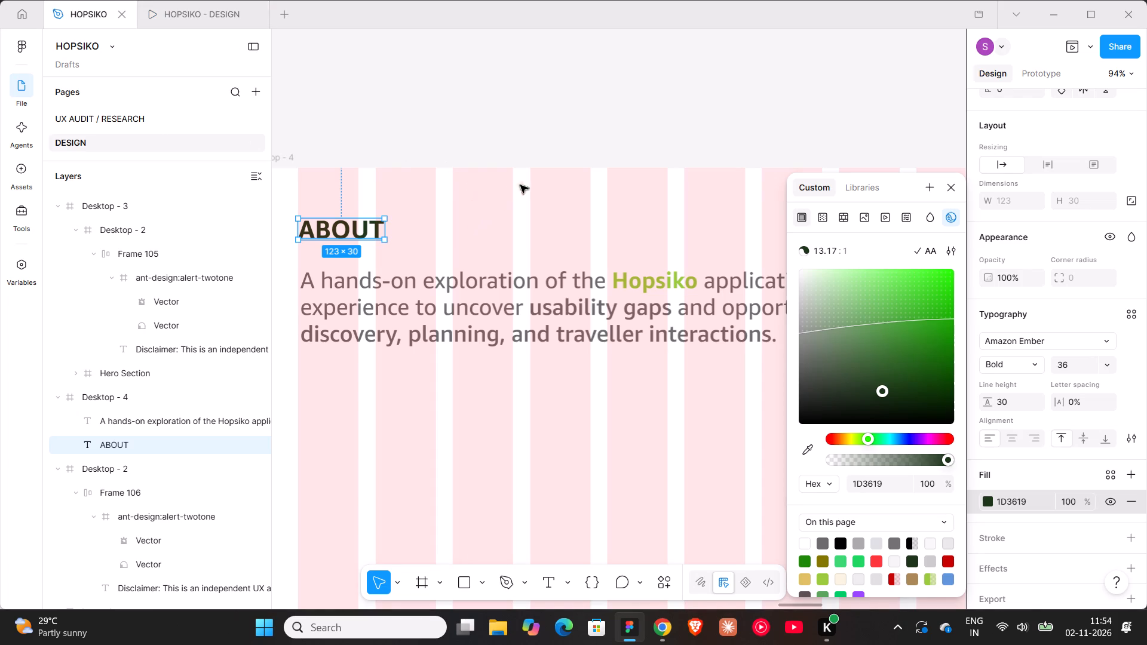
# Copy the hero section's HOPSIKO title colour code, compare it with the ABOUT heading's fill, and review the About section in the prototype preview.
pyautogui.keyDown('ctrl'); pyautogui.scroll(-7, 718, 161); pyautogui.keyUp('ctrl')
pyautogui.click(722, 131)
pyautogui.keyDown('ctrl'); pyautogui.scroll(-5, 725, 142); pyautogui.keyUp('ctrl')
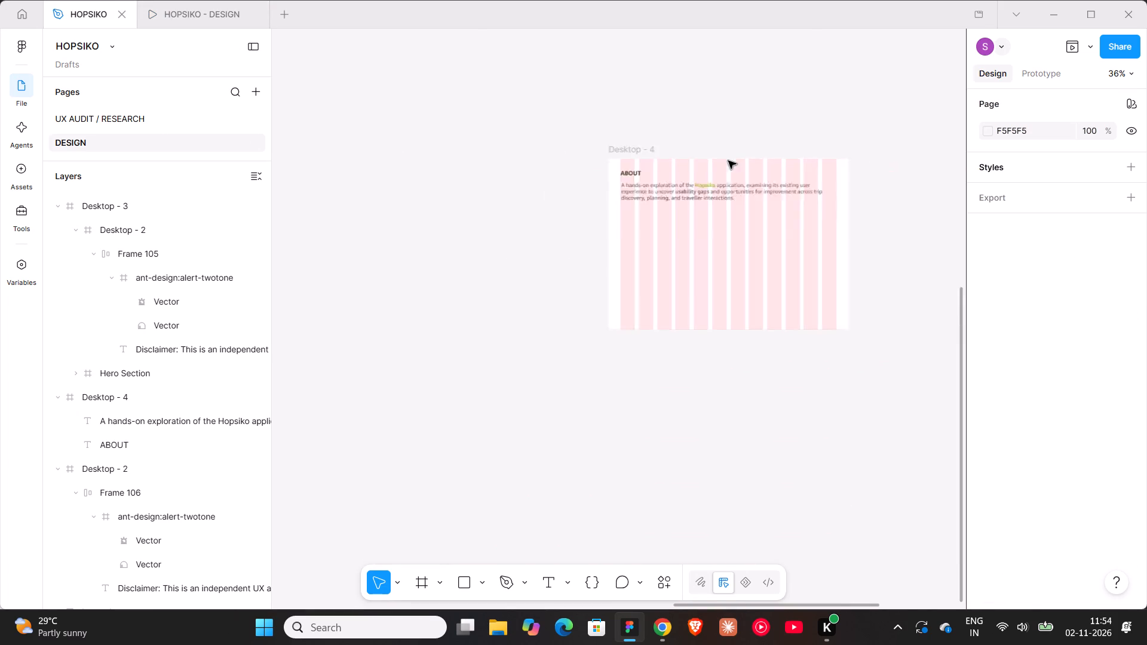
pyautogui.keyDown('ctrl'); pyautogui.scroll(-7, 728, 161); pyautogui.keyUp('ctrl')
pyautogui.scroll(2, 479, 66)
pyautogui.scroll(3, 516, 108)
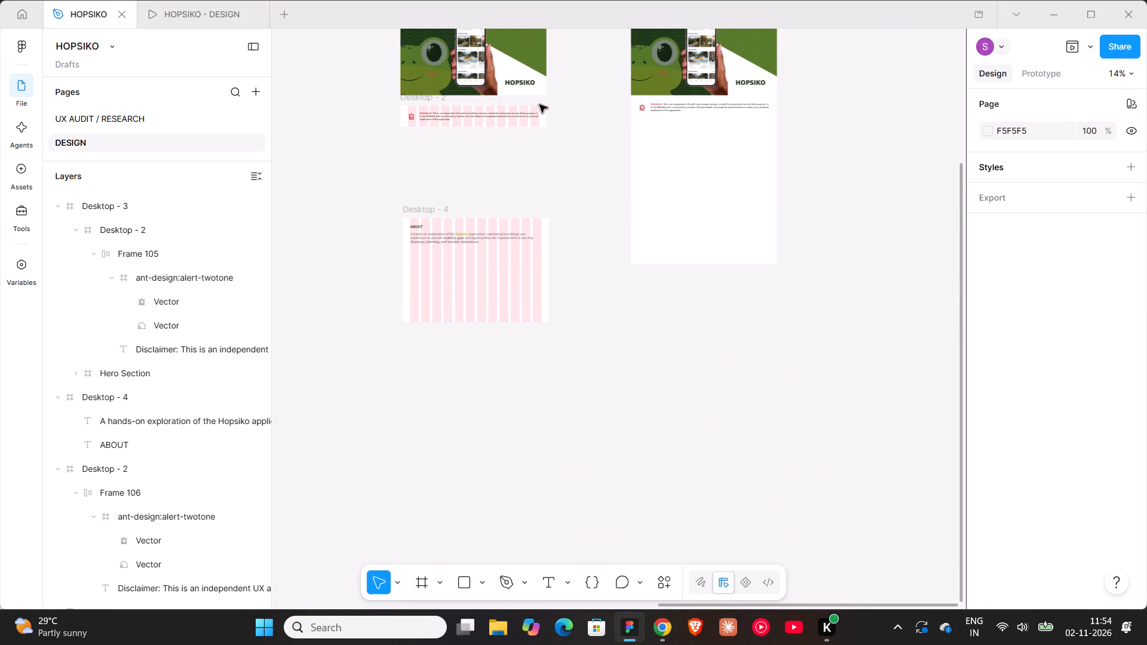
pyautogui.click(519, 85)
pyautogui.scroll(-3, 993, 357)
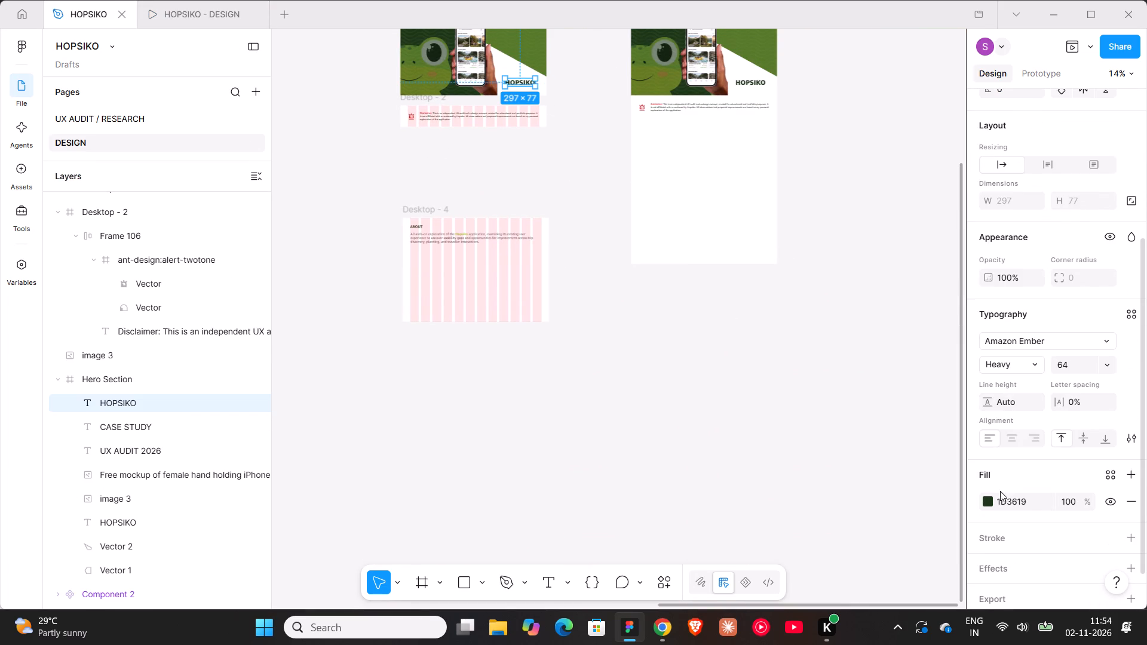
pyautogui.click(1013, 502)
pyautogui.hotkey('ctrl', 'c')
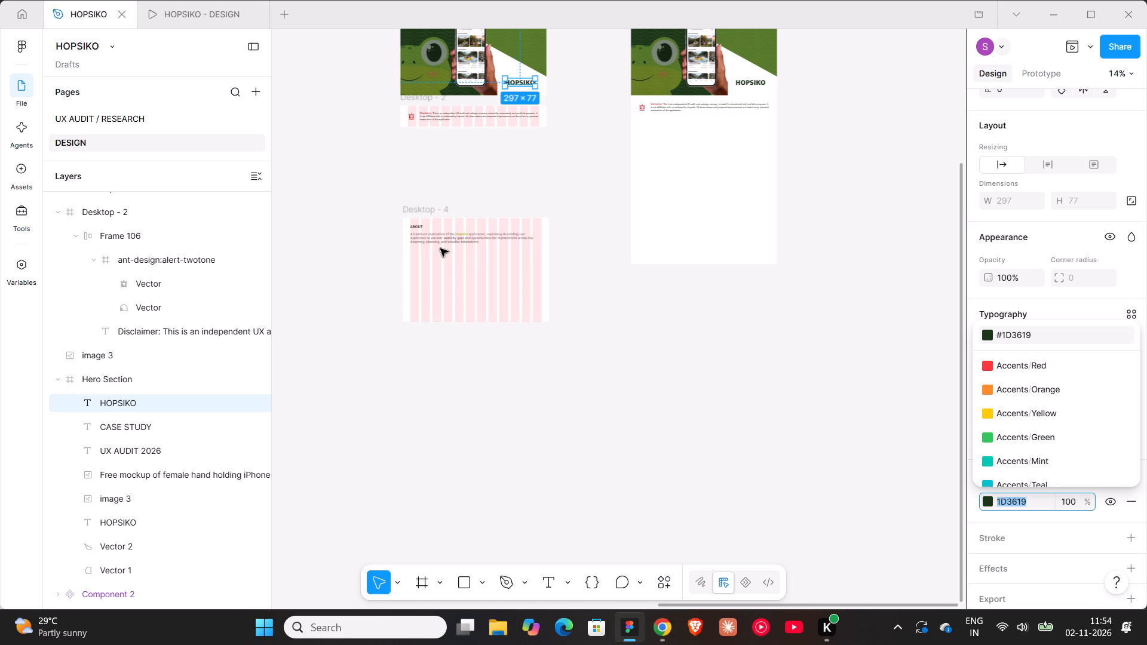
pyautogui.click(416, 225)
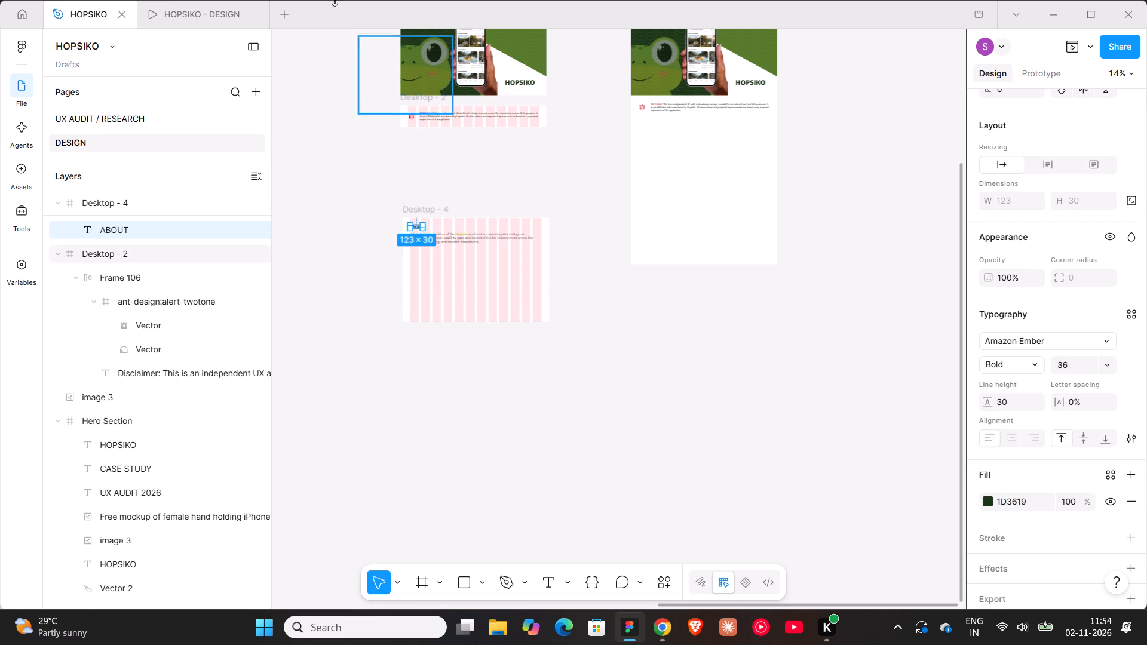
pyautogui.click(176, 21)
pyautogui.scroll(4, 532, 256)
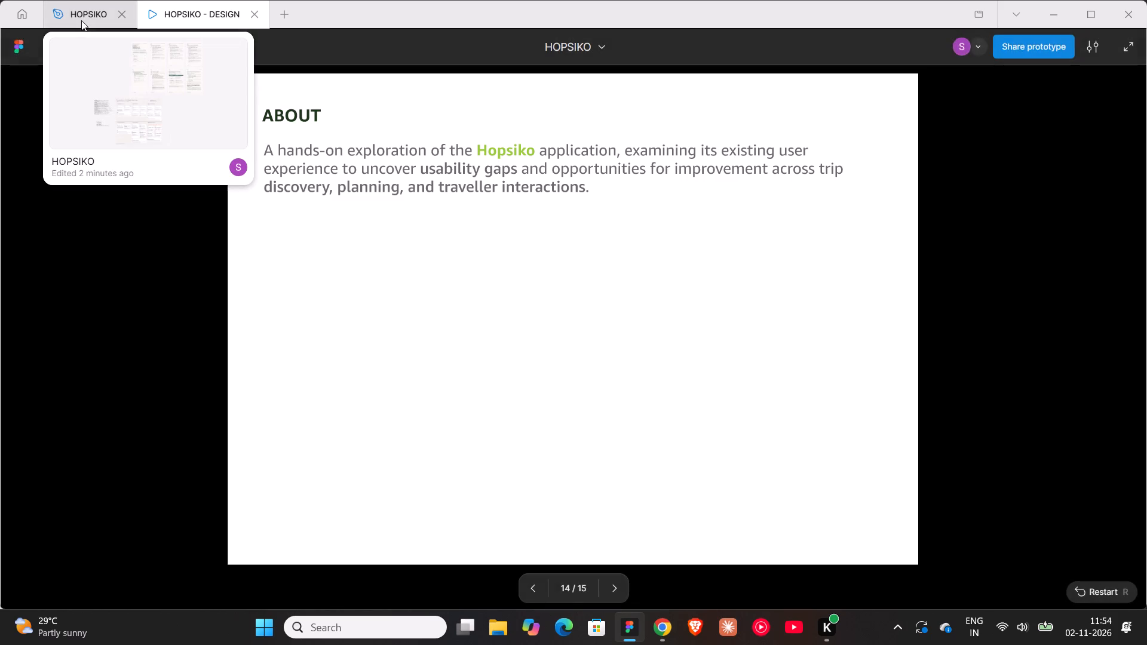
# Duplicate the frog image below the Desktop - 3 frame and remove the copy's background.
pyautogui.click(81, 20)
pyautogui.click(425, 198)
pyautogui.scroll(4, 471, 251)
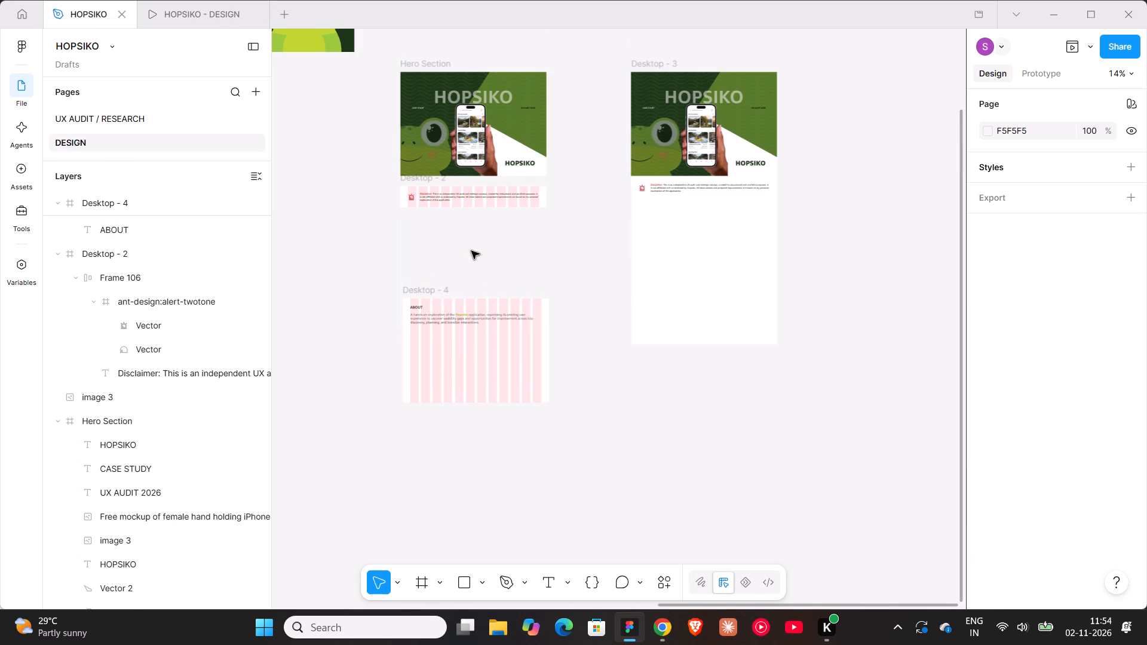
pyautogui.keyDown('ctrl'); pyautogui.scroll(-3, 474, 260); pyautogui.keyUp('ctrl')
pyautogui.click(332, 49)
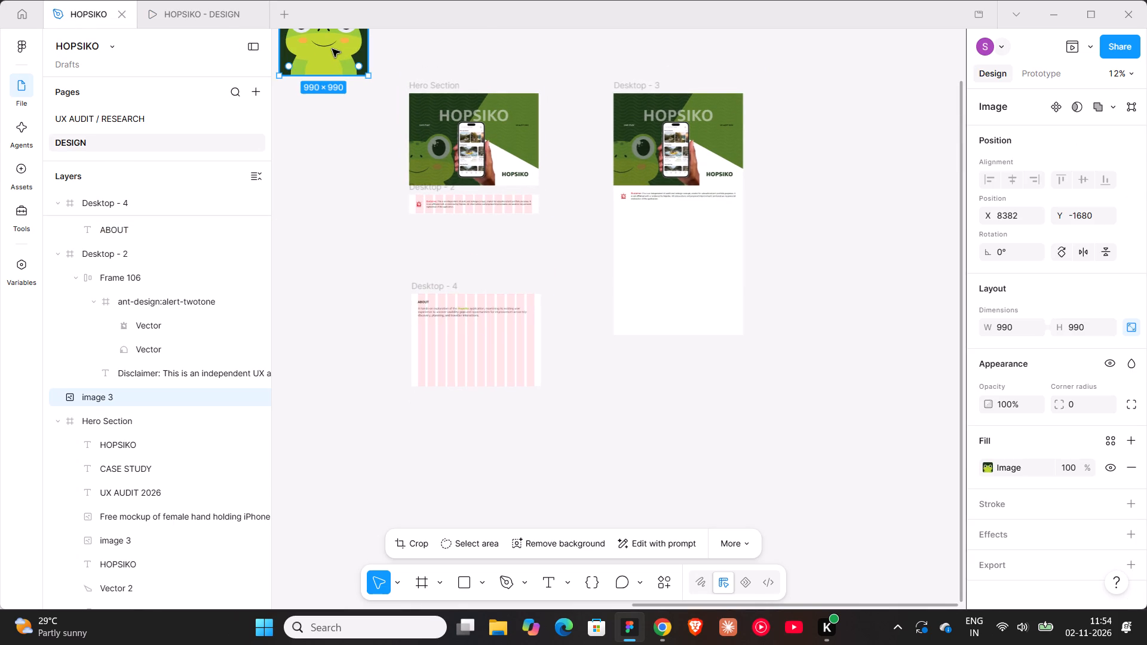
pyautogui.keyDown('alt'); pyautogui.moveTo(332, 49); pyautogui.dragTo(659, 447); pyautogui.keyUp('alt')
pyautogui.click(541, 547)
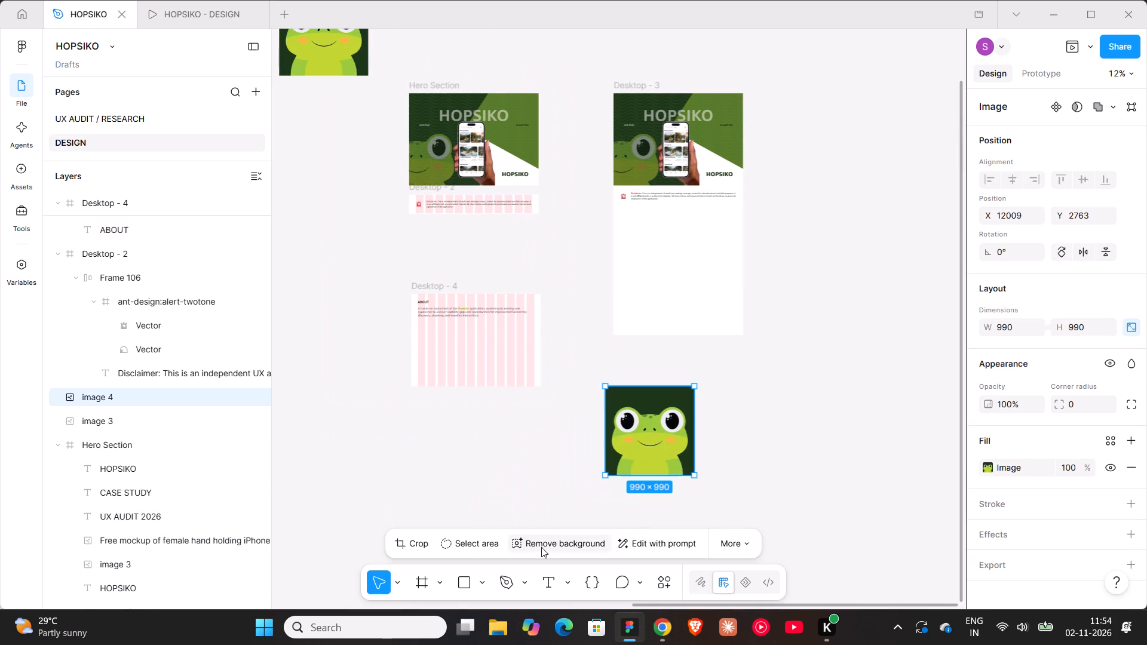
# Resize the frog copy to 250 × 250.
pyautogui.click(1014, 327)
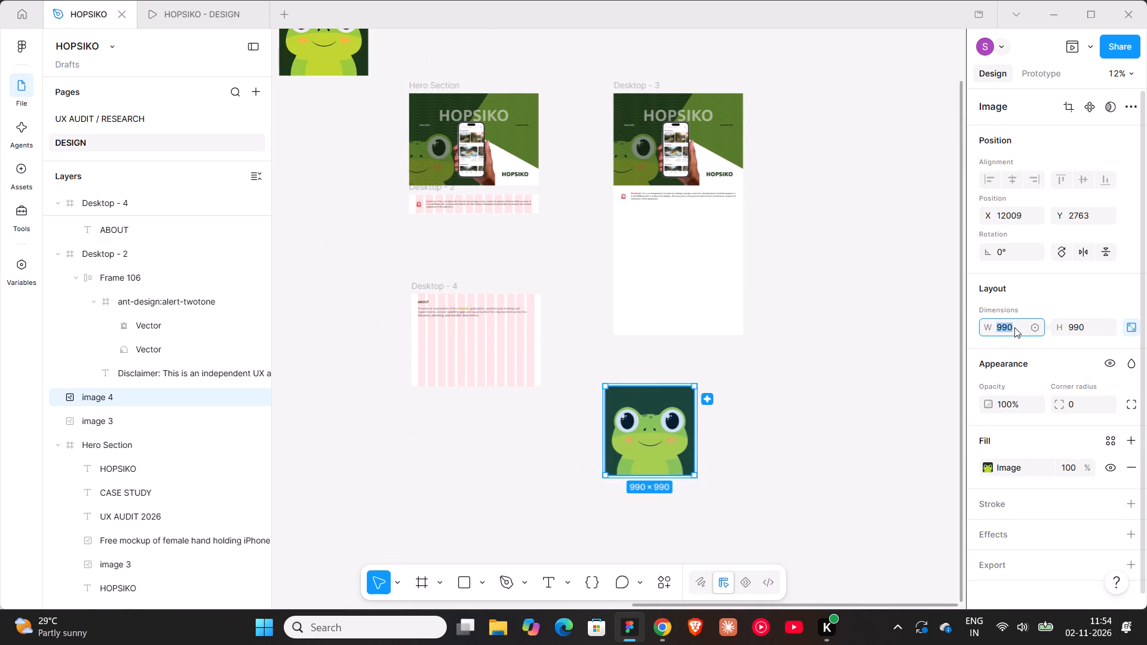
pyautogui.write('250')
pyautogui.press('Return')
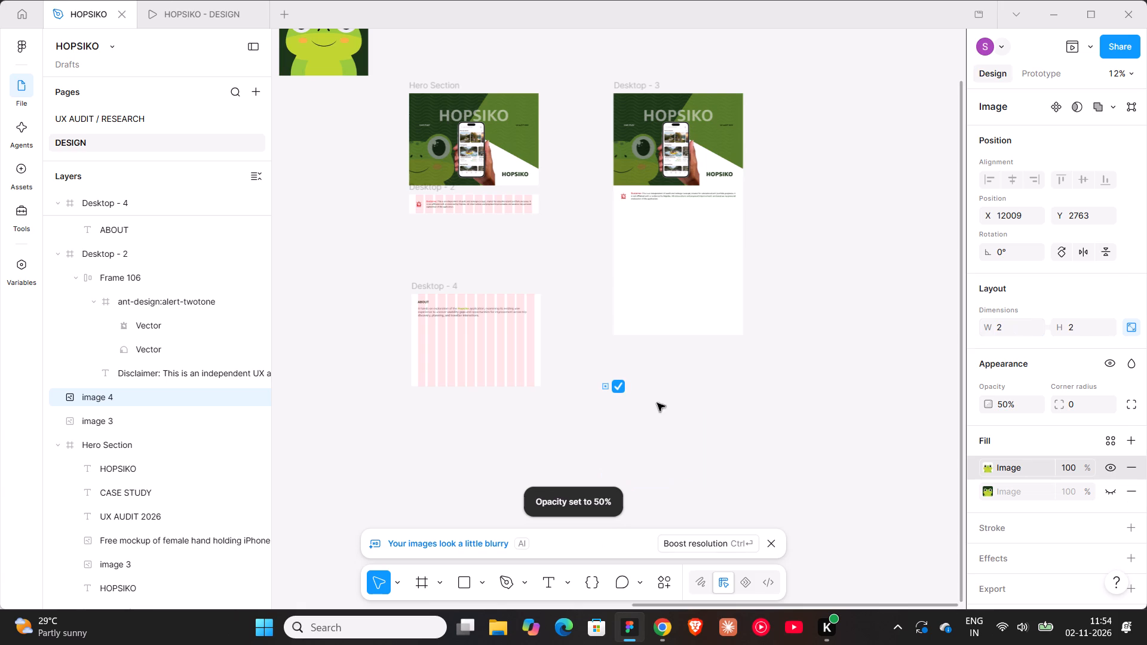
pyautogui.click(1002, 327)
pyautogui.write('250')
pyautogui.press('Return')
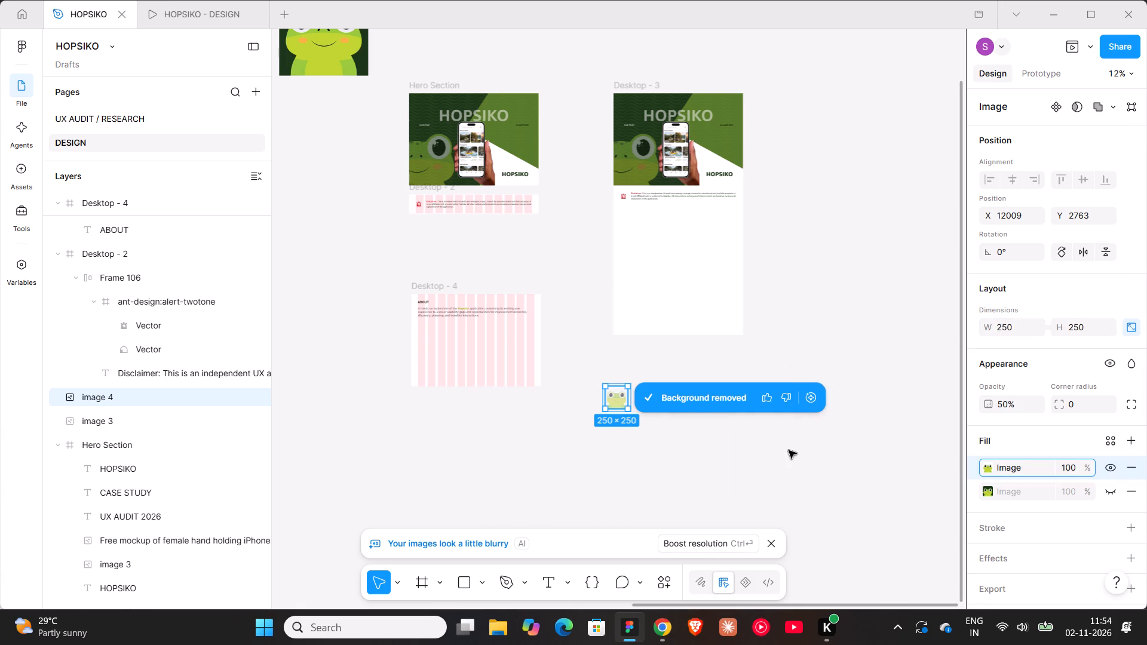
# Check the frog copy's hidden original image fill and set the copy's opacity to 100%.
pyautogui.click(671, 465)
pyautogui.click(624, 410)
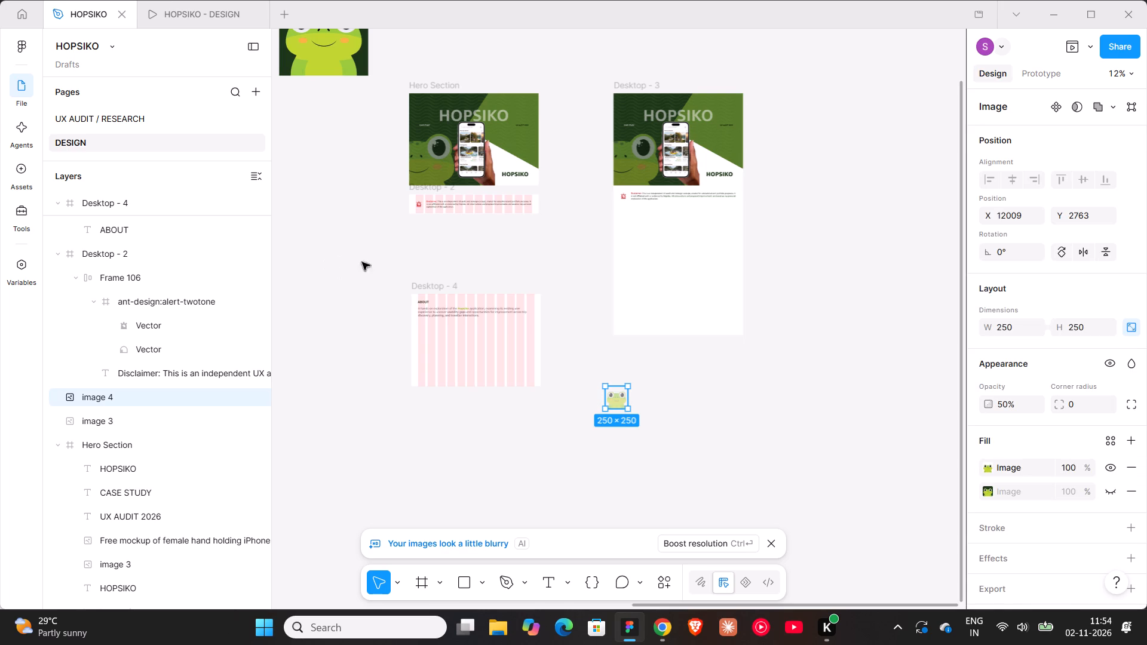
pyautogui.click(1113, 491)
pyautogui.click(1113, 491)
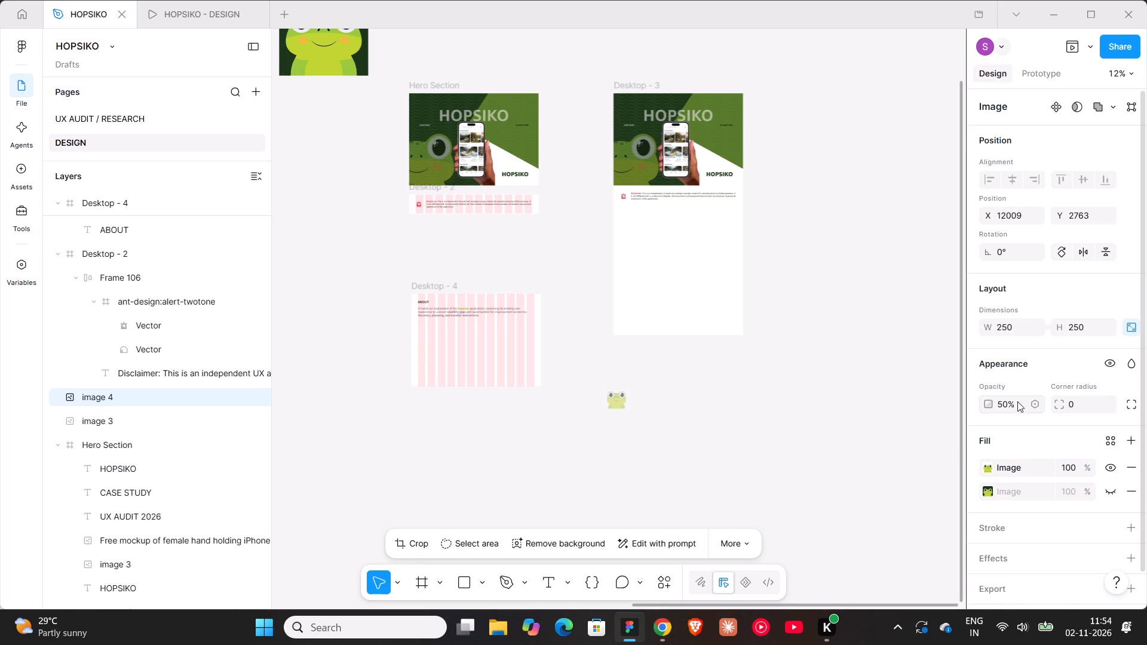
pyautogui.click(1017, 401)
pyautogui.write('100')
pyautogui.press('Return')
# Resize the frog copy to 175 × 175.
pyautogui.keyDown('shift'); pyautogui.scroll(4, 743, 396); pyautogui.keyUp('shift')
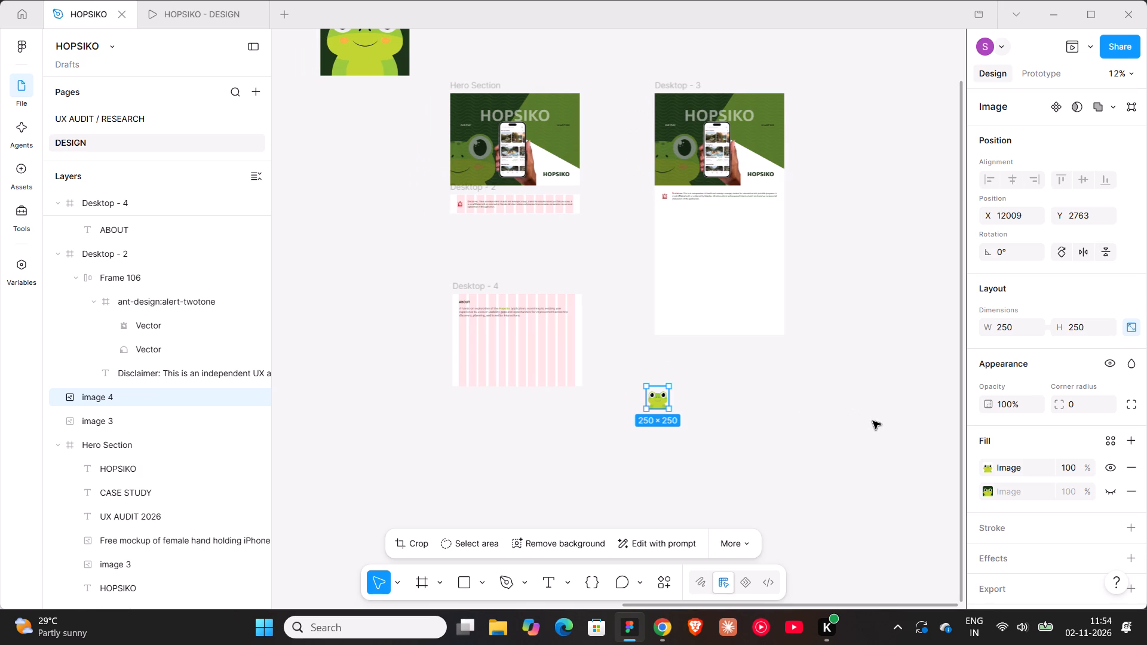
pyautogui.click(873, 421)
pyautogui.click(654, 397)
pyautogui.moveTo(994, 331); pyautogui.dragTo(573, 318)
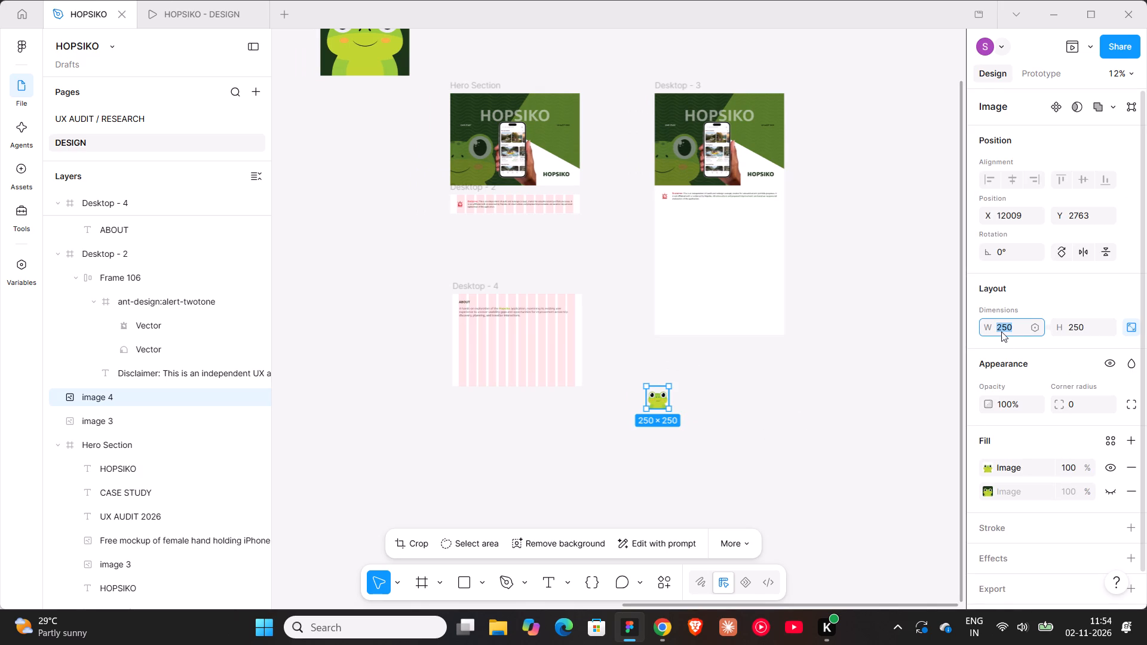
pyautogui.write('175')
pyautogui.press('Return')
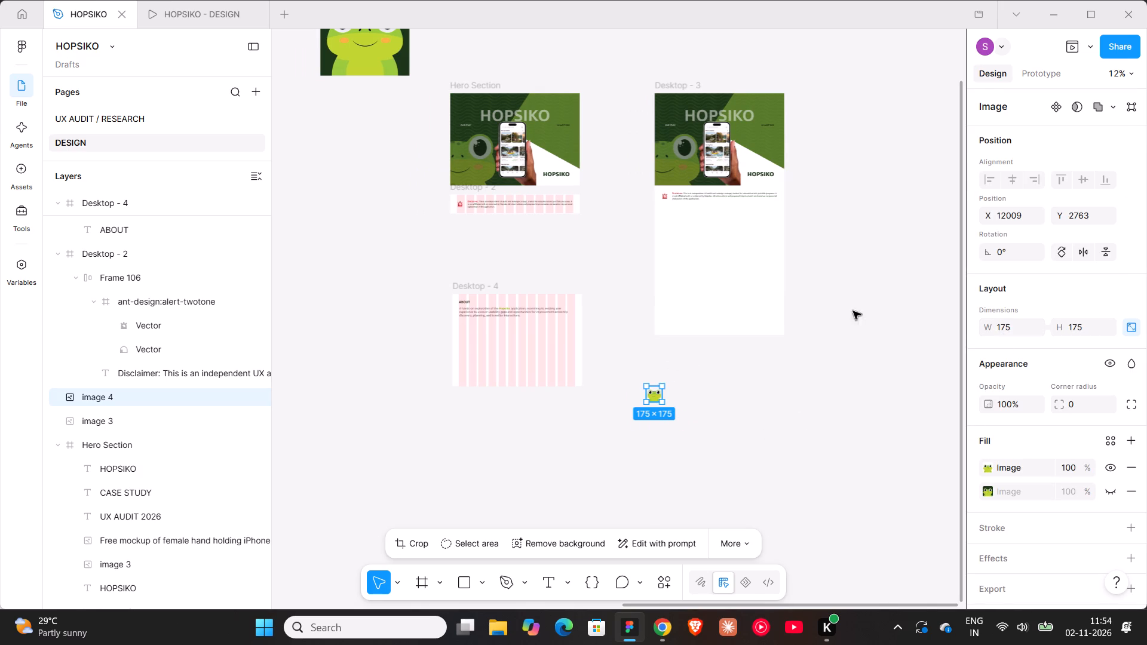
# Glance at Unimart's About section, place the frog below the About paragraph in Desktop - 4, and check it in the prototype preview.
pyautogui.keyDown('shift'); pyautogui.scroll(4, 636, 362); pyautogui.keyUp('shift')
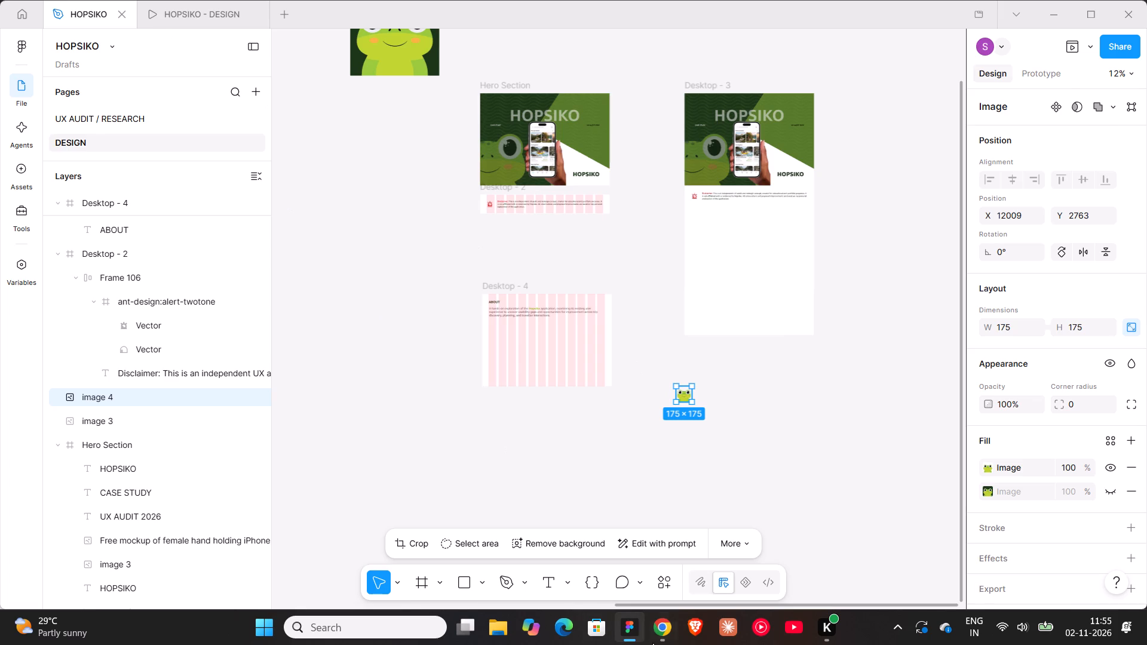
pyautogui.click(667, 635)
pyautogui.click(635, 625)
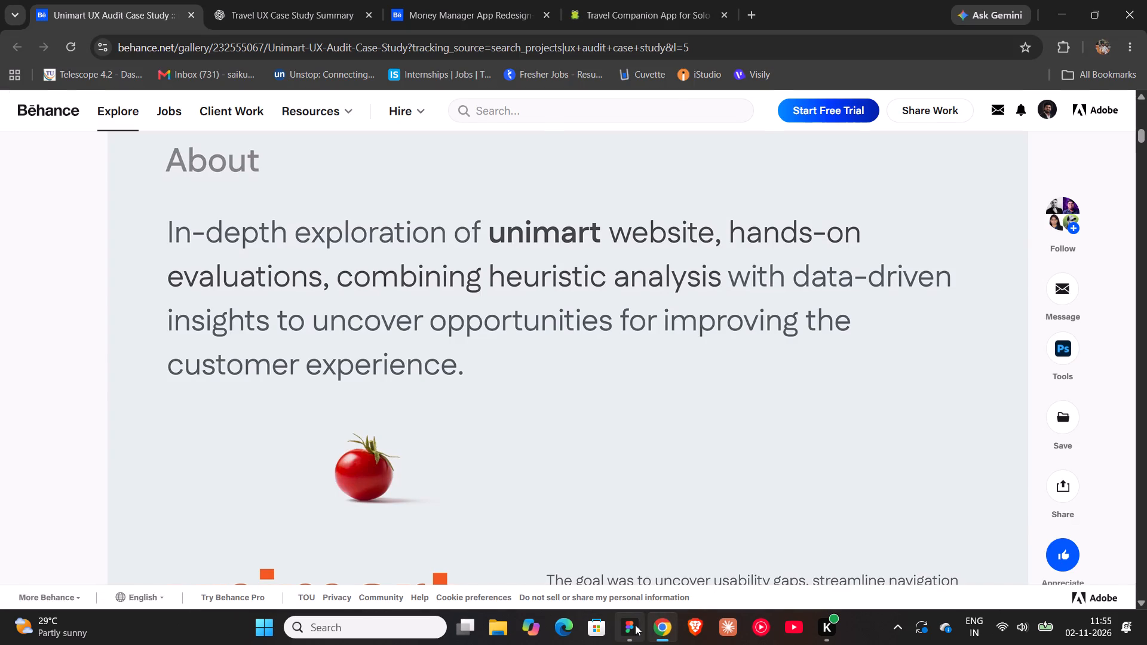
pyautogui.moveTo(687, 393); pyautogui.dragTo(543, 334)
pyautogui.keyDown('ctrl'); pyautogui.scroll(19, 542, 330); pyautogui.keyUp('ctrl')
pyautogui.keyDown('ctrl'); pyautogui.scroll(-8, 566, 361); pyautogui.keyUp('ctrl')
pyautogui.scroll(3, 576, 437)
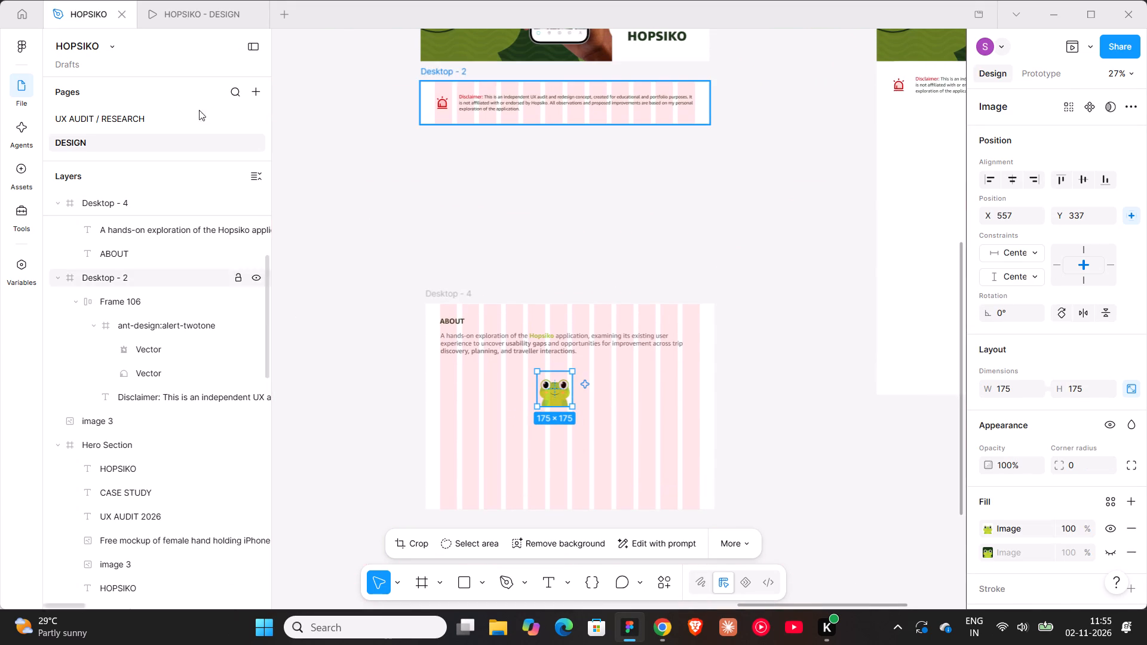
pyautogui.click(188, 19)
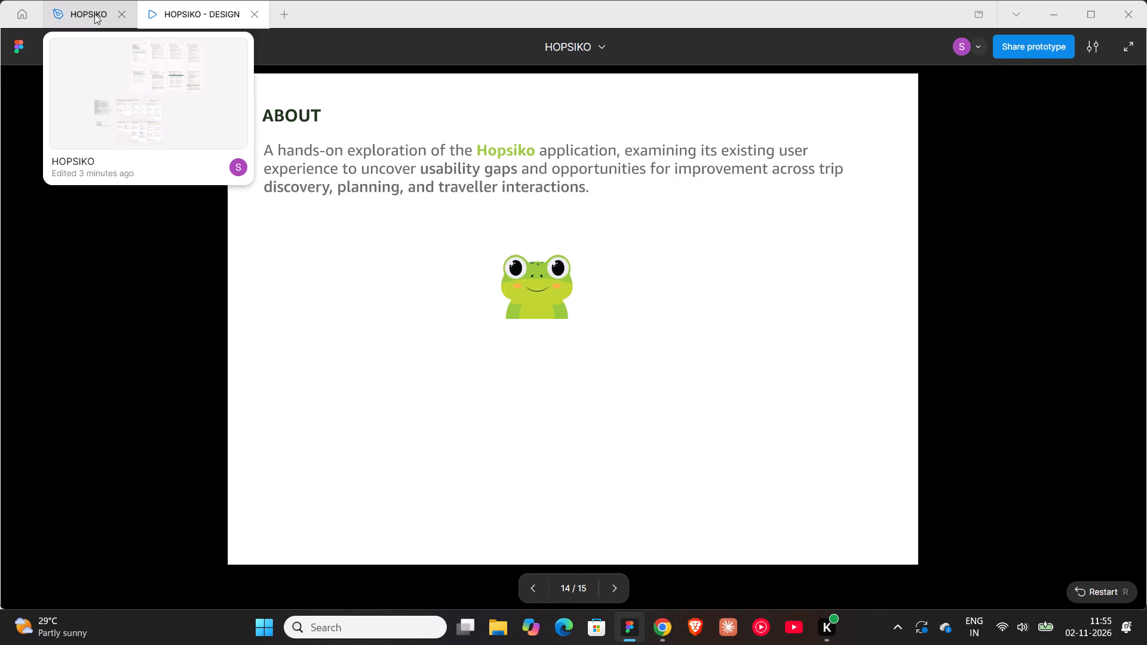
pyautogui.click(94, 14)
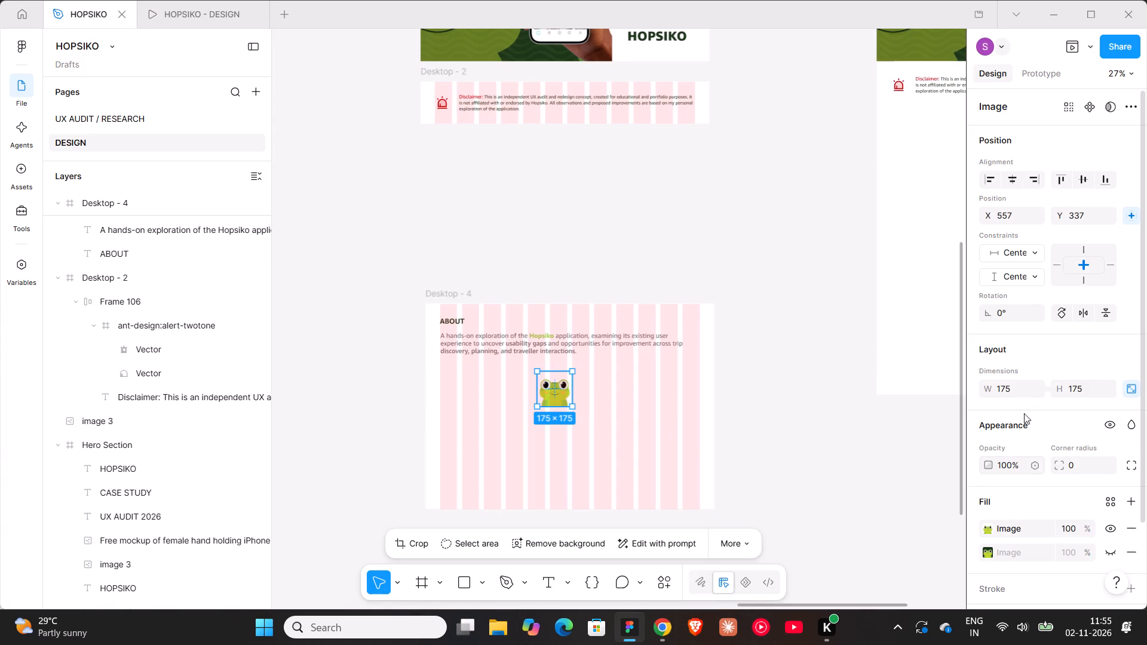
# Resize the frog in the About section to 100 × 100 and check it in the prototype preview.
pyautogui.click(1011, 382)
pyautogui.write('100')
pyautogui.press('Return')
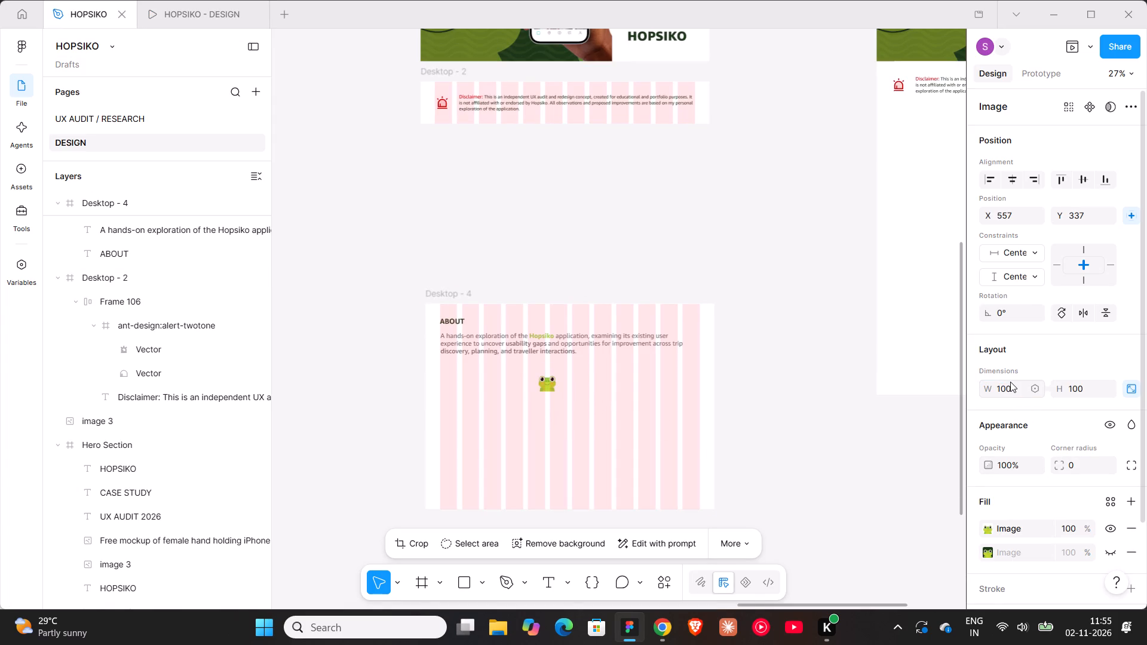
pyautogui.click(189, 21)
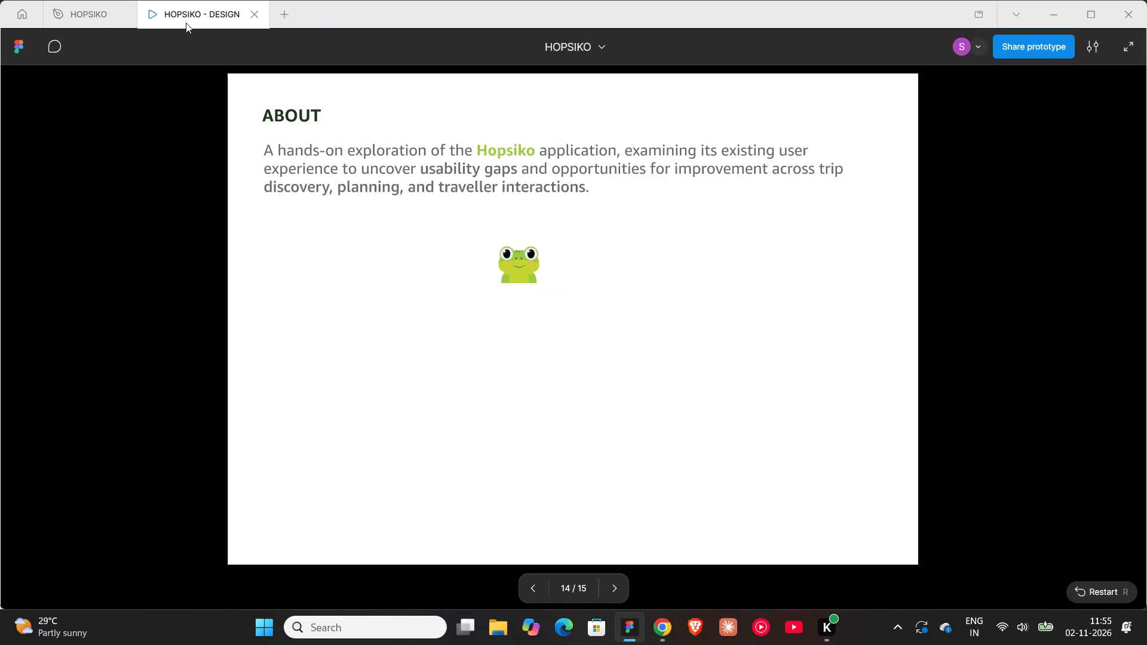
pyautogui.click(90, 17)
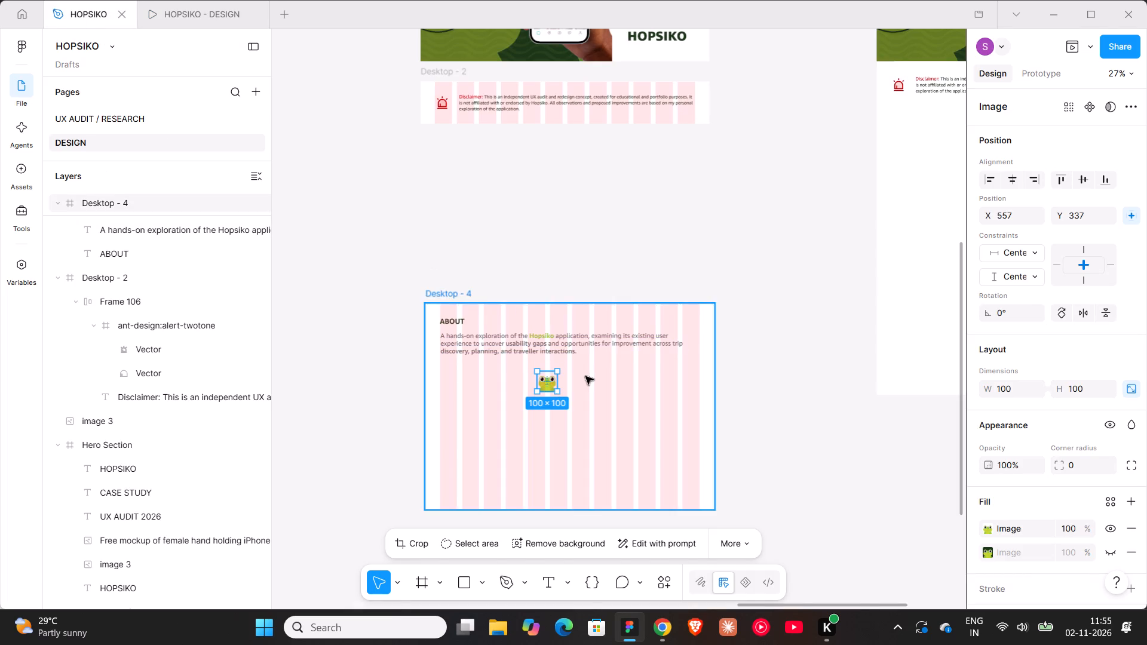
# Rotate the frog to about -30° and move it beside the About paragraph's end, at about X 1242, Y 209.
pyautogui.keyDown('ctrl'); pyautogui.scroll(8, 585, 376); pyautogui.keyUp('ctrl')
pyautogui.moveTo(524, 417); pyautogui.dragTo(512, 446)
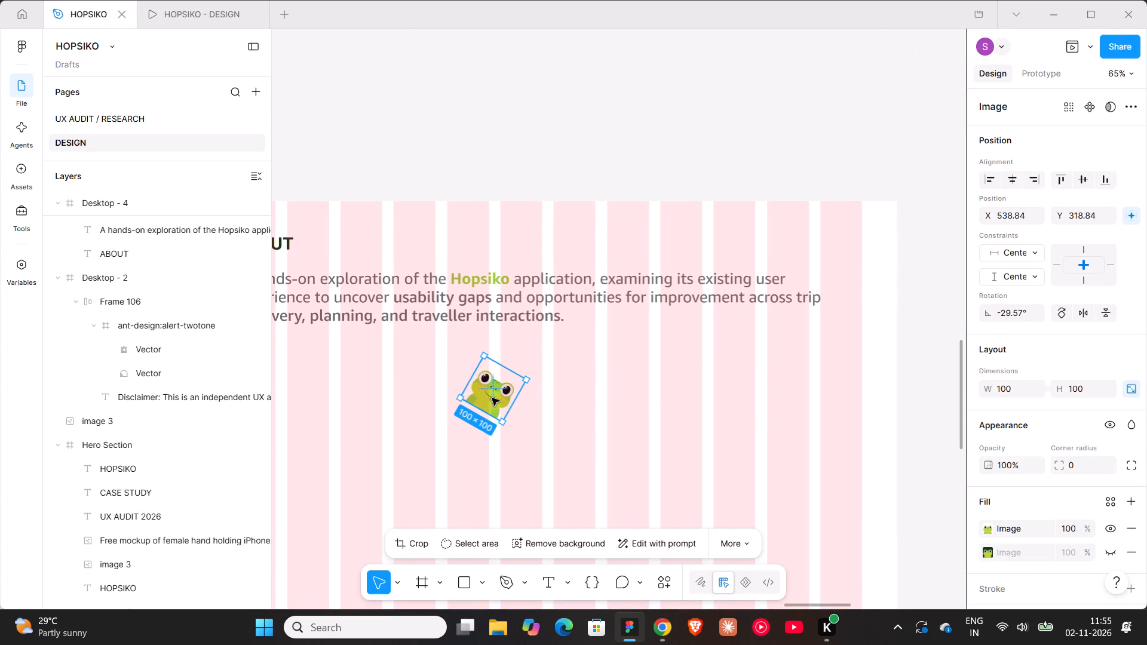
pyautogui.moveTo(484, 387); pyautogui.dragTo(825, 334)
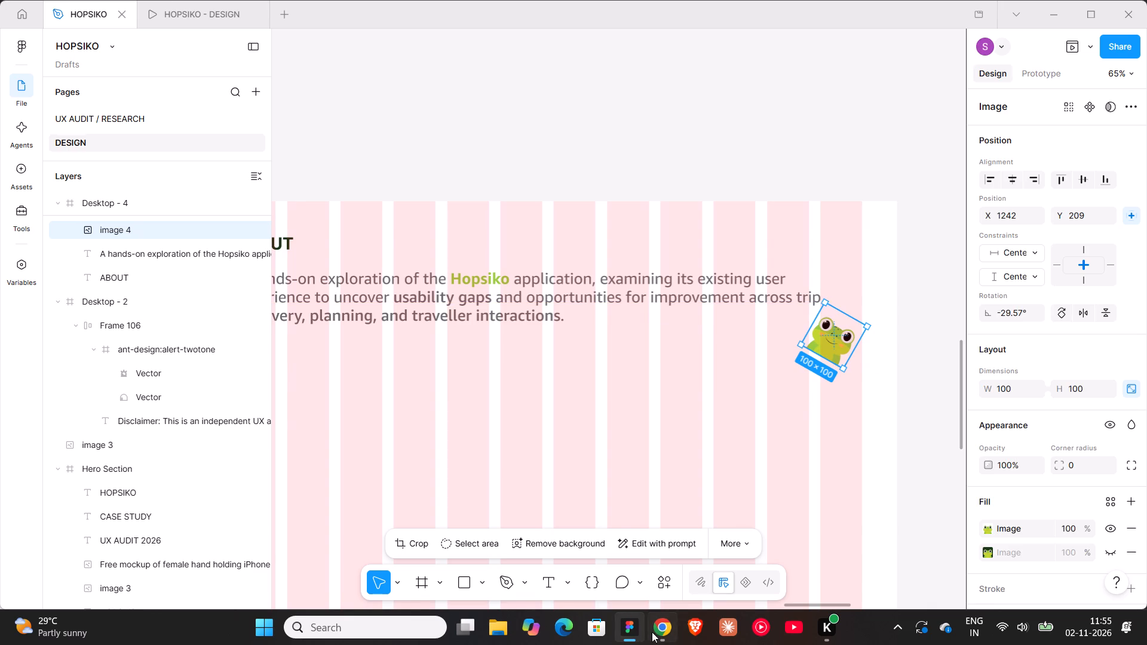
# Switch to Chrome and look through the Hopsiko website down to its footer for the frog mascot artwork.
pyautogui.click(652, 632)
pyautogui.click(752, 21)
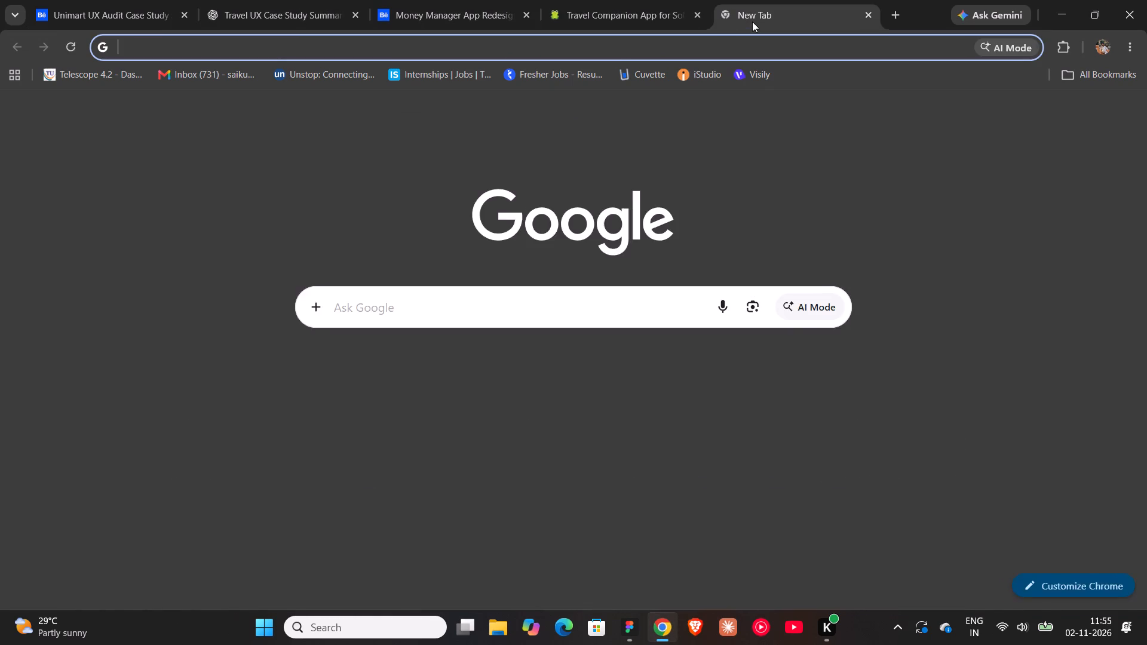
pyautogui.click(622, 19)
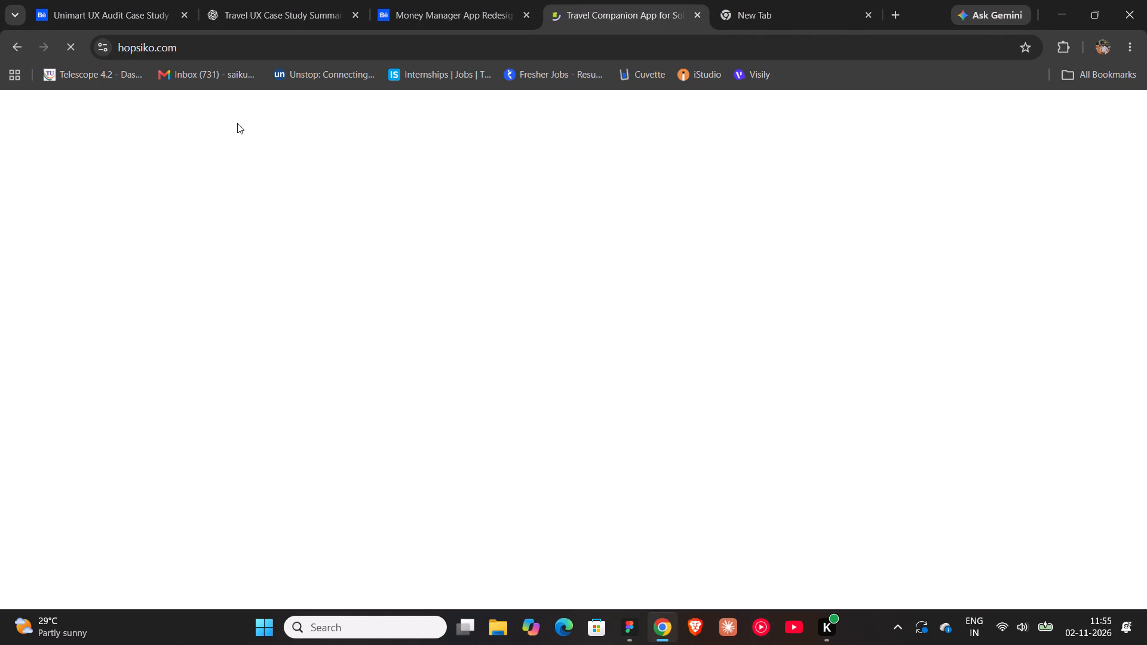
pyautogui.scroll(-11, 299, 223)
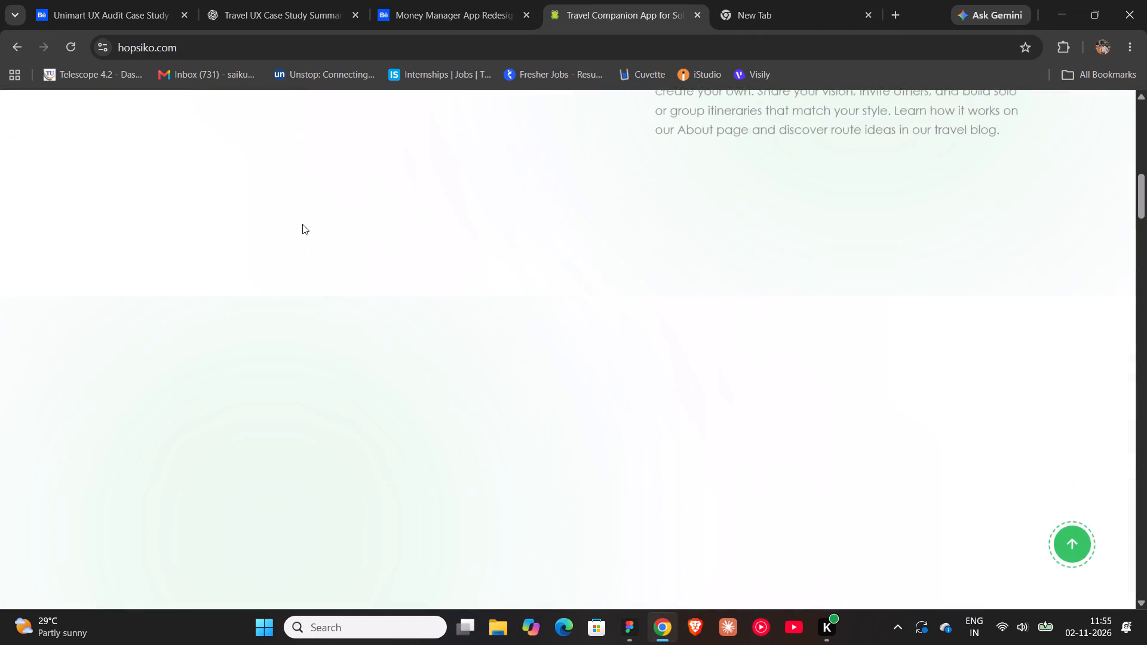
pyautogui.scroll(-20, 302, 224)
pyautogui.scroll(-12, 302, 224)
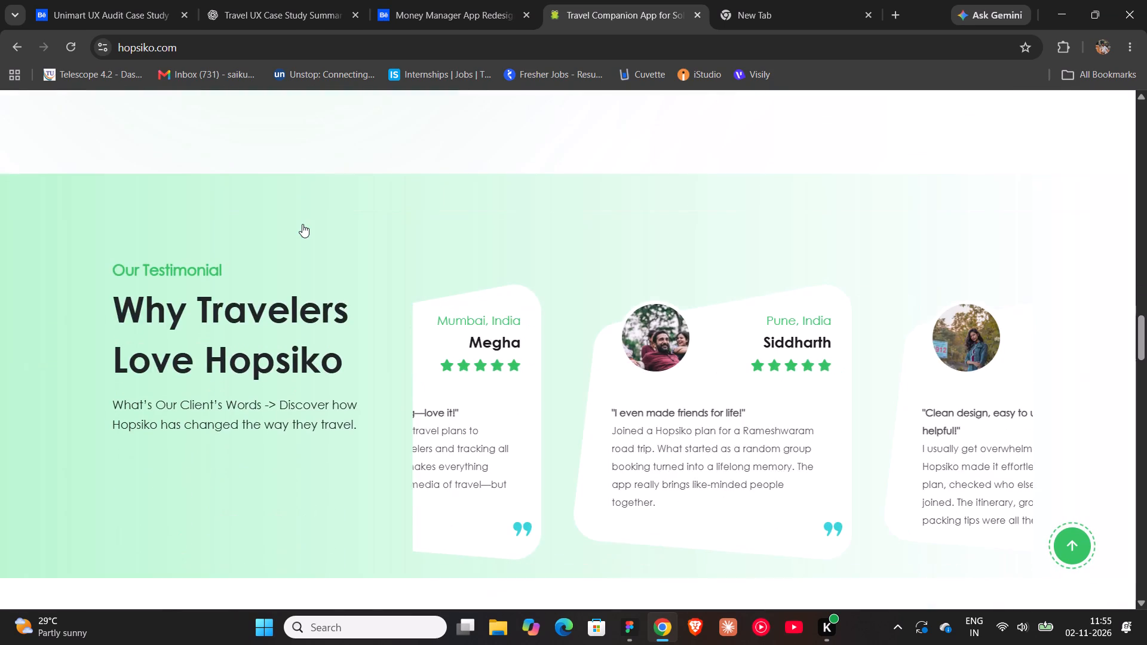
pyautogui.scroll(-19, 302, 224)
pyautogui.scroll(4, 302, 224)
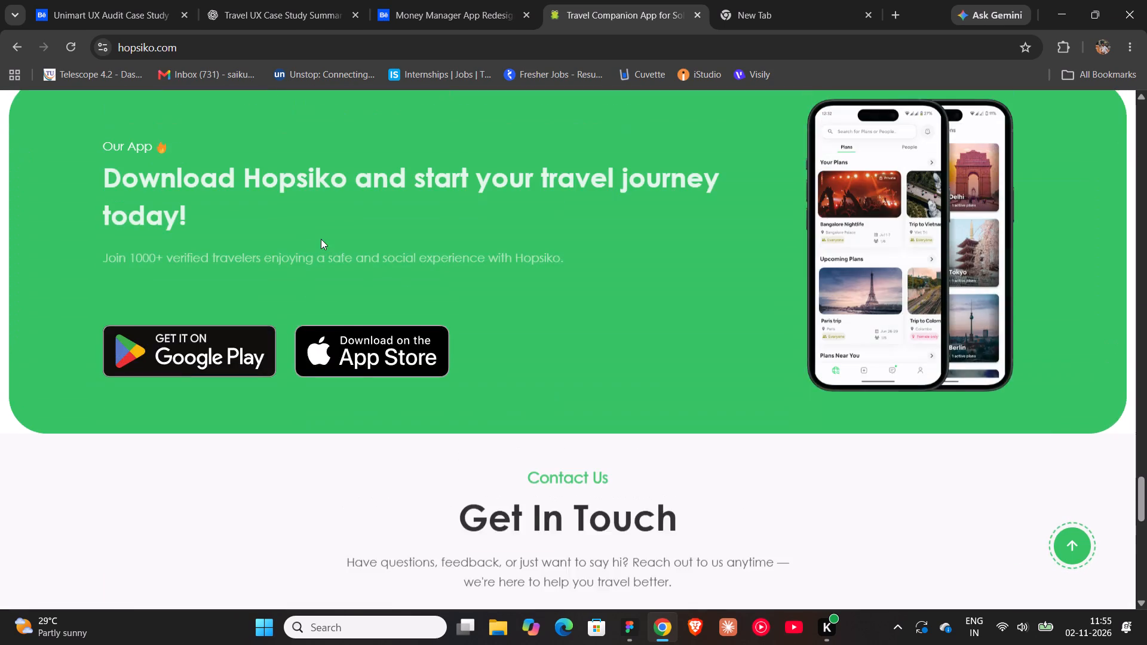
pyautogui.scroll(-14, 395, 267)
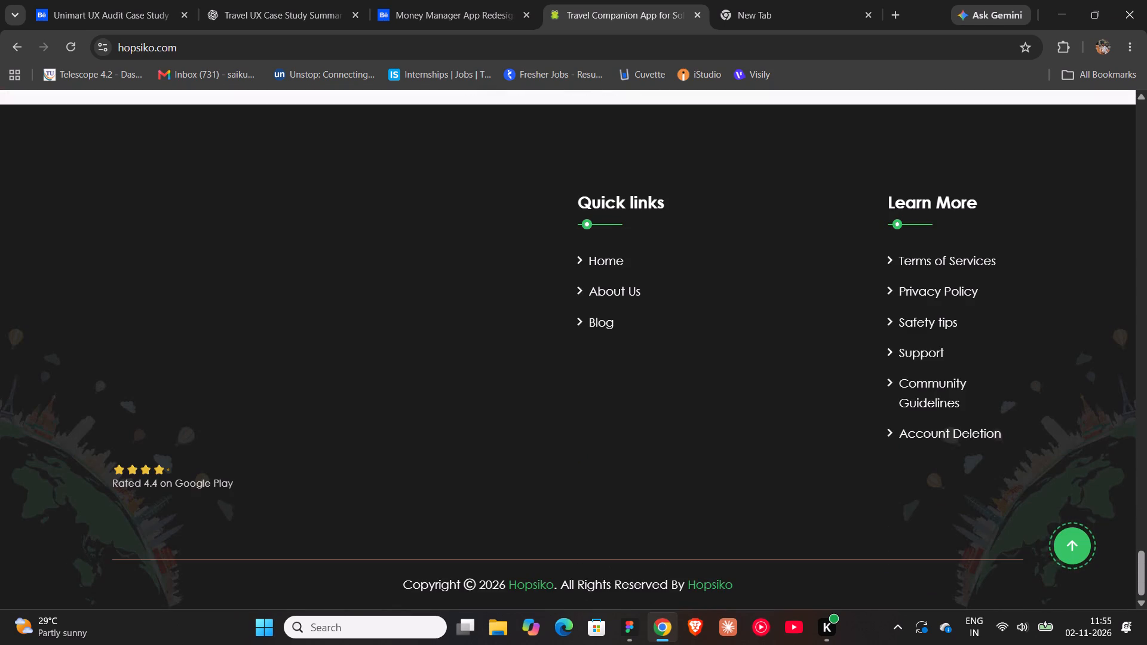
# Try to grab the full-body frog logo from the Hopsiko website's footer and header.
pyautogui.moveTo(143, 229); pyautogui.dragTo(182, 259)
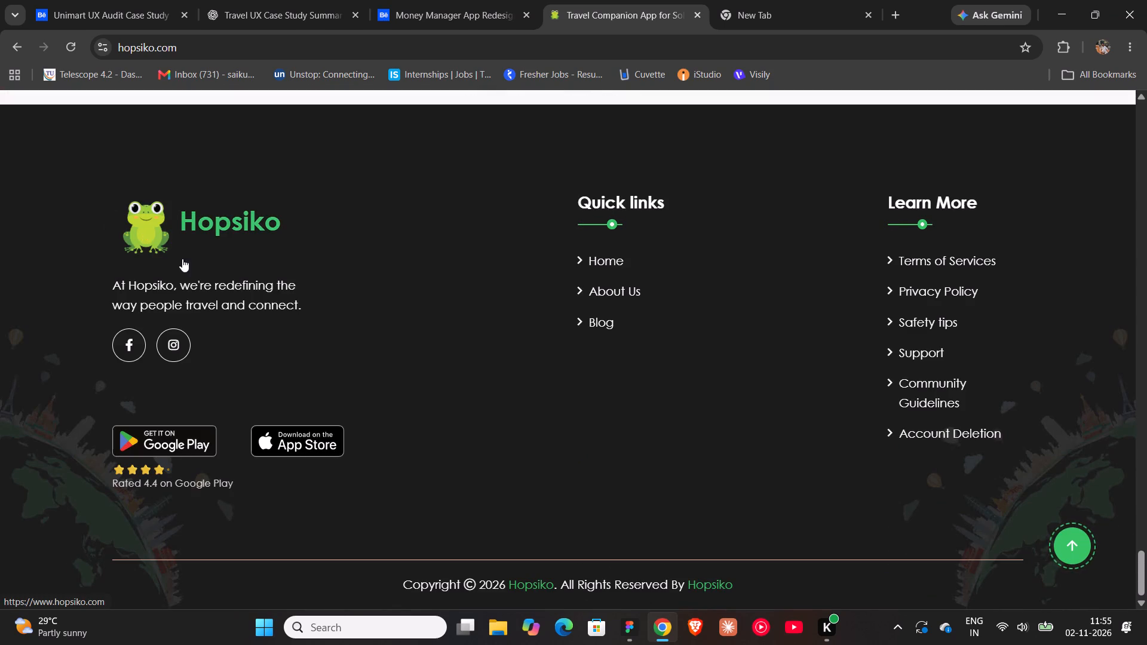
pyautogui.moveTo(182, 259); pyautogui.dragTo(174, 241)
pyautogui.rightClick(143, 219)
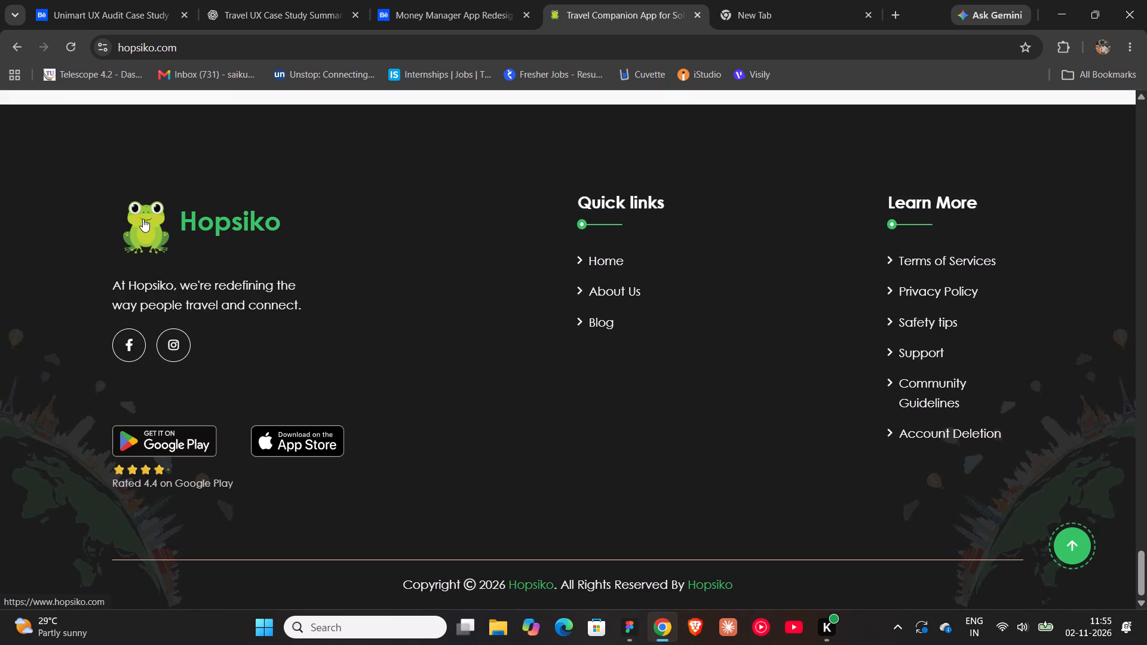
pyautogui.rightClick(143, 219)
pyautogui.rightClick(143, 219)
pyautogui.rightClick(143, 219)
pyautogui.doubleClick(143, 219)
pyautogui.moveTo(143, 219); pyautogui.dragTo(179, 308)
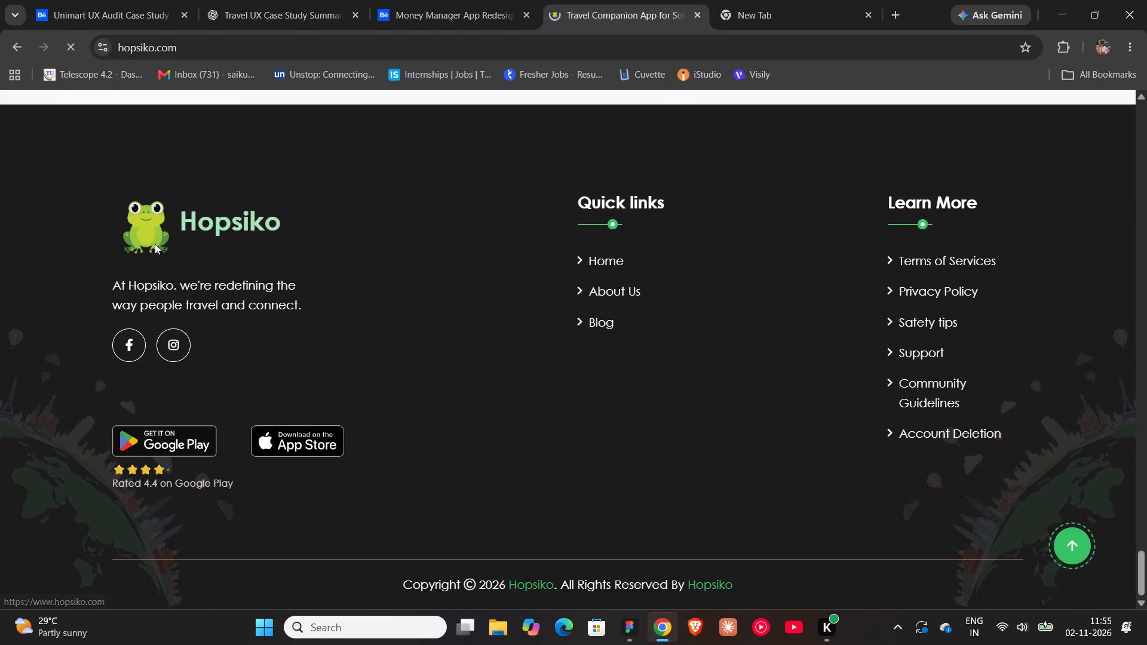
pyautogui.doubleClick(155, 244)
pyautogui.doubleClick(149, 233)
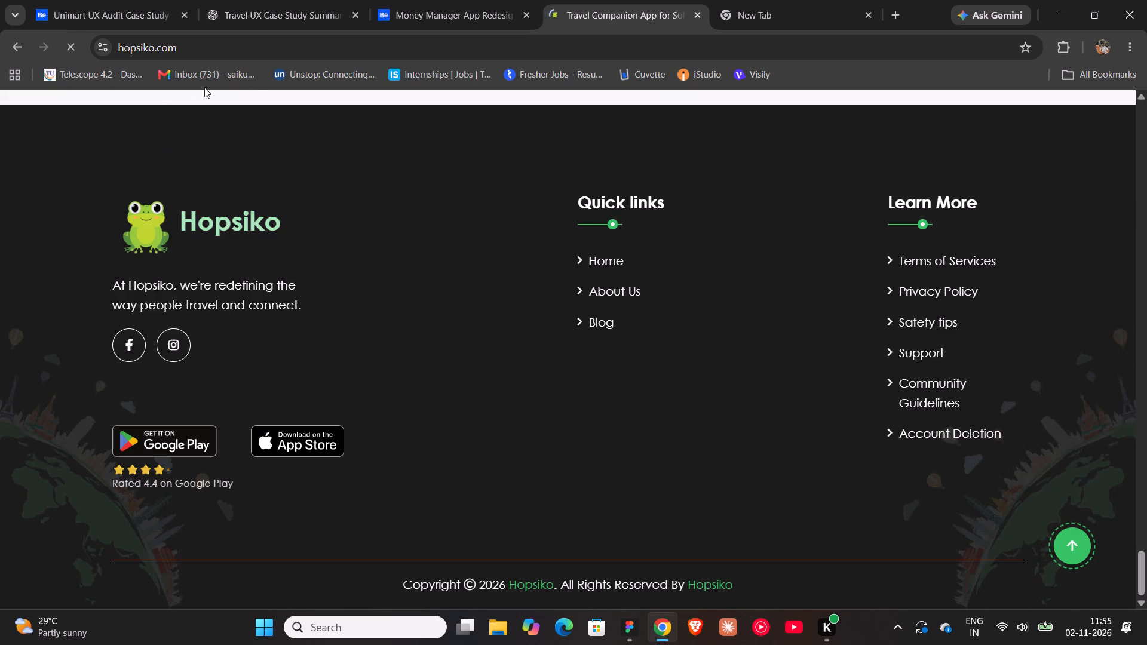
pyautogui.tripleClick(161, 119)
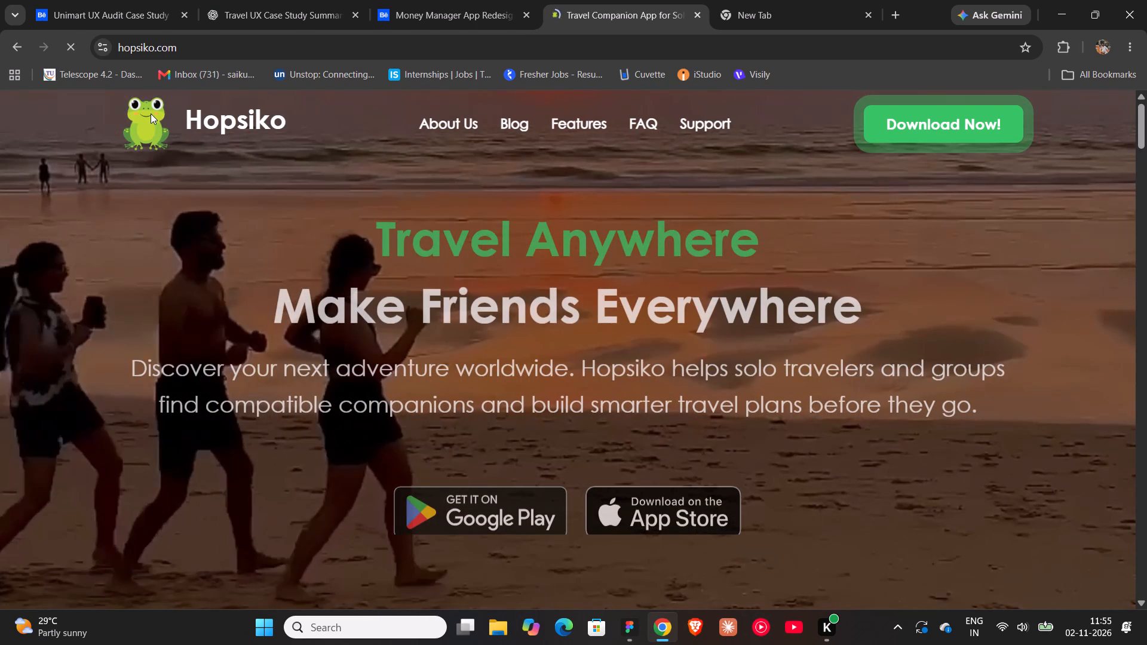
pyautogui.click(798, 16)
pyautogui.write('hop')
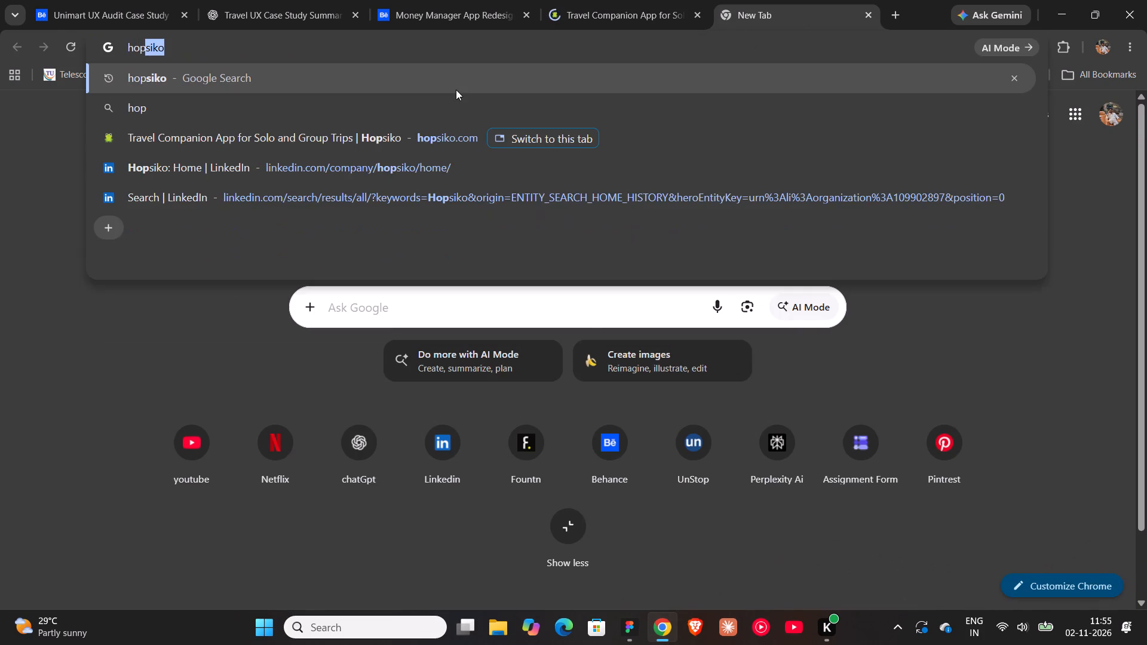
pyautogui.click(194, 81)
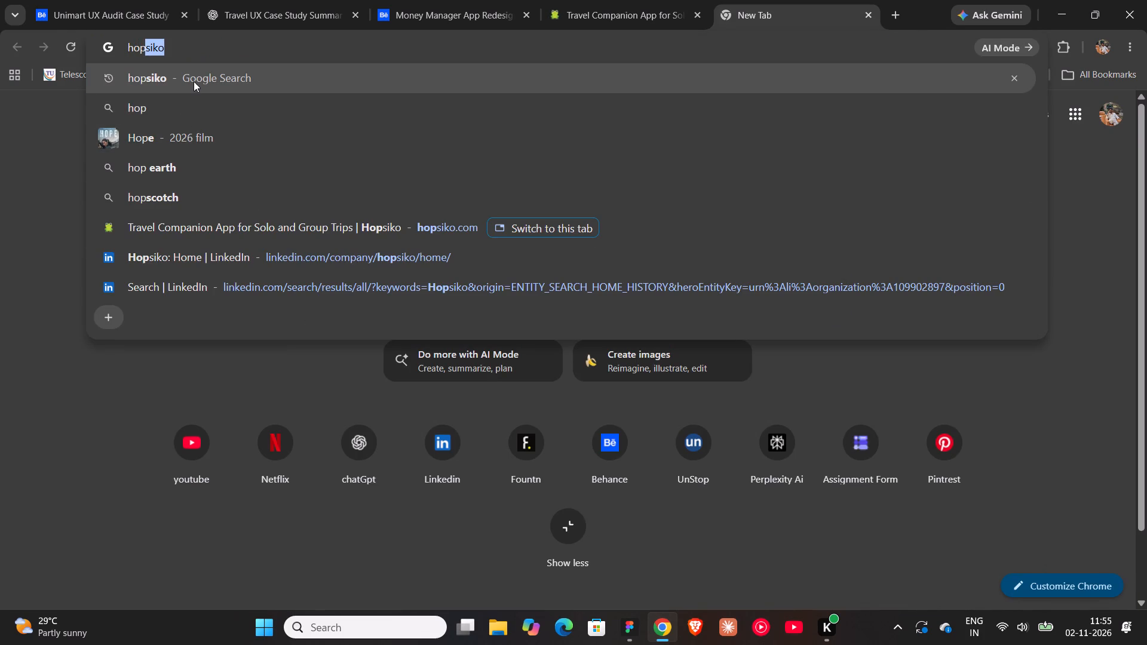
pyautogui.click(249, 180)
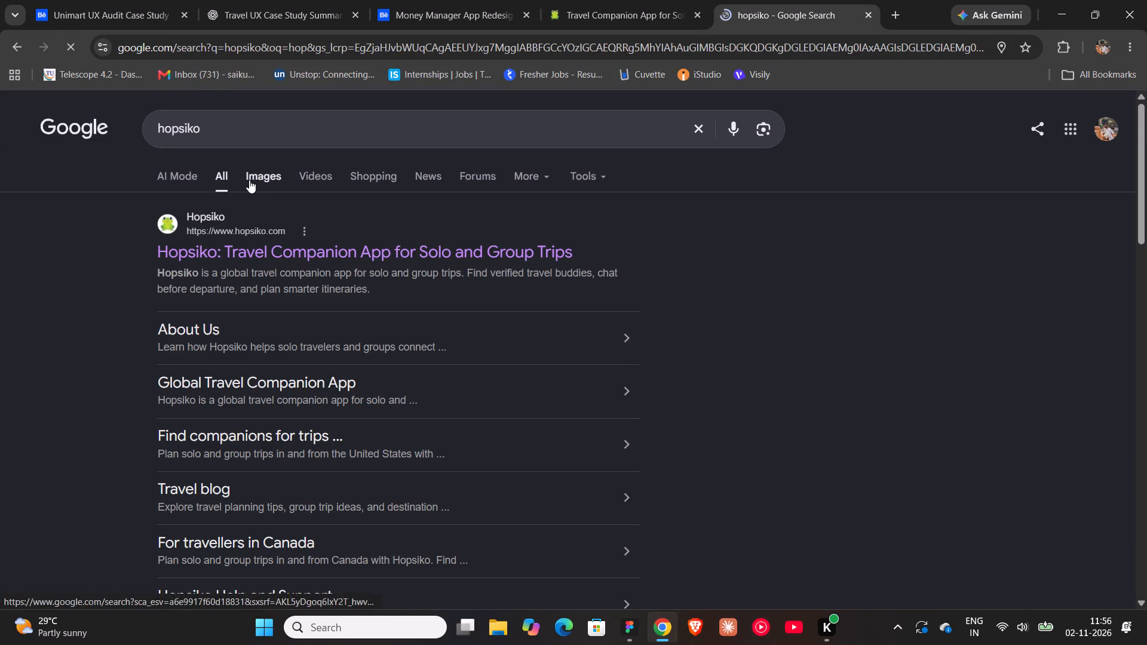
pyautogui.scroll(-7, 499, 368)
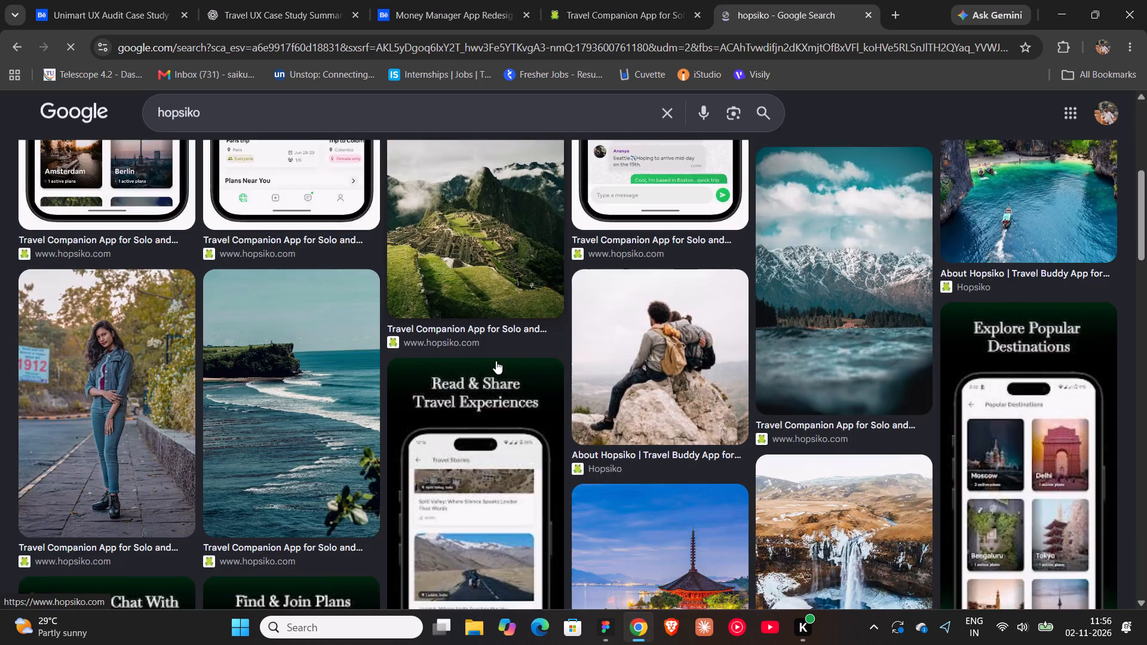
pyautogui.scroll(7, 496, 361)
pyautogui.scroll(-18, 494, 356)
pyautogui.scroll(4, 496, 346)
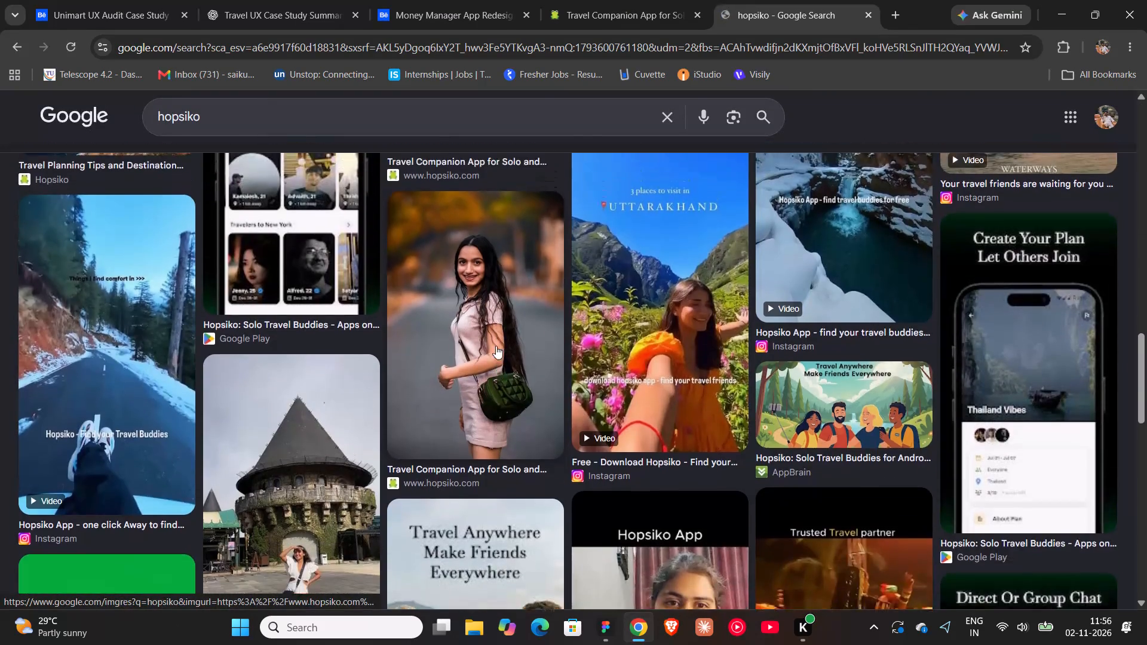
pyautogui.scroll(15, 496, 346)
pyautogui.click(493, 323)
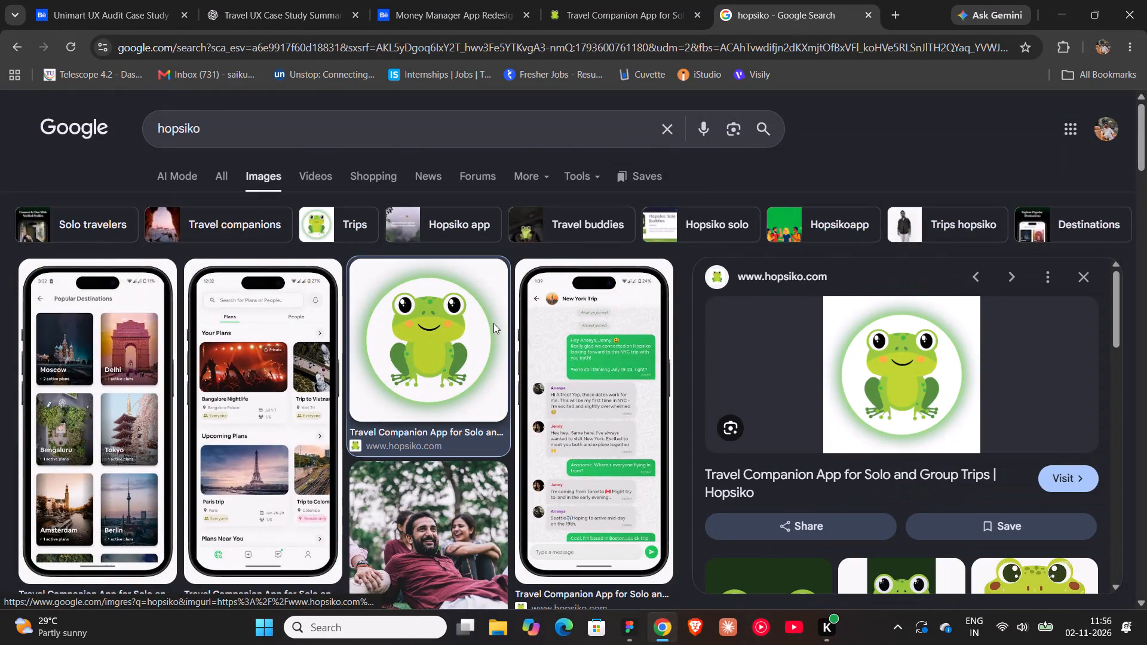
# Bring the previewed frog logo into Figma and place it below the About paragraph in the Desktop - 4 frame.
pyautogui.scroll(-4, 928, 414)
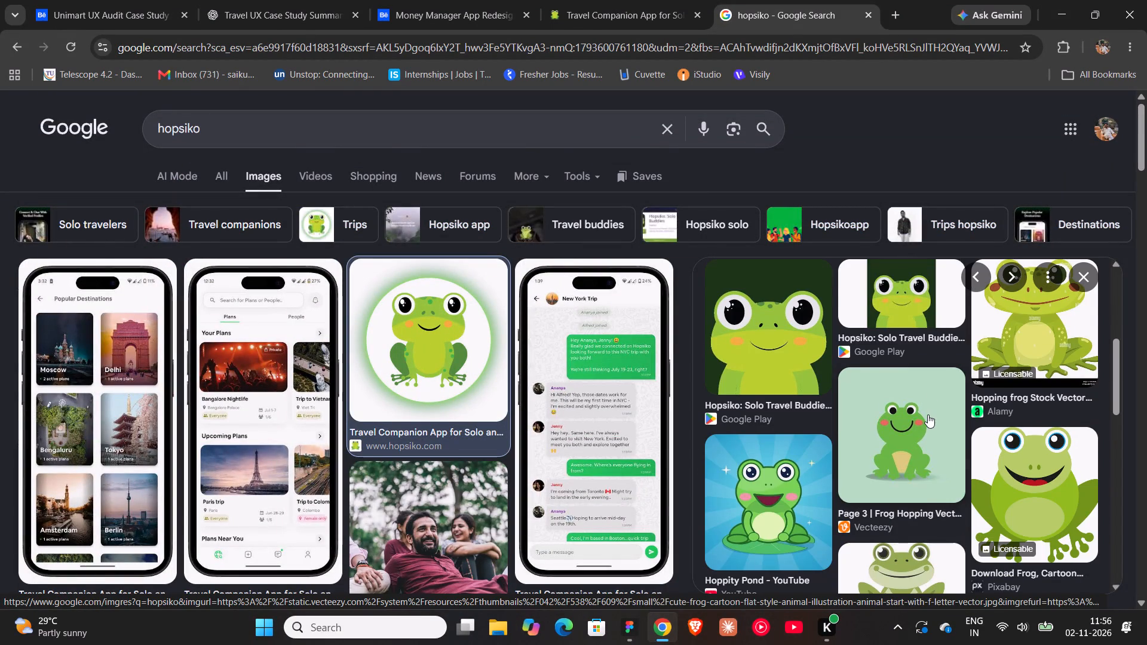
pyautogui.scroll(-7, 928, 414)
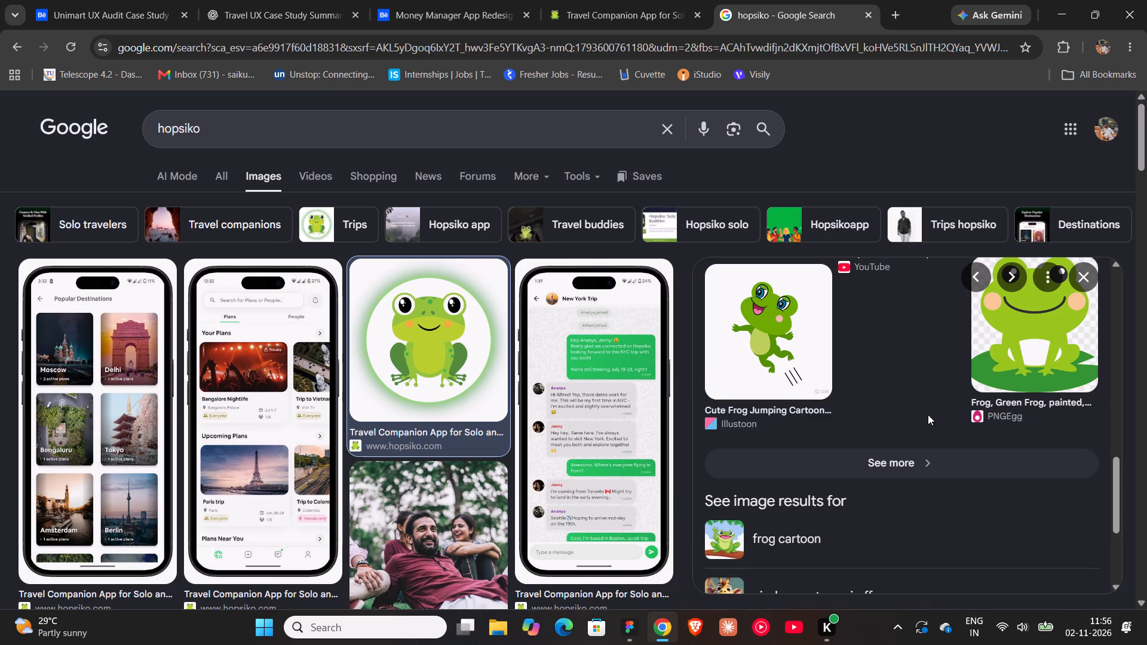
pyautogui.scroll(3, 628, 354)
pyautogui.scroll(6, 835, 378)
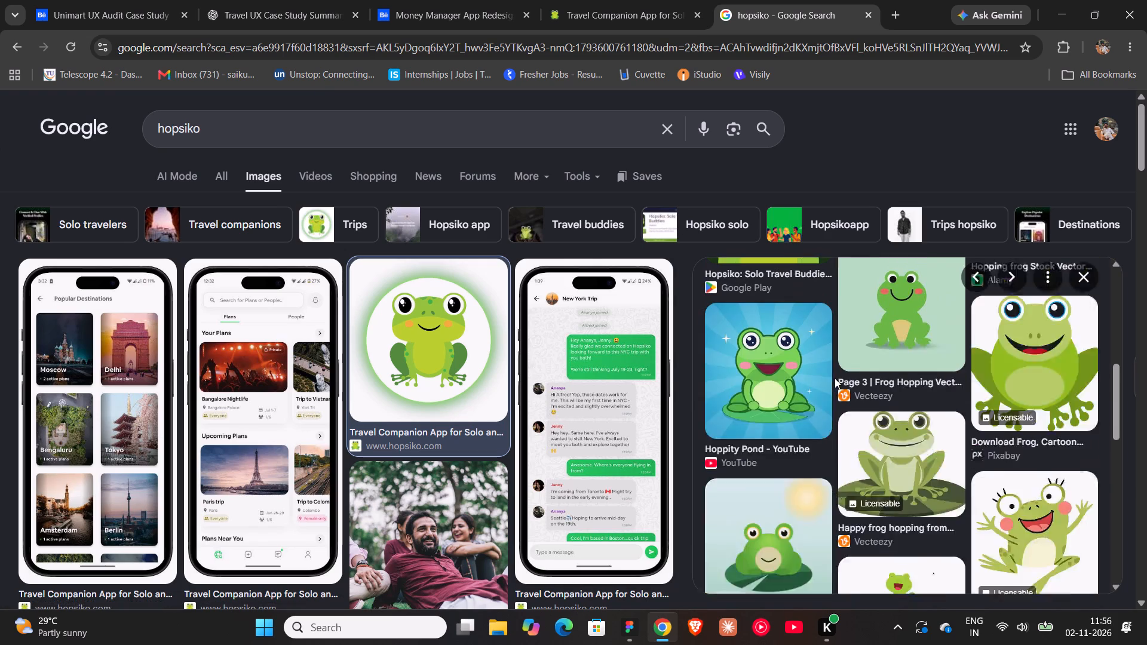
pyautogui.scroll(9, 835, 378)
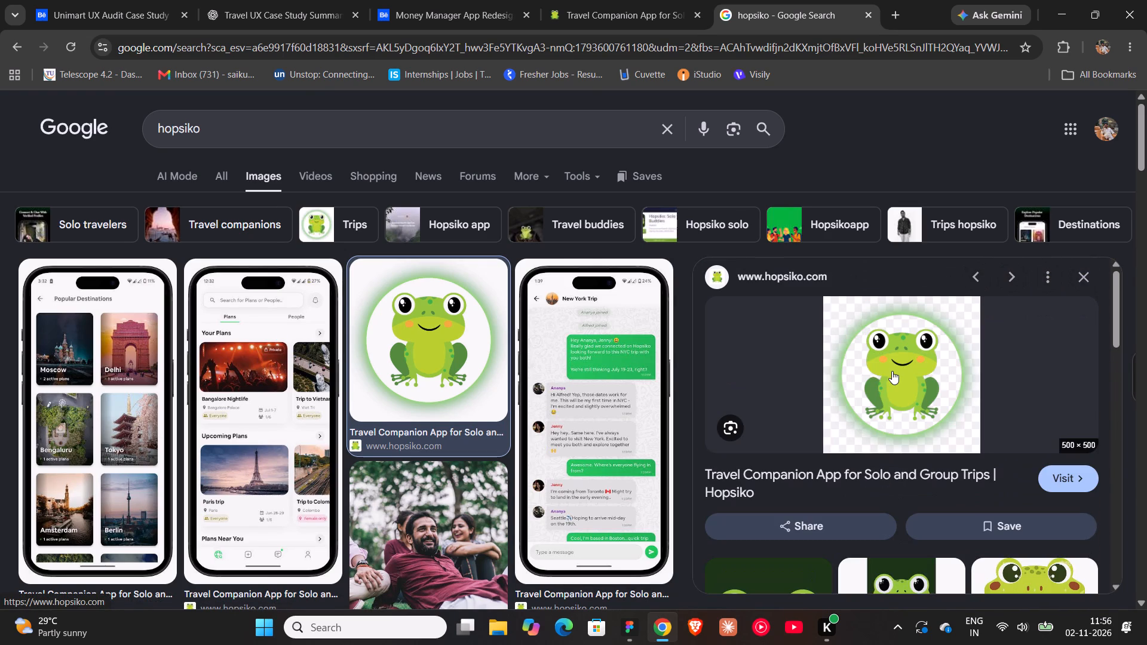
pyautogui.moveTo(892, 371); pyautogui.dragTo(644, 561)
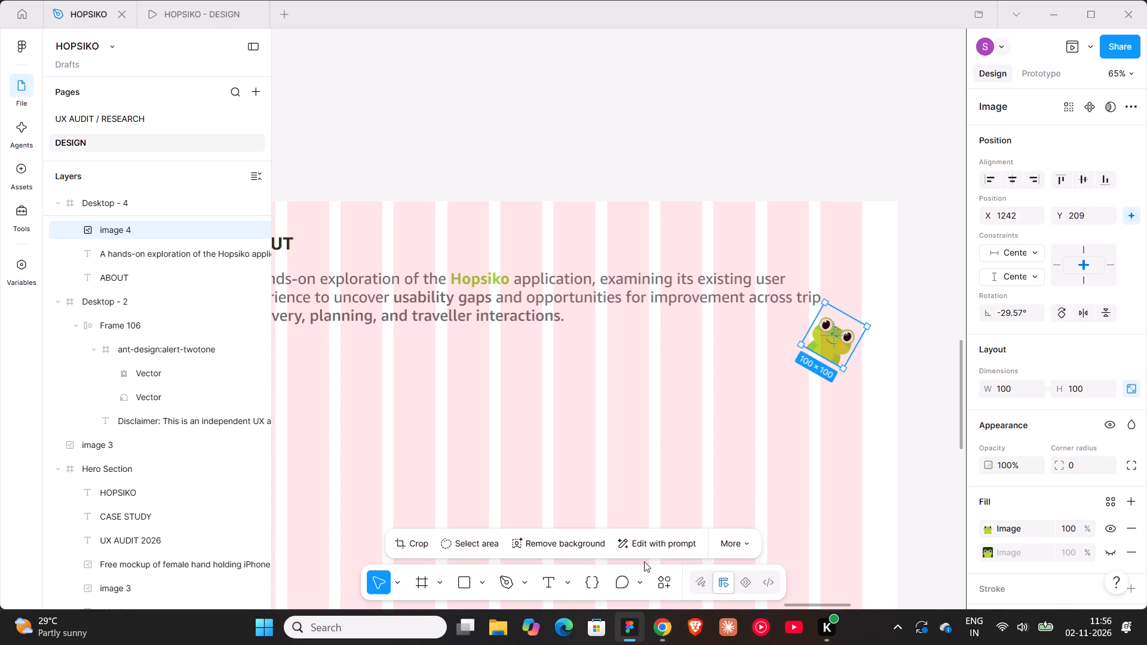
pyautogui.moveTo(644, 561); pyautogui.dragTo(710, 115)
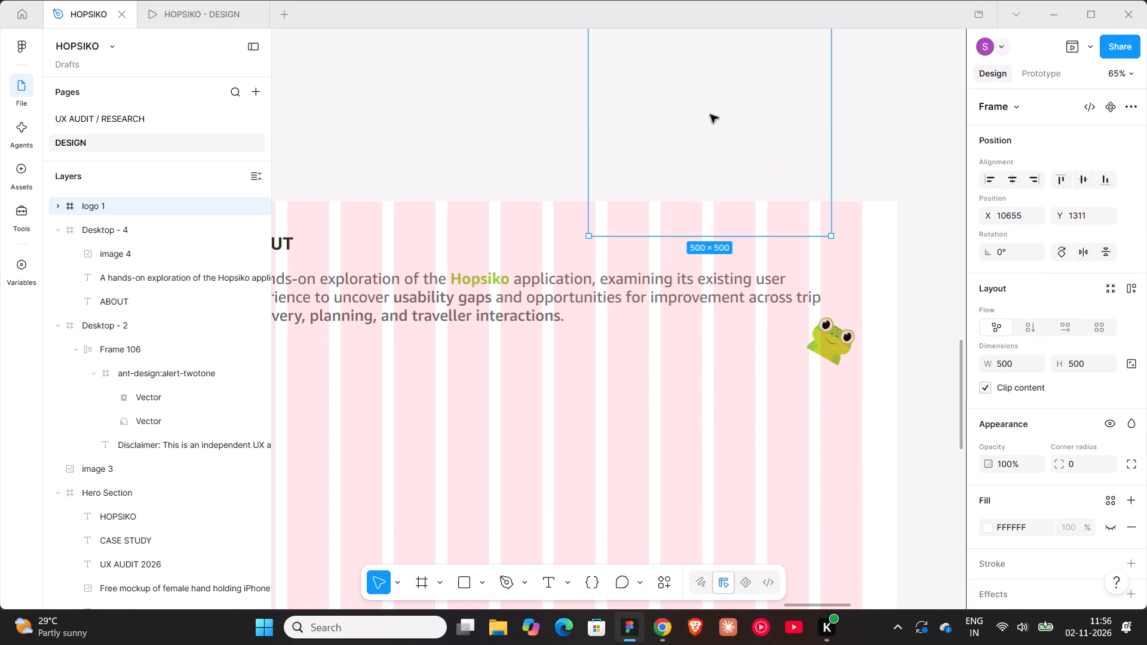
pyautogui.moveTo(717, 109); pyautogui.dragTo(644, 437)
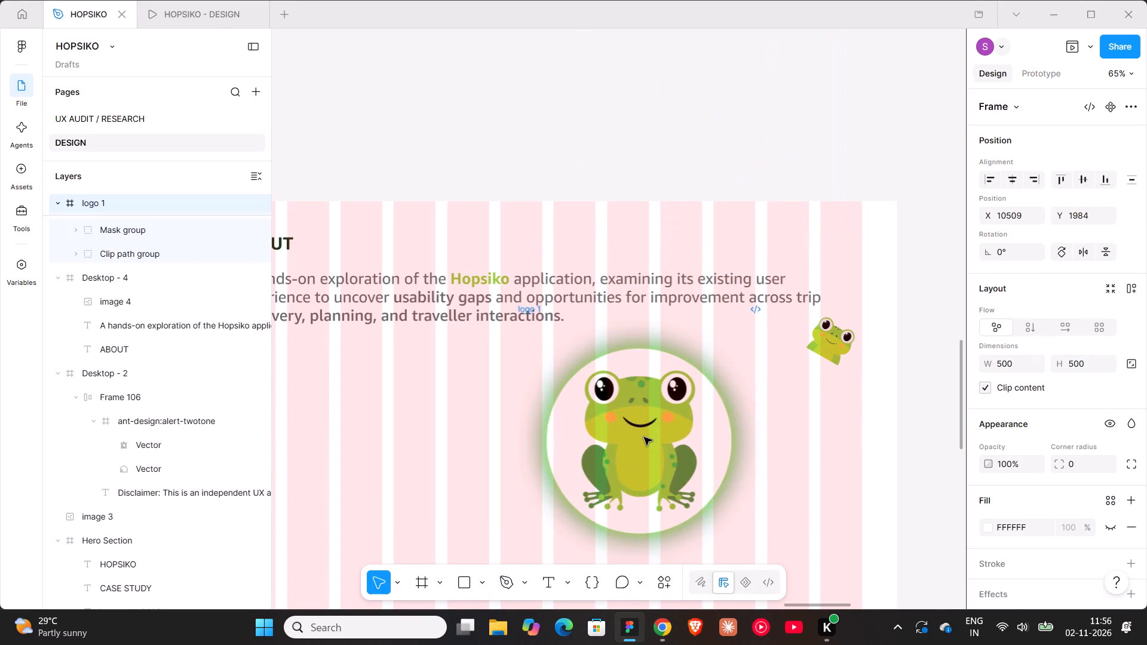
pyautogui.moveTo(644, 437); pyautogui.dragTo(638, 438)
# Lock the frog logo's aspect ratio and set its width to 100.
pyautogui.keyDown('ctrl'); pyautogui.scroll(-8, 621, 391); pyautogui.keyUp('ctrl')
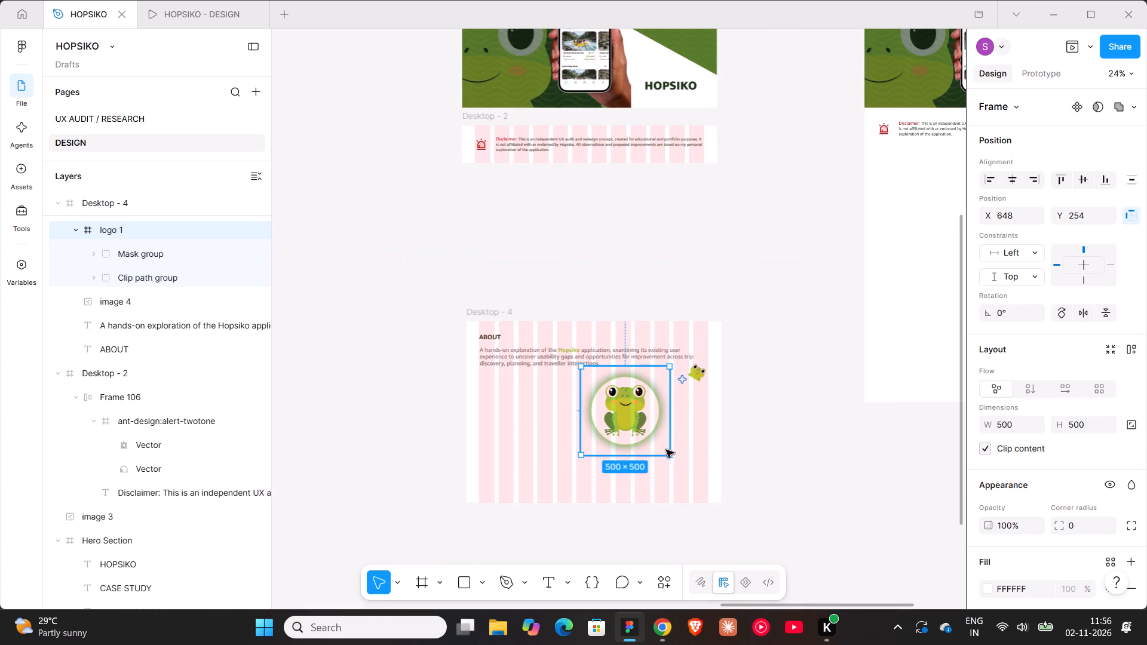
pyautogui.click(750, 435)
pyautogui.click(645, 424)
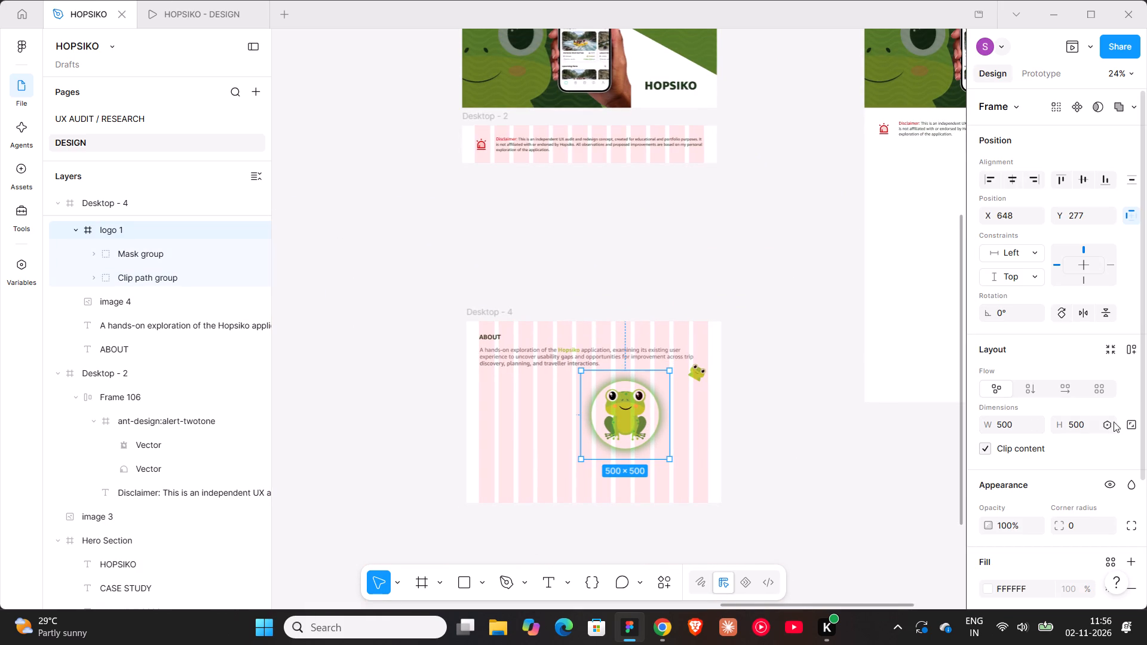
pyautogui.click(1126, 424)
pyautogui.moveTo(1006, 433); pyautogui.dragTo(573, 318)
pyautogui.click(1008, 430)
pyautogui.write('100')
pyautogui.press('Return')
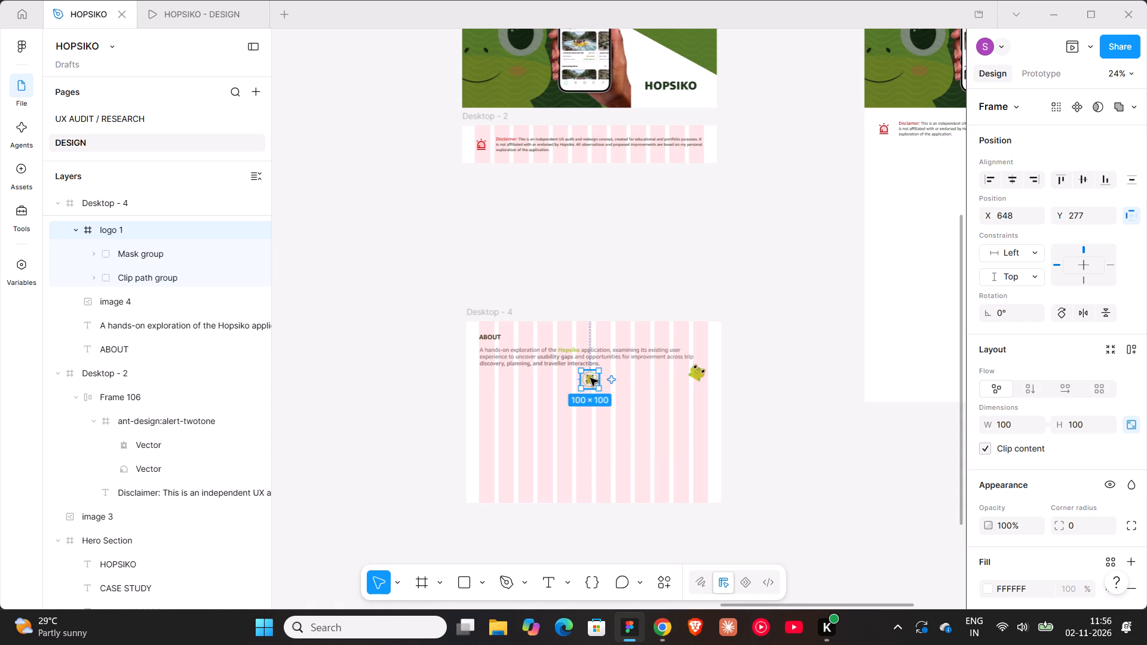
# Set the frog logo's width to 150, keeping its proportions.
pyautogui.click(590, 378)
pyautogui.click(1019, 428)
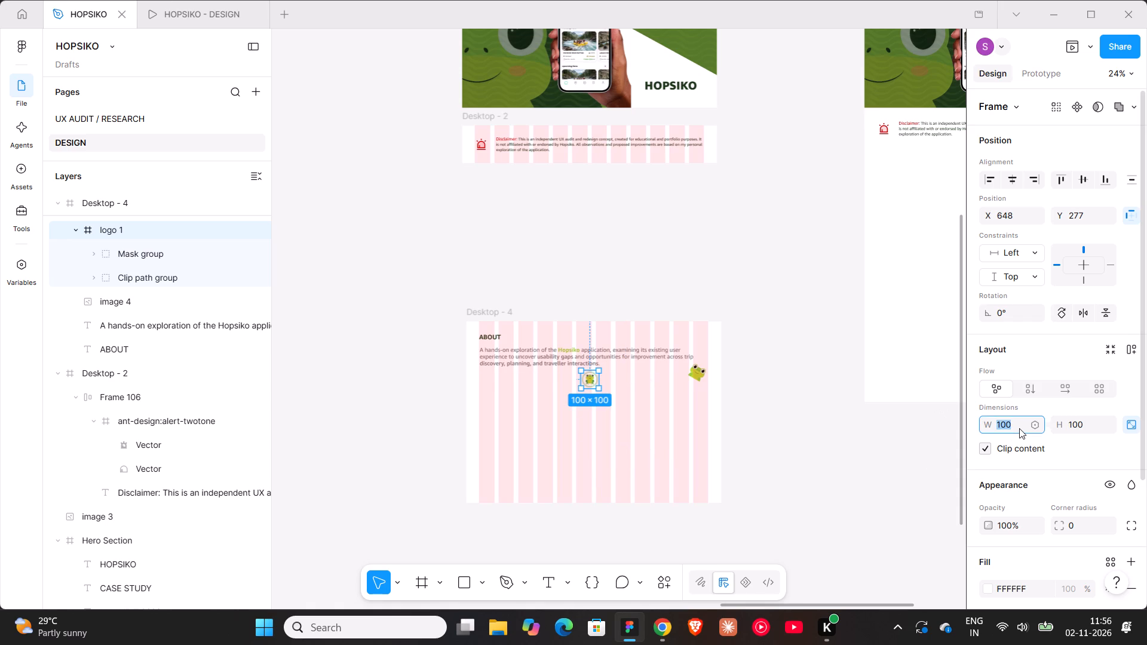
pyautogui.write('150')
pyautogui.press('Return')
# Reposition the round frog logo just beneath the About paragraph's last line, left of the frame's centre.
pyautogui.keyDown('shift'); pyautogui.scroll(5, 573, 398); pyautogui.keyUp('shift')
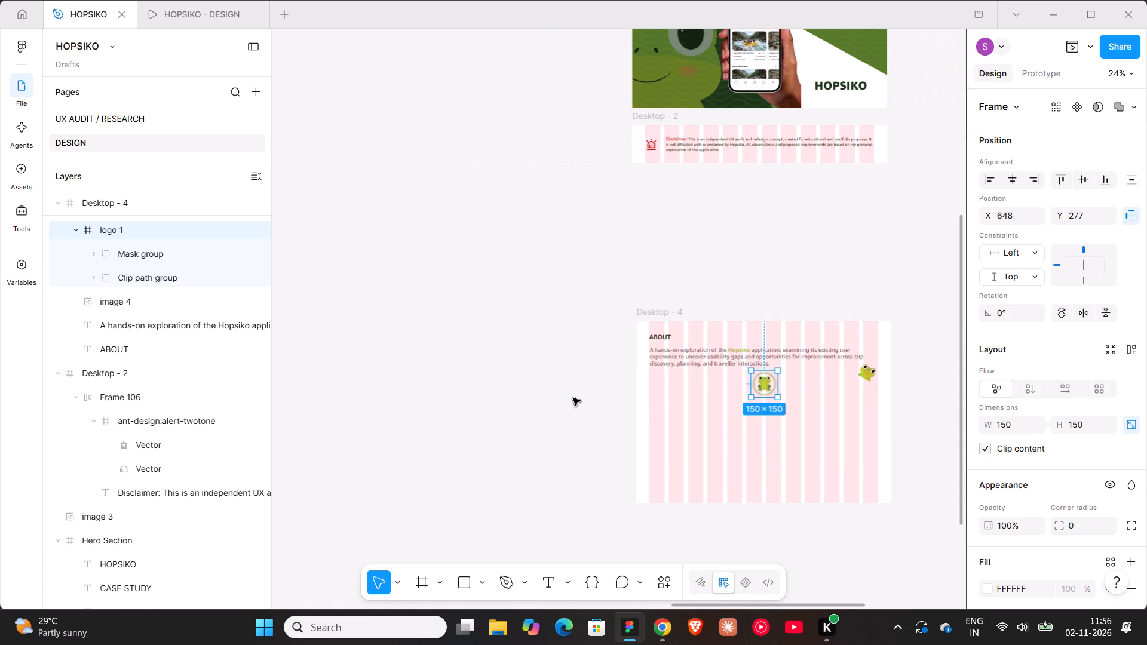
pyautogui.click(663, 309)
pyautogui.click(763, 382)
pyautogui.keyDown('ctrl'); pyautogui.scroll(7, 763, 382); pyautogui.keyUp('ctrl')
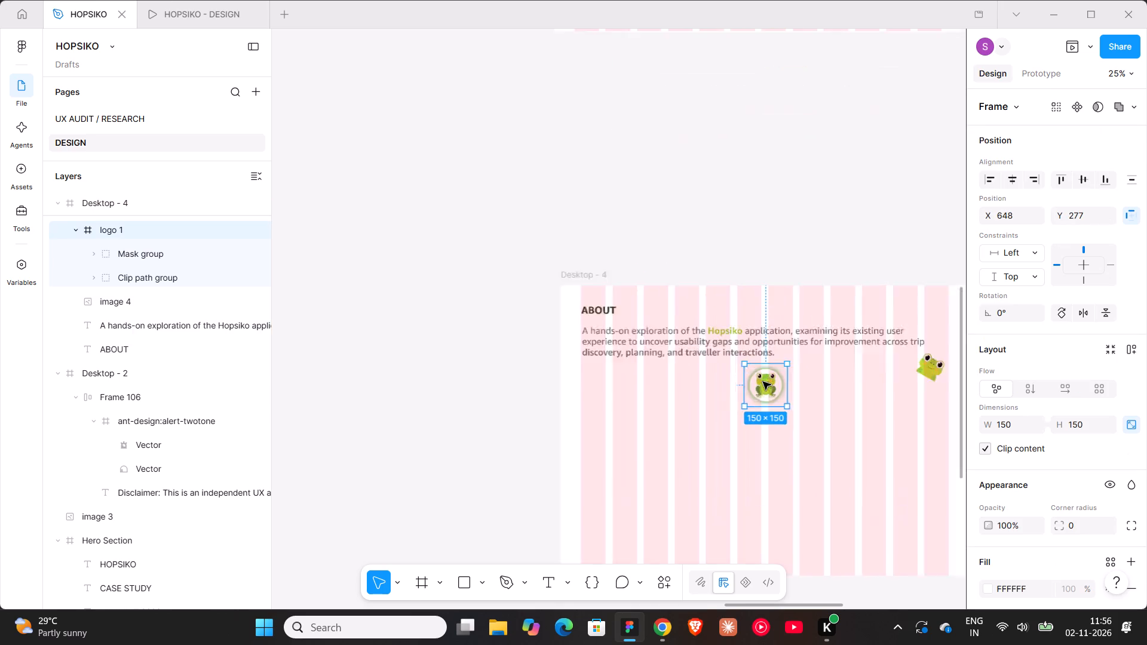
pyautogui.keyDown('ctrl'); pyautogui.scroll(1, 763, 382); pyautogui.keyUp('ctrl')
pyautogui.moveTo(774, 389); pyautogui.dragTo(608, 408)
pyautogui.keyDown('ctrl'); pyautogui.scroll(-4, 608, 408); pyautogui.keyUp('ctrl')
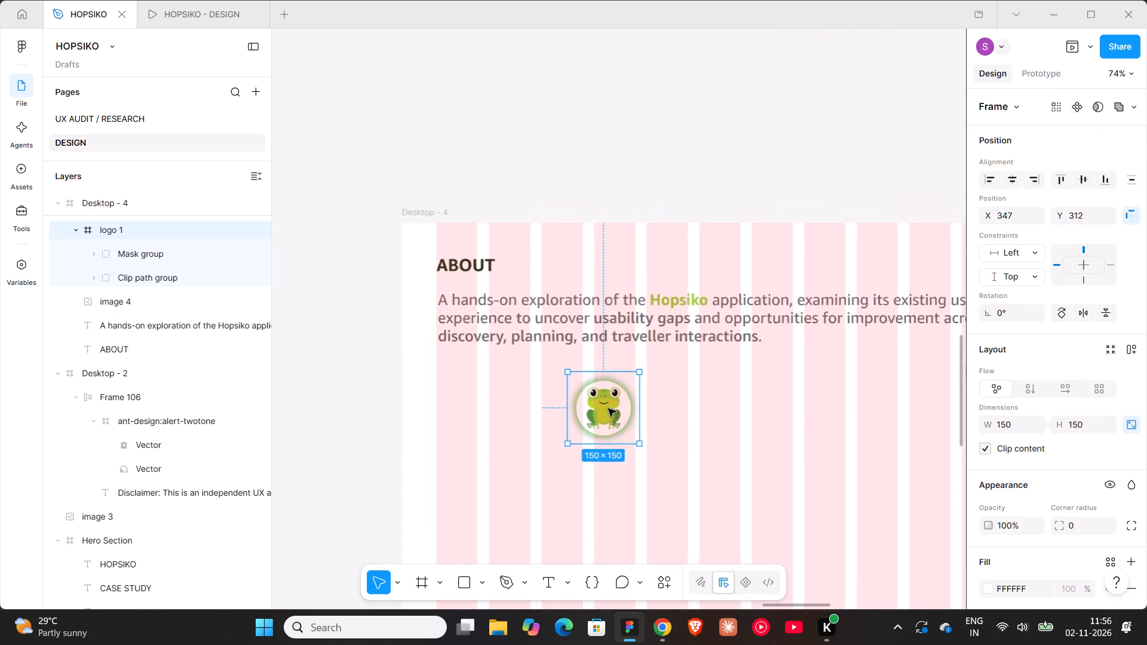
pyautogui.keyDown('ctrl'); pyautogui.scroll(-2, 608, 408); pyautogui.keyUp('ctrl')
pyautogui.scroll(-6, 608, 408)
pyautogui.moveTo(562, 339); pyautogui.dragTo(538, 329)
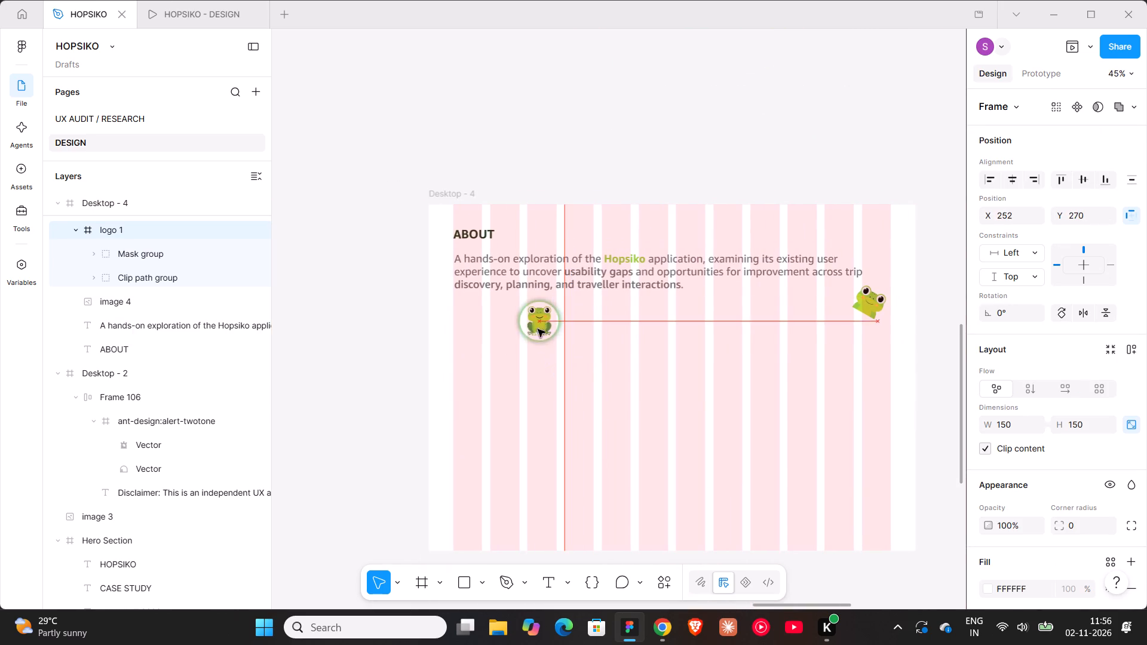
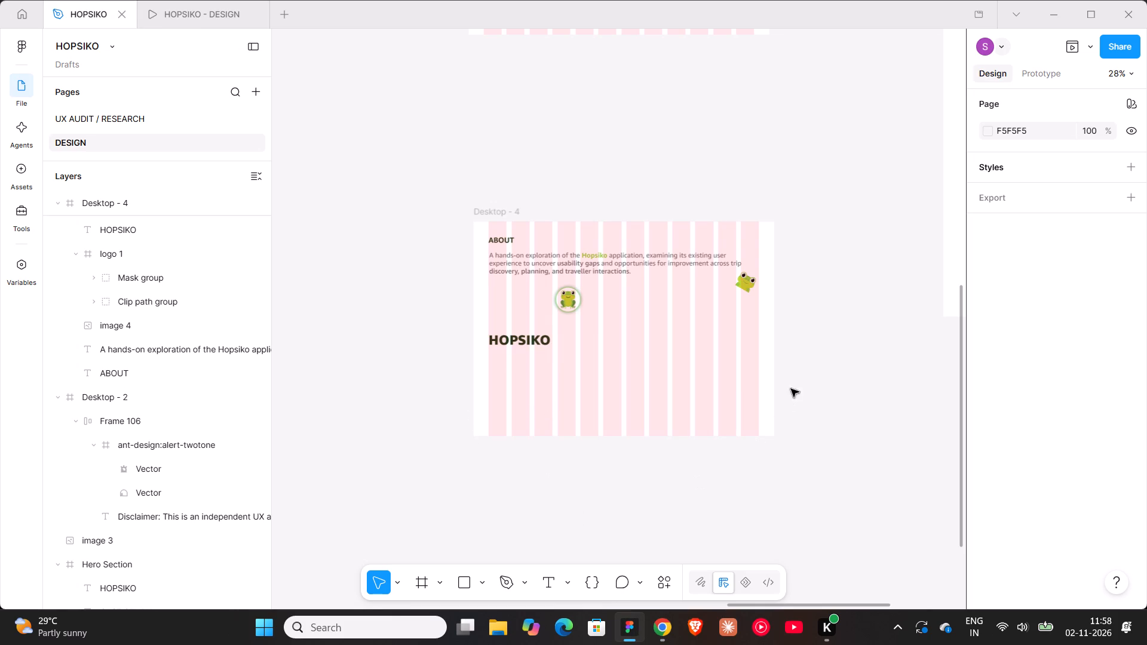
pyautogui.press('t')
pyautogui.click(791, 367)
pyautogui.hotkey('ctrl', 'v')
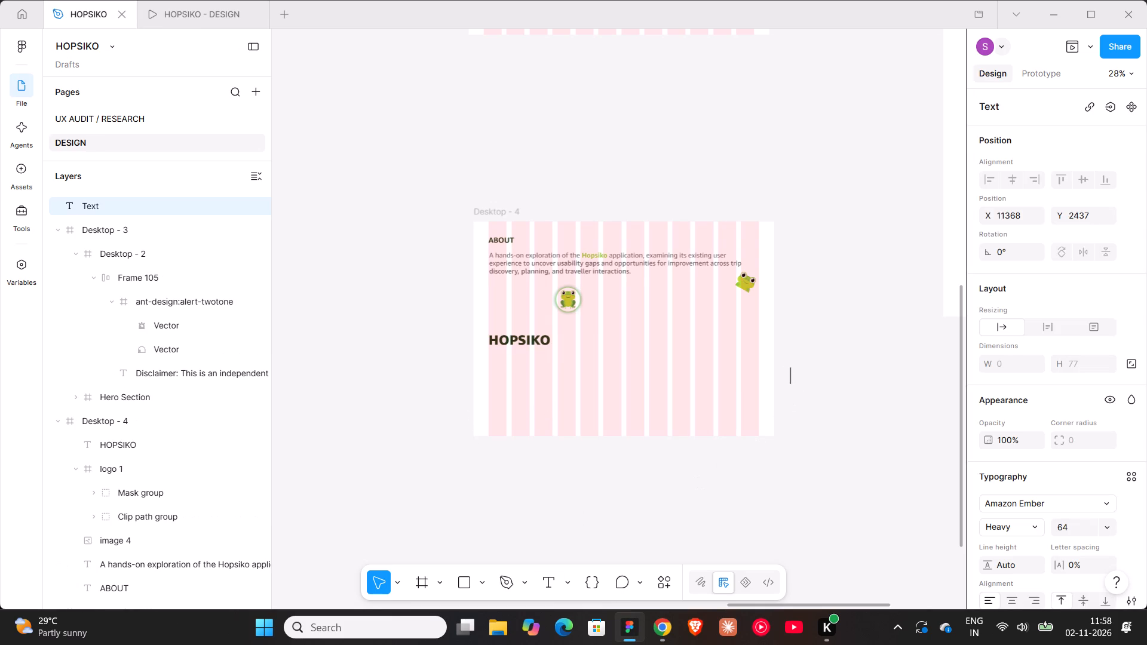
pyautogui.click(804, 457)
# Set the pasted goal paragraph to Regular weight at font size 24.
pyautogui.click(1043, 525)
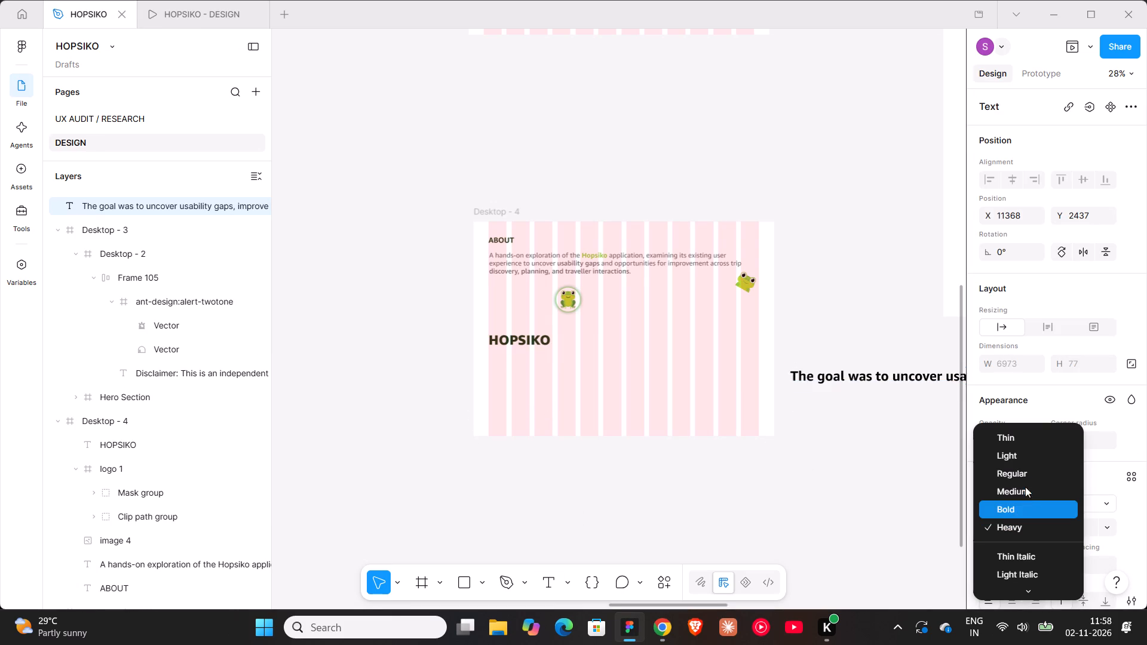
pyautogui.click(1025, 475)
pyautogui.click(1065, 532)
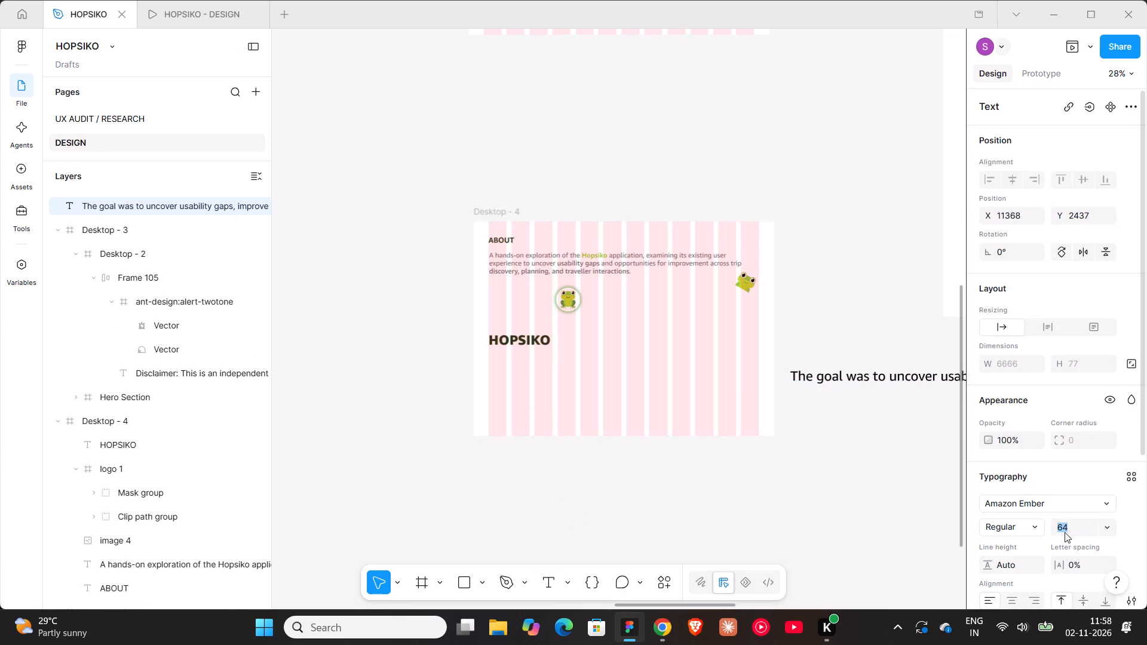
pyautogui.write('24')
pyautogui.press('Return')
# Wrap the goal paragraph to about 733 wide and place it beside the HOPSIKO title in the About frame, at about X 635, Y 503.
pyautogui.keyDown('shift'); pyautogui.scroll(-9, 790, 301); pyautogui.keyUp('shift')
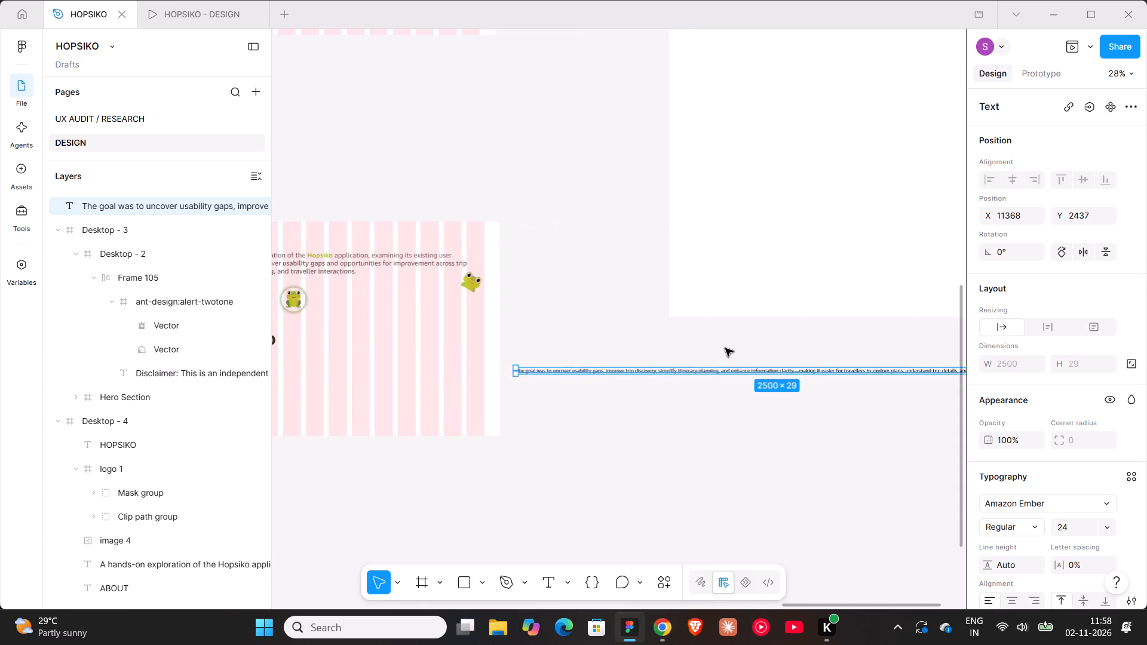
pyautogui.keyDown('shift'); pyautogui.scroll(-4, 725, 348); pyautogui.keyUp('shift')
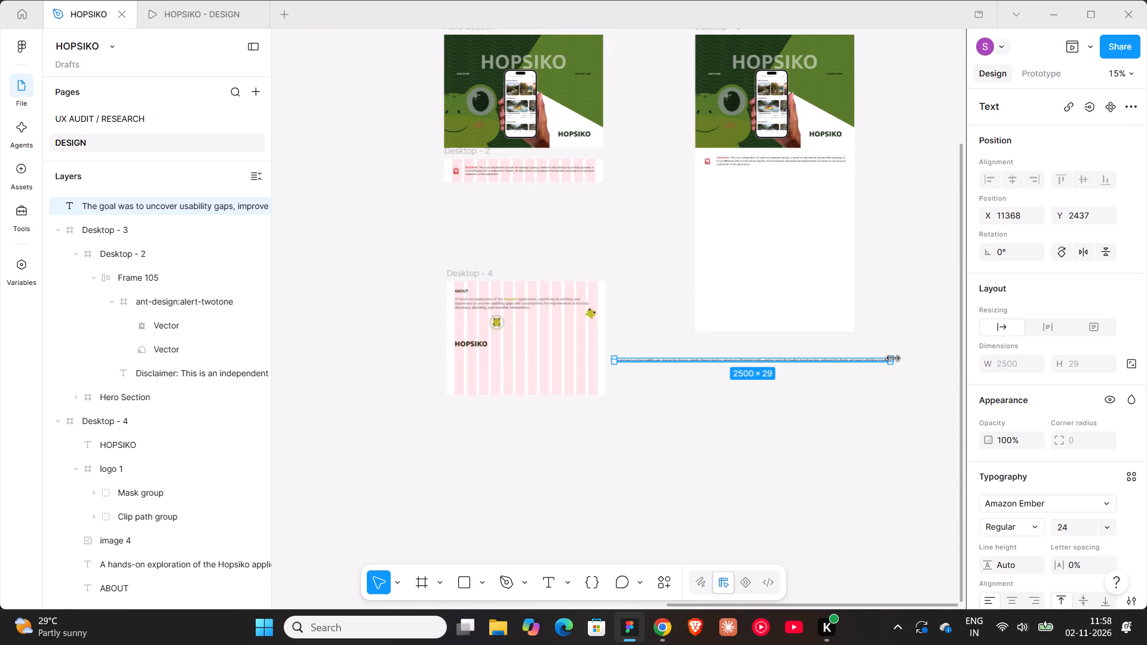
pyautogui.moveTo(891, 360); pyautogui.dragTo(688, 369)
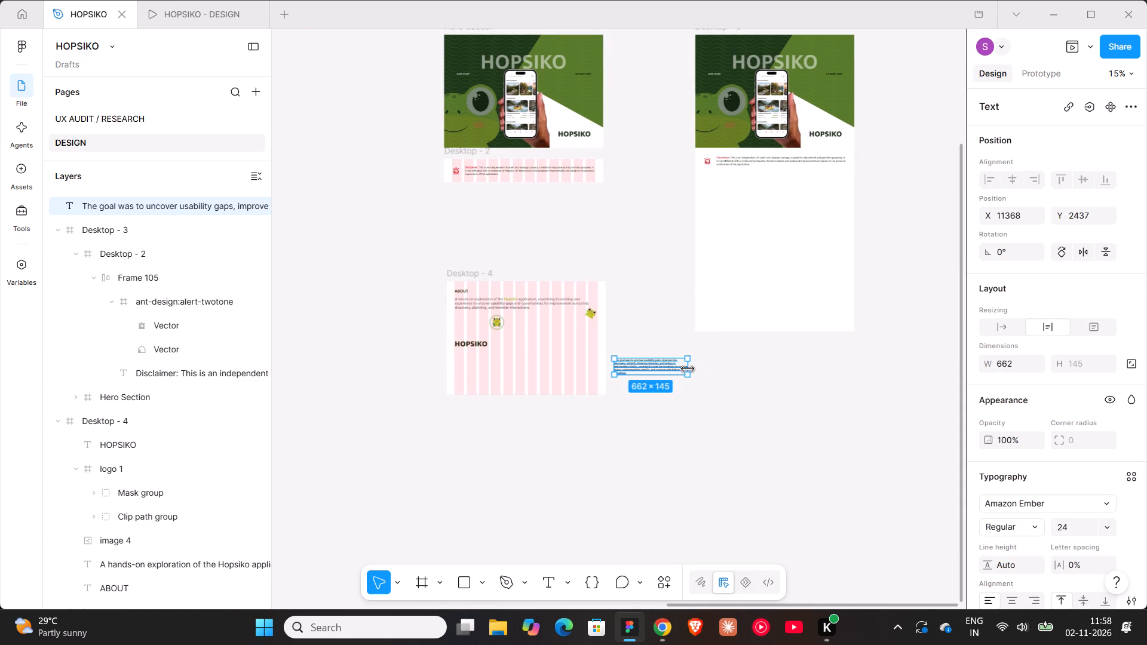
pyautogui.moveTo(688, 369); pyautogui.dragTo(692, 372)
pyautogui.keyDown('ctrl'); pyautogui.scroll(9, 637, 370); pyautogui.keyUp('ctrl')
pyautogui.keyDown('shift'); pyautogui.scroll(5, 674, 382); pyautogui.keyUp('shift')
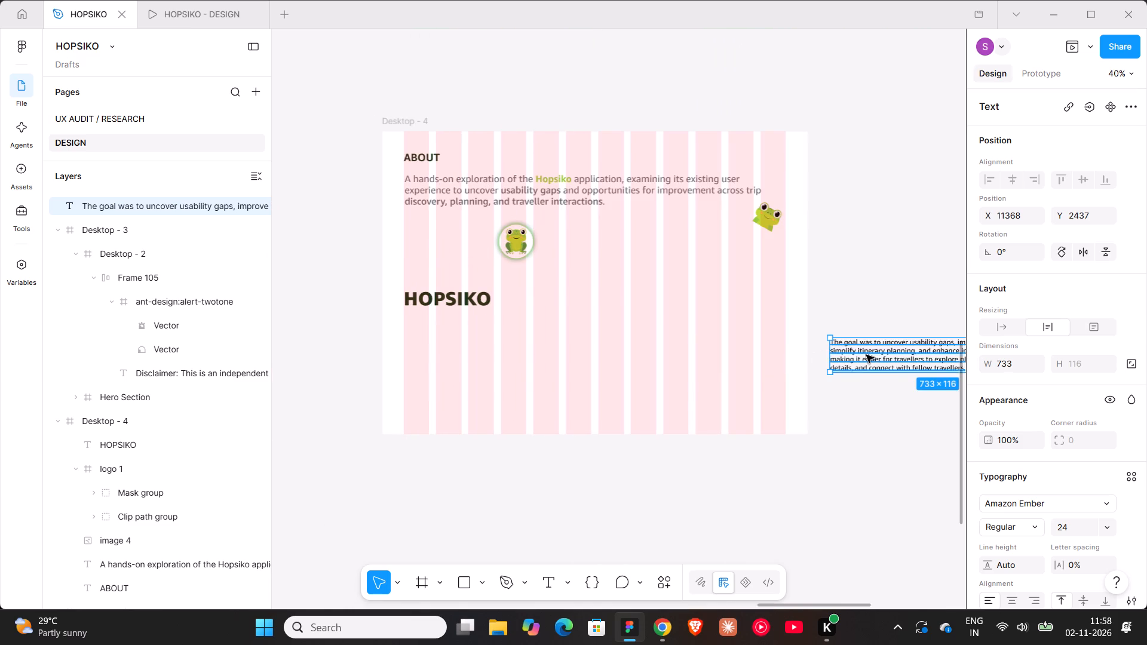
pyautogui.moveTo(872, 355); pyautogui.dragTo(622, 291)
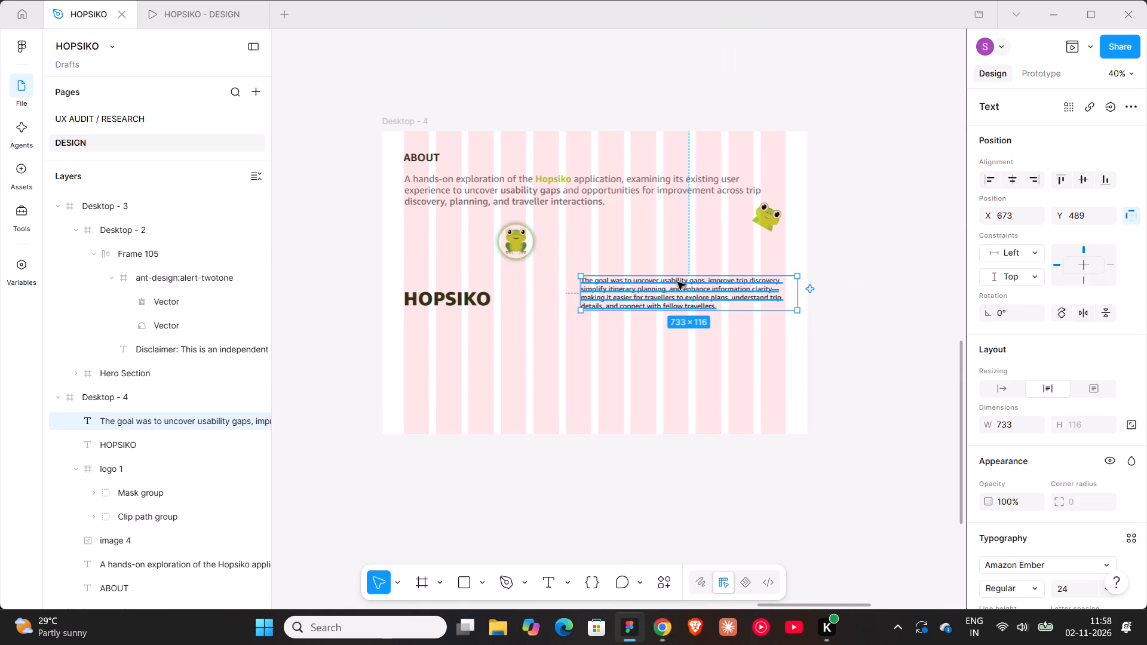
pyautogui.moveTo(722, 285); pyautogui.dragTo(710, 293)
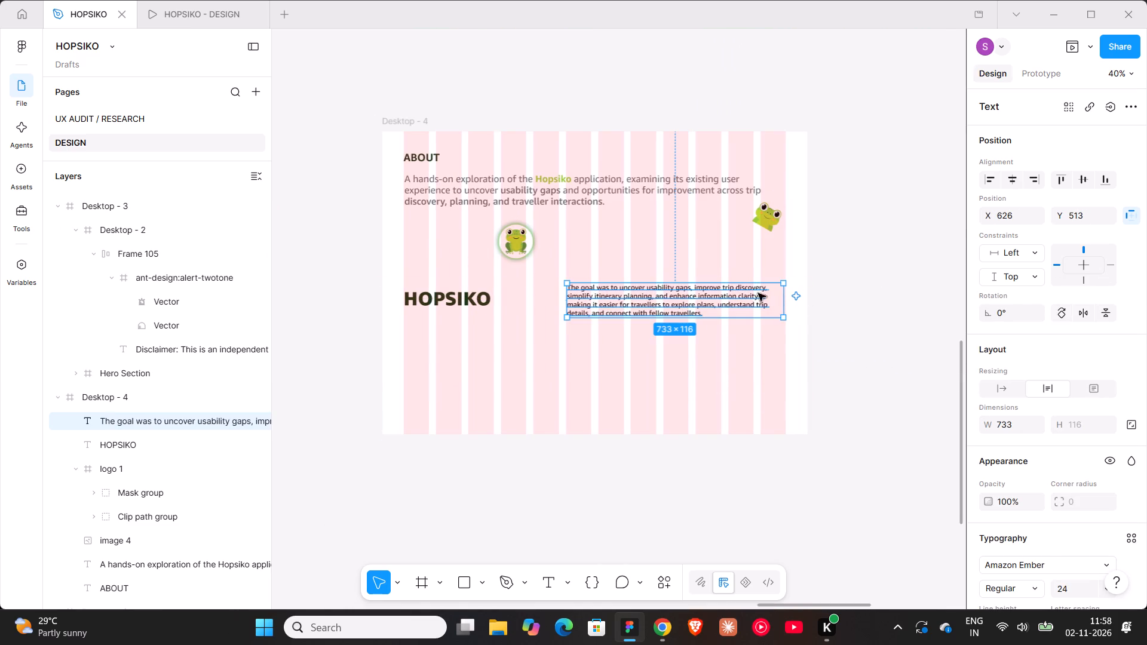
pyautogui.click(733, 291)
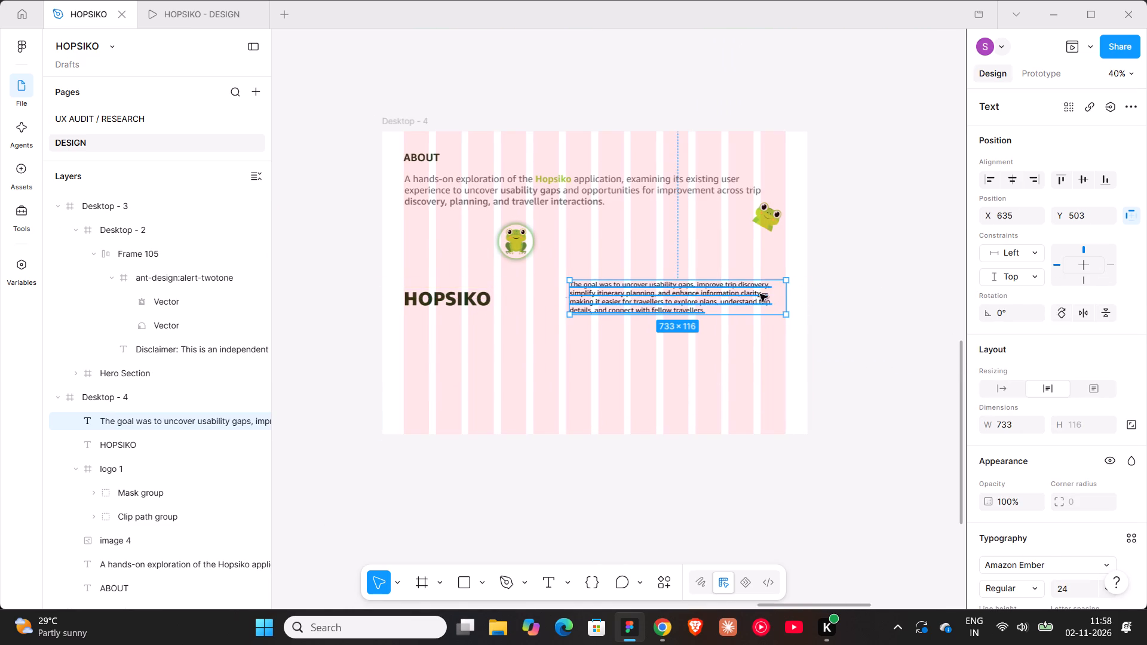
pyautogui.keyDown('ctrl'); pyautogui.scroll(10, 760, 294); pyautogui.keyUp('ctrl')
pyautogui.keyDown('ctrl'); pyautogui.scroll(7, 852, 289); pyautogui.keyUp('ctrl')
pyautogui.keyDown('ctrl'); pyautogui.scroll(-16, 852, 289); pyautogui.keyUp('ctrl')
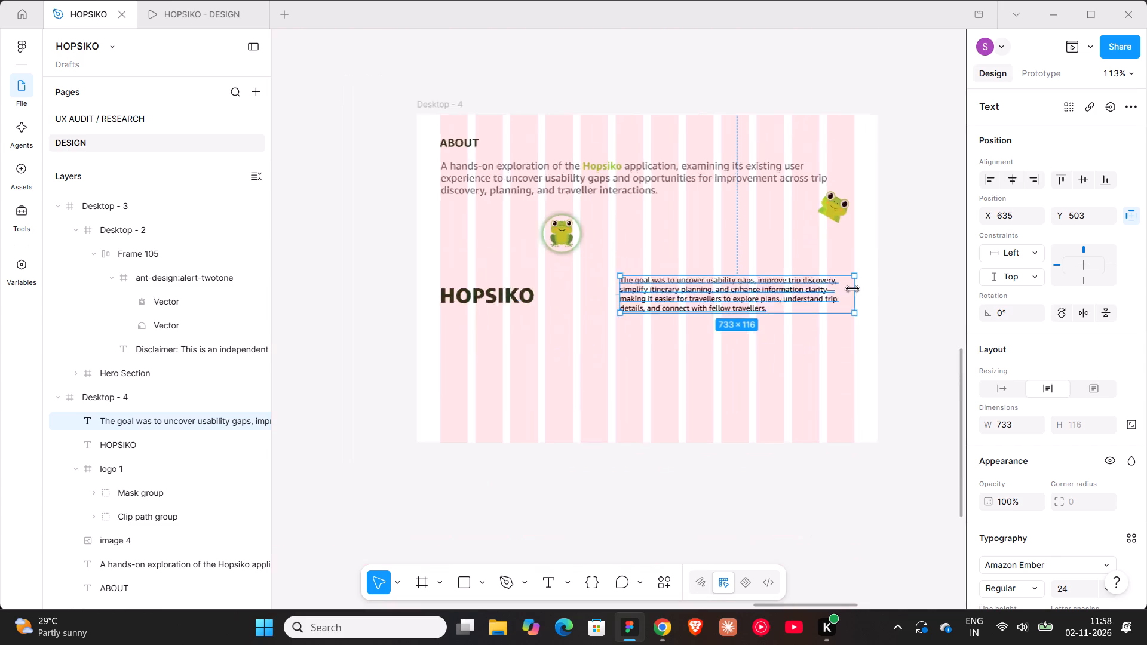
# Align the HOPSIKO title and goal paragraph on their vertical centres and group them in a horizontal auto layout.
pyautogui.keyDown('shift'); pyautogui.click(560, 295); pyautogui.keyUp('shift')
pyautogui.click(1084, 181)
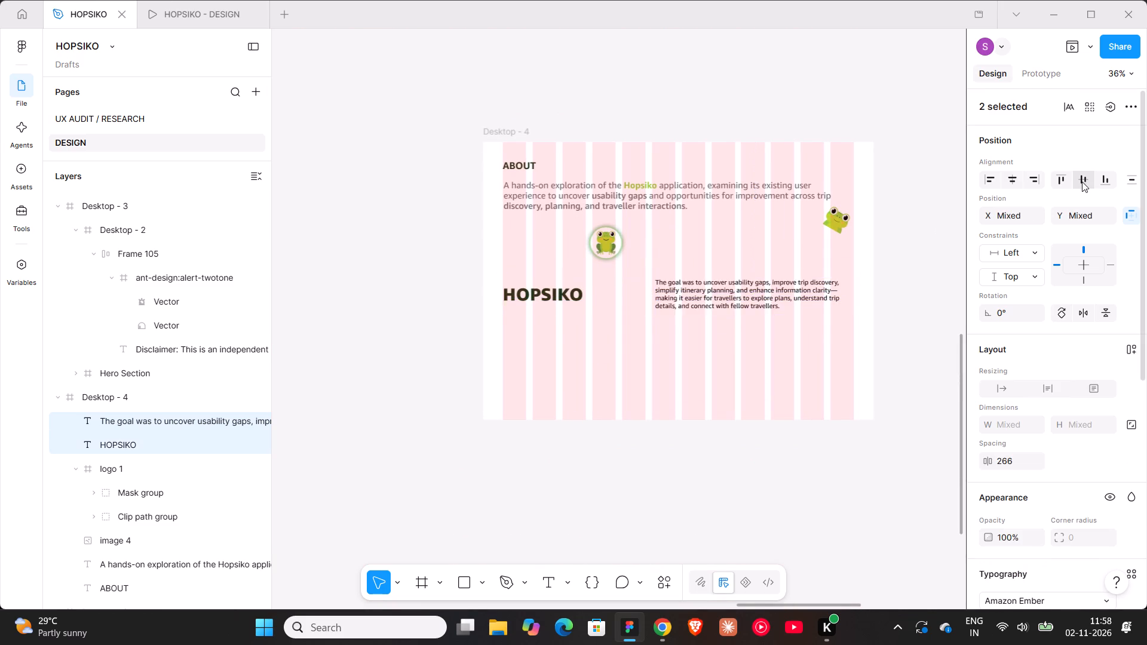
pyautogui.hotkey('shift', 'a')
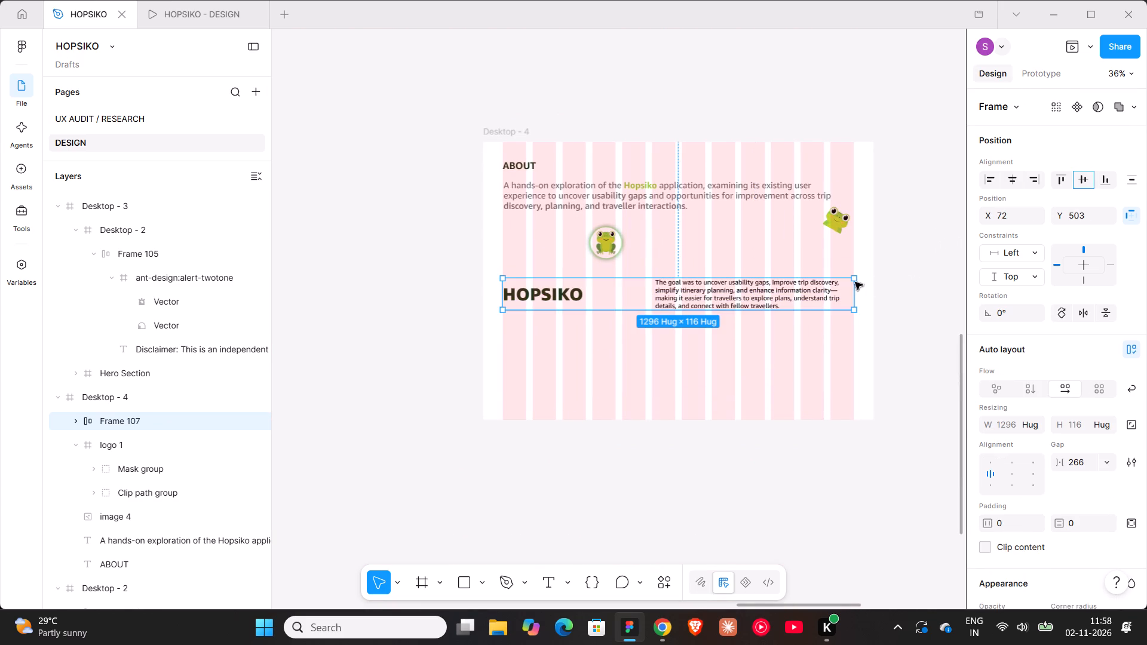
# Recolour the goal paragraph with the page's dark grey and check the About frame in the prototype preview.
pyautogui.doubleClick(758, 288)
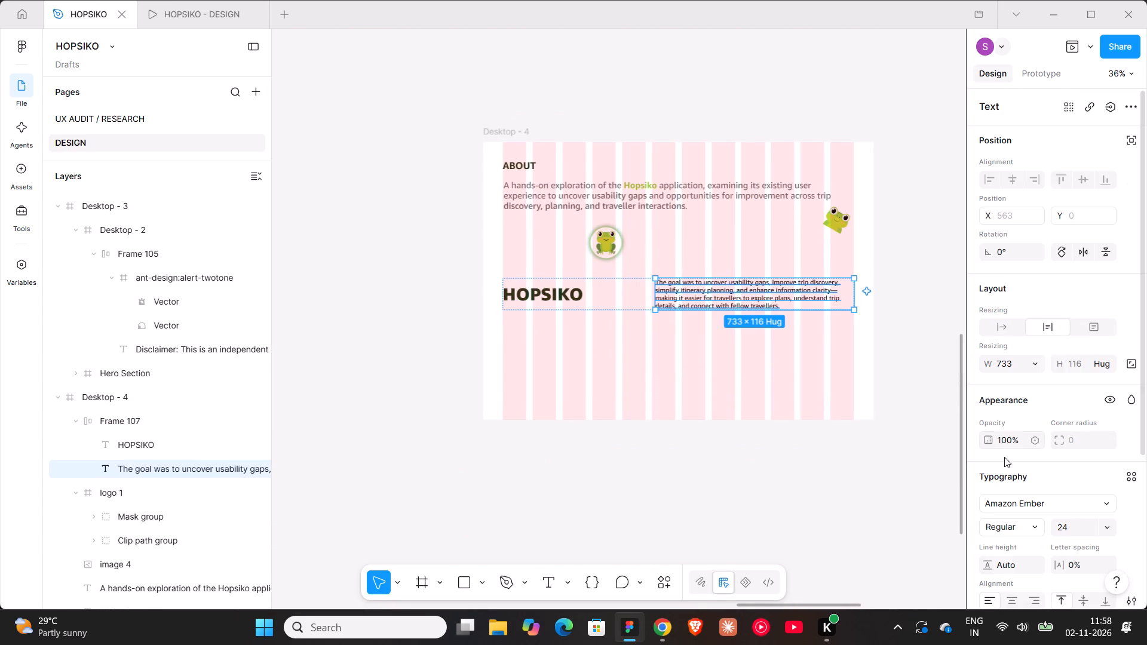
pyautogui.scroll(-2, 1016, 475)
pyautogui.click(991, 514)
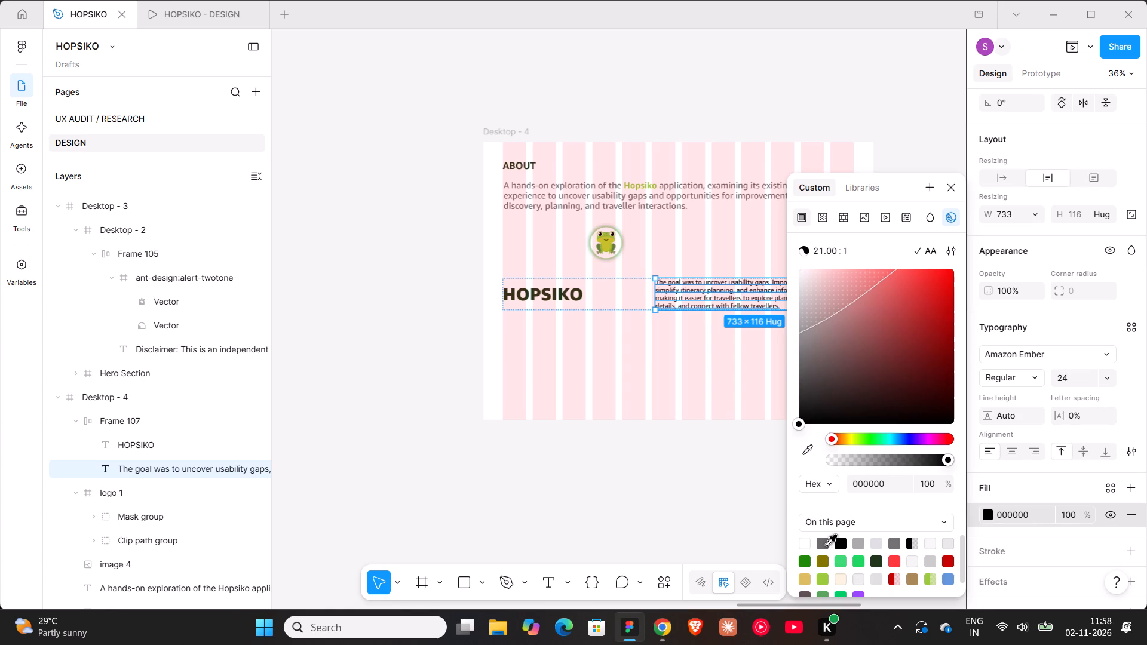
pyautogui.click(826, 545)
pyautogui.click(652, 509)
pyautogui.click(175, 19)
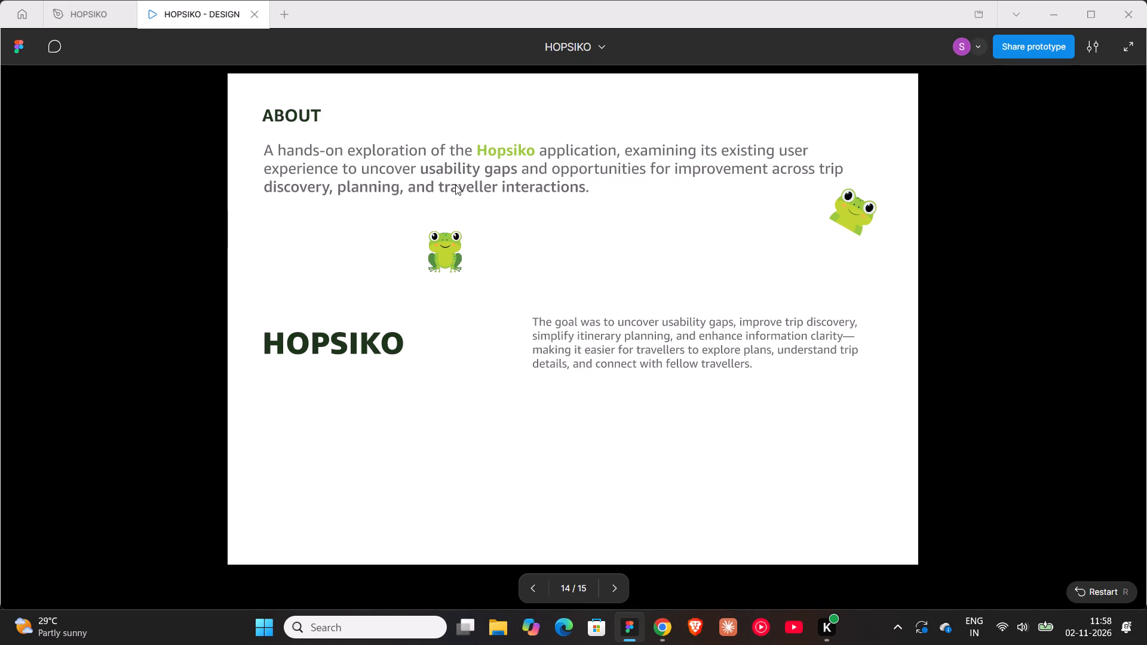
pyautogui.click(68, 14)
# Enlarge the HOPSIKO title beside the goal paragraph to font size 86, trying 72 first.
pyautogui.doubleClick(533, 296)
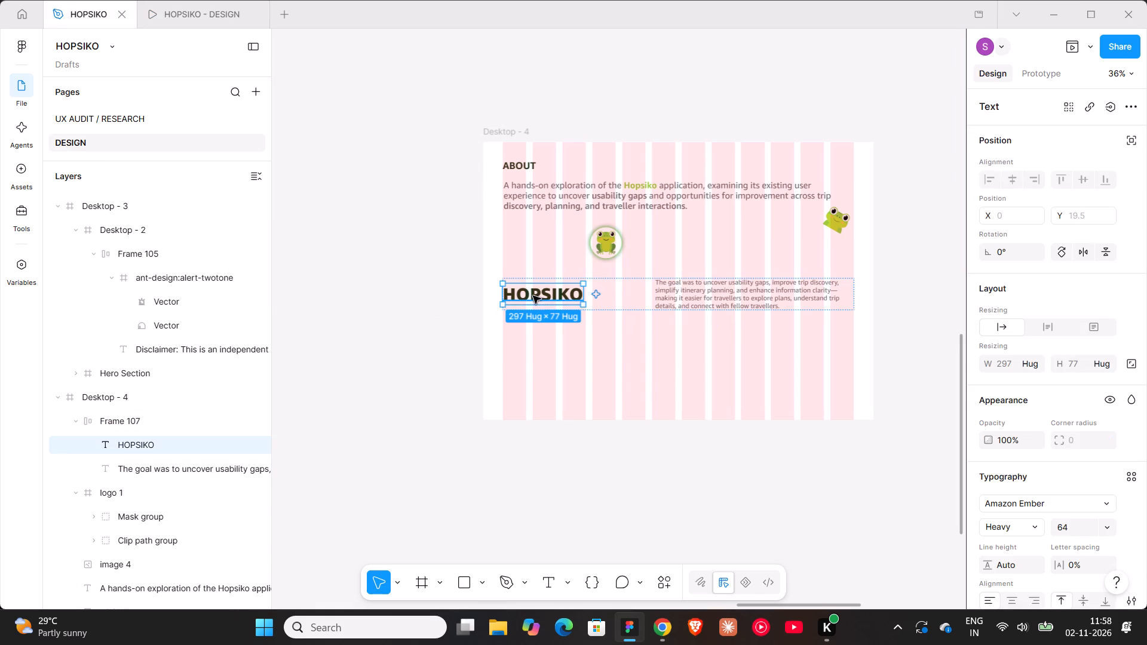
pyautogui.click(1075, 528)
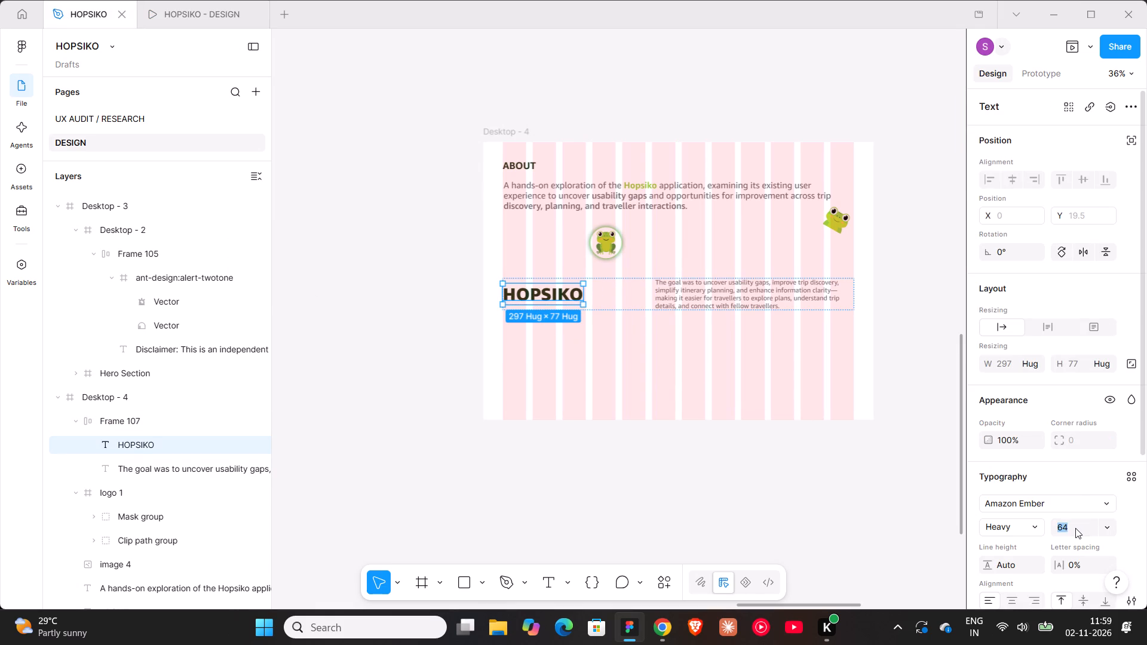
pyautogui.write('72')
pyautogui.press('Return')
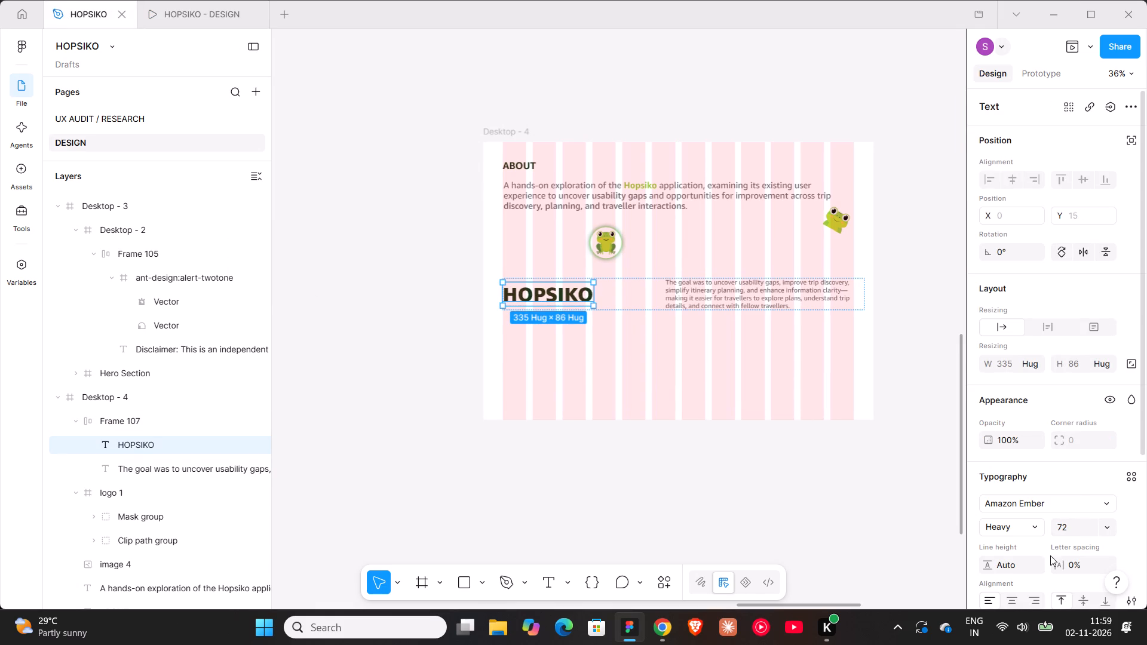
pyautogui.click(1065, 531)
pyautogui.write('26')
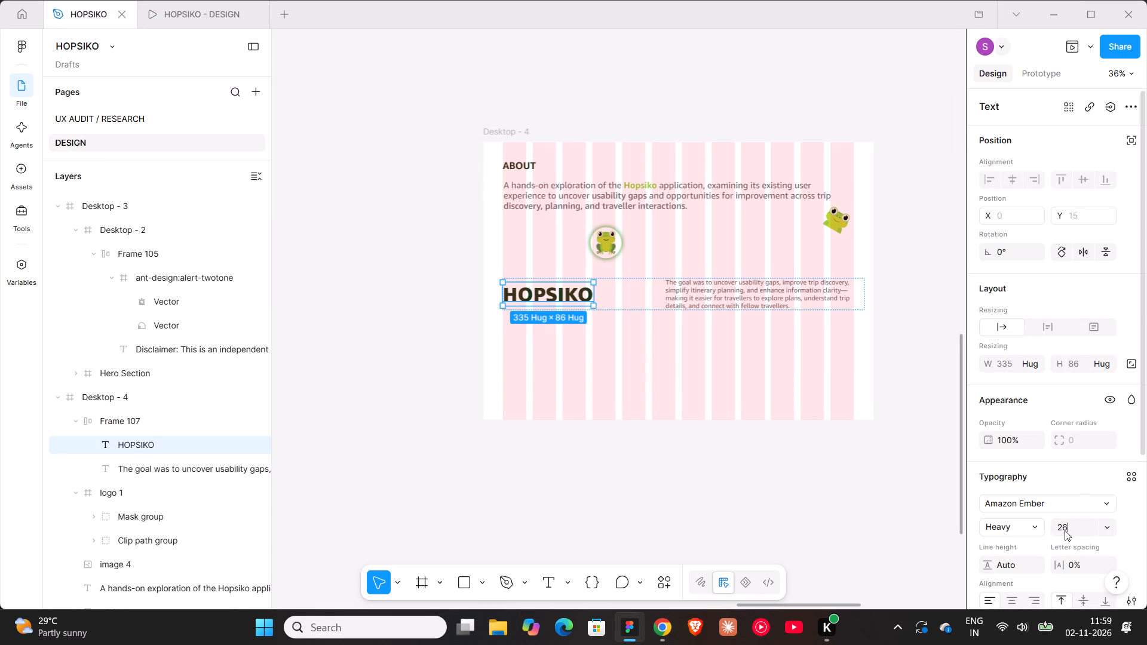
pyautogui.press('Return')
pyautogui.click(1065, 530)
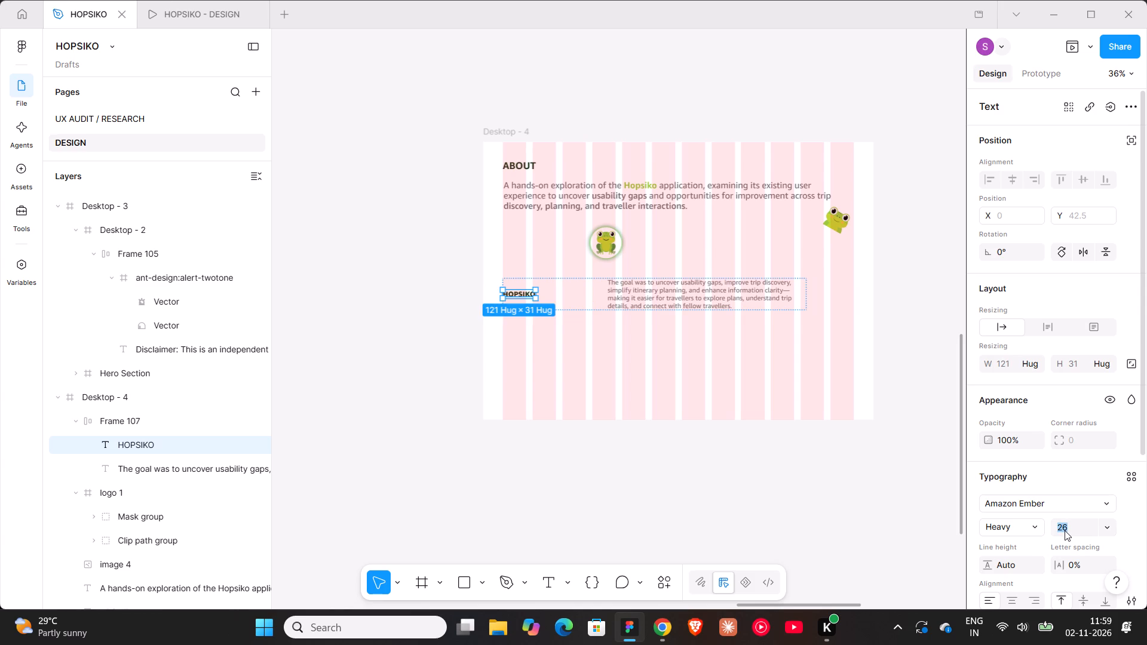
pyautogui.write('86')
pyautogui.press('Return')
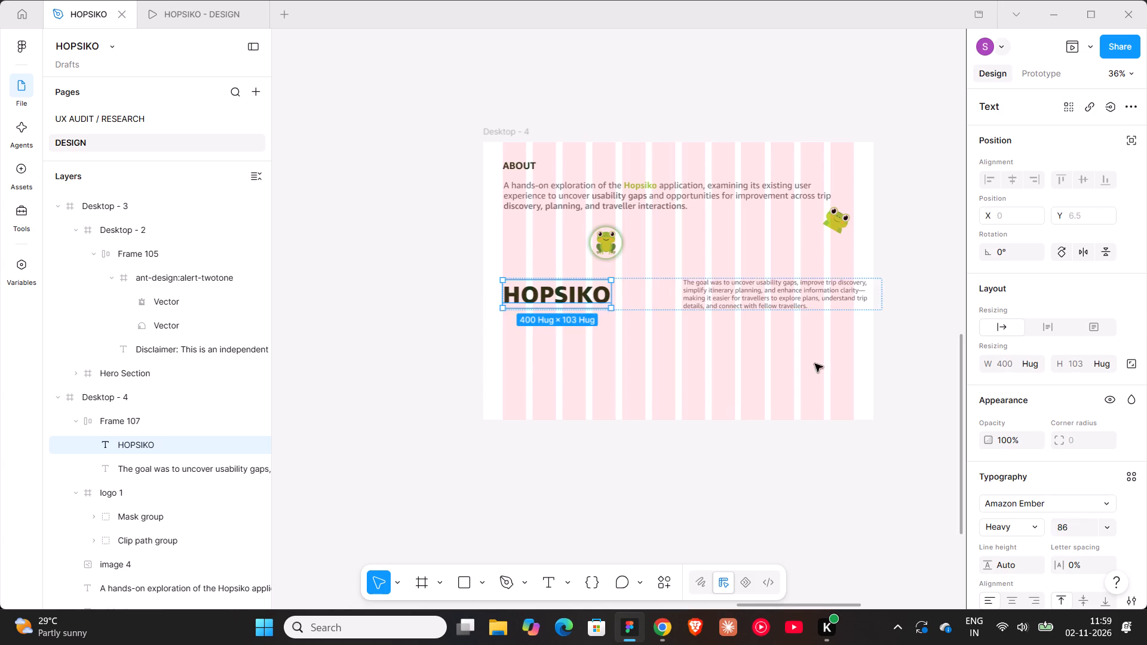
# Reduce the auto layout gap between the HOPSIKO title and goal paragraph to 162, fitting the row to the column grid.
pyautogui.click(661, 288)
pyautogui.moveTo(650, 296); pyautogui.dragTo(634, 296)
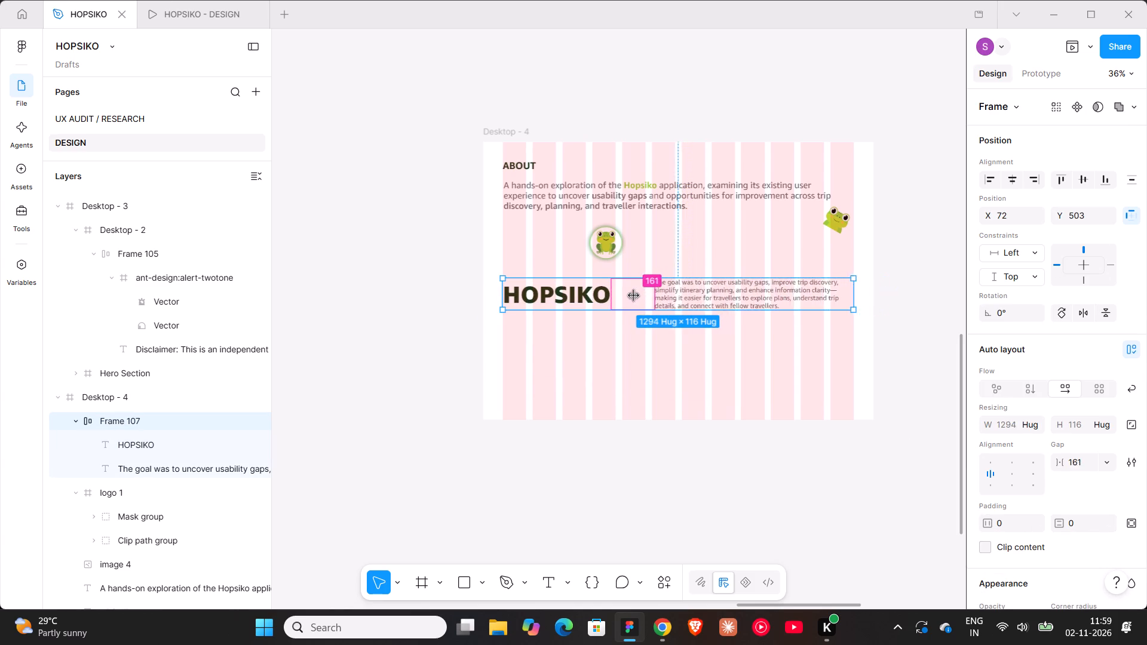
pyautogui.moveTo(634, 296); pyautogui.dragTo(636, 297)
pyautogui.keyDown('ctrl'); pyautogui.scroll(8, 803, 296); pyautogui.keyUp('ctrl')
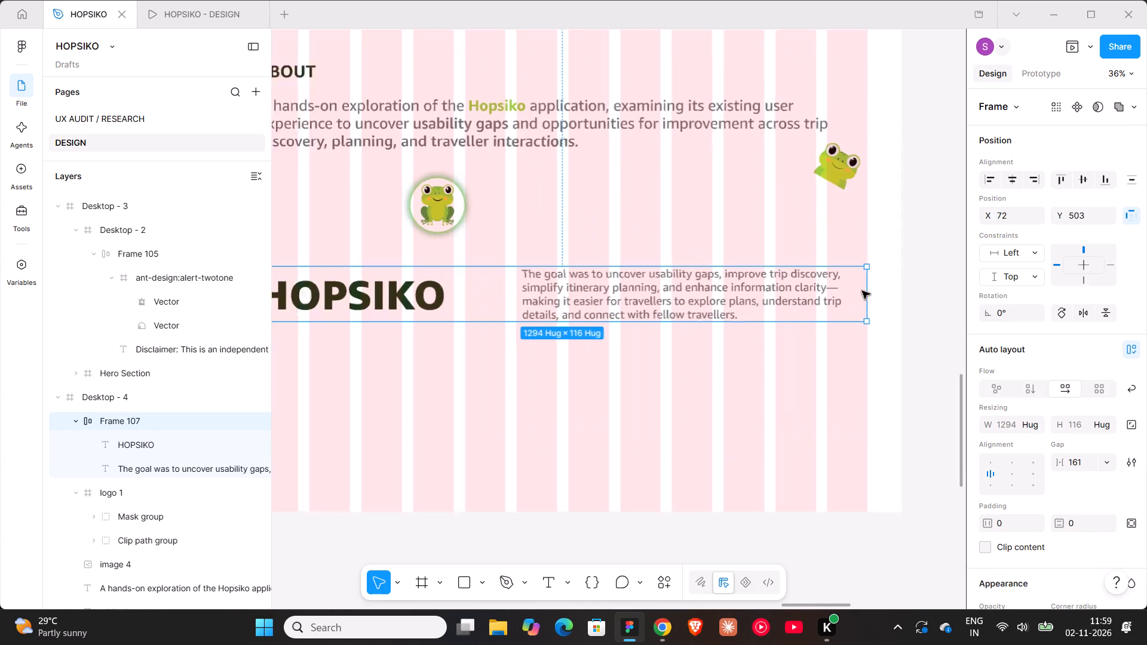
pyautogui.keyDown('ctrl'); pyautogui.scroll(19, 874, 285); pyautogui.keyUp('ctrl')
pyautogui.keyDown('ctrl'); pyautogui.scroll(-12, 874, 285); pyautogui.keyUp('ctrl')
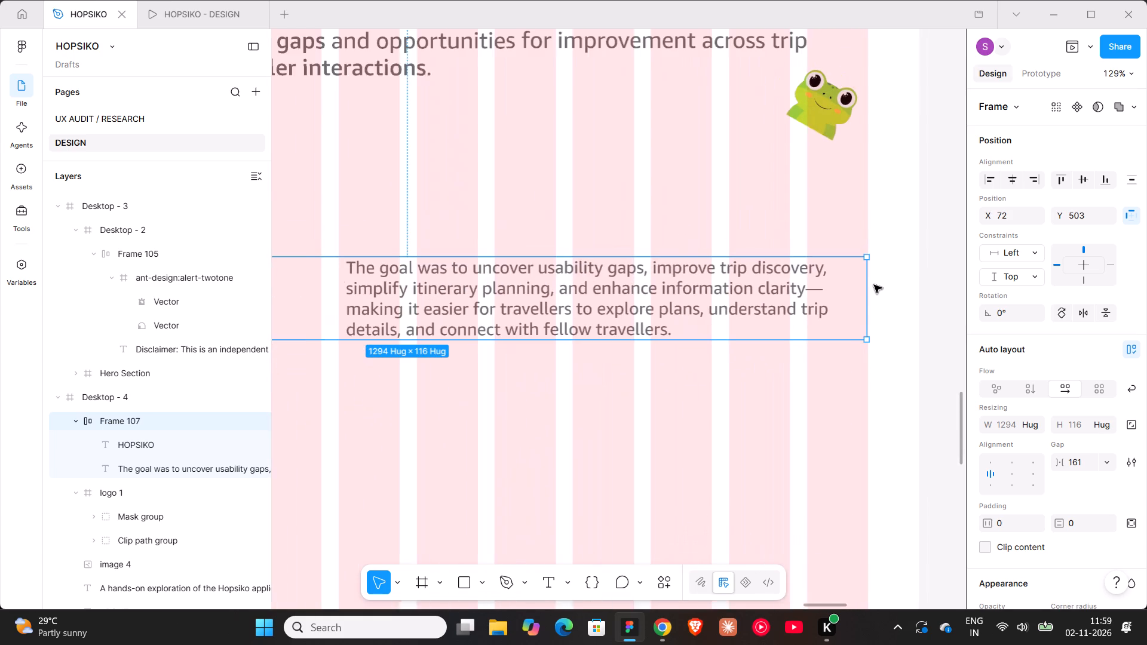
pyautogui.click(1071, 457)
pyautogui.write('162')
pyautogui.press('Return')
pyautogui.keyDown('ctrl'); pyautogui.scroll(-6, 753, 213); pyautogui.keyUp('ctrl')
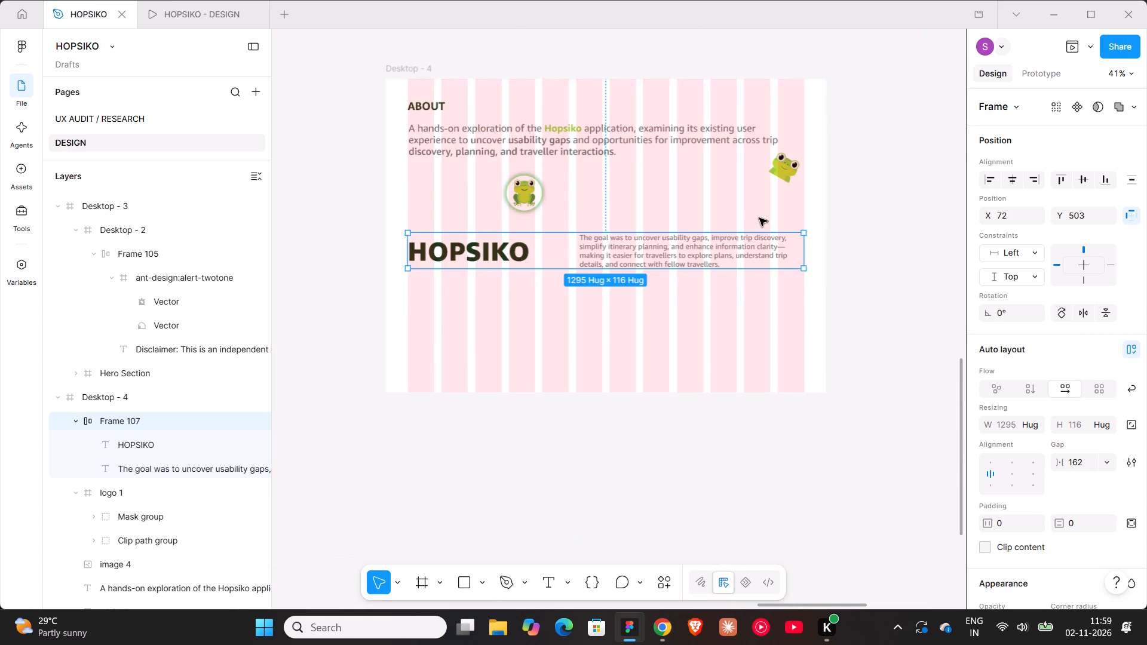
pyautogui.click(858, 220)
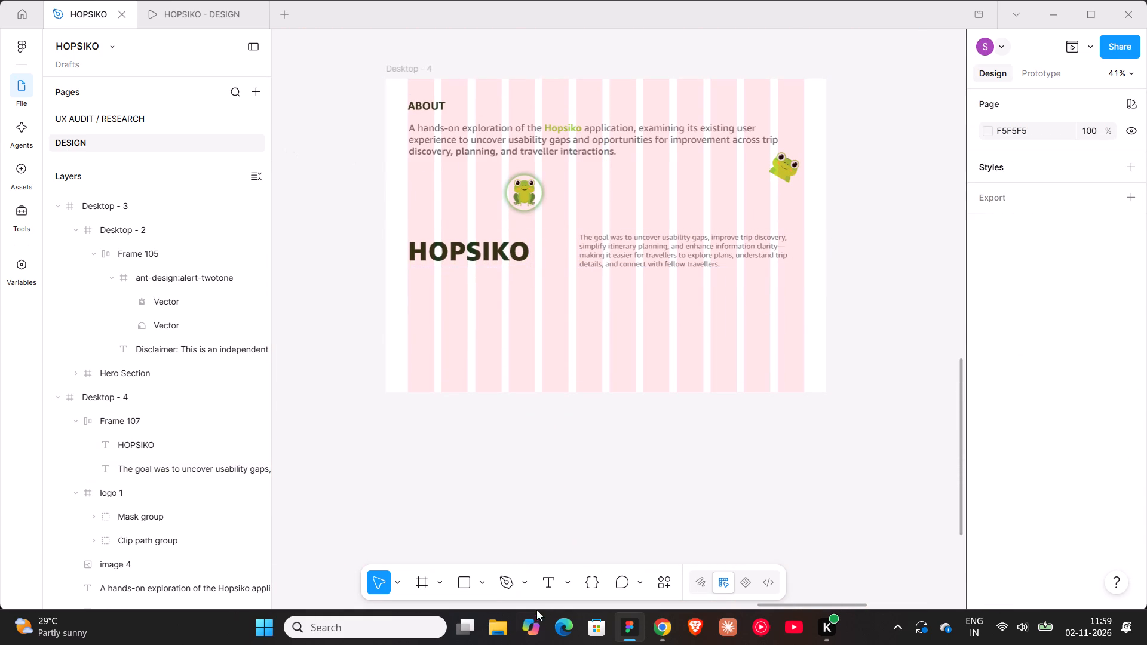
# Switch to Chrome to examine Unimart's logo, goal and Industry, Team and Location layout on Behance, and return to Figma.
pyautogui.click(658, 629)
pyautogui.click(134, 5)
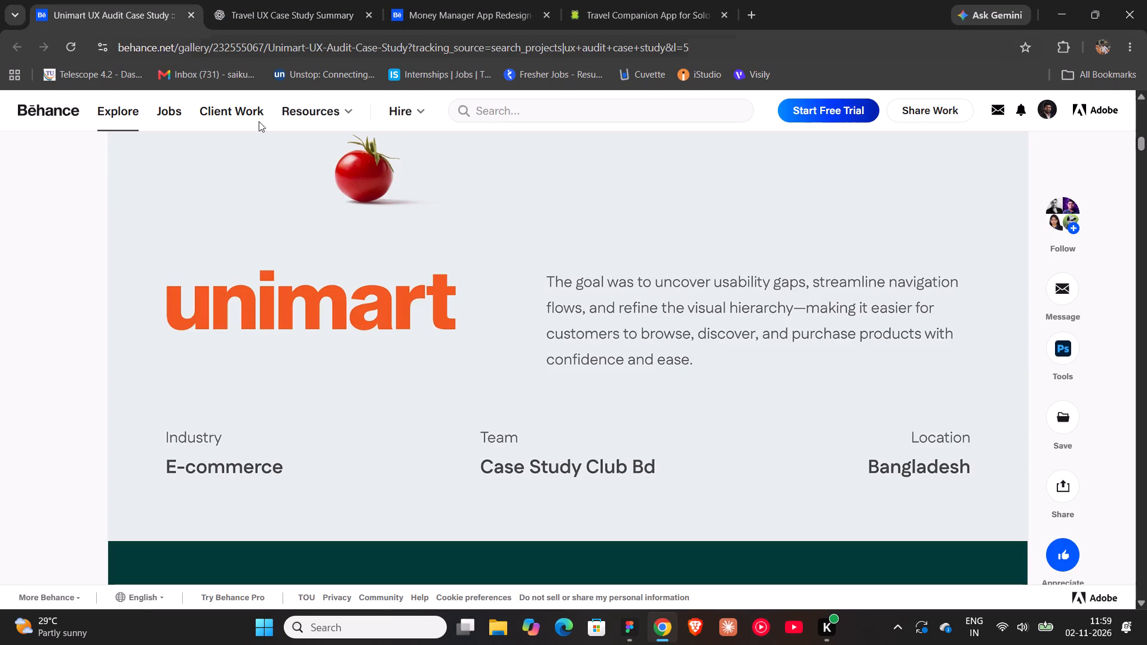
pyautogui.scroll(5, 630, 309)
pyautogui.scroll(-5, 630, 309)
pyautogui.click(633, 628)
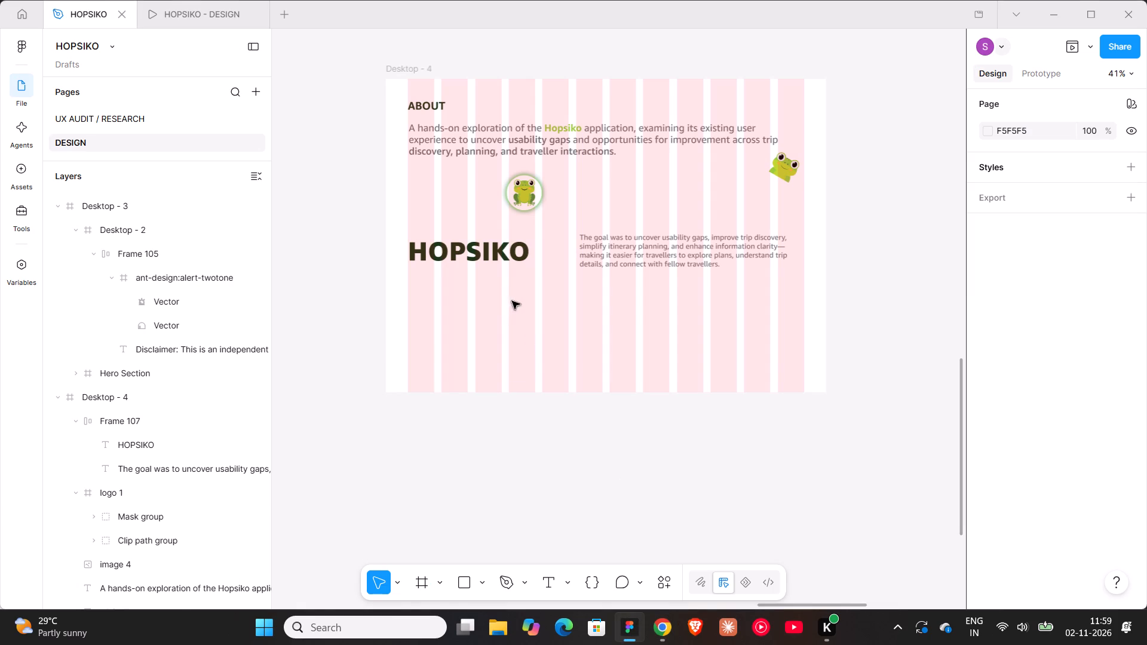
# Check the About frame in the prototype preview and set the intro paragraph's font size to 36.
pyautogui.click(498, 259)
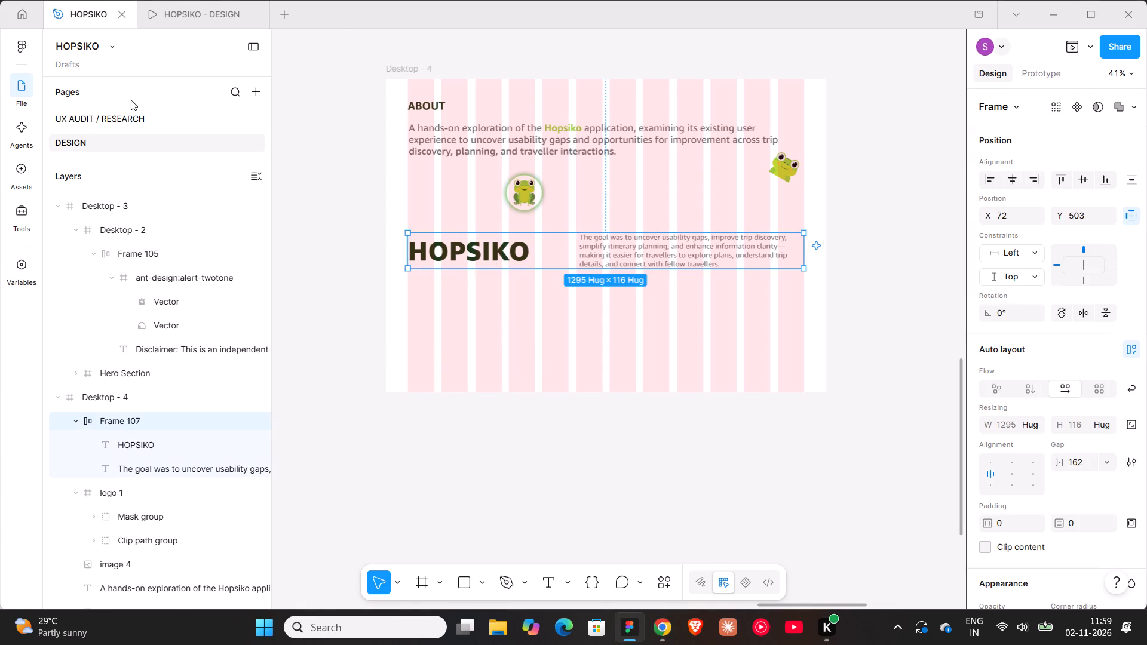
pyautogui.click(163, 16)
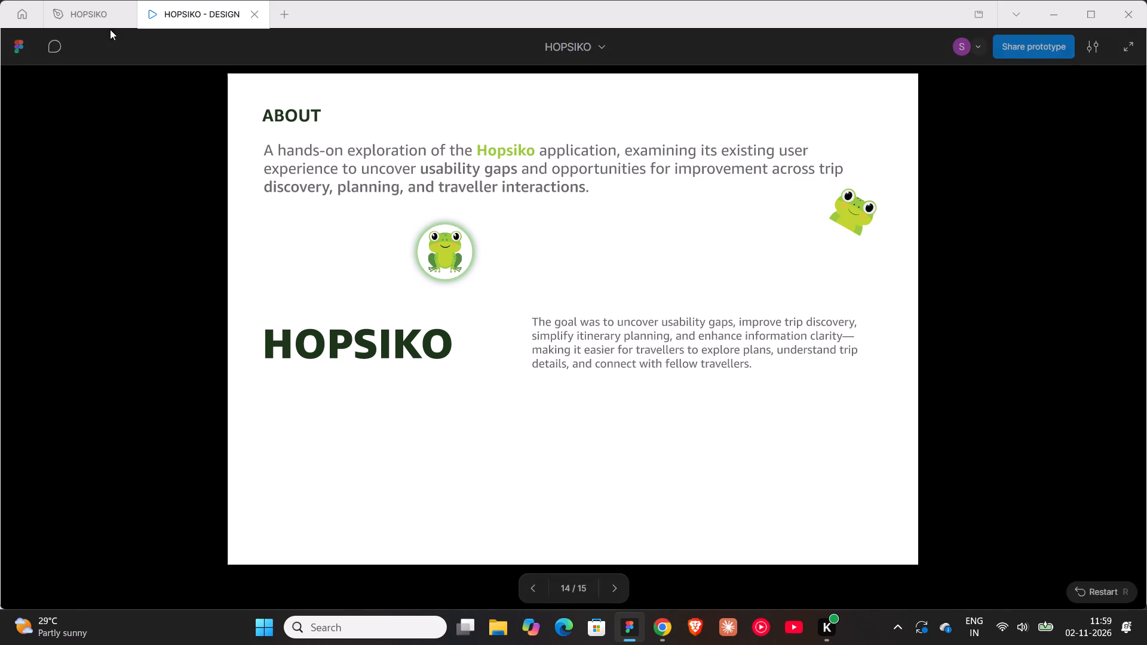
pyautogui.click(87, 20)
pyautogui.click(541, 152)
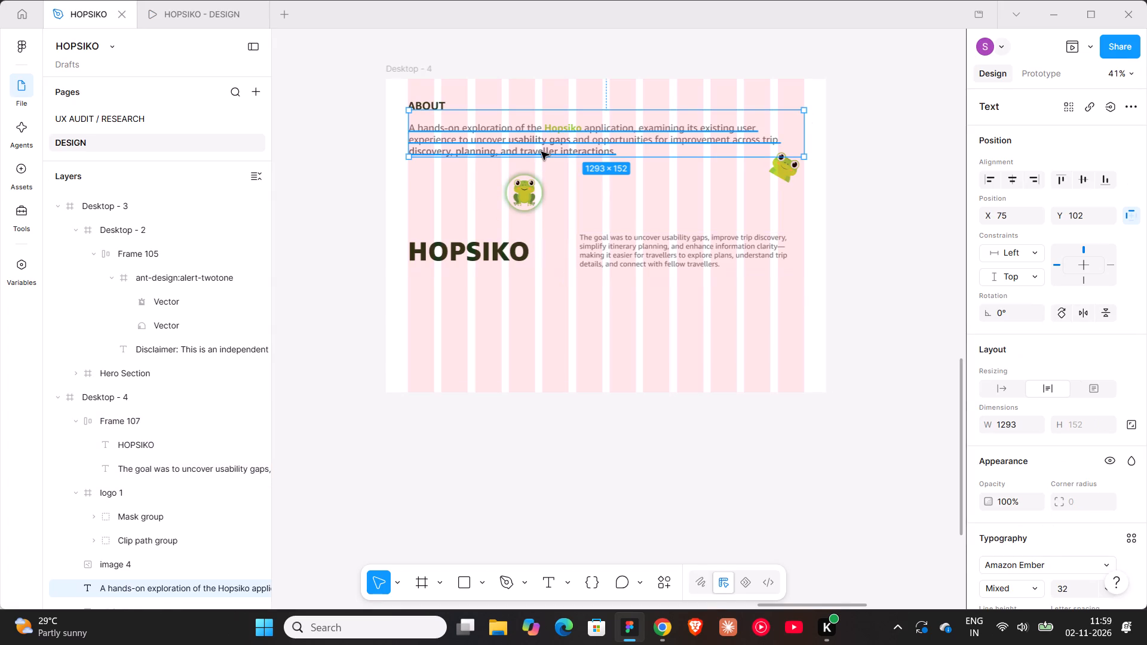
pyautogui.click(1059, 587)
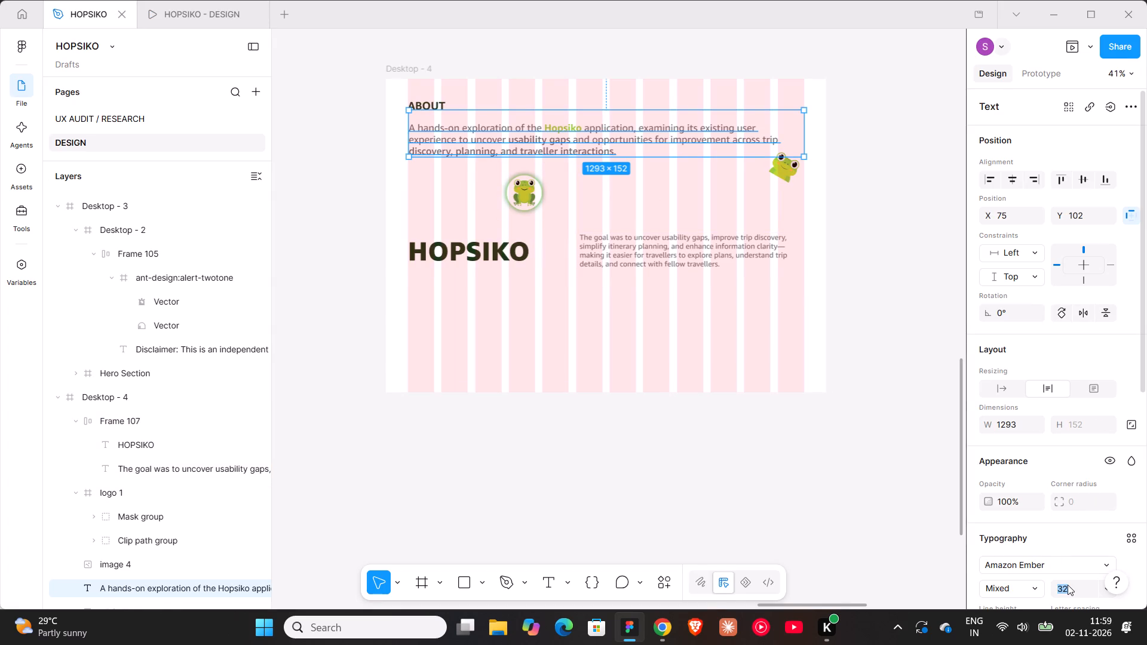
pyautogui.write('36')
pyautogui.press('Return')
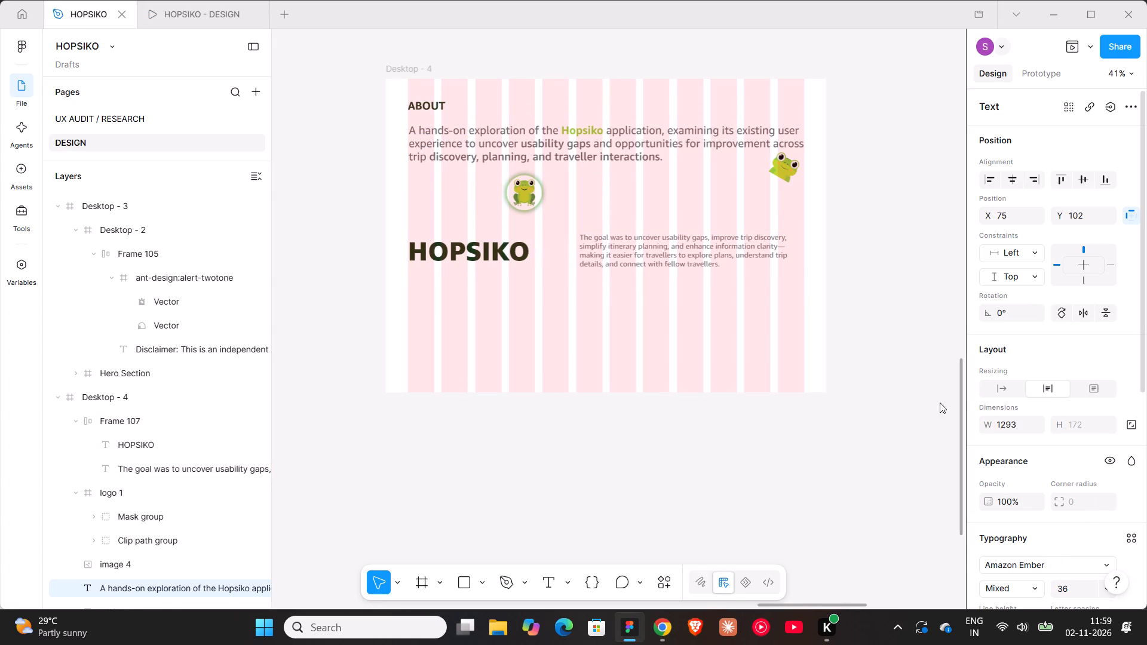
pyautogui.click(861, 169)
pyautogui.click(906, 165)
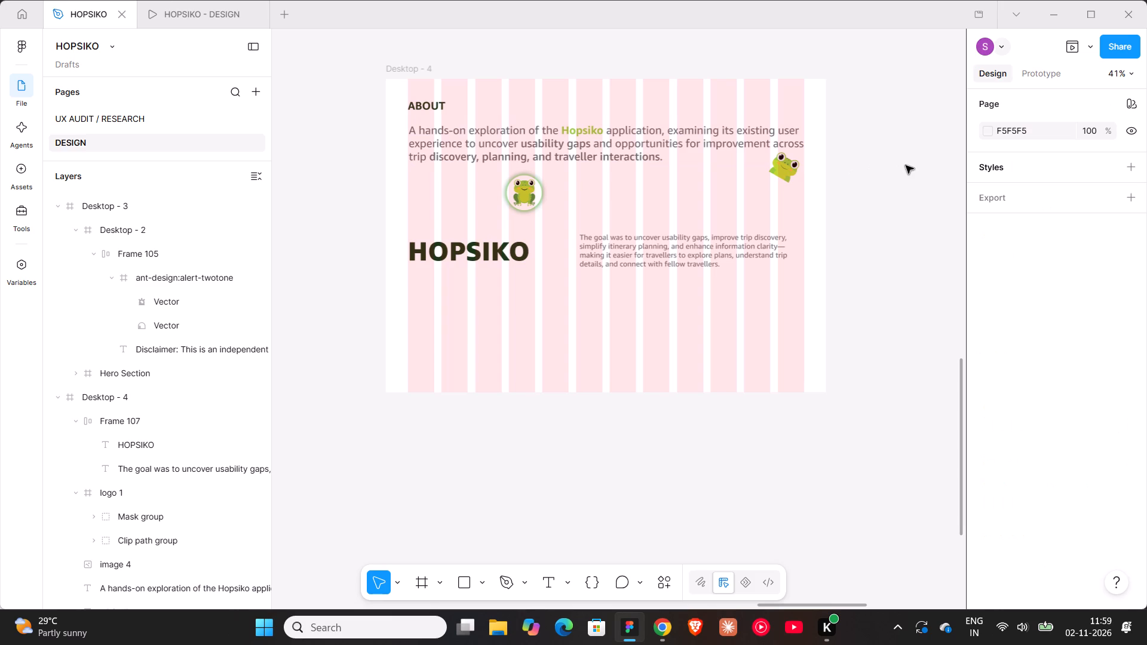
# Move the frog logo directly above the start of the HOPSIKO title at X 75, Y 376, with rotation at 0°.
pyautogui.click(531, 201)
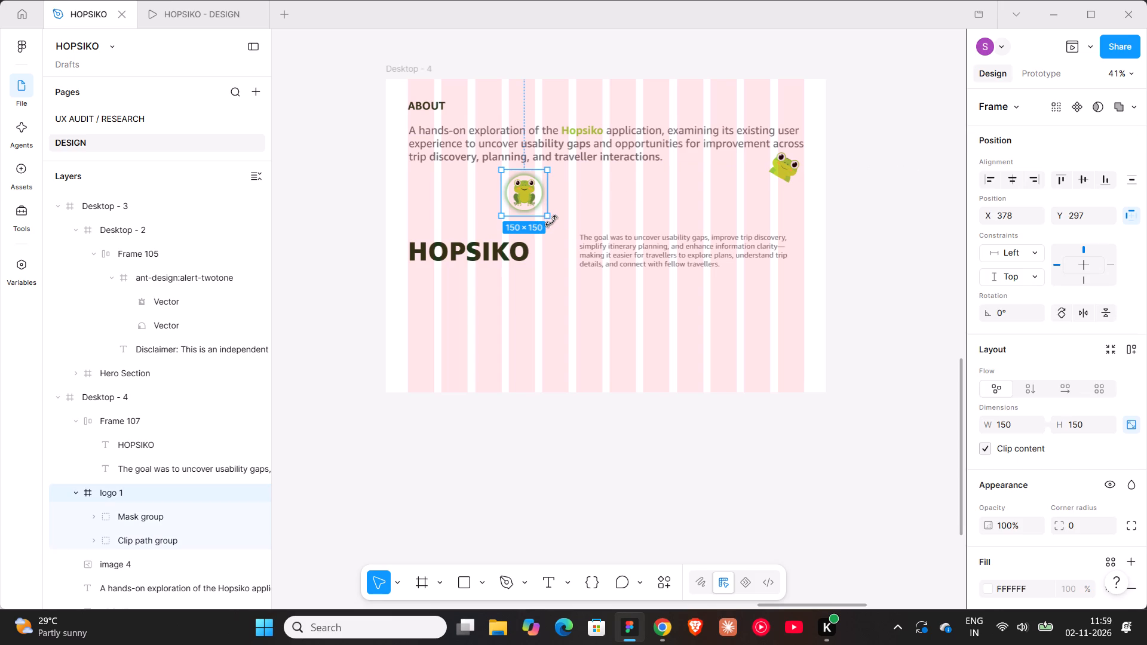
pyautogui.click(552, 219)
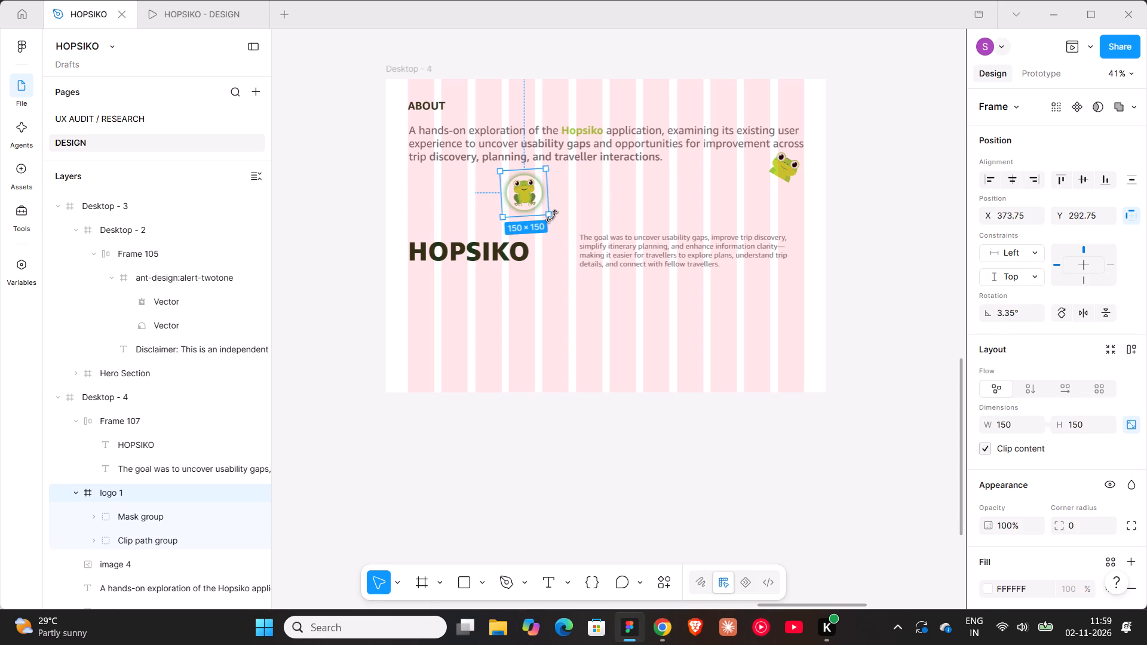
pyautogui.click(1005, 311)
pyautogui.press('0')
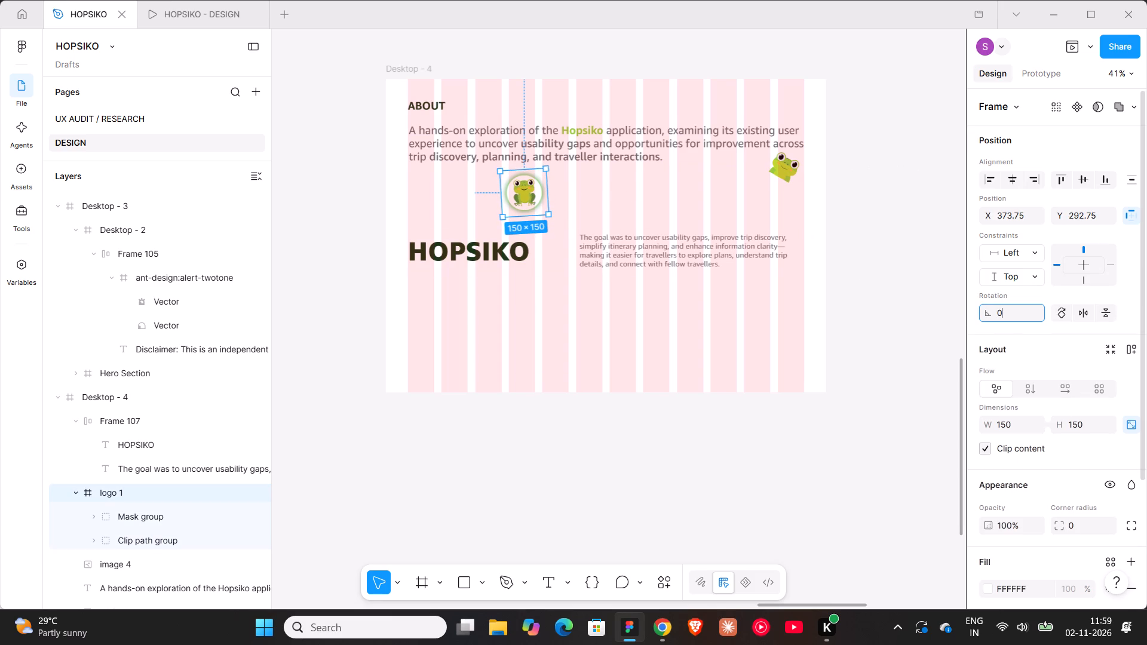
pyautogui.press('Return')
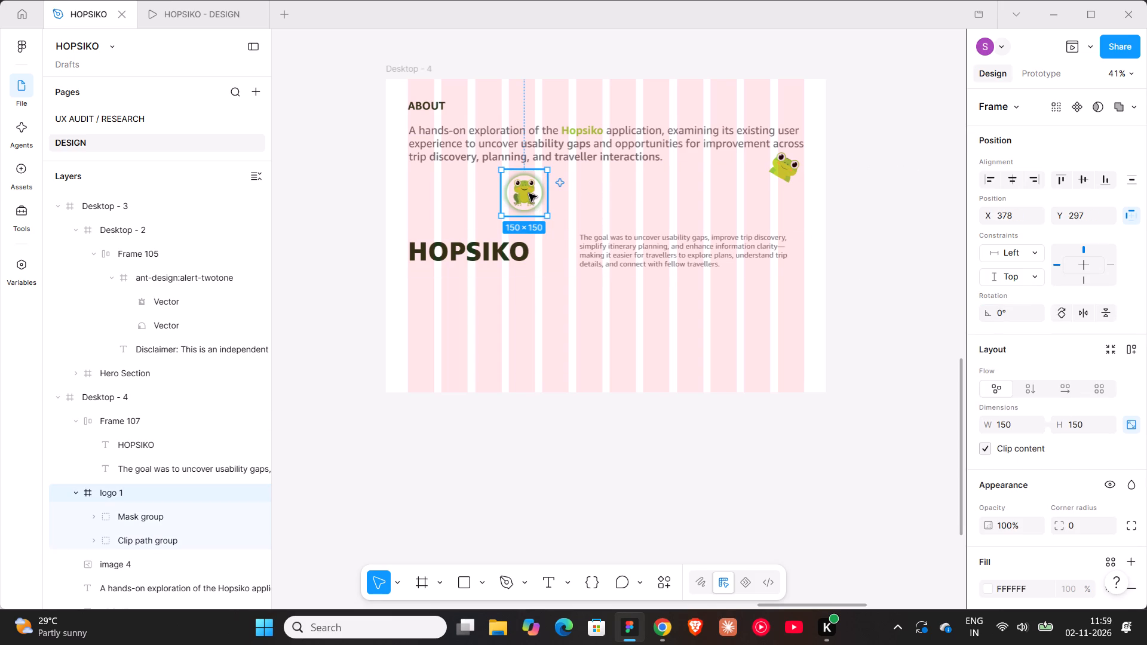
pyautogui.moveTo(529, 193); pyautogui.dragTo(436, 220)
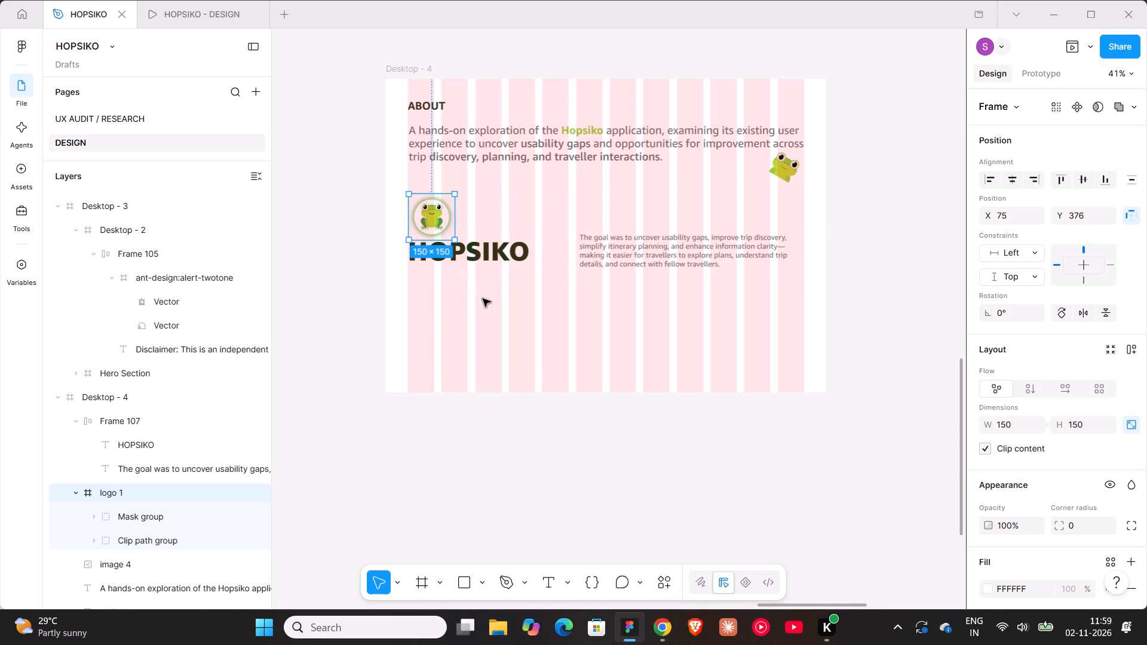
# Wrap the frog logo and the HOPSIKO title and goal row in a plain frame, trying auto layout first.
pyautogui.keyDown('shift'); pyautogui.click(495, 262); pyautogui.keyUp('shift')
pyautogui.hotkey('shift', 'a')
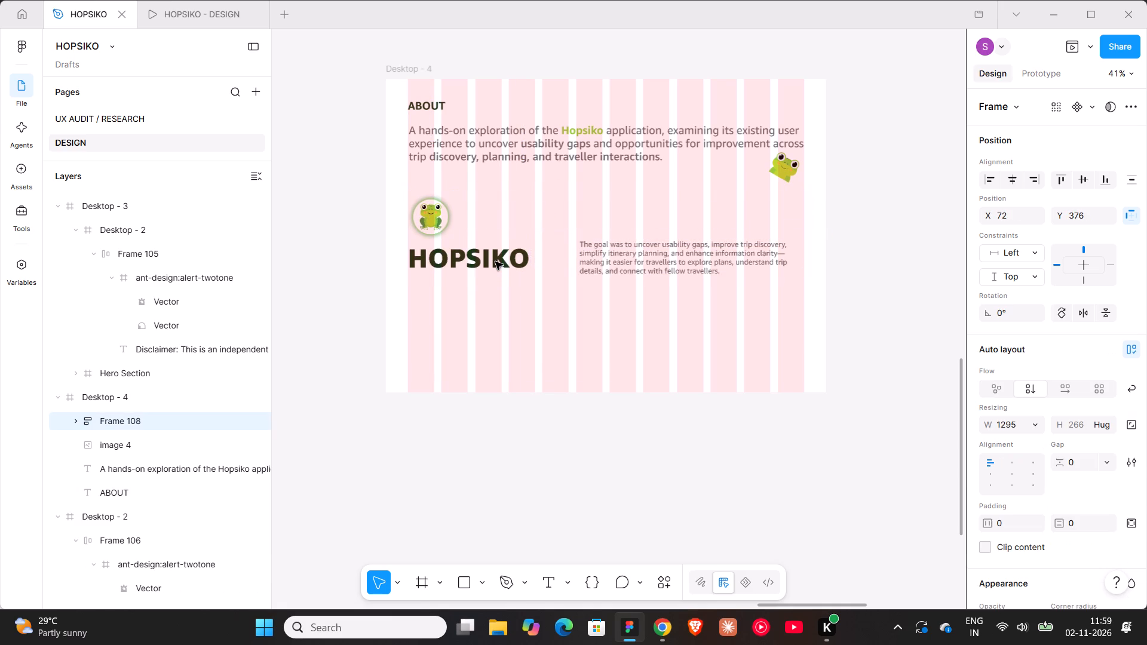
pyautogui.hotkey('ctrl', 'z')
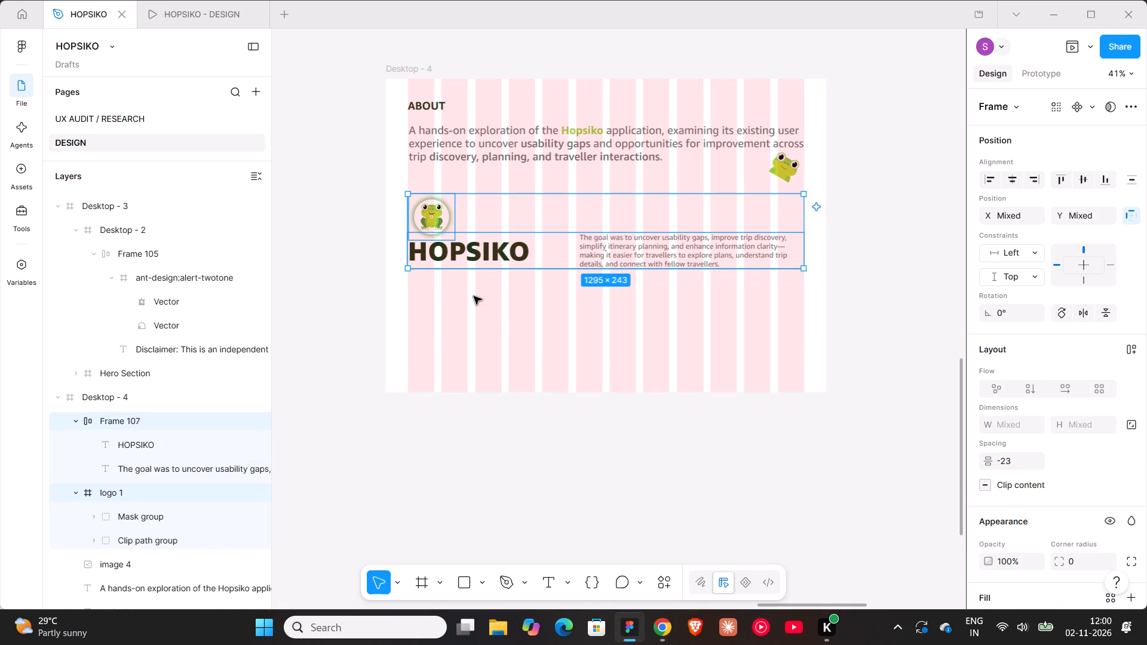
pyautogui.rightClick(519, 254)
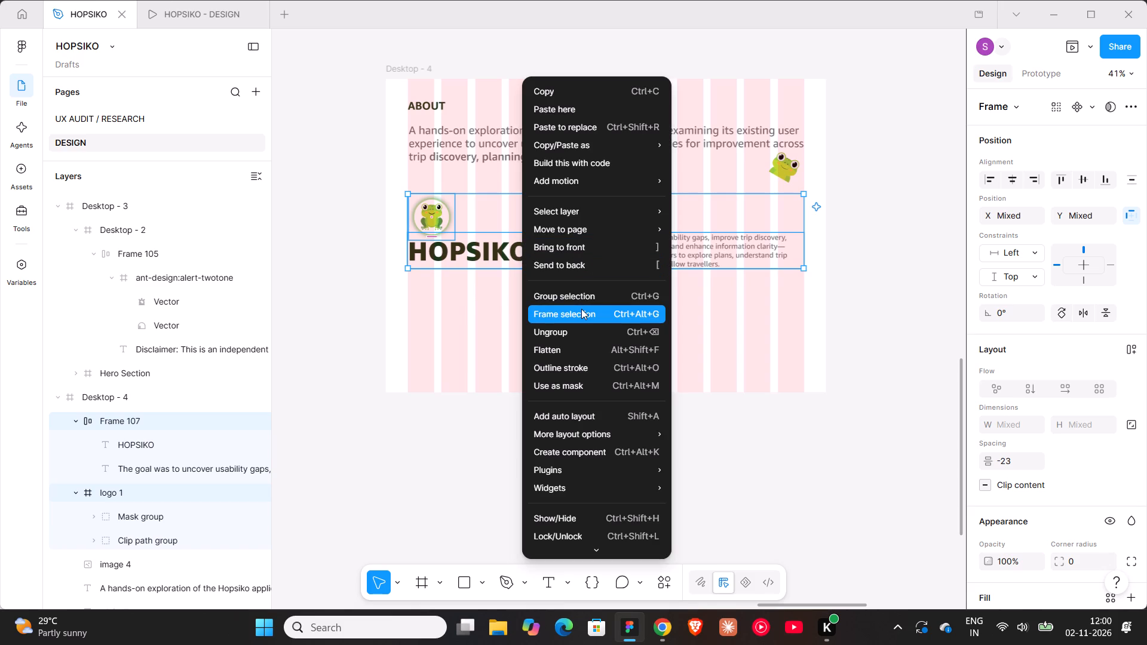
pyautogui.click(581, 309)
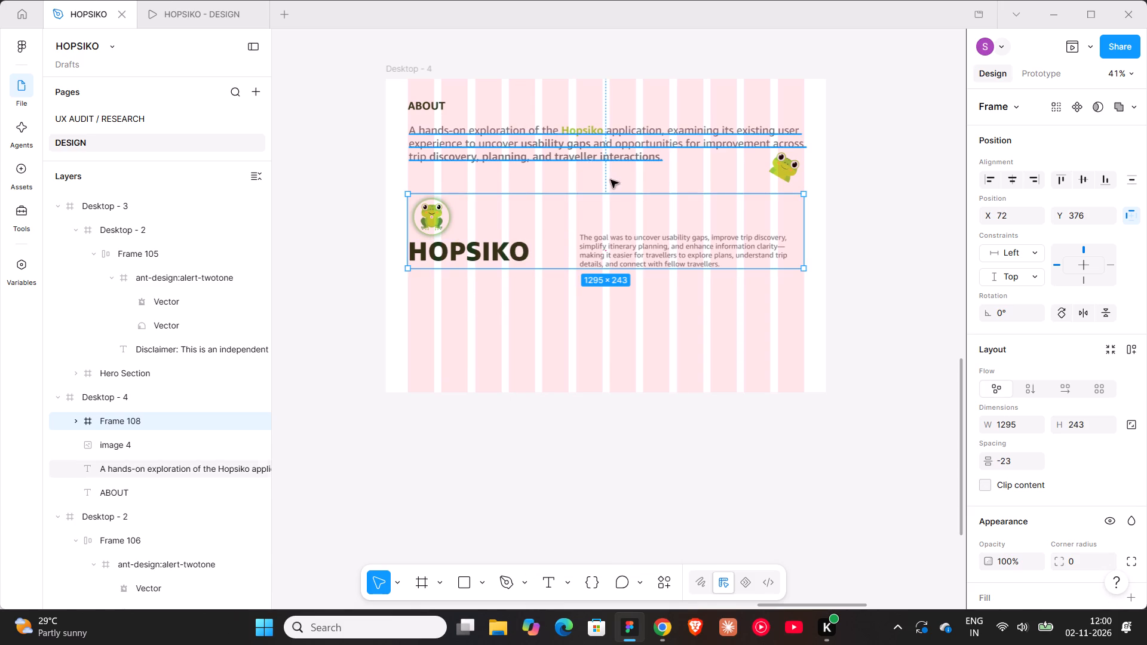
# Move the new logo and title frame up closer to the intro paragraph, to Y 316.
pyautogui.hotkey('shift', 'Up')
pyautogui.hotkey('shift', 'Up')
pyautogui.hotkey('shift', 'Up')
pyautogui.hotkey('shift', 'Up')
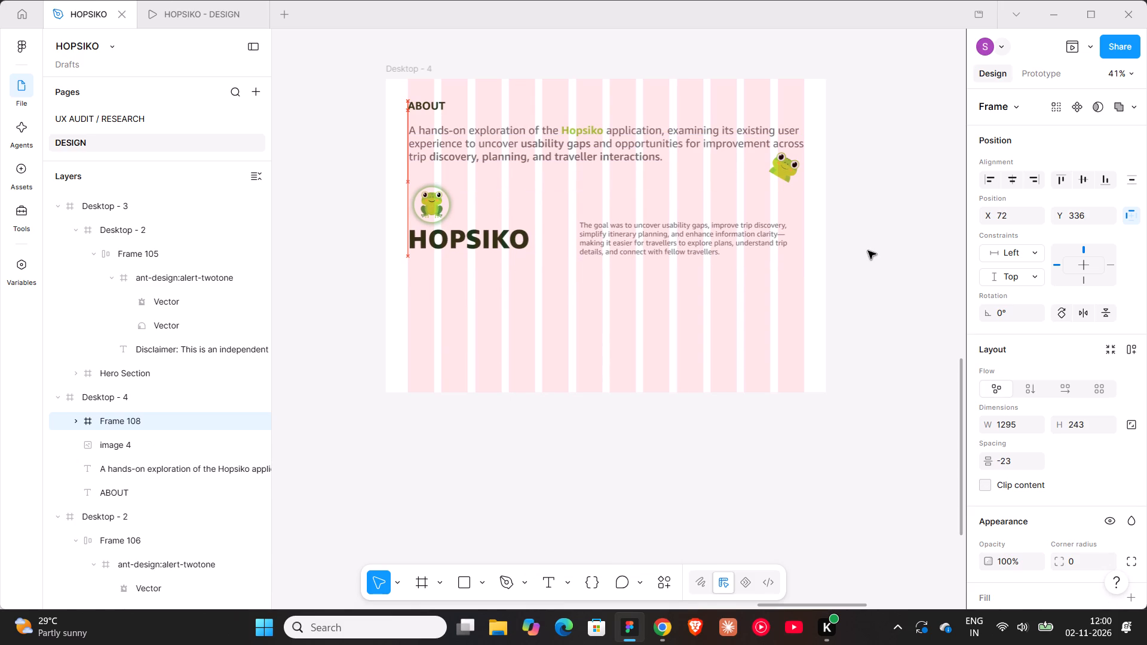
pyautogui.hotkey('shift', 'Up')
pyautogui.hotkey('shift', 'Up')
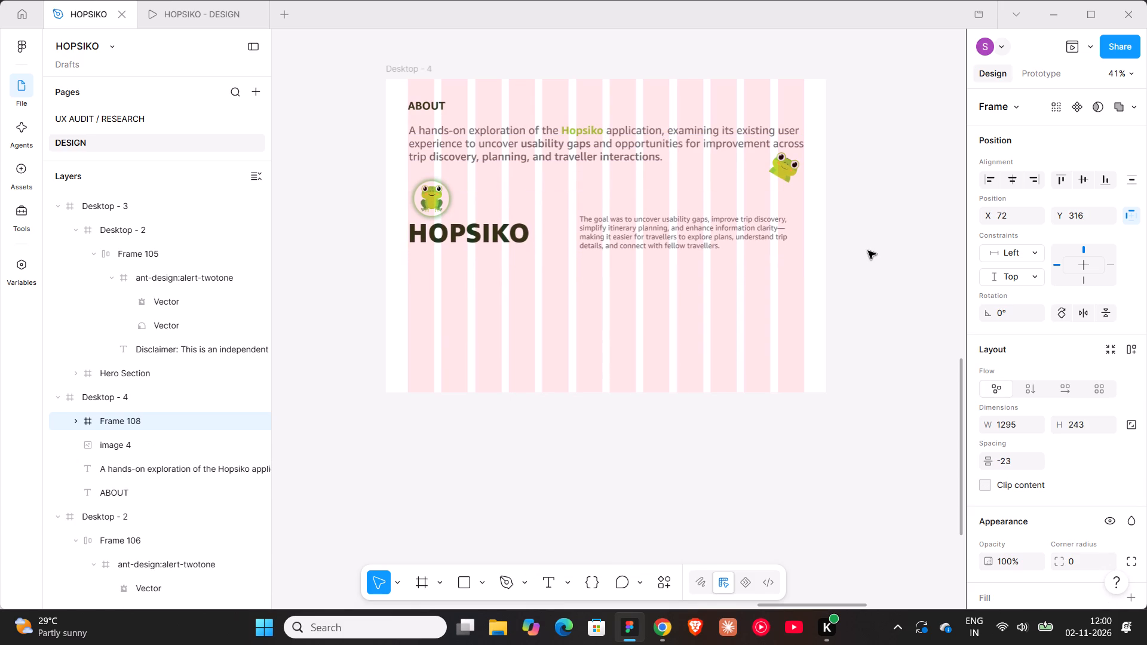
pyautogui.click(855, 175)
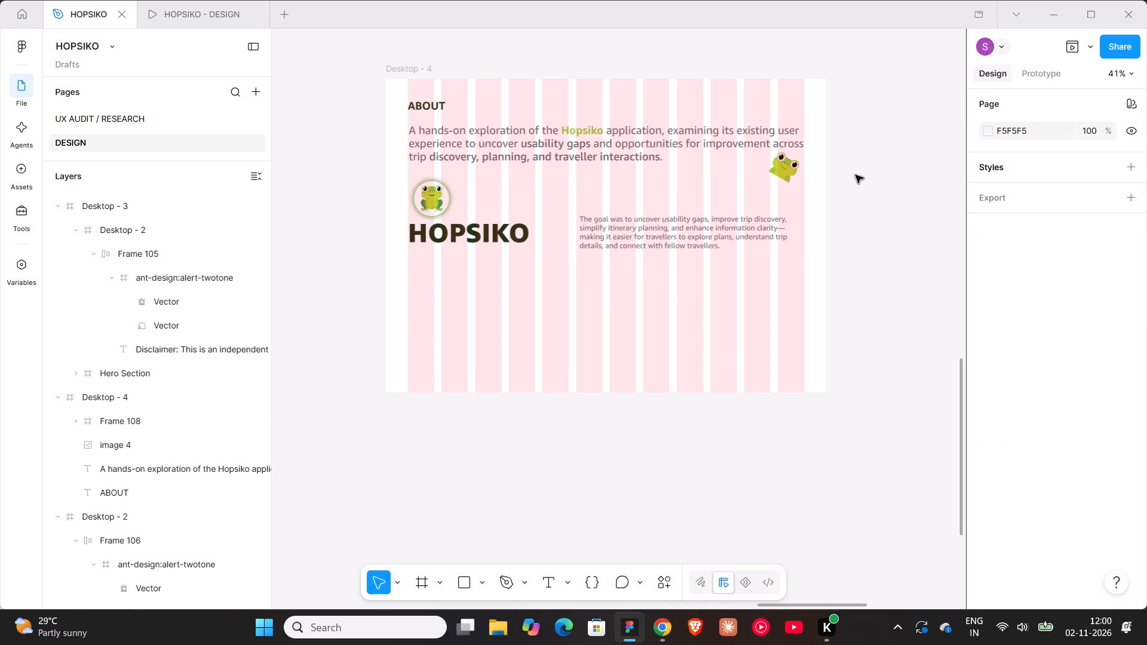
# Combine the ABOUT heading and intro paragraph in a vertical auto layout and tighten the gap between them to a negative value.
pyautogui.click(416, 102)
pyautogui.keyDown('shift'); pyautogui.click(511, 148); pyautogui.keyUp('shift')
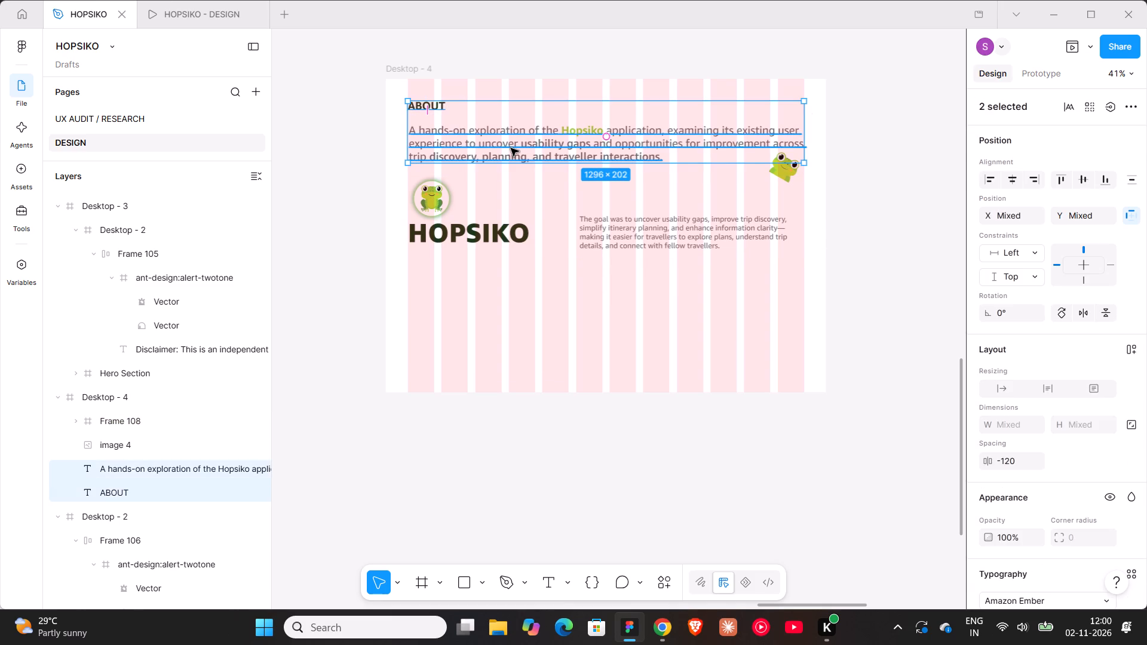
pyautogui.hotkey('shift', 'a')
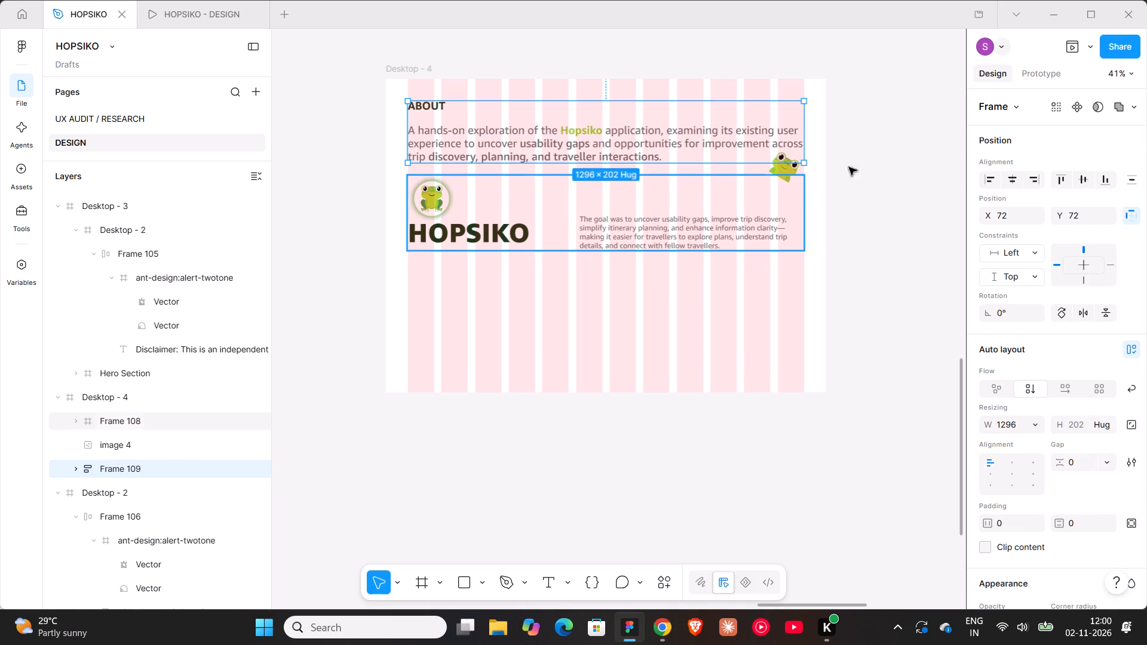
pyautogui.click(606, 112)
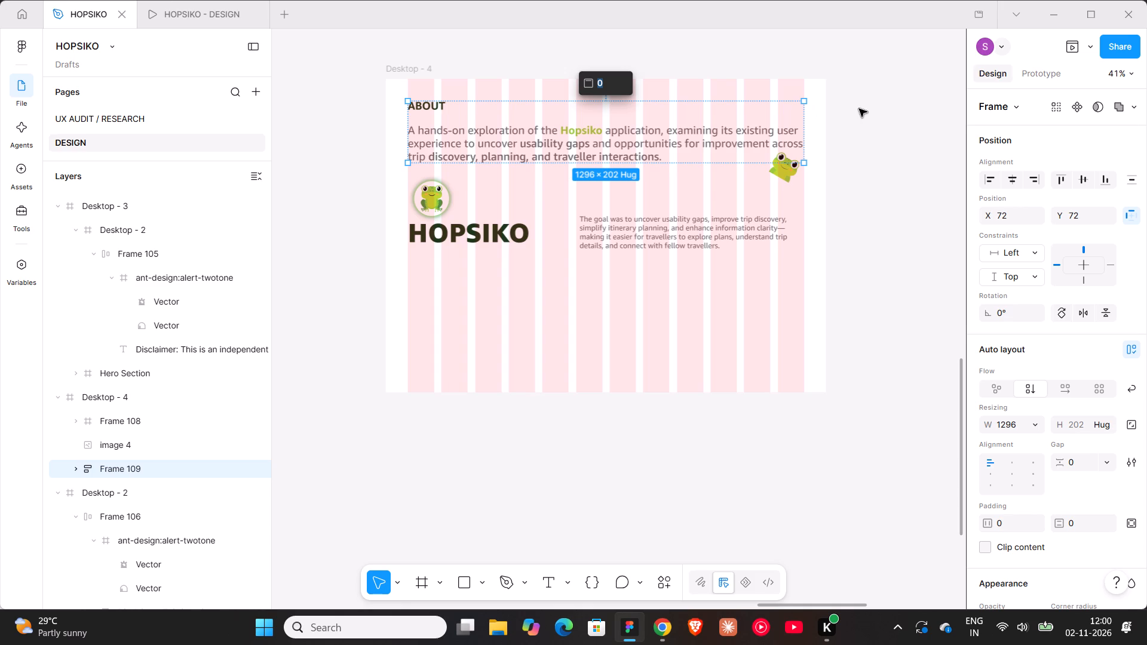
pyautogui.moveTo(1060, 462); pyautogui.dragTo(539, 317)
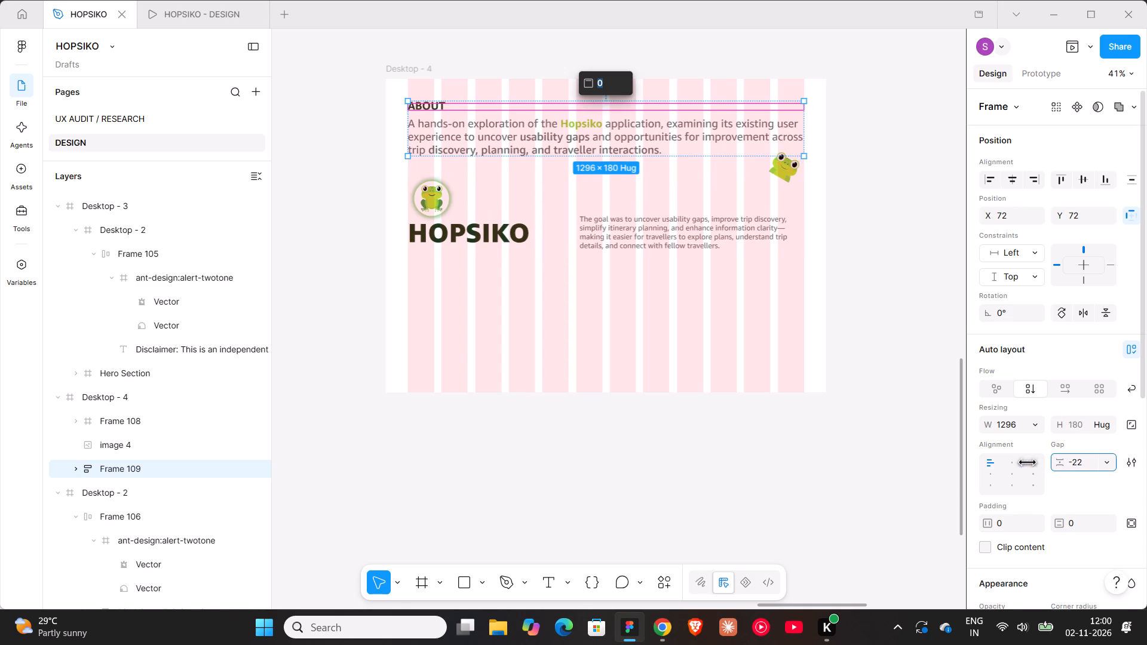
pyautogui.moveTo(539, 317); pyautogui.dragTo(550, 317)
pyautogui.click(857, 196)
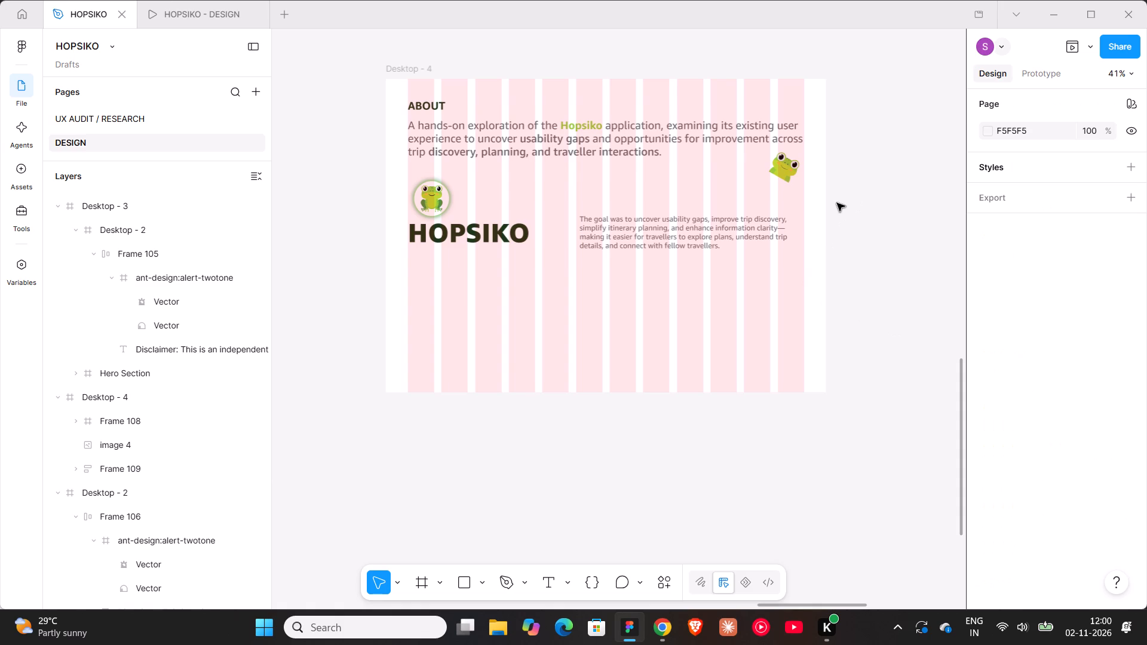
# Check the About frame in the prototype preview and set the goal paragraph's line height to 32, trying 29 first.
pyautogui.click(178, 27)
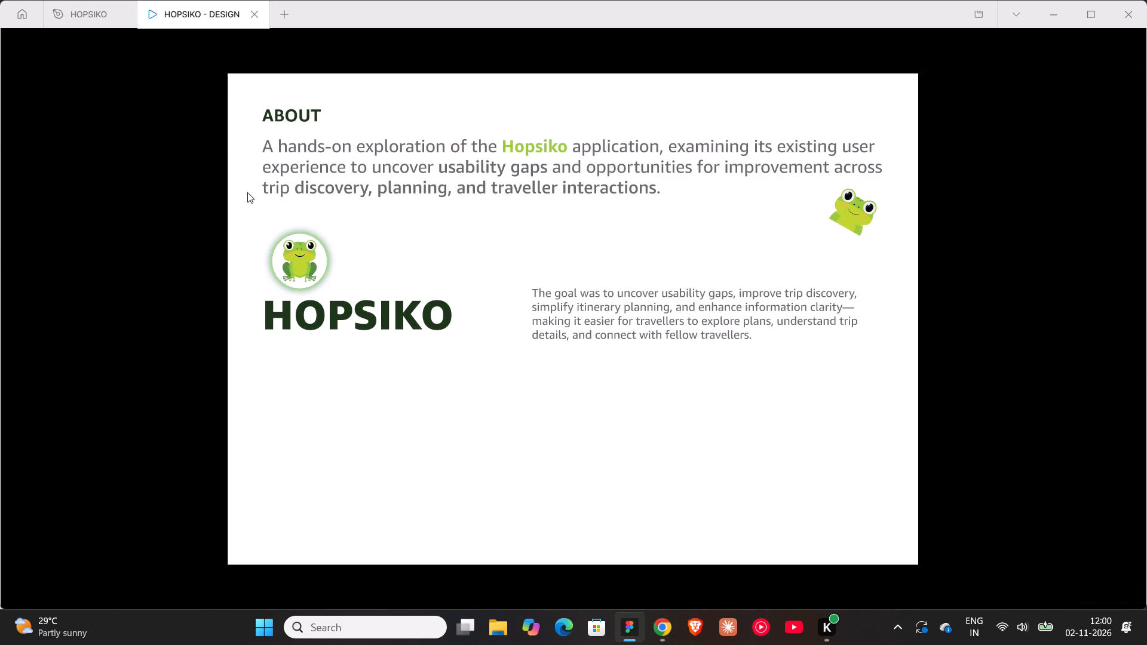
pyautogui.click(78, 19)
pyautogui.doubleClick(645, 235)
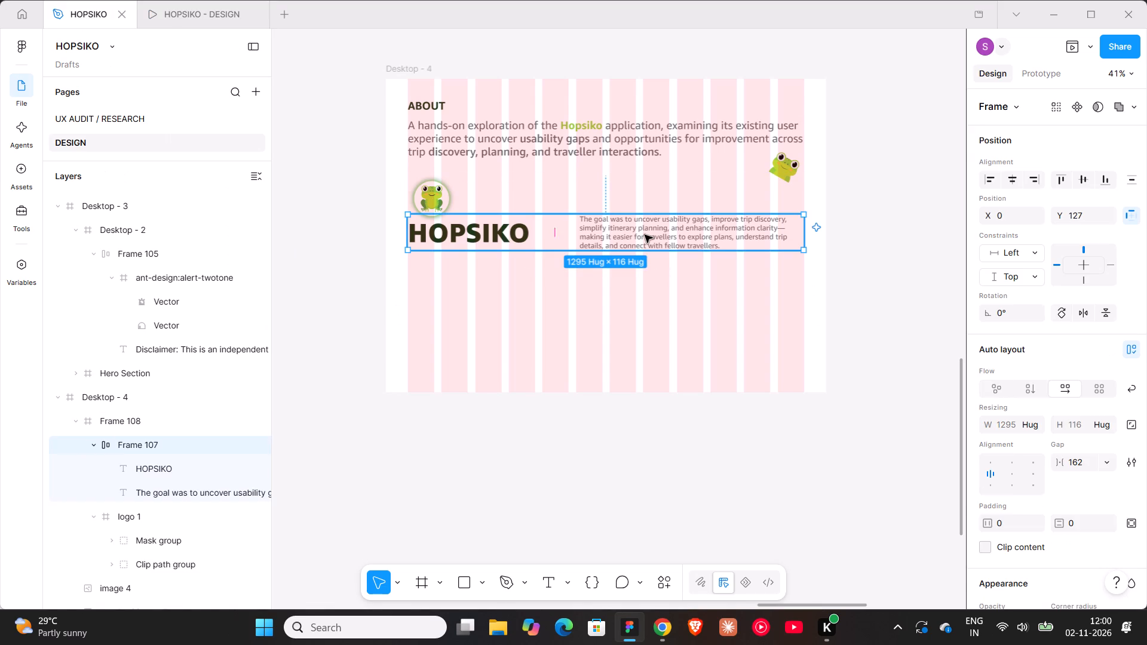
pyautogui.doubleClick(645, 235)
pyautogui.scroll(-1, 1072, 505)
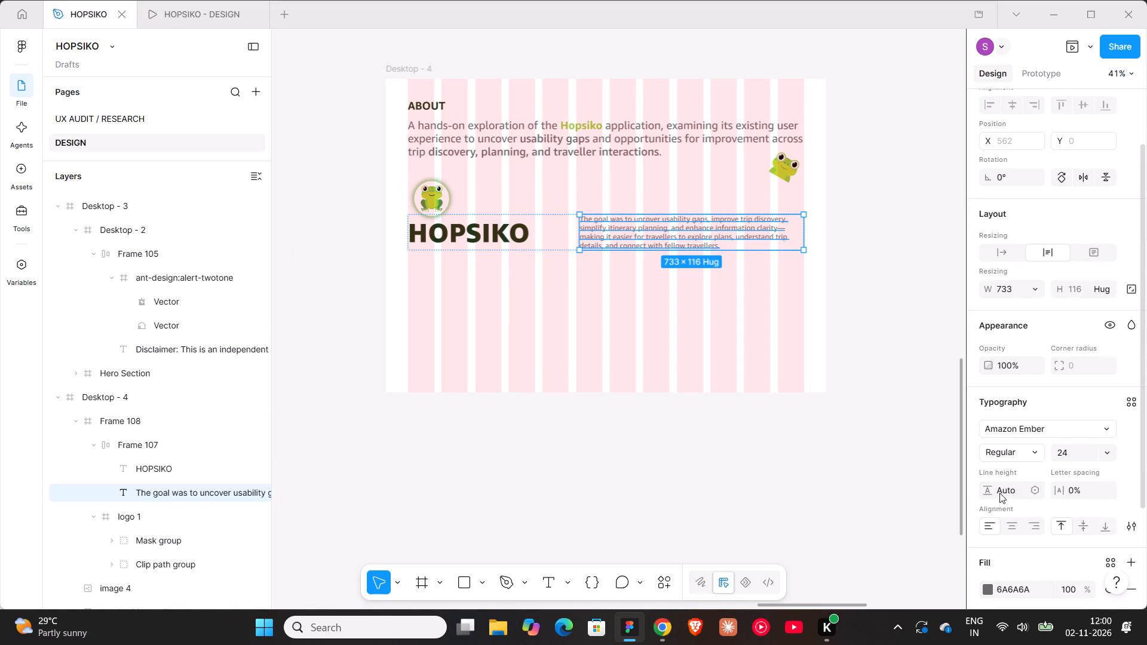
pyautogui.click(1002, 492)
pyautogui.write('29')
pyautogui.press('Return')
pyautogui.click(1000, 492)
pyautogui.write('32')
pyautogui.press('Return')
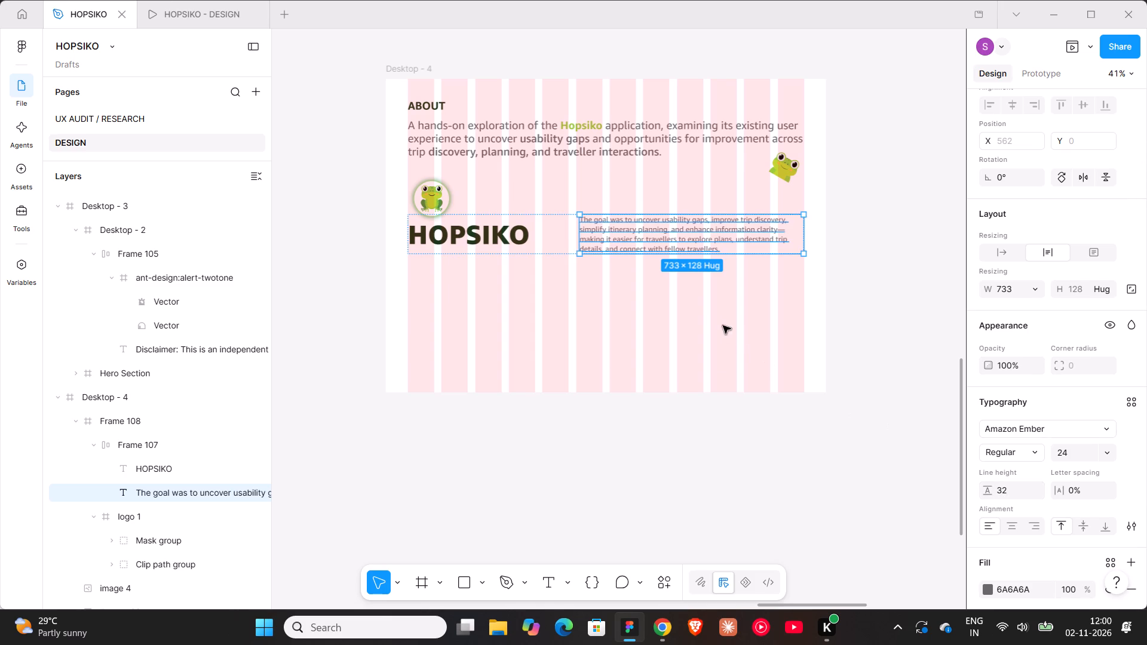
# Set the goal paragraph's font size to 26.
pyautogui.click(1071, 455)
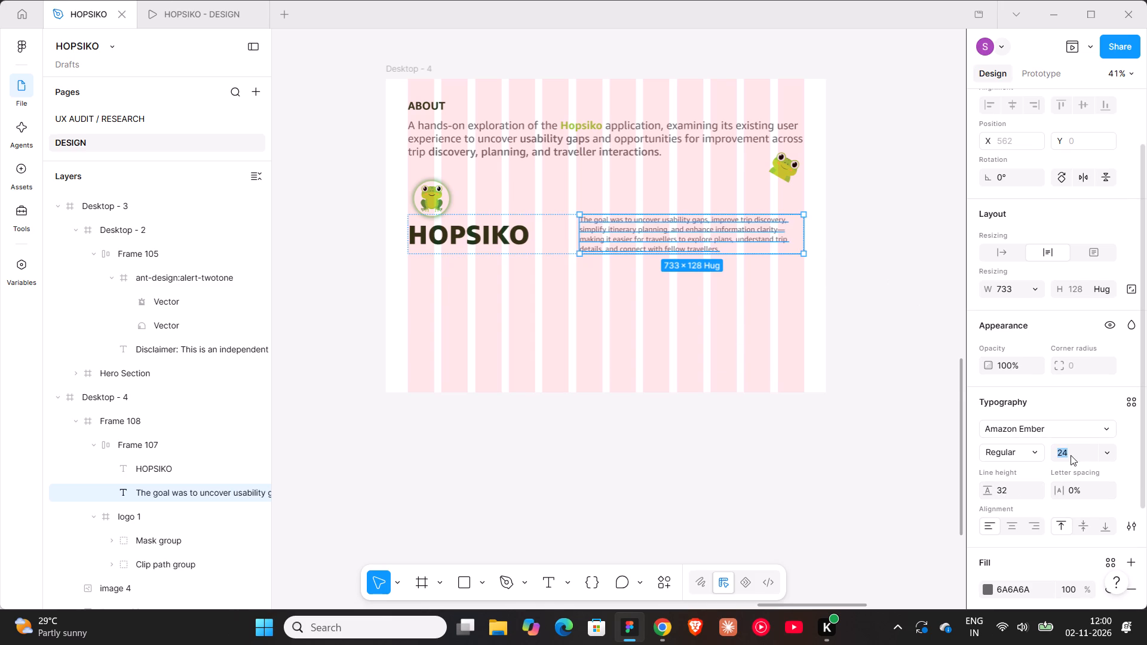
pyautogui.write('26')
pyautogui.press('Return')
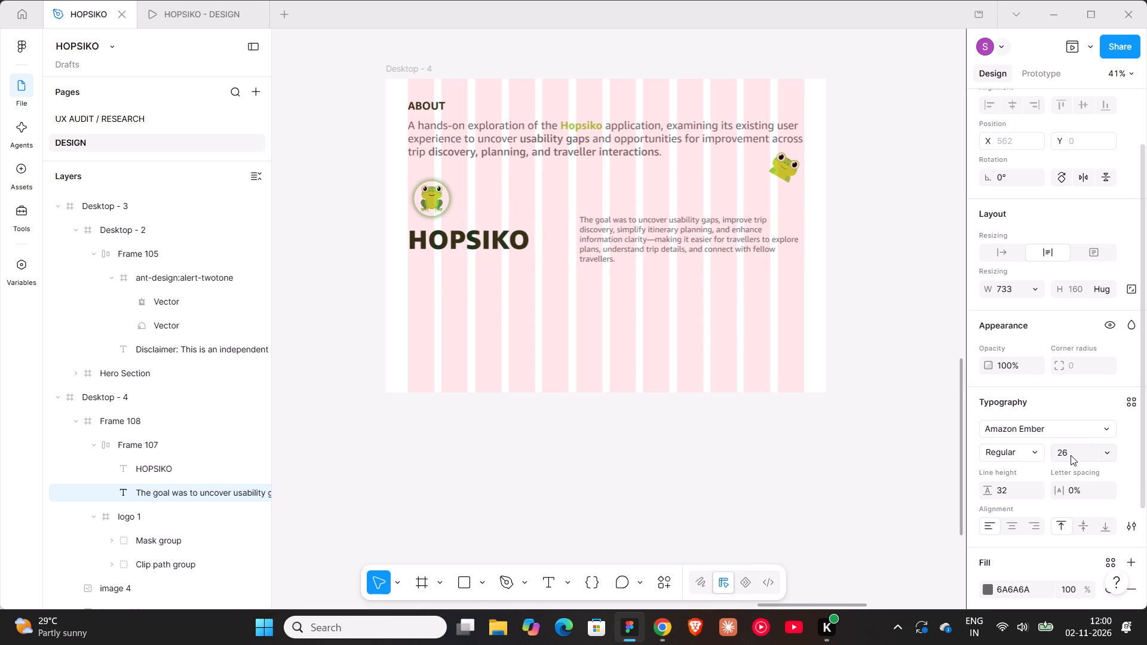
# Reduce the gap between the HOPSIKO title and goal paragraph to 113 and widen their row to 1295, matching the column grid.
pyautogui.click(802, 240)
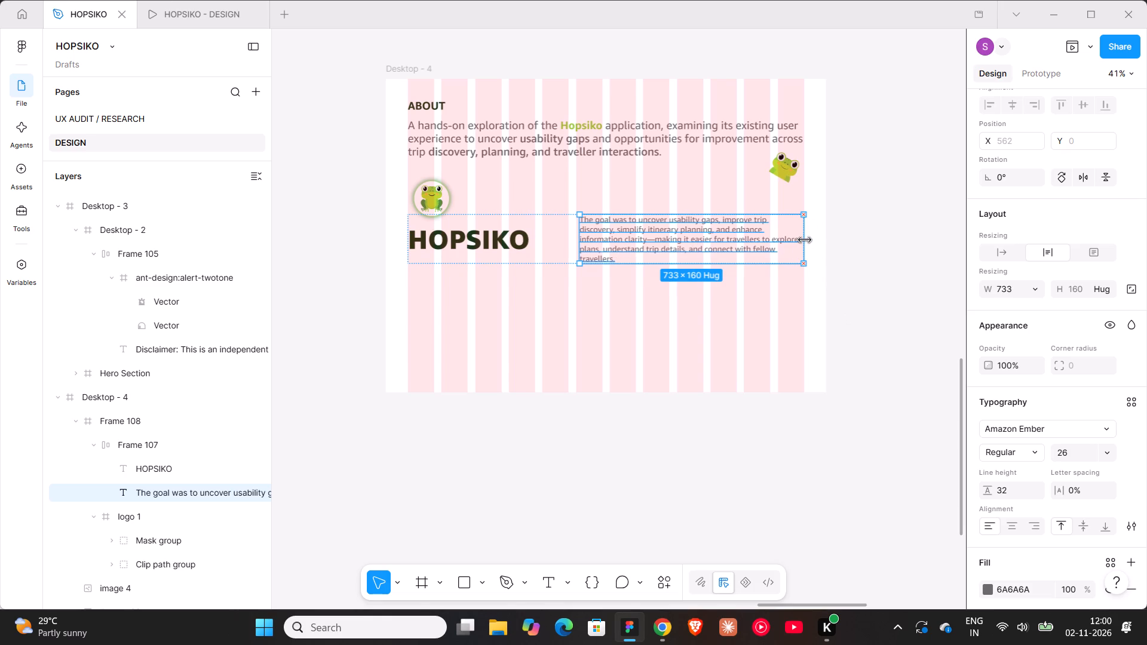
pyautogui.click(571, 221)
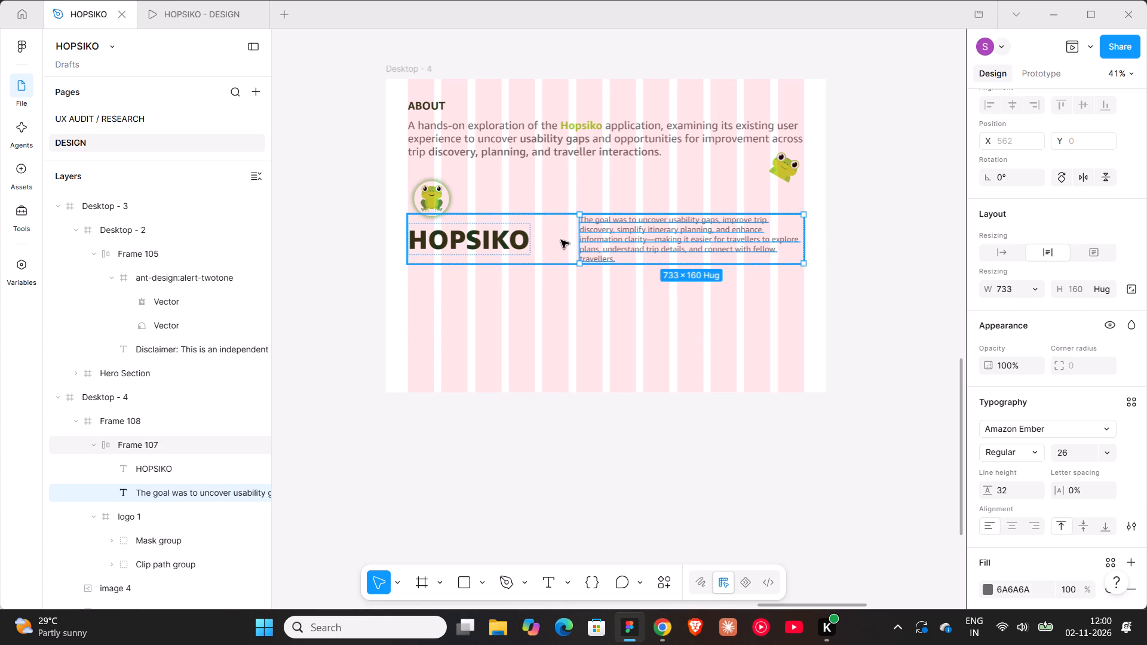
pyautogui.click(561, 240)
pyautogui.moveTo(557, 240); pyautogui.dragTo(550, 240)
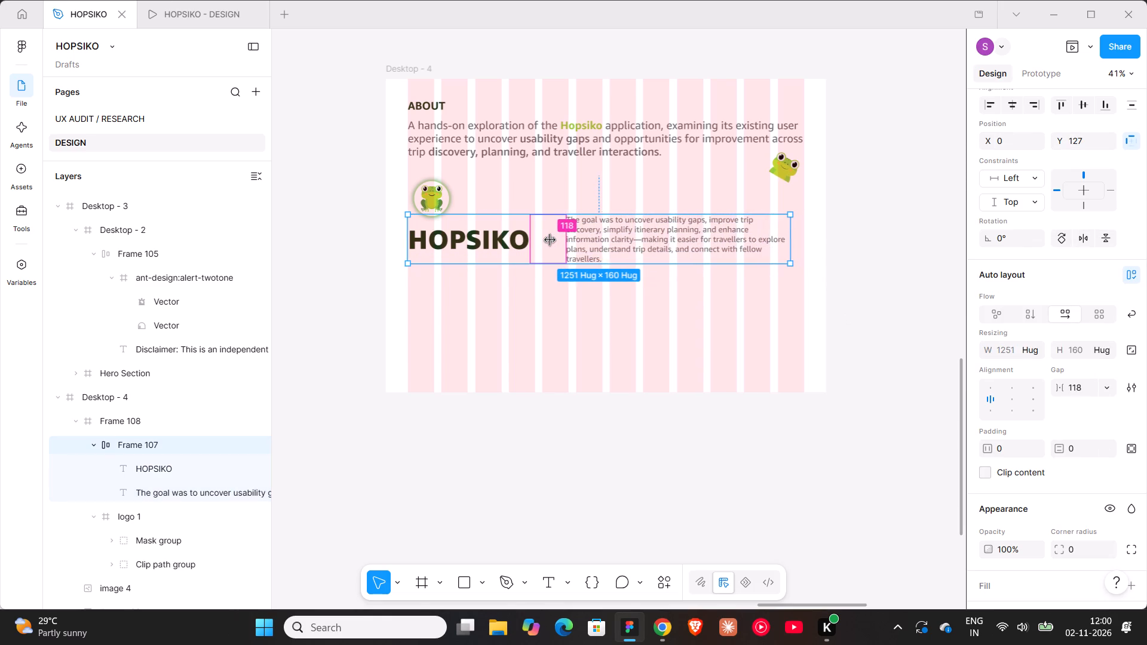
pyautogui.moveTo(550, 240); pyautogui.dragTo(550, 240)
pyautogui.moveTo(789, 236); pyautogui.dragTo(802, 235)
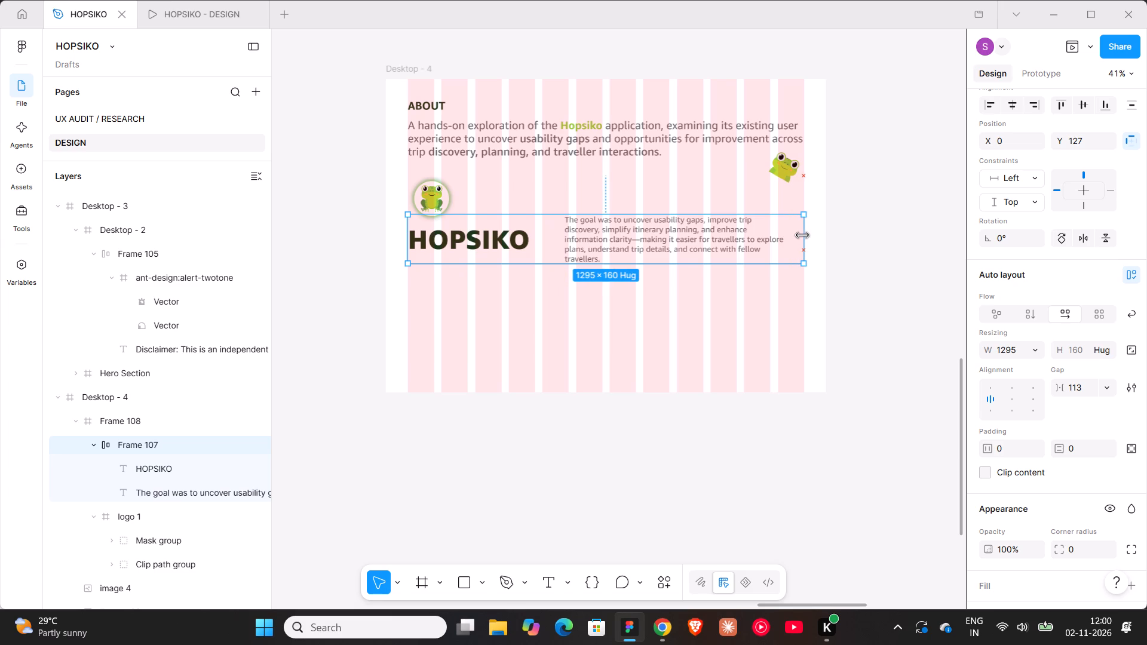
# Undo the last widening of the title row and widen the goal paragraph itself to the column grid's outer edge.
pyautogui.moveTo(802, 235); pyautogui.dragTo(803, 235)
pyautogui.hotkey('ctrl', 'z')
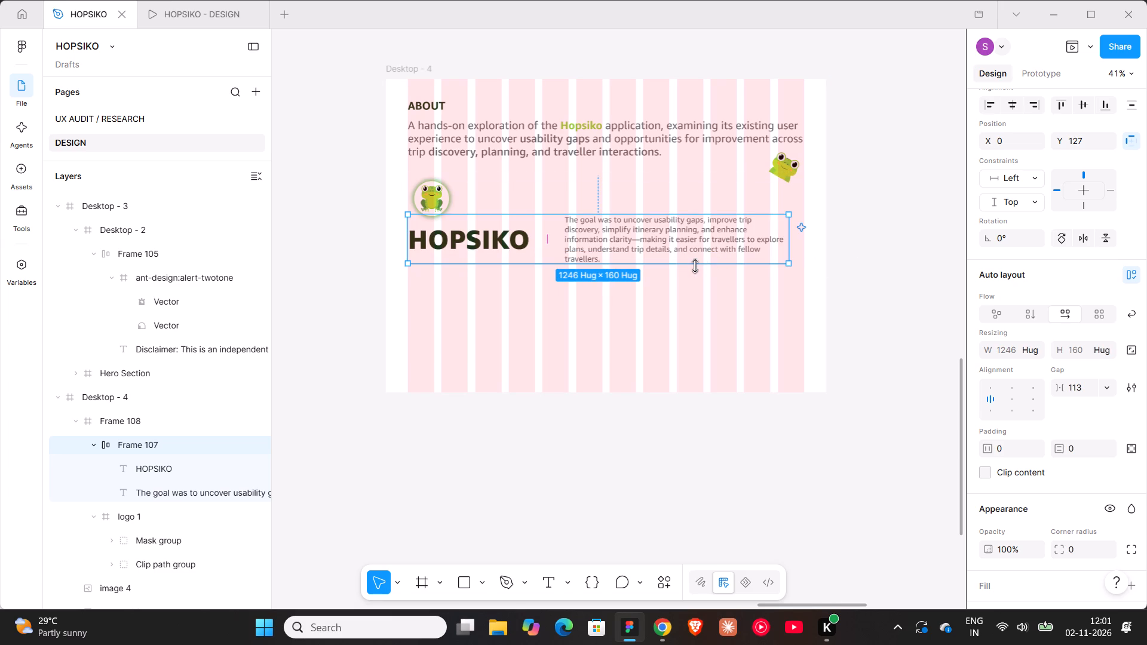
pyautogui.doubleClick(727, 247)
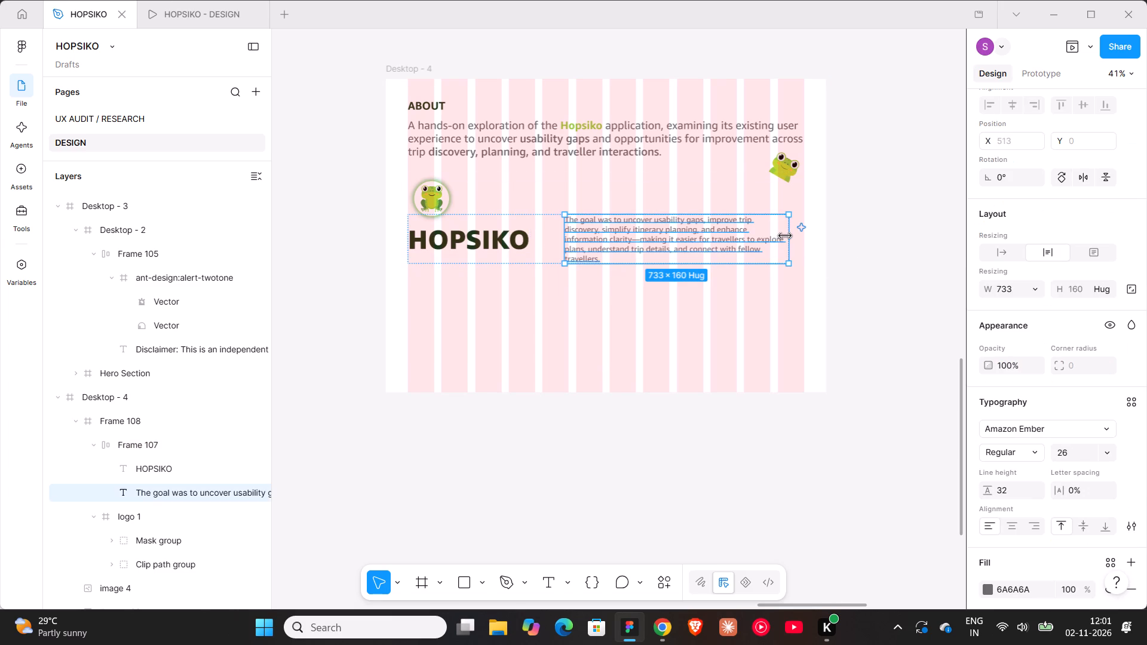
pyautogui.moveTo(785, 236); pyautogui.dragTo(805, 236)
pyautogui.click(897, 253)
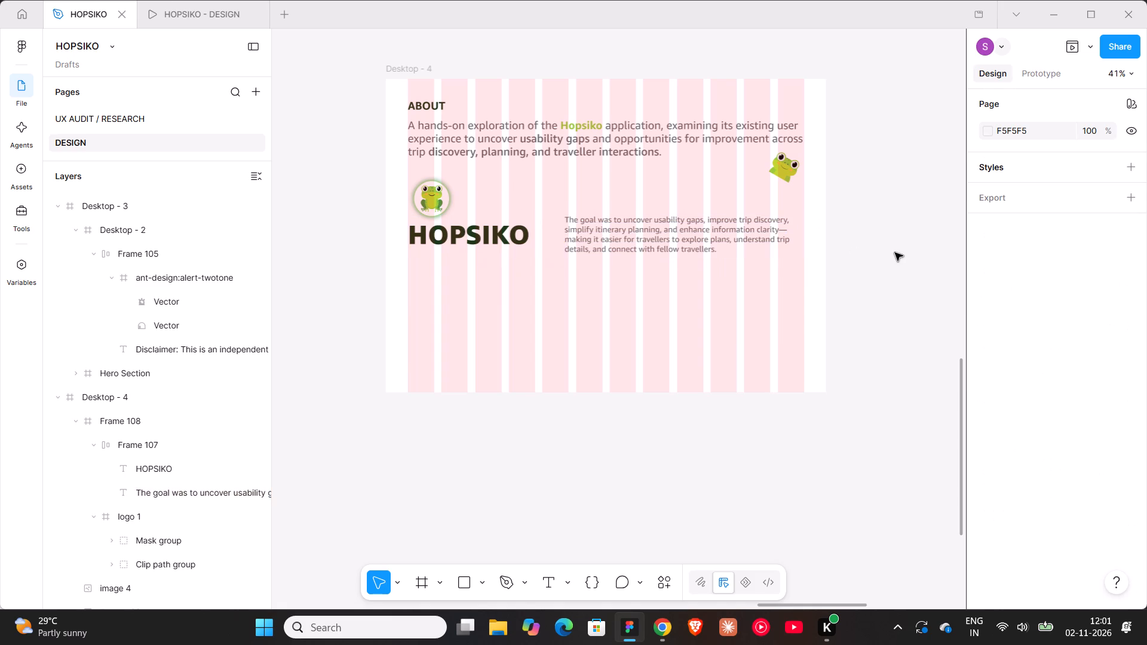
# Extend the frame holding the logo, HOPSIKO title and goal paragraph to a height of 255.
pyautogui.click(541, 209)
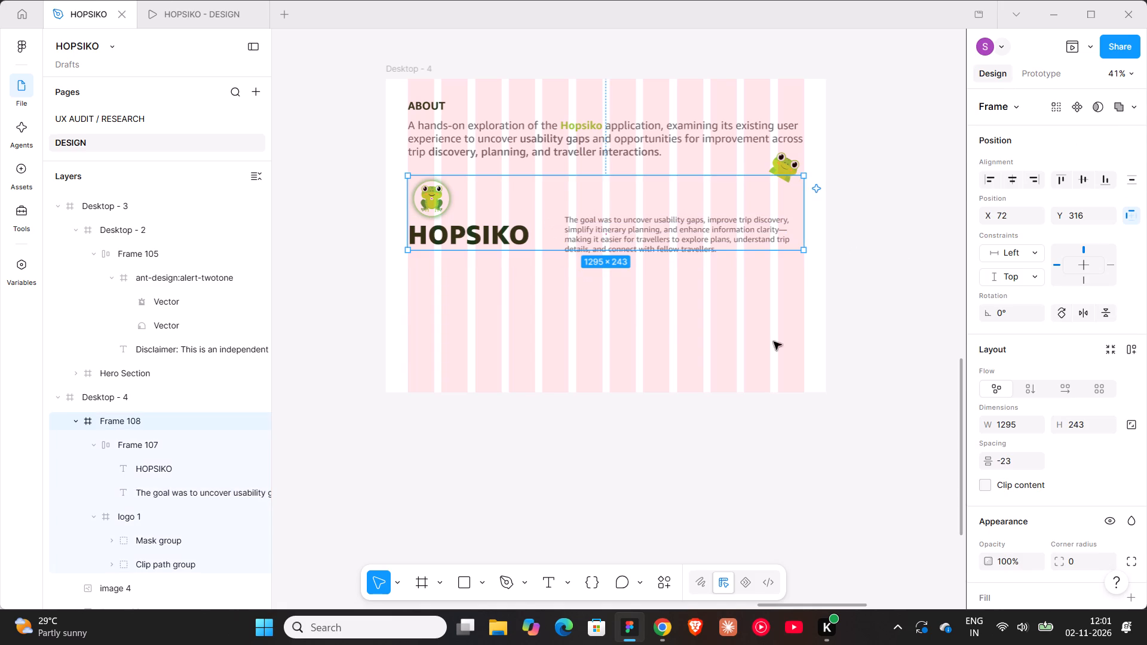
pyautogui.click(877, 315)
pyautogui.click(617, 233)
pyautogui.click(566, 252)
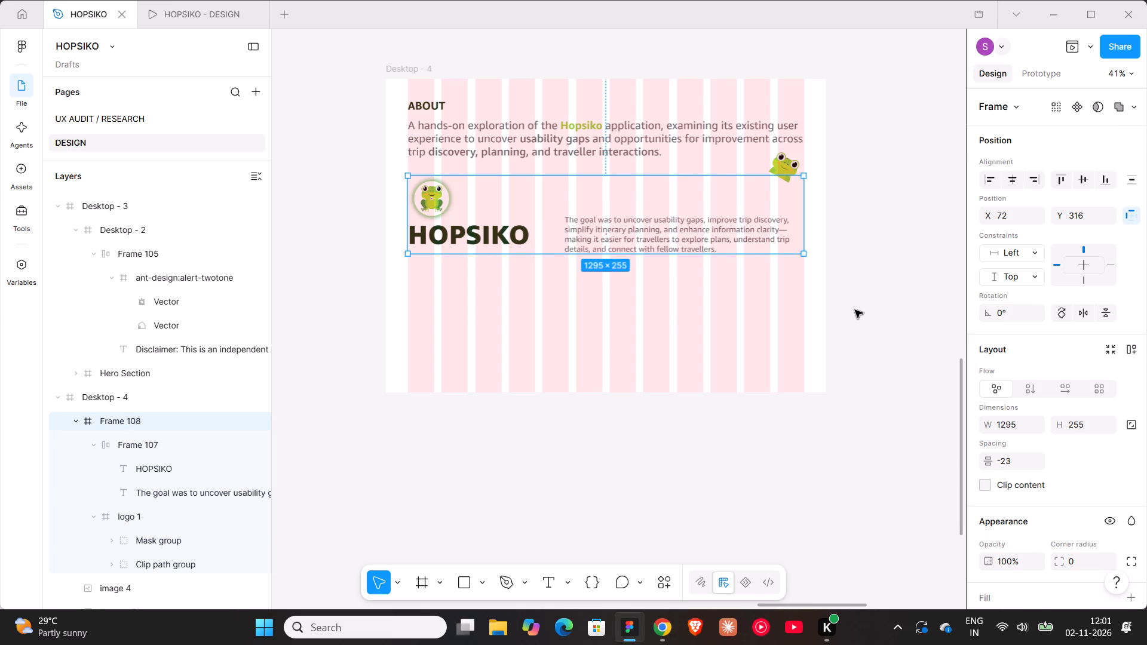
pyautogui.click(862, 302)
# Check Unimart's goal section in Chrome, and back in Figma draw an ellipse about 256 by 81 beside the About frame, filled 9ACA3C.
pyautogui.click(667, 626)
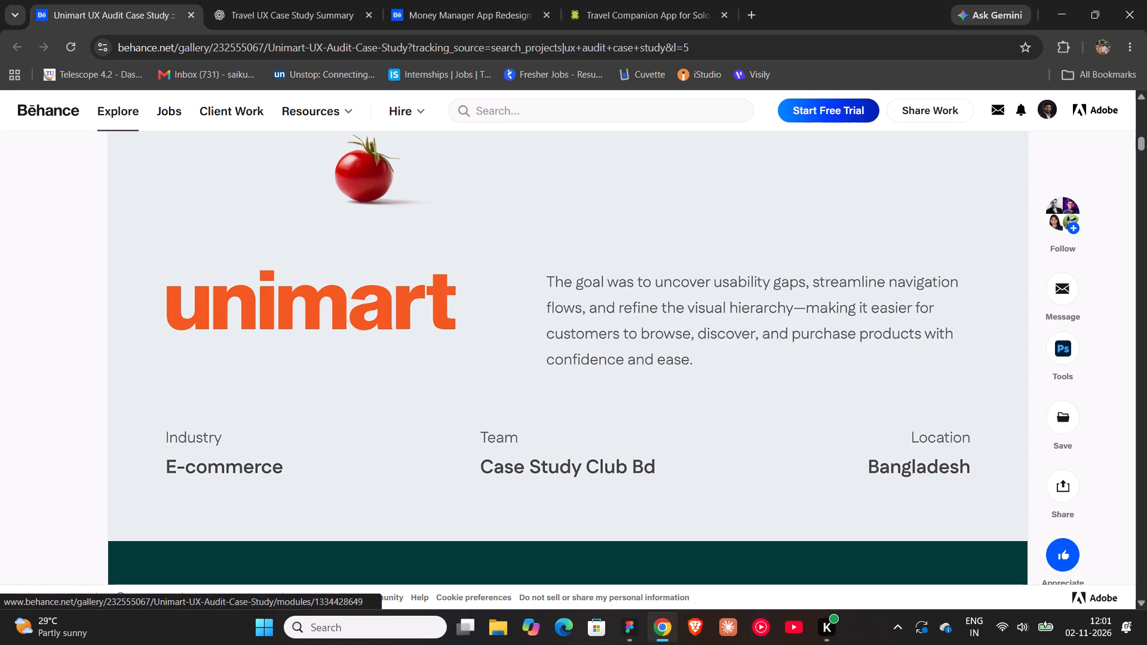
pyautogui.click(621, 619)
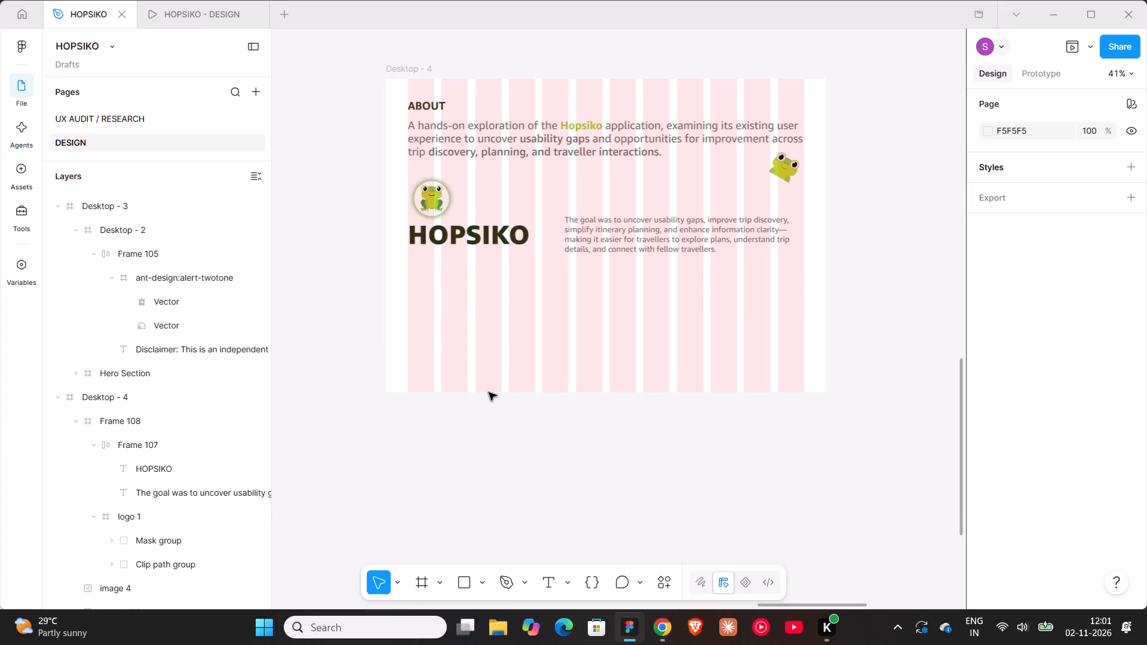
pyautogui.scroll(3, 489, 392)
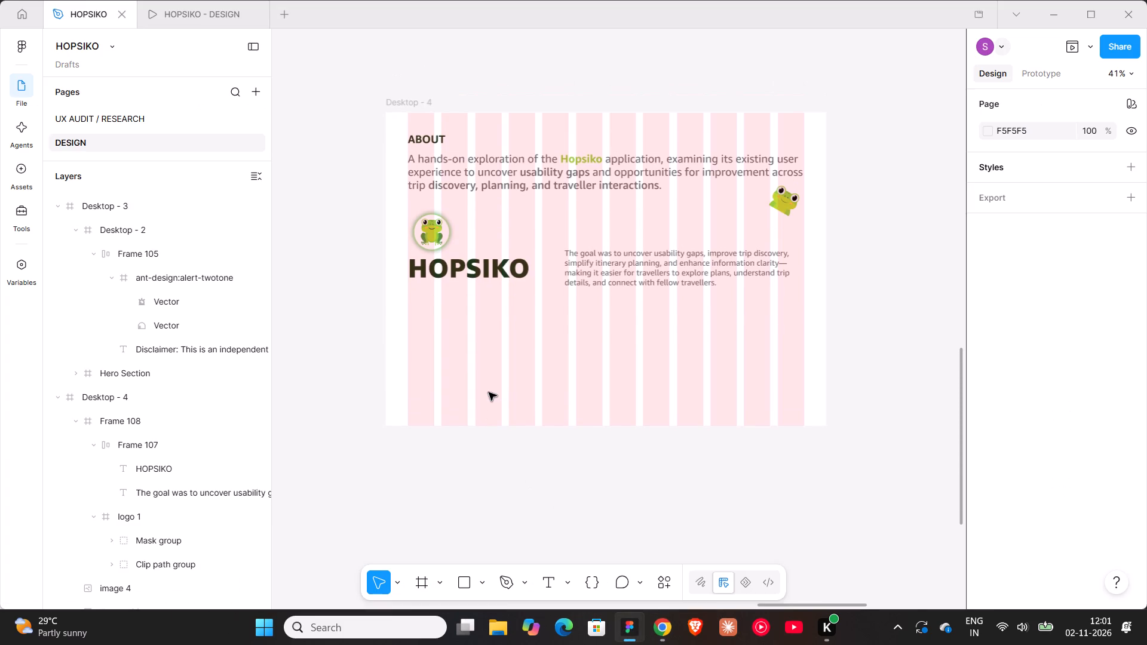
pyautogui.press('o')
pyautogui.keyDown('shift'); pyautogui.scroll(-4, 568, 387); pyautogui.keyUp('shift')
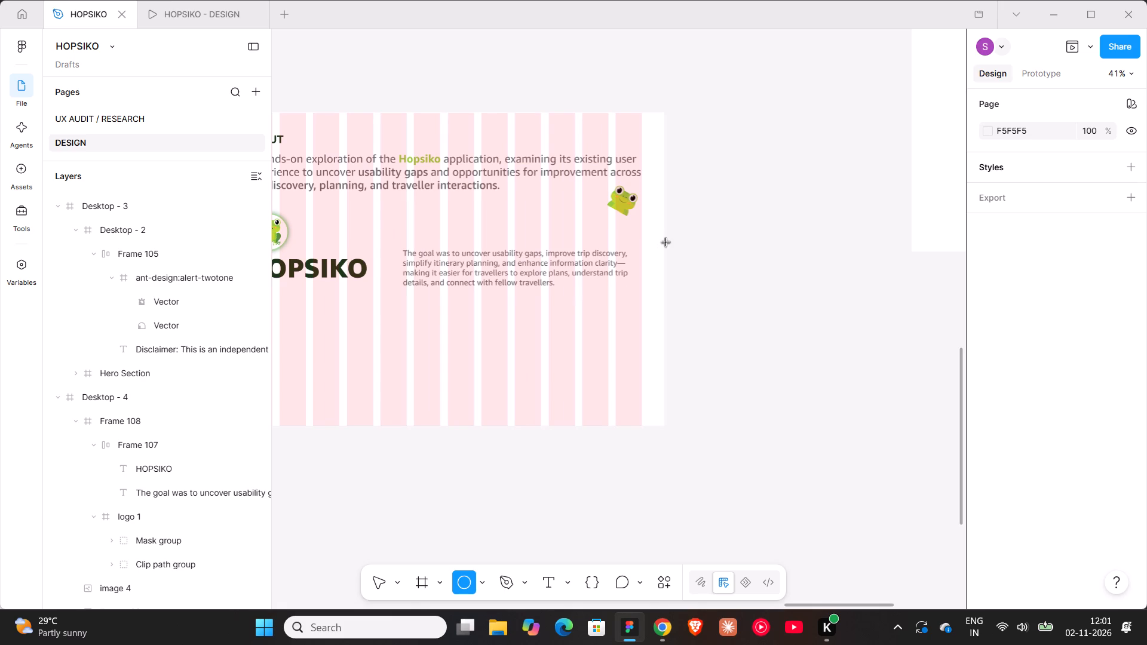
pyautogui.keyDown('shift'); pyautogui.moveTo(677, 244); pyautogui.dragTo(755, 270); pyautogui.keyUp('shift')
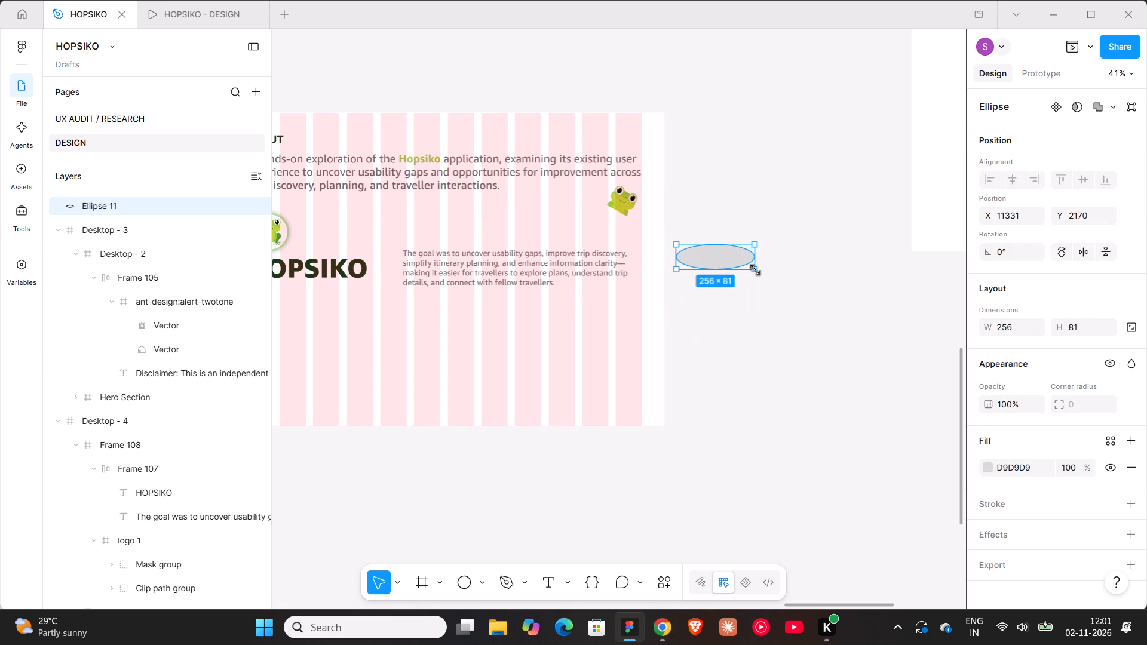
pyautogui.click(988, 464)
pyautogui.click(820, 578)
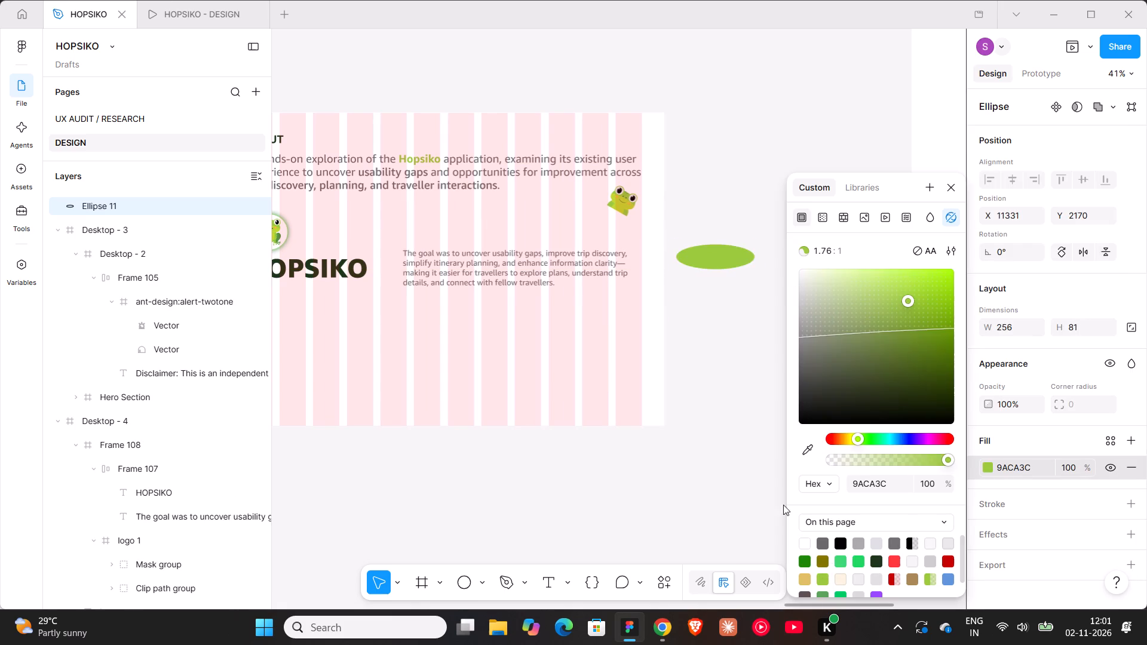
pyautogui.click(726, 390)
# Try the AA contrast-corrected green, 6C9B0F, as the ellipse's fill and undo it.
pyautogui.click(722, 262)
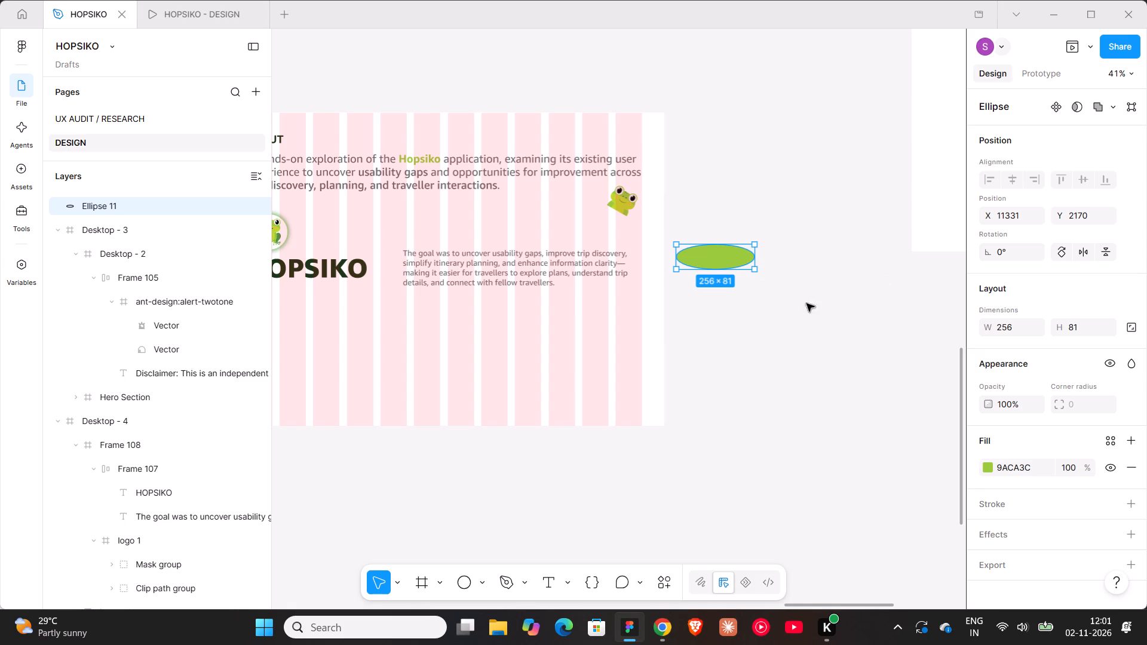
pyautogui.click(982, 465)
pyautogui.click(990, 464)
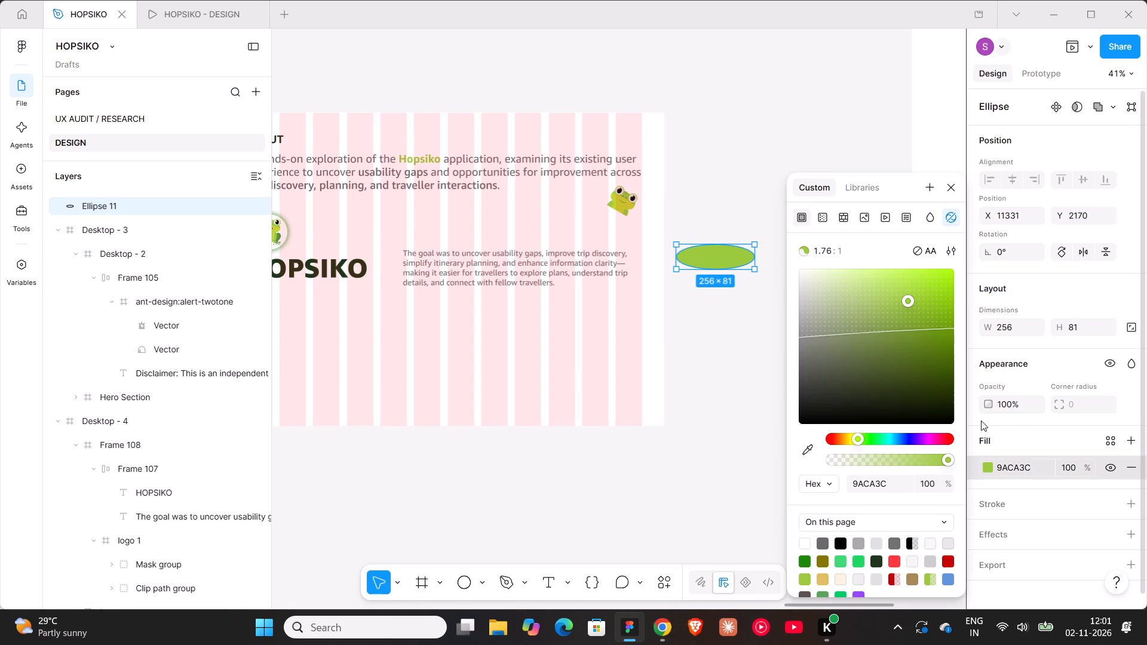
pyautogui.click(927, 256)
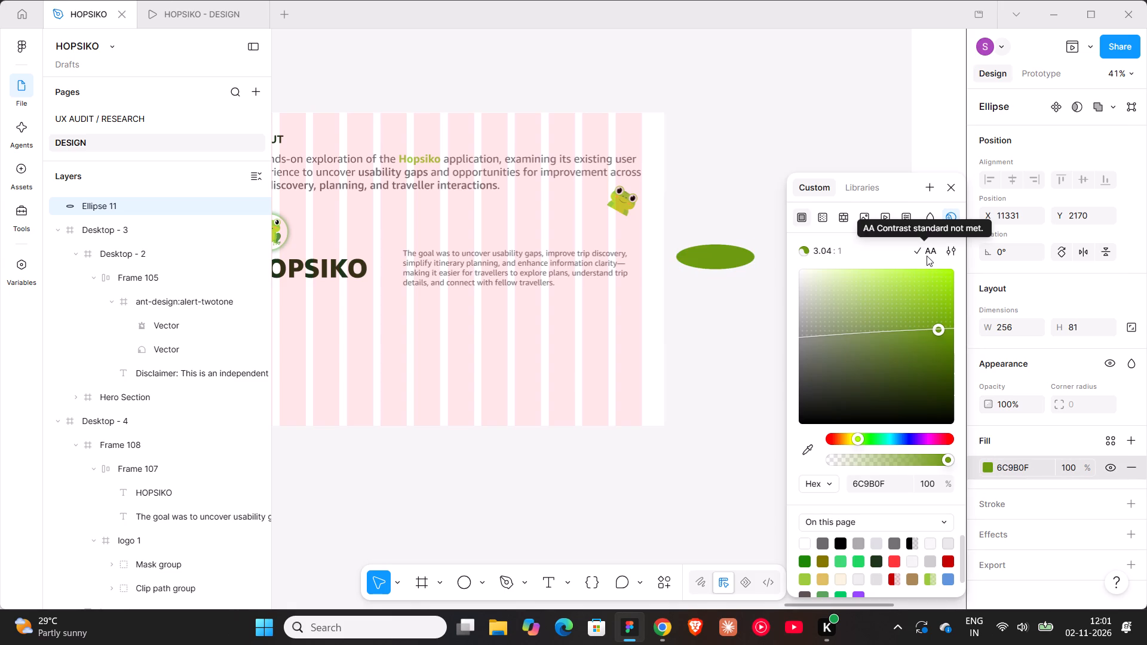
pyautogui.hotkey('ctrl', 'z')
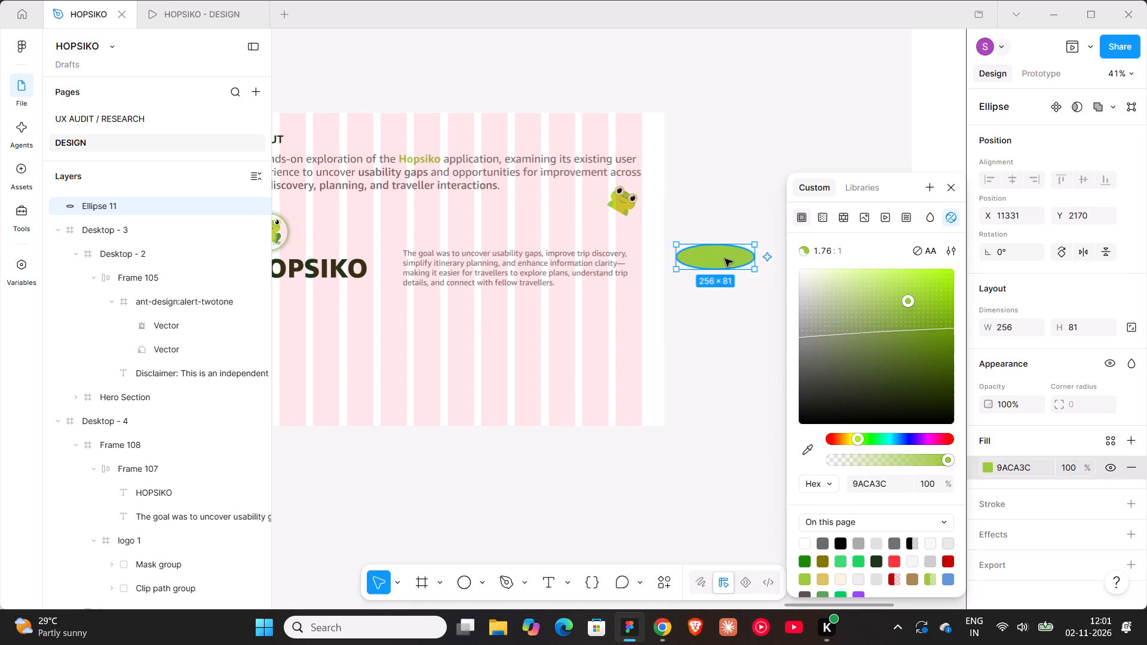
# Add a uniform layer blur of 100.5 to the green ellipse.
pyautogui.click(1128, 533)
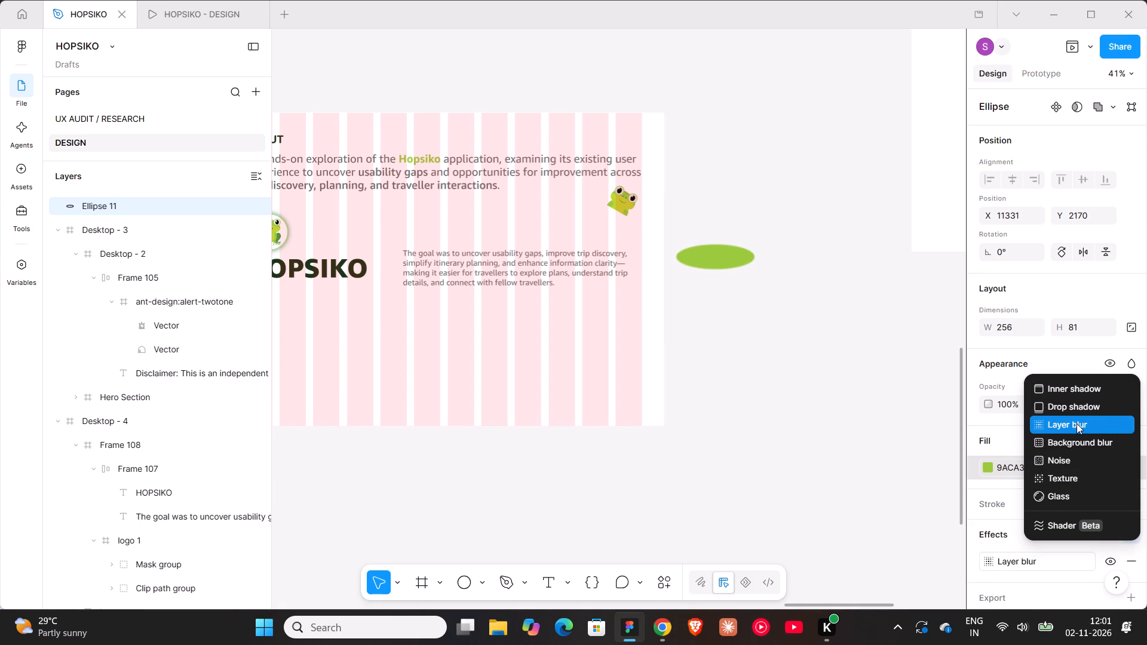
pyautogui.click(1078, 432)
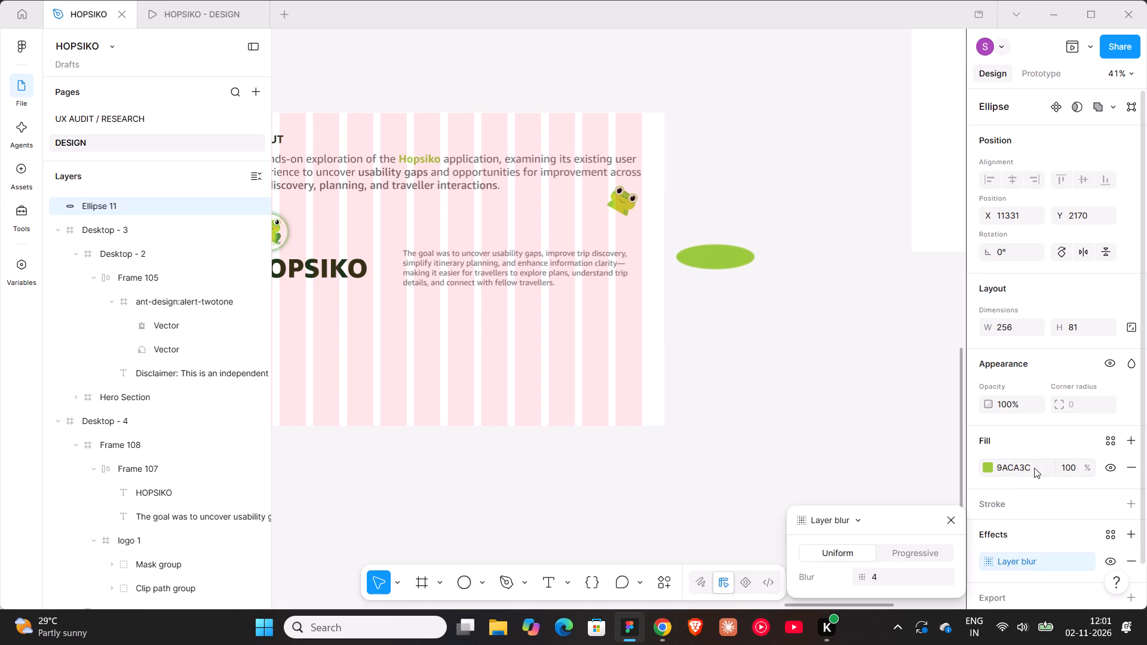
pyautogui.moveTo(863, 582); pyautogui.dragTo(894, 294)
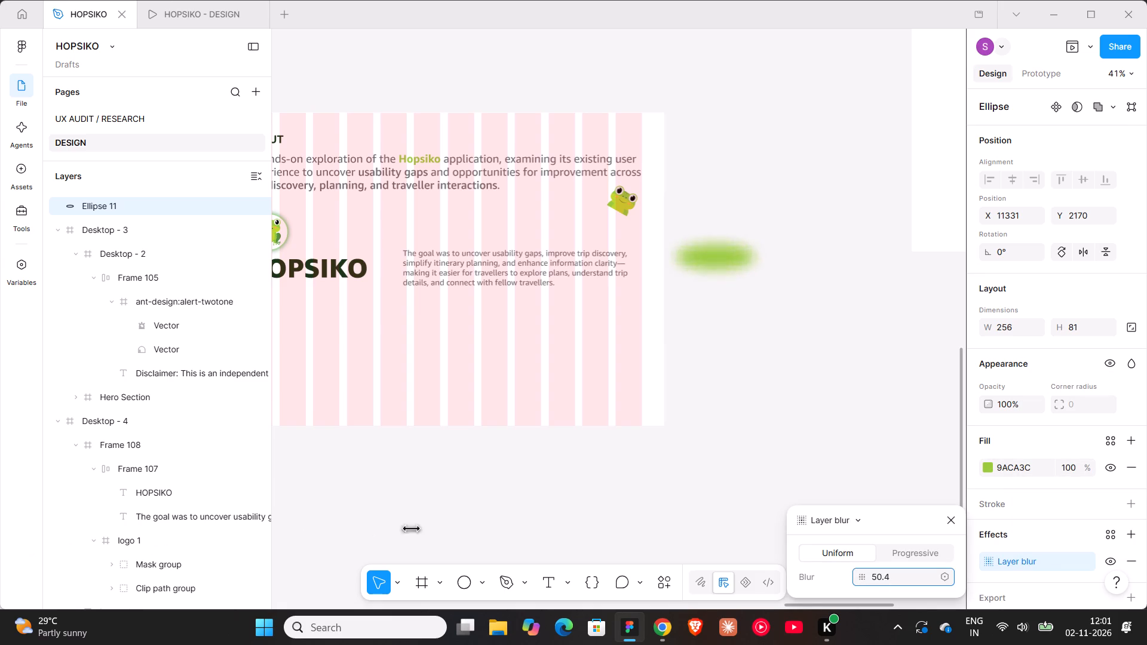
pyautogui.moveTo(894, 294); pyautogui.dragTo(502, 299)
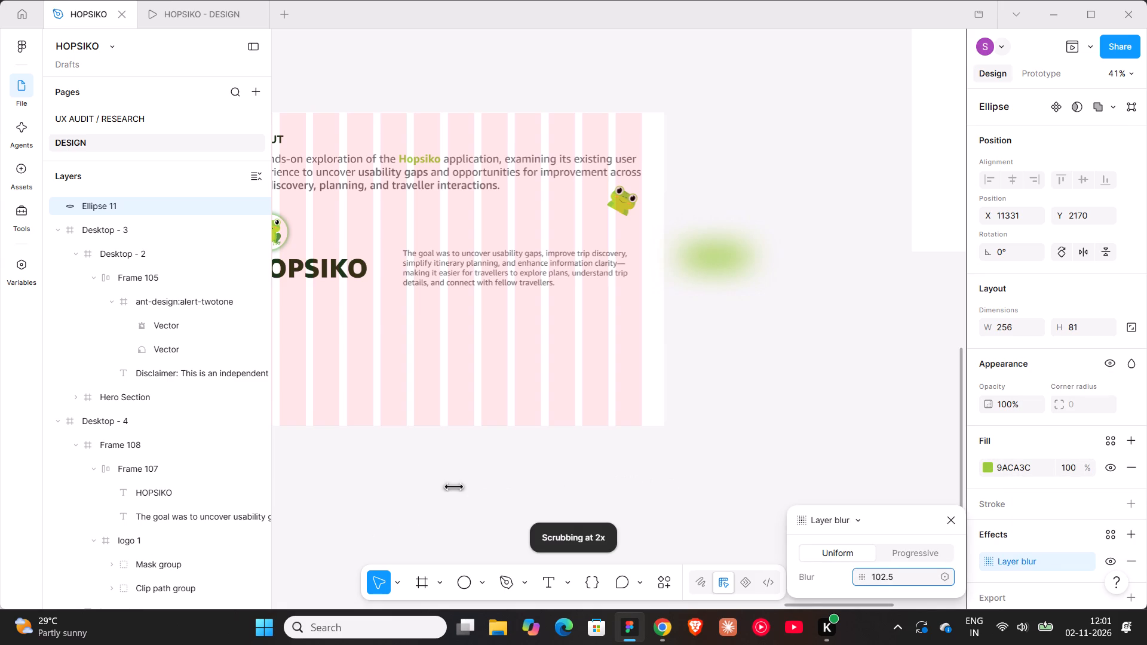
pyautogui.moveTo(502, 299); pyautogui.dragTo(487, 299)
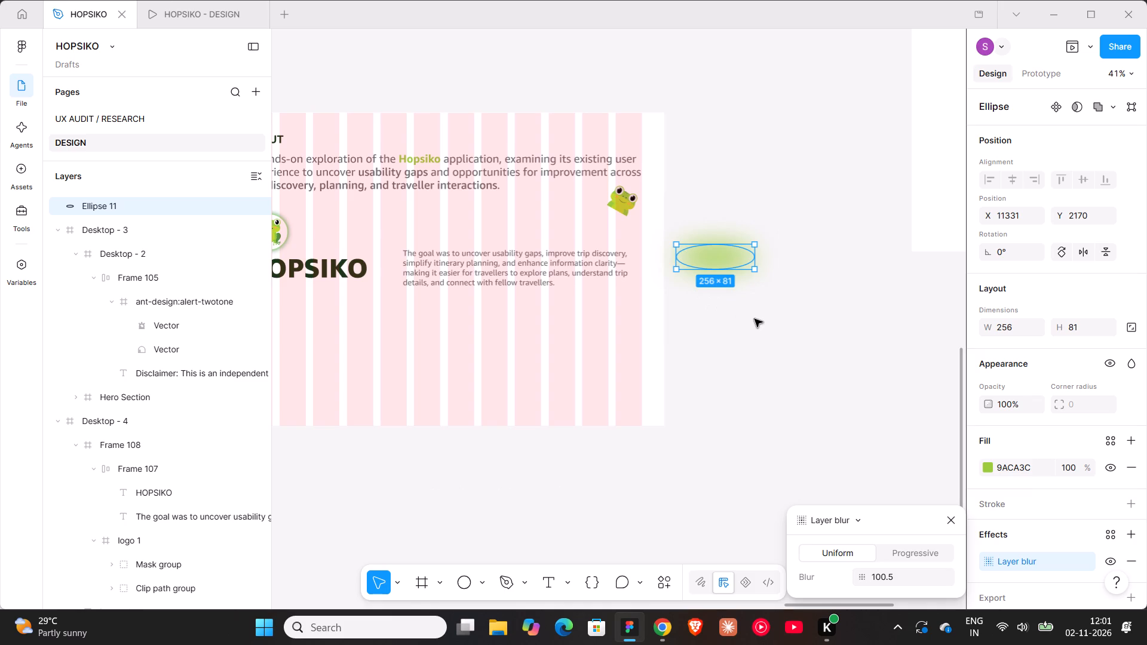
pyautogui.click(755, 319)
# Move the blurred ellipse into the About frame over the goal paragraph, at about X 818, Y 478.
pyautogui.moveTo(719, 260); pyautogui.dragTo(507, 271)
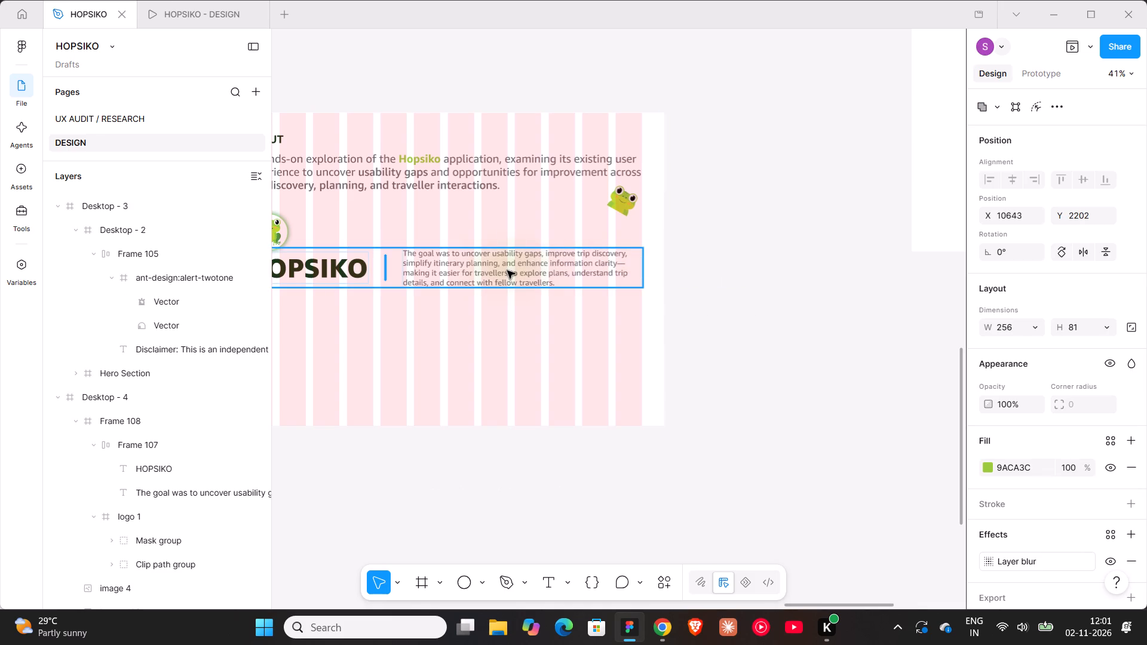
pyautogui.moveTo(507, 271); pyautogui.dragTo(516, 339)
pyautogui.hotkey('shift', 'Up')
pyautogui.hotkey('shift', 'Up')
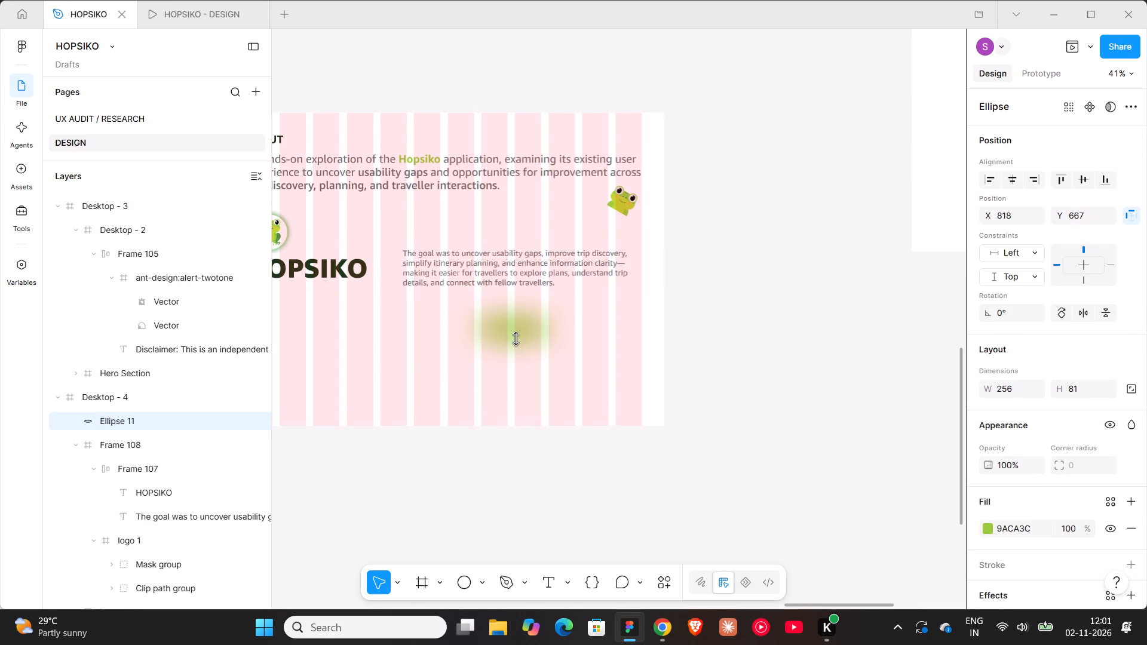
pyautogui.hotkey('shift', 'Up')
pyautogui.hotkey('shift', 'Up')
pyautogui.hotkey('shift', 'Up')
pyautogui.hotkey('shift', 'Up')
pyautogui.hotkey('shift', 'Up')
pyautogui.hotkey('shift', 'Up')
pyautogui.hotkey('shift', 'Up')
pyautogui.hotkey('shift', 'Up')
pyautogui.hotkey('shift', 'Up')
pyautogui.hotkey('shift', 'Up')
pyautogui.hotkey('shift', 'Up')
pyautogui.hotkey('shift', 'Up')
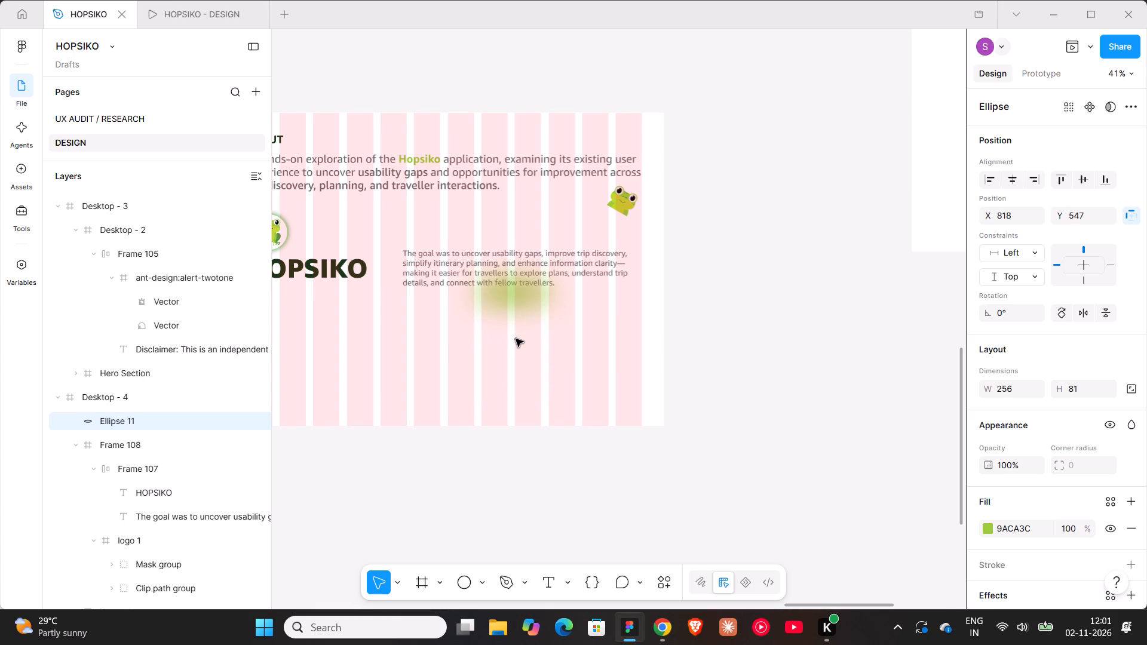
pyautogui.hotkey('shift', 'Up')
pyautogui.hotkey('shift', 'Up')
pyautogui.hotkey('shift', 'Up')
pyautogui.hotkey('shift', 'Up')
pyautogui.hotkey('shift', 'Up')
pyautogui.hotkey('shift', 'Up')
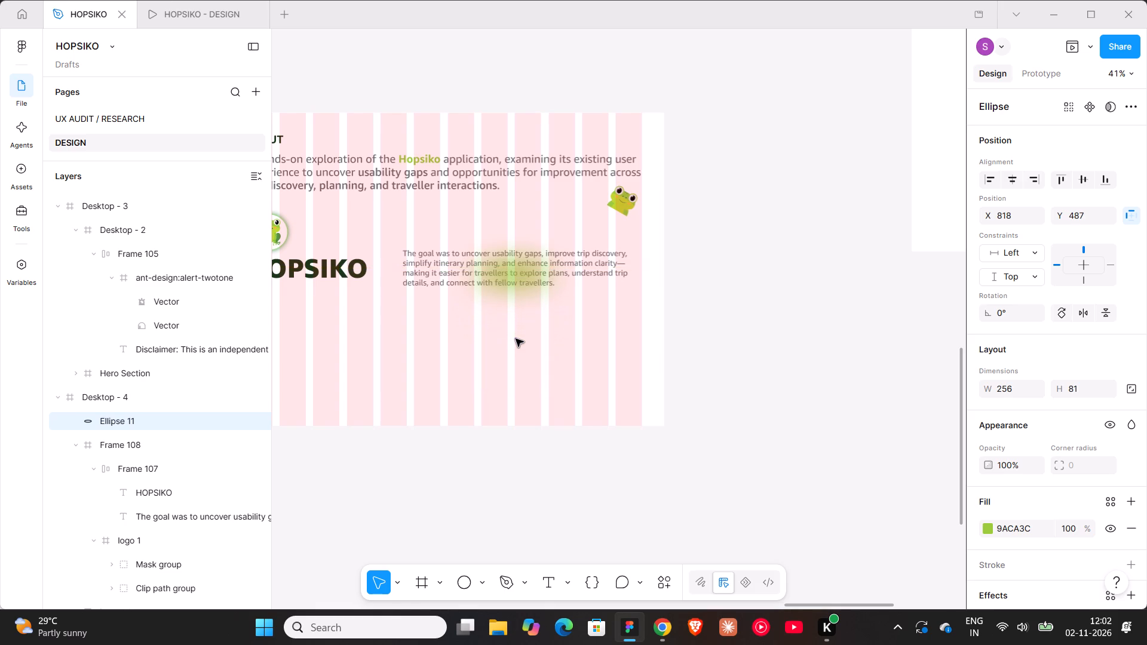
pyautogui.hotkey('shift', 'Down')
pyautogui.keyDown('ctrl'); pyautogui.scroll(2, 483, 301); pyautogui.keyUp('ctrl')
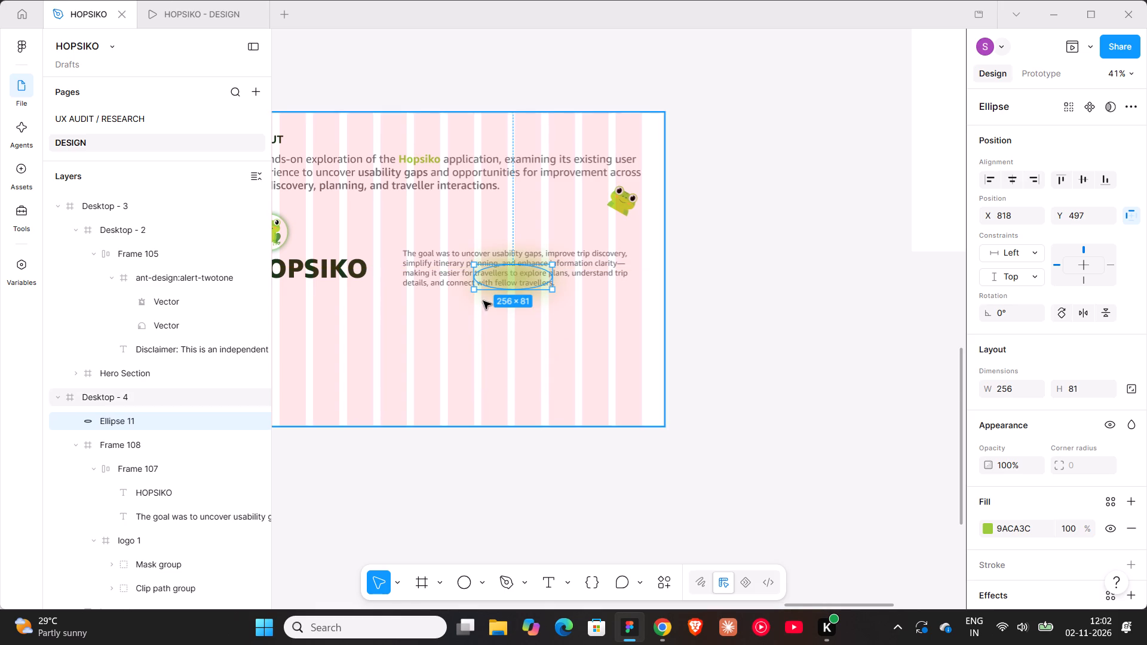
pyautogui.keyDown('ctrl'); pyautogui.scroll(6, 483, 301); pyautogui.keyUp('ctrl')
pyautogui.moveTo(559, 249); pyautogui.dragTo(559, 248)
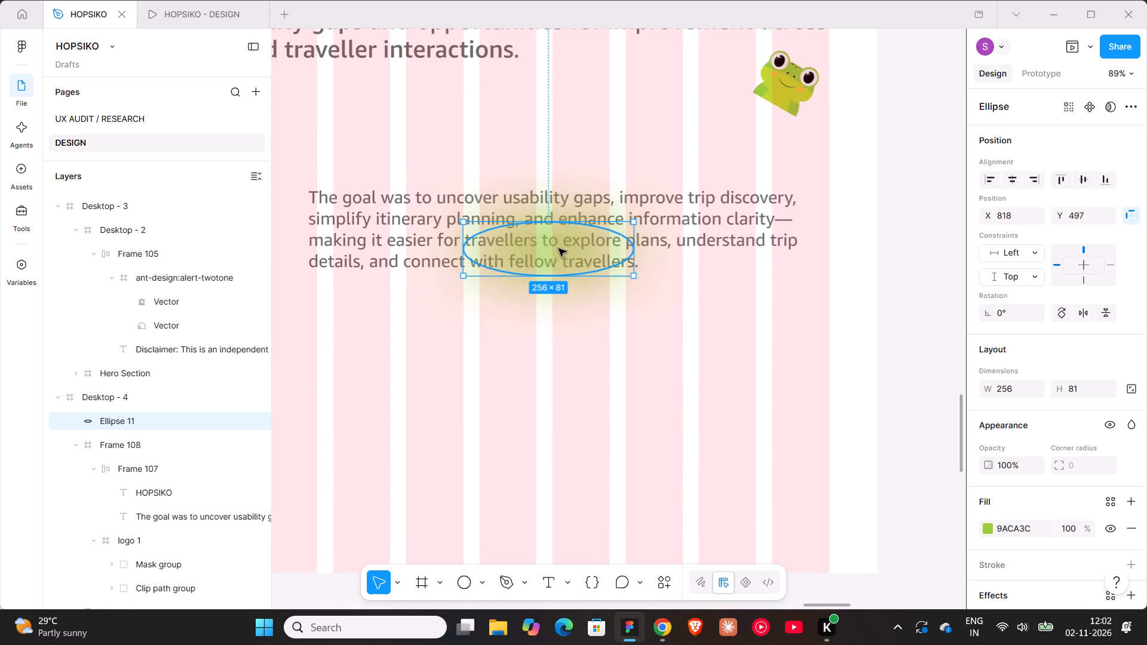
pyautogui.moveTo(559, 248); pyautogui.dragTo(562, 236)
# Widen the blurred ellipse on both sides to about 603 so it spans most of the goal paragraph.
pyautogui.moveTo(637, 241); pyautogui.dragTo(745, 238)
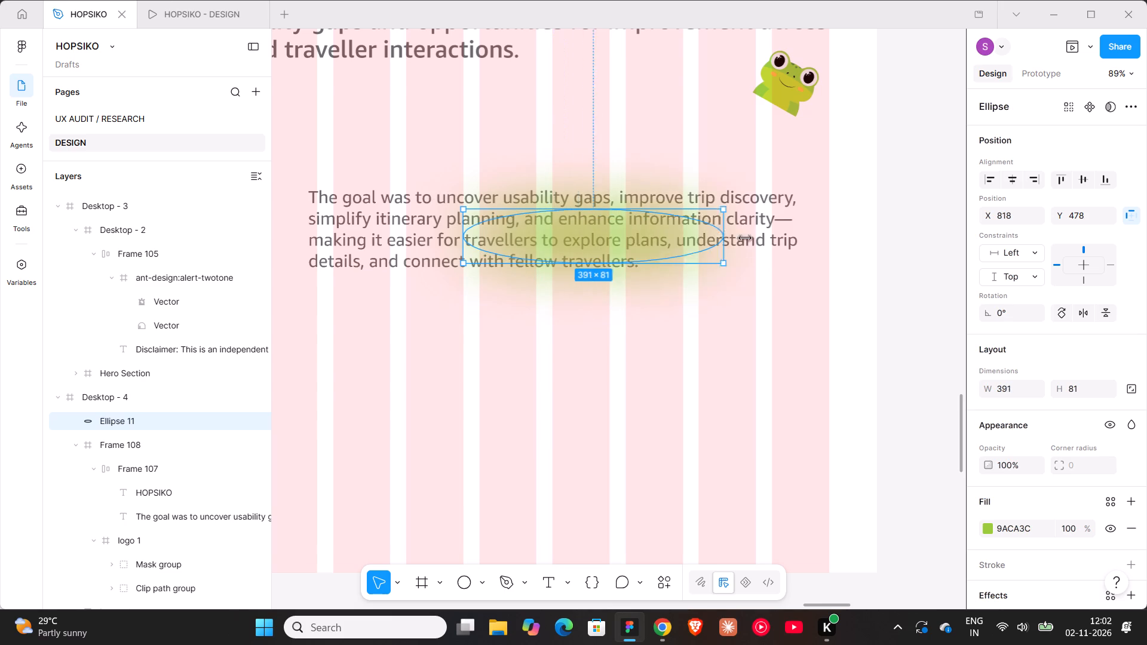
pyautogui.moveTo(745, 238); pyautogui.dragTo(772, 236)
pyautogui.moveTo(462, 239); pyautogui.dragTo(396, 239)
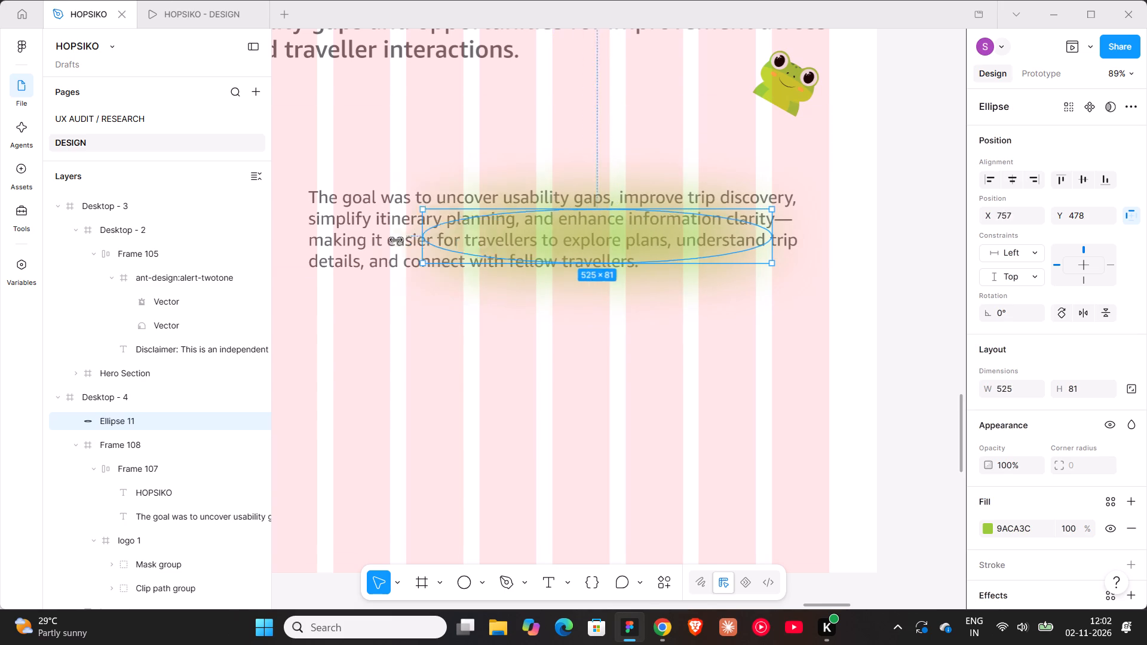
pyautogui.moveTo(396, 239); pyautogui.dragTo(371, 239)
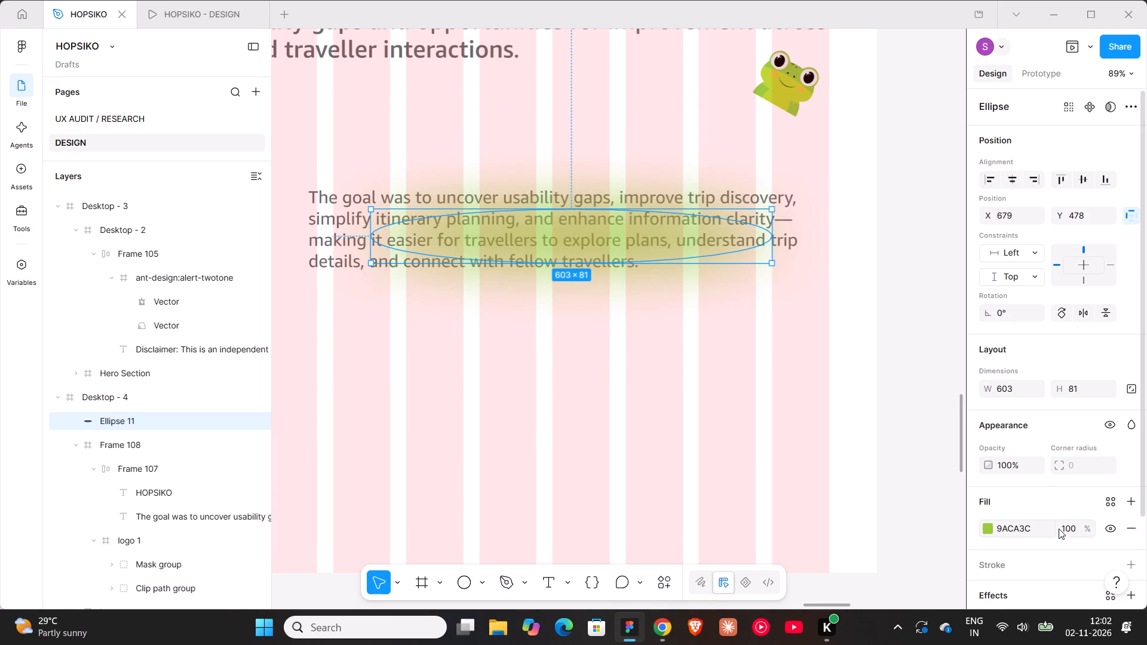
# Reduce the blurred ellipse's fill opacity to 50%.
pyautogui.moveTo(1089, 529); pyautogui.dragTo(463, 322)
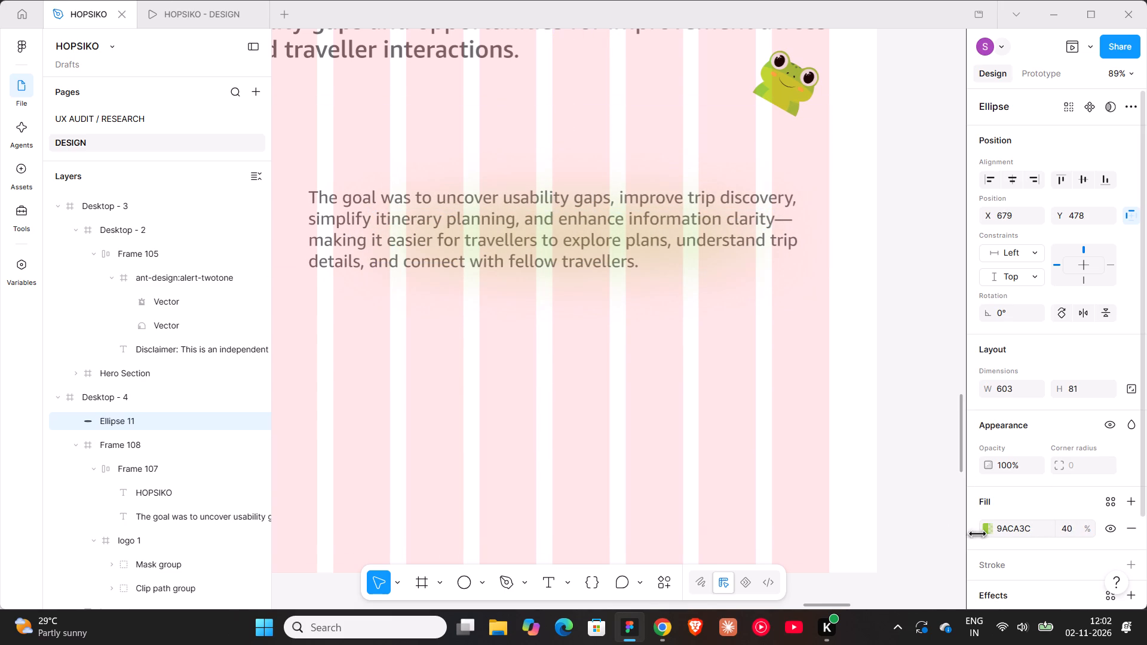
pyautogui.moveTo(463, 322); pyautogui.dragTo(482, 322)
# Extend the green glow ellipse above and below the goal paragraph to a height of about 204, comparing it in the prototype preview.
pyautogui.click(181, 18)
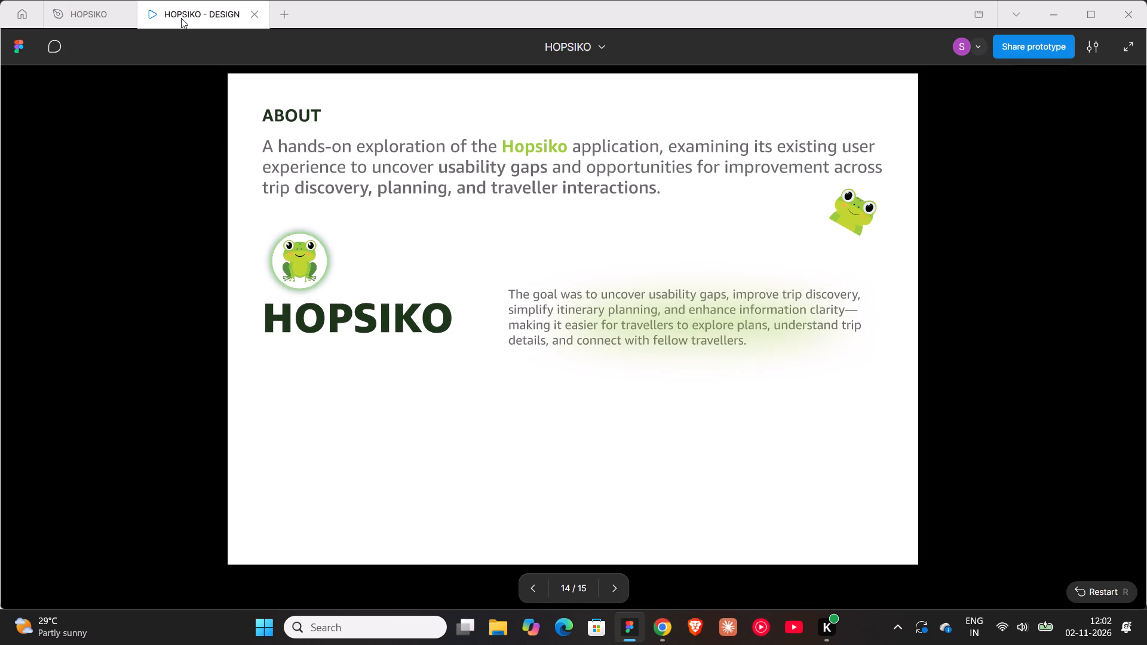
pyautogui.click(53, 19)
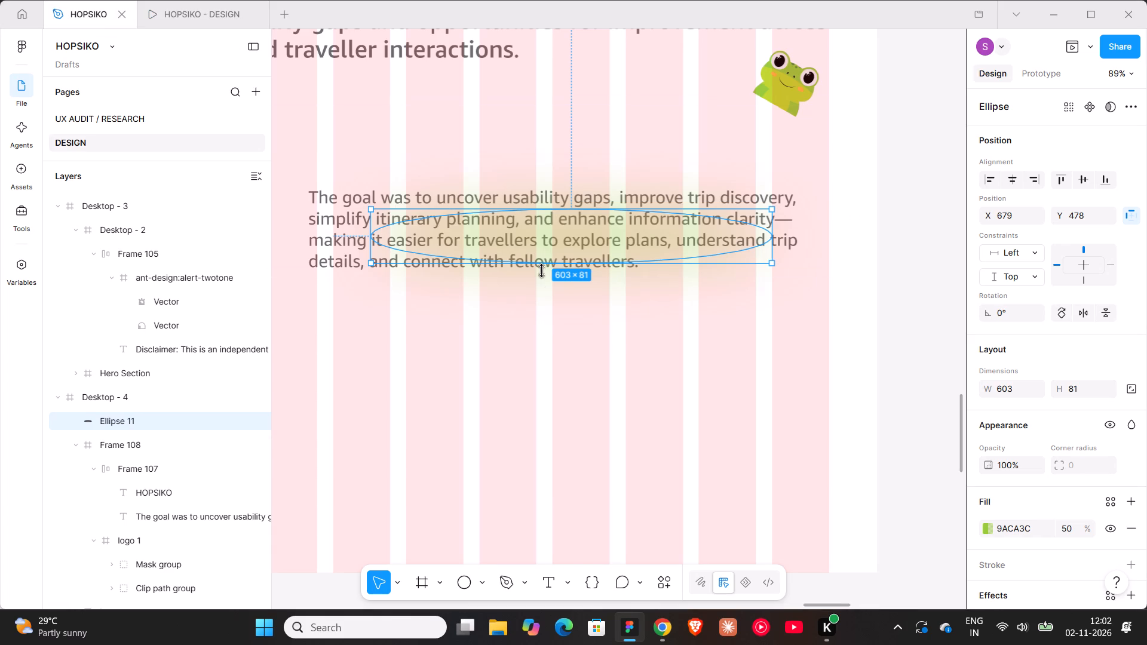
pyautogui.moveTo(560, 259); pyautogui.dragTo(565, 302)
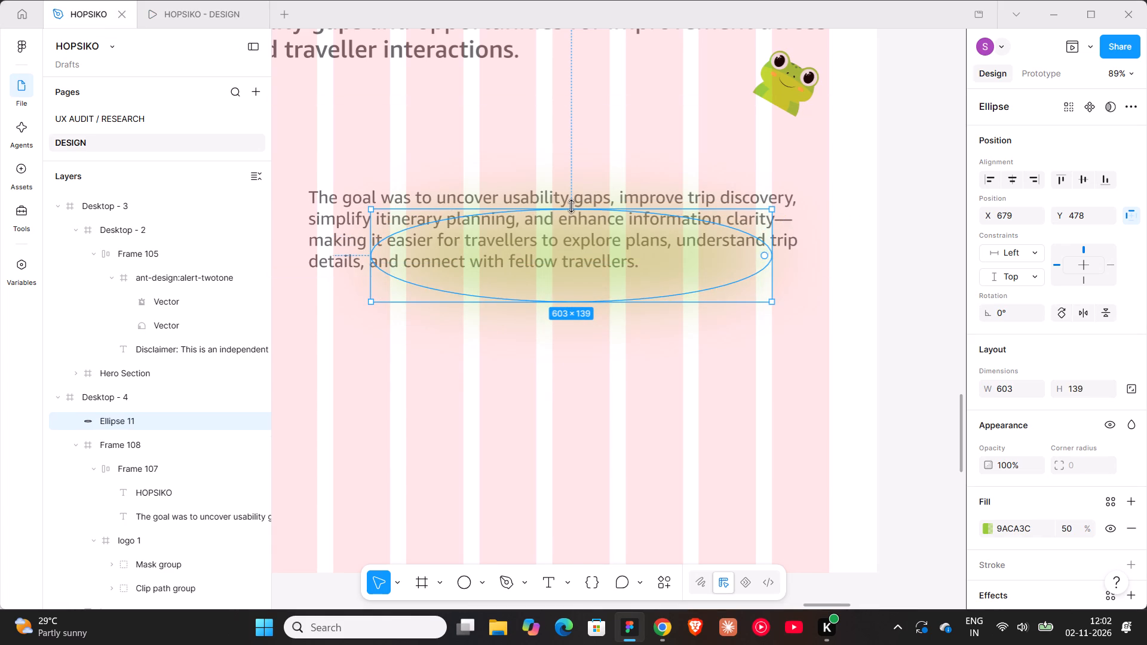
pyautogui.moveTo(572, 206); pyautogui.dragTo(568, 166)
pyautogui.click(189, 5)
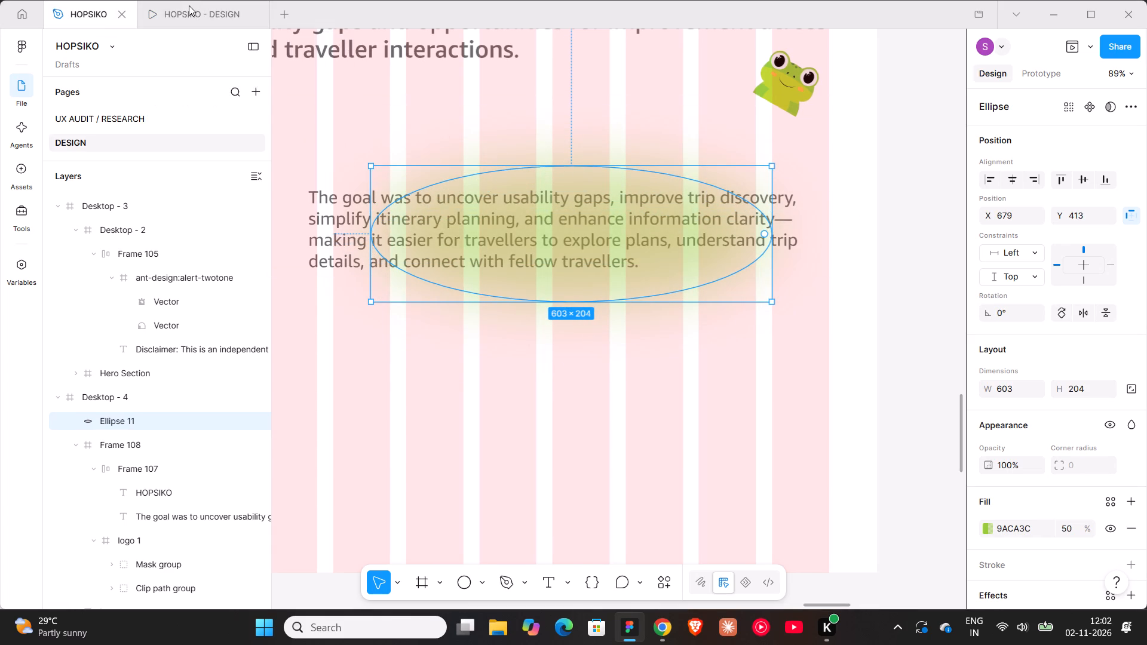
pyautogui.click(189, 13)
pyautogui.click(91, 12)
# Reduce the glow ellipse's fill opacity to 35%, checking the strength of the glow in the prototype preview.
pyautogui.moveTo(1088, 530); pyautogui.dragTo(525, 324)
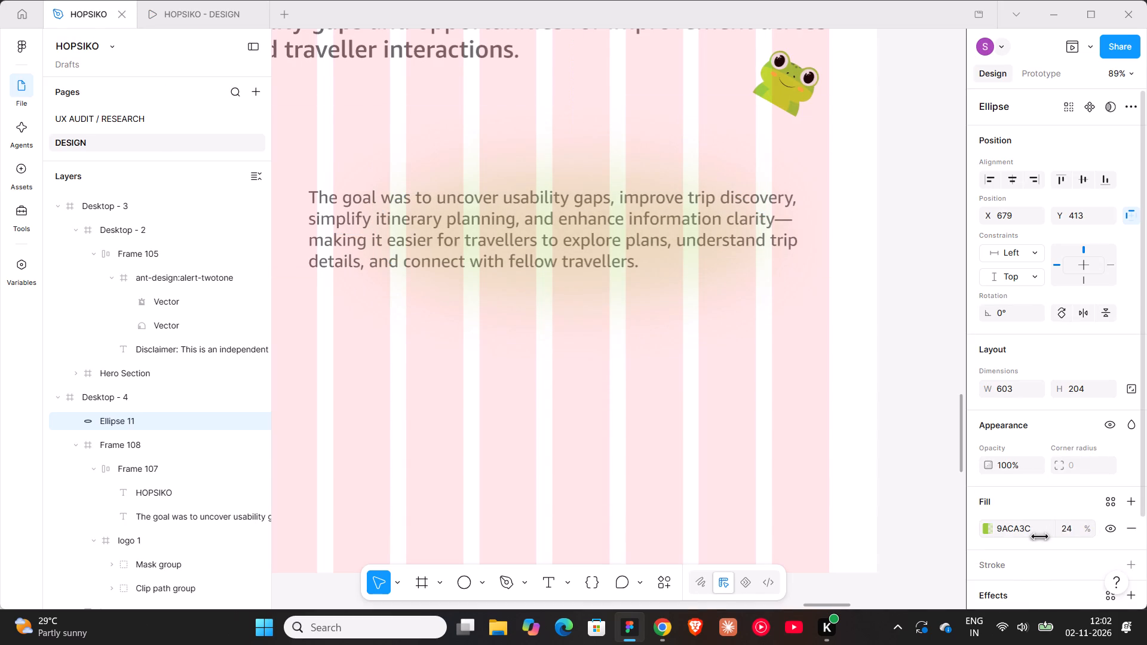
pyautogui.moveTo(525, 324); pyautogui.dragTo(535, 325)
pyautogui.moveTo(535, 325); pyautogui.dragTo(536, 325)
pyautogui.click(186, 16)
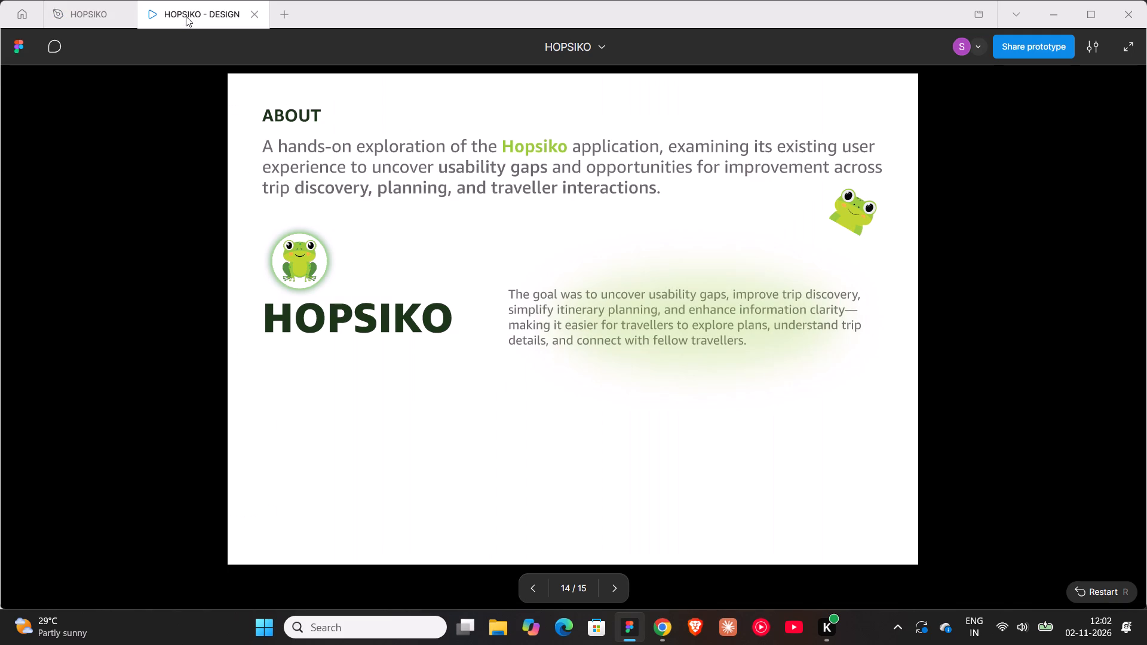
pyautogui.click(97, 10)
pyautogui.click(1075, 526)
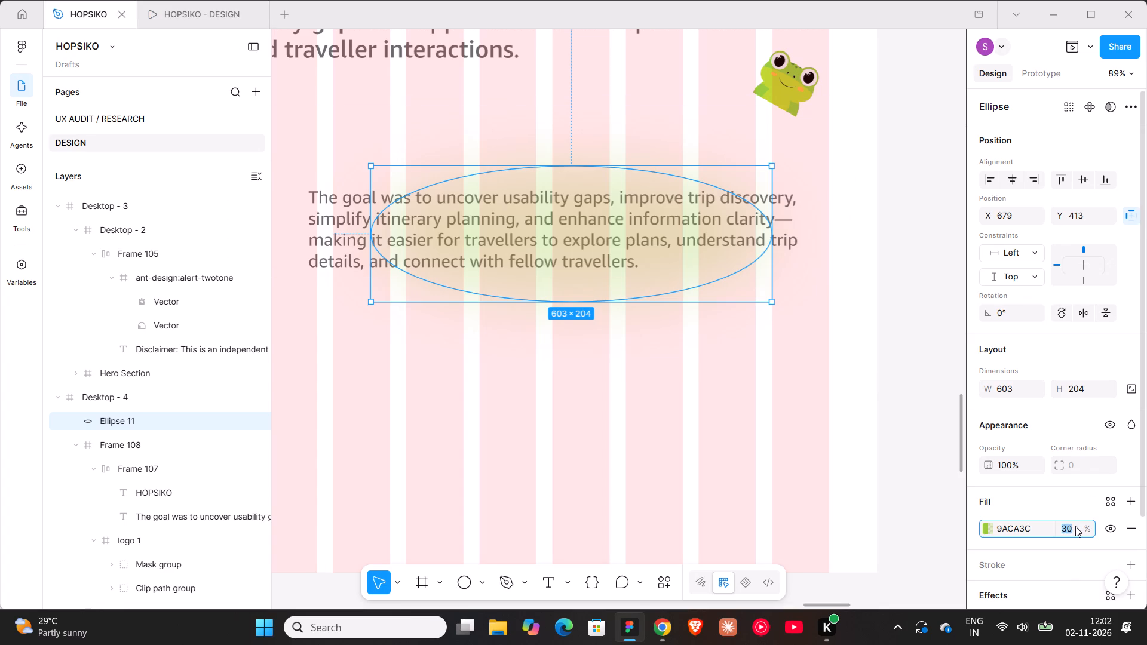
pyautogui.write('35')
pyautogui.press('Return')
# Duplicate the glow ellipse and place the copy below the HOPSIKO heading, at about X 186, Y 694.
pyautogui.keyDown('shift'); pyautogui.scroll(4, 839, 566); pyautogui.keyUp('shift')
pyautogui.keyDown('ctrl'); pyautogui.scroll(-7, 774, 450); pyautogui.keyUp('ctrl')
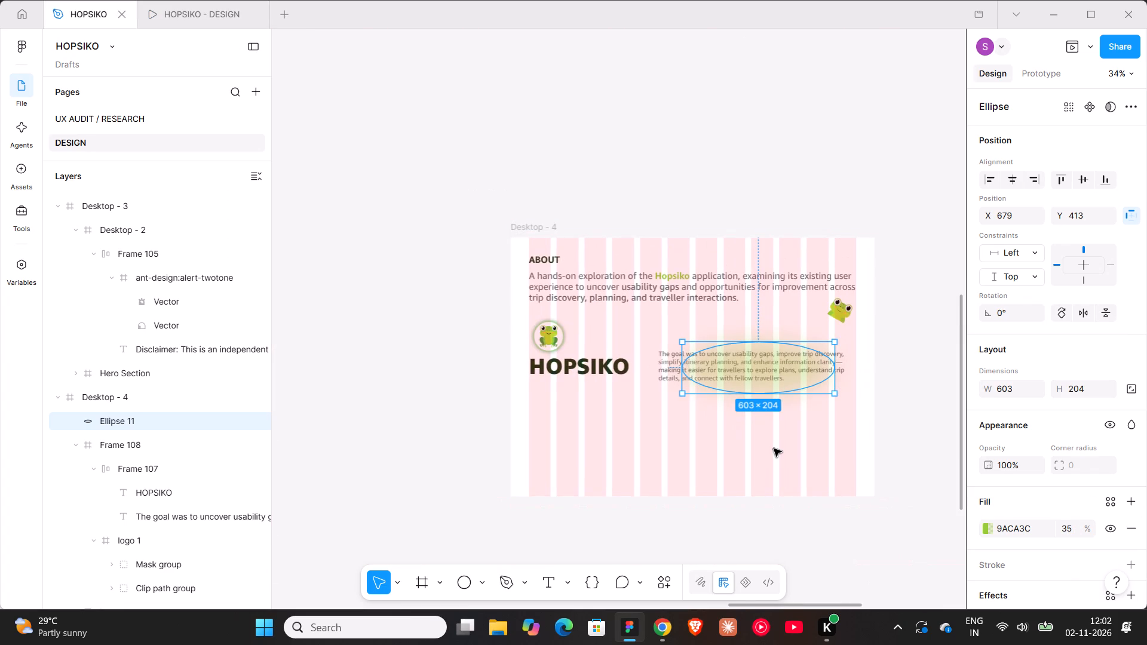
pyautogui.keyDown('shift'); pyautogui.scroll(-4, 774, 449); pyautogui.keyUp('shift')
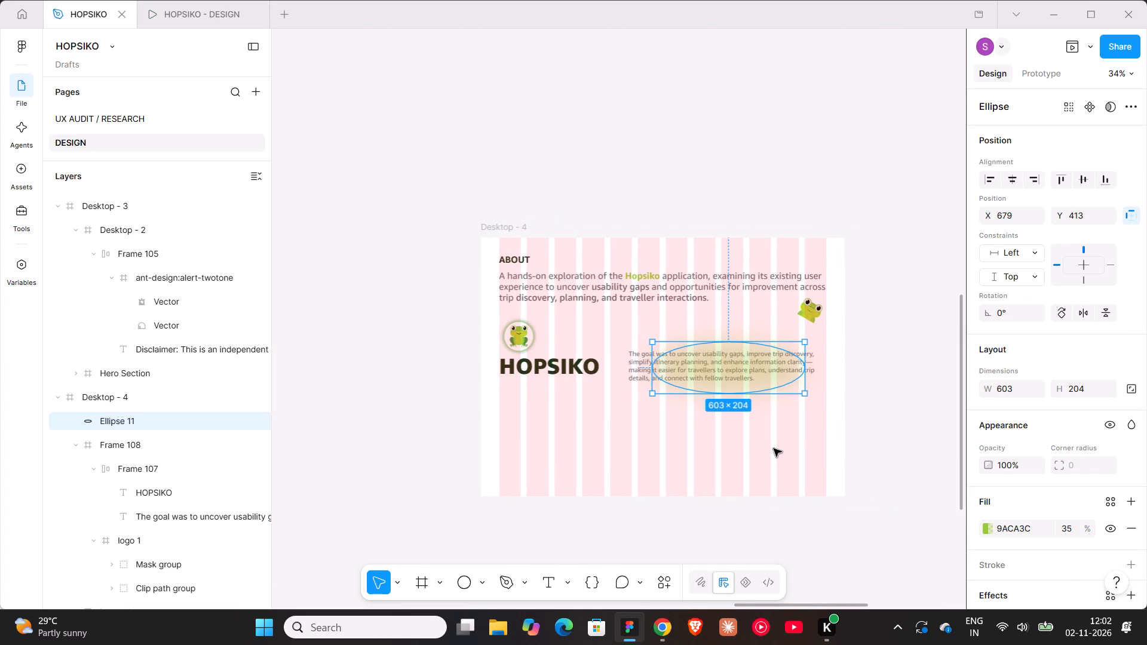
pyautogui.keyDown('alt'); pyautogui.moveTo(734, 364); pyautogui.dragTo(729, 383); pyautogui.keyUp('alt')
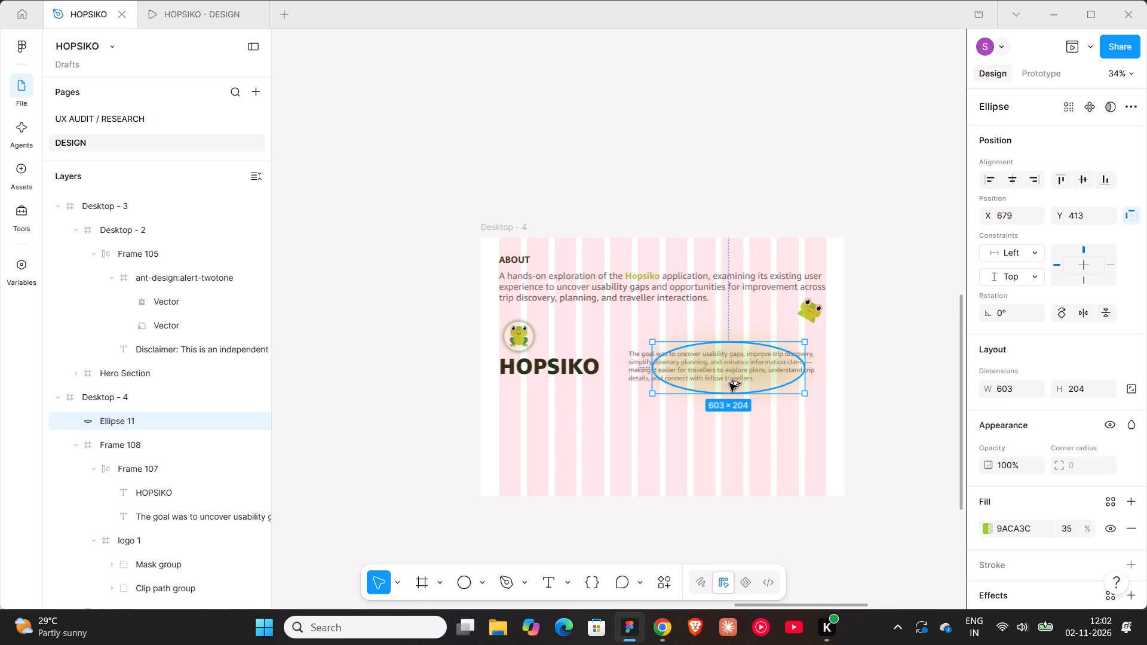
pyautogui.keyDown('alt'); pyautogui.moveTo(729, 383); pyautogui.dragTo(612, 435); pyautogui.keyUp('alt')
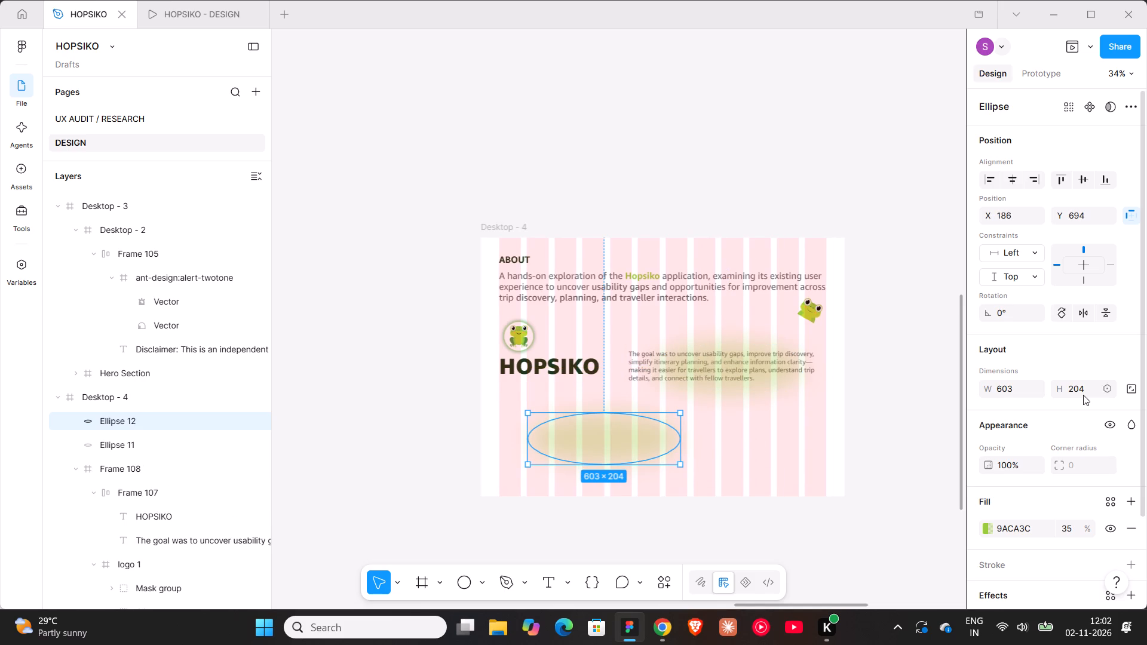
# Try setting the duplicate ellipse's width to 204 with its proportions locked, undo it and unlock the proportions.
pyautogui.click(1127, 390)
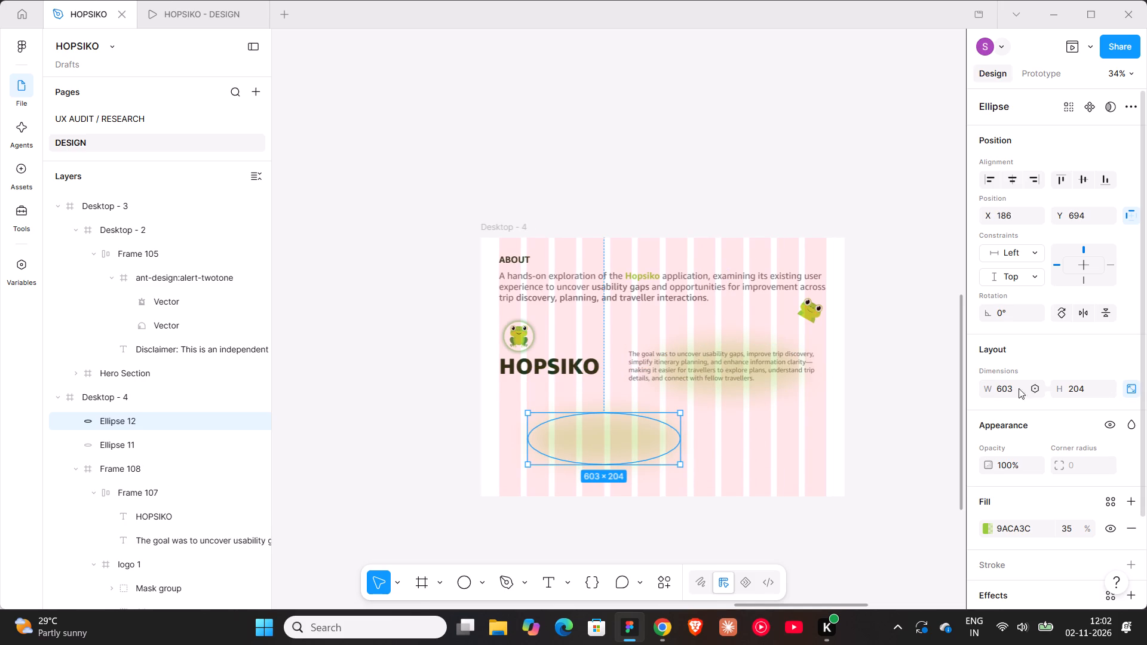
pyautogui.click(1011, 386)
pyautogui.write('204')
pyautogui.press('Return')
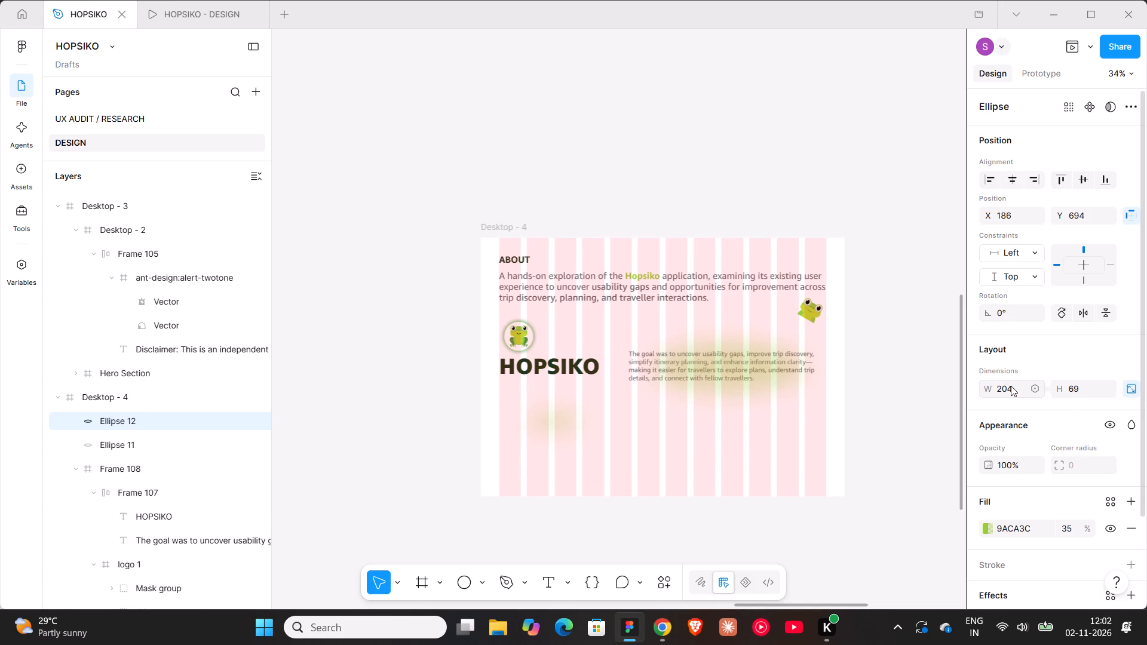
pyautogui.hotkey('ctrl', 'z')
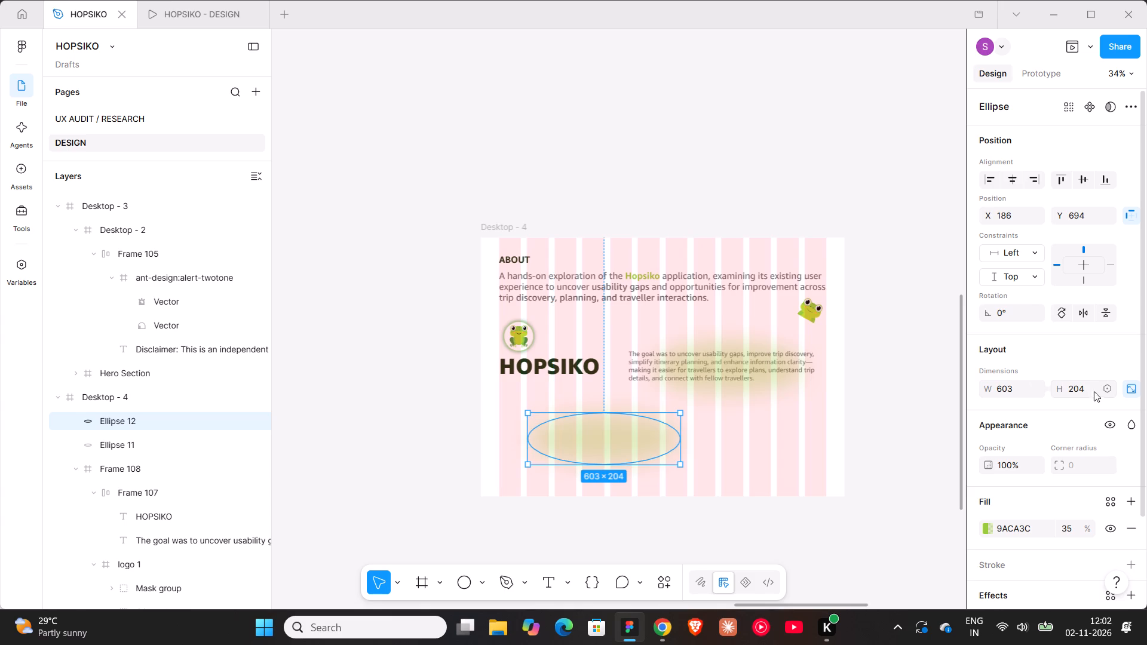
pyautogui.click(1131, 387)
# Set the duplicate ellipse's width to 204 so it forms a circle.
pyautogui.click(1004, 389)
pyautogui.write('204')
pyautogui.press('Return')
# Move the round glow up over the HOPSIKO heading in the About frame, at about X 158, Y 416.
pyautogui.moveTo(560, 440); pyautogui.dragTo(550, 389)
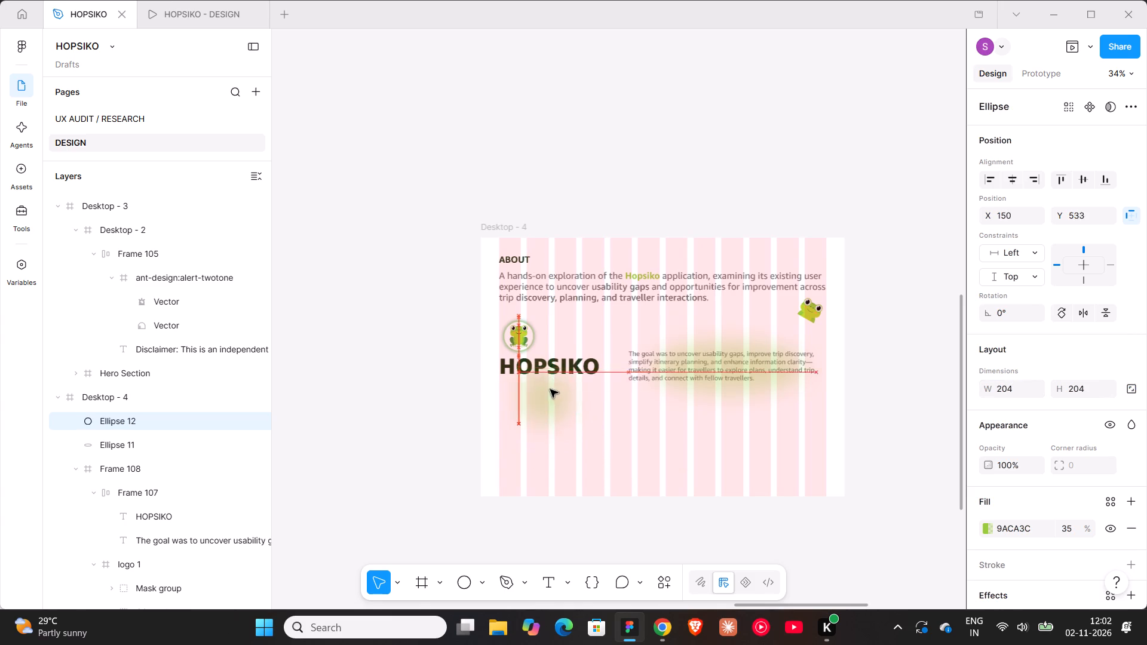
pyautogui.moveTo(550, 389); pyautogui.dragTo(556, 440)
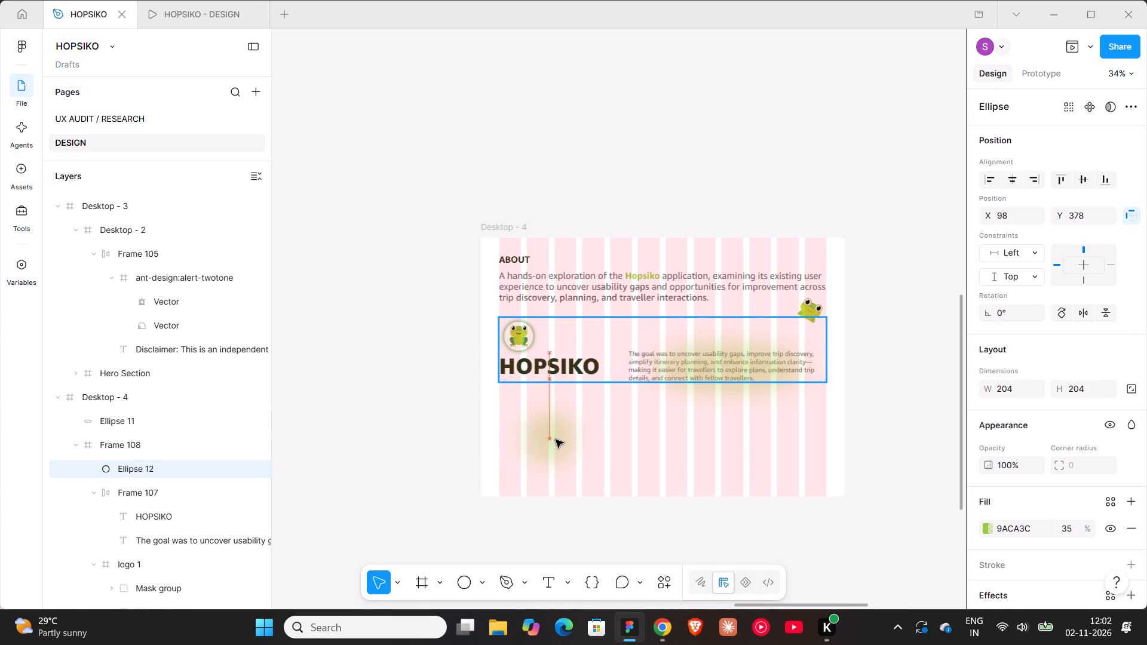
pyautogui.moveTo(556, 440); pyautogui.dragTo(554, 435)
pyautogui.keyDown('ctrl'); pyautogui.scroll(9, 553, 431); pyautogui.keyUp('ctrl')
pyautogui.hotkey('shift', 'Up')
pyautogui.hotkey('shift', 'Up')
pyautogui.hotkey('shift', 'Up')
pyautogui.hotkey('shift', 'Up')
pyautogui.hotkey('shift', 'Up')
pyautogui.hotkey('shift', 'Up')
pyautogui.hotkey('shift', 'Up')
pyautogui.hotkey('shift', 'Up')
pyautogui.hotkey('shift', 'Up')
pyautogui.hotkey('shift', 'Up')
pyautogui.hotkey('shift', 'Up')
pyautogui.hotkey('shift', 'Up')
pyautogui.hotkey('shift', 'Up')
pyautogui.hotkey('shift', 'Up')
pyautogui.hotkey('shift', 'Up')
pyautogui.hotkey('shift', 'Up')
pyautogui.hotkey('shift', 'Up')
pyautogui.hotkey('shift', 'Up')
pyautogui.hotkey('shift', 'Up')
pyautogui.hotkey('shift', 'Up')
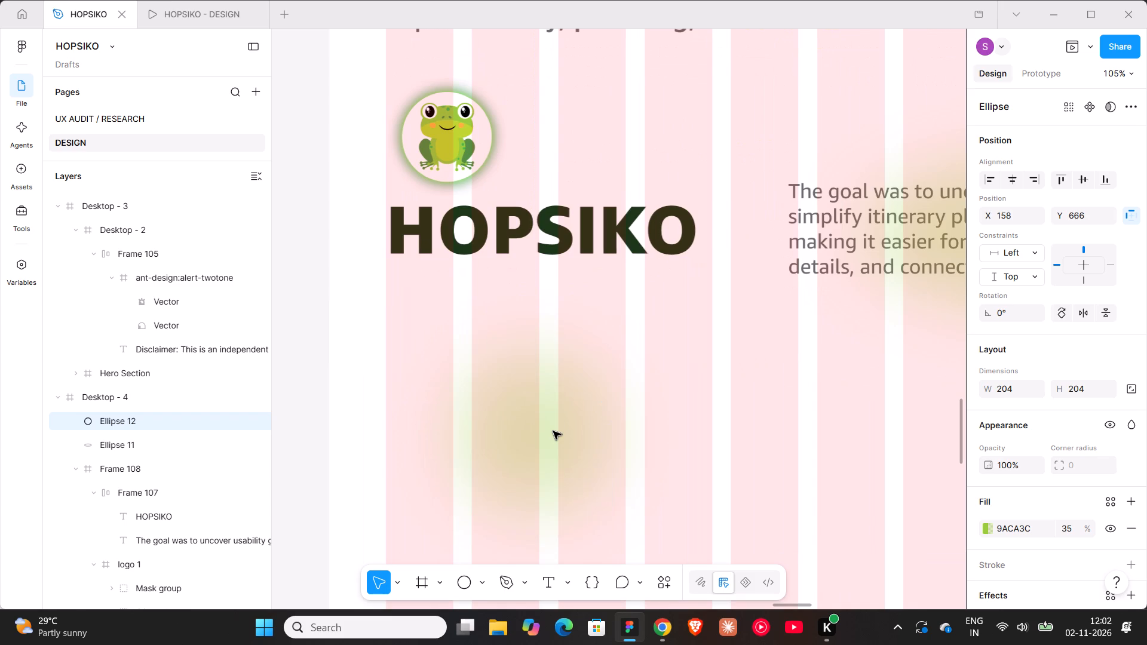
pyautogui.hotkey('shift', 'Down')
pyautogui.hotkey('shift', 'Down')
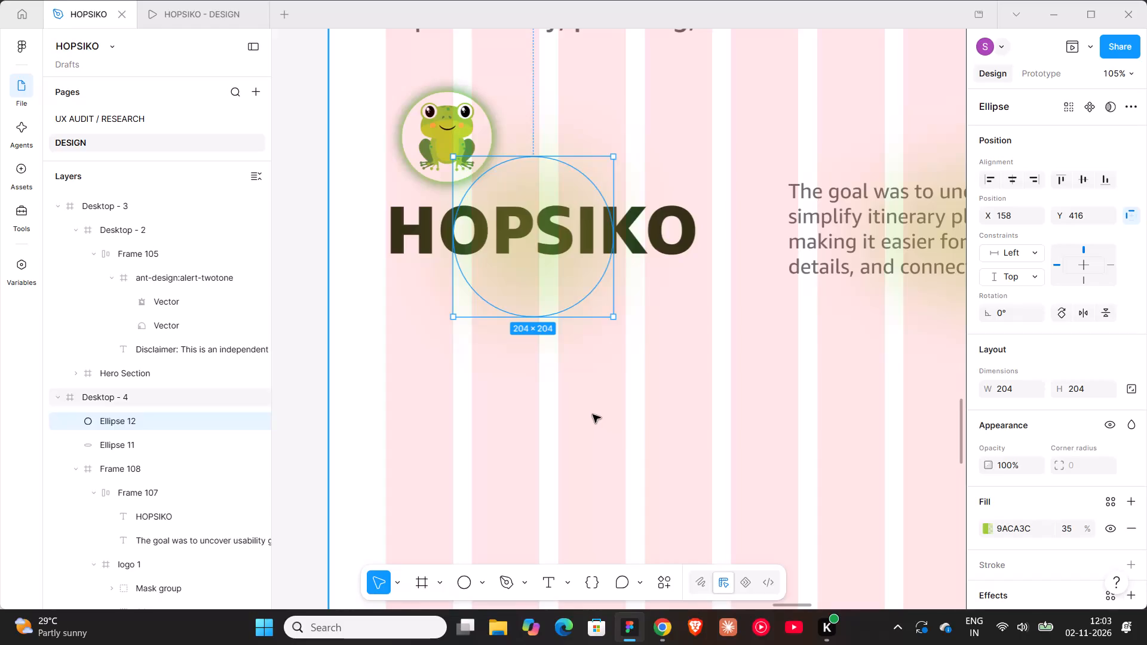
# Send both glow ellipses to the back of the About frame, behind its text and images, and check the prototype preview.
pyautogui.press('[')
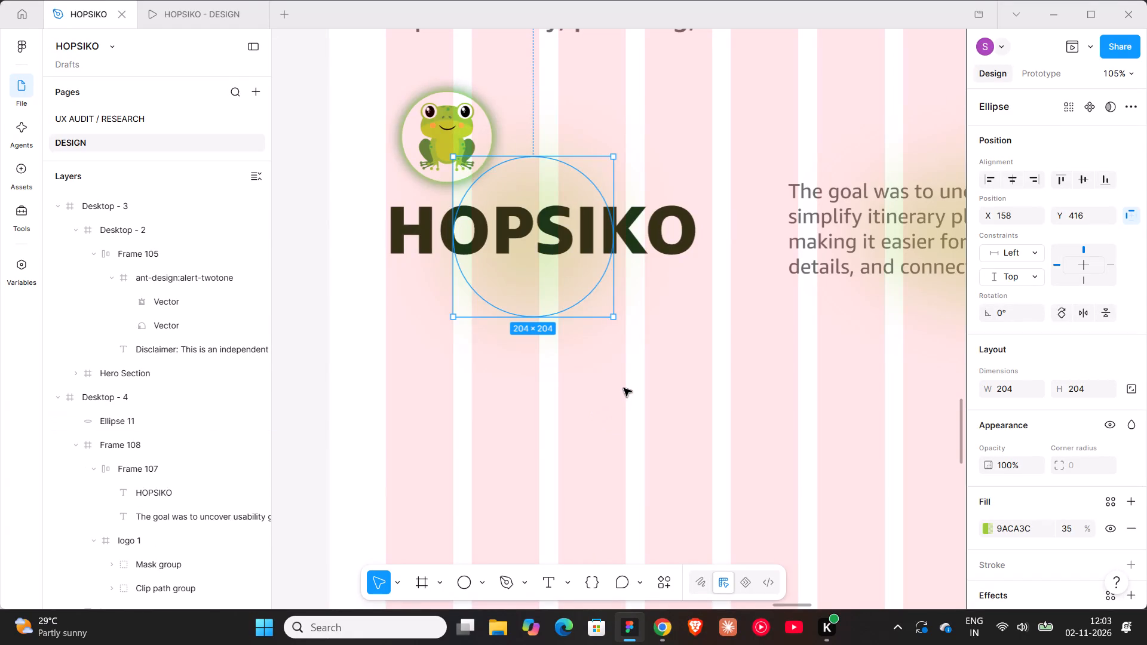
pyautogui.keyDown('ctrl'); pyautogui.scroll(-6, 624, 388); pyautogui.keyUp('ctrl')
pyautogui.keyDown('shift'); pyautogui.scroll(-4, 624, 388); pyautogui.keyUp('shift')
pyautogui.click(691, 333)
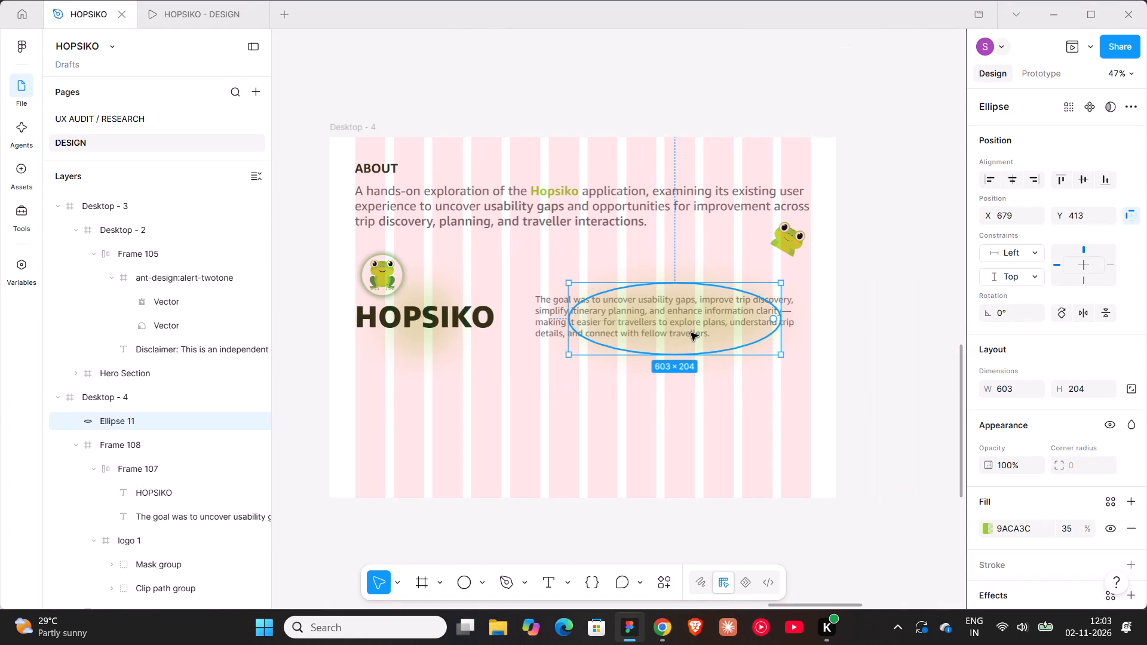
pyautogui.press('[')
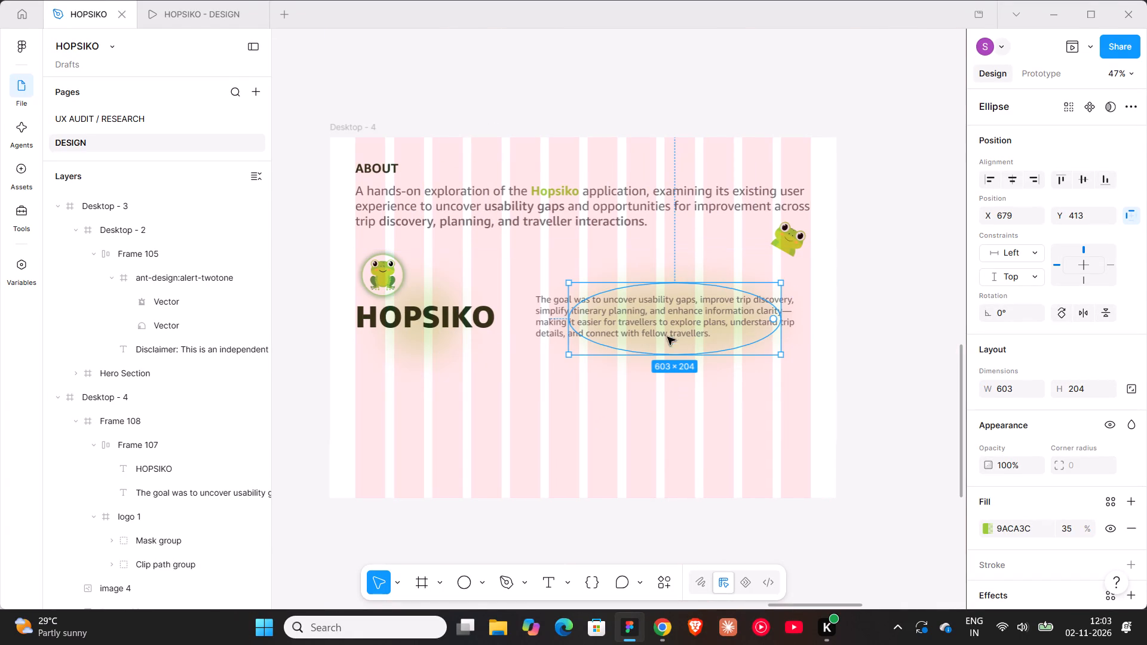
pyautogui.write('[[[[')
pyautogui.click(906, 331)
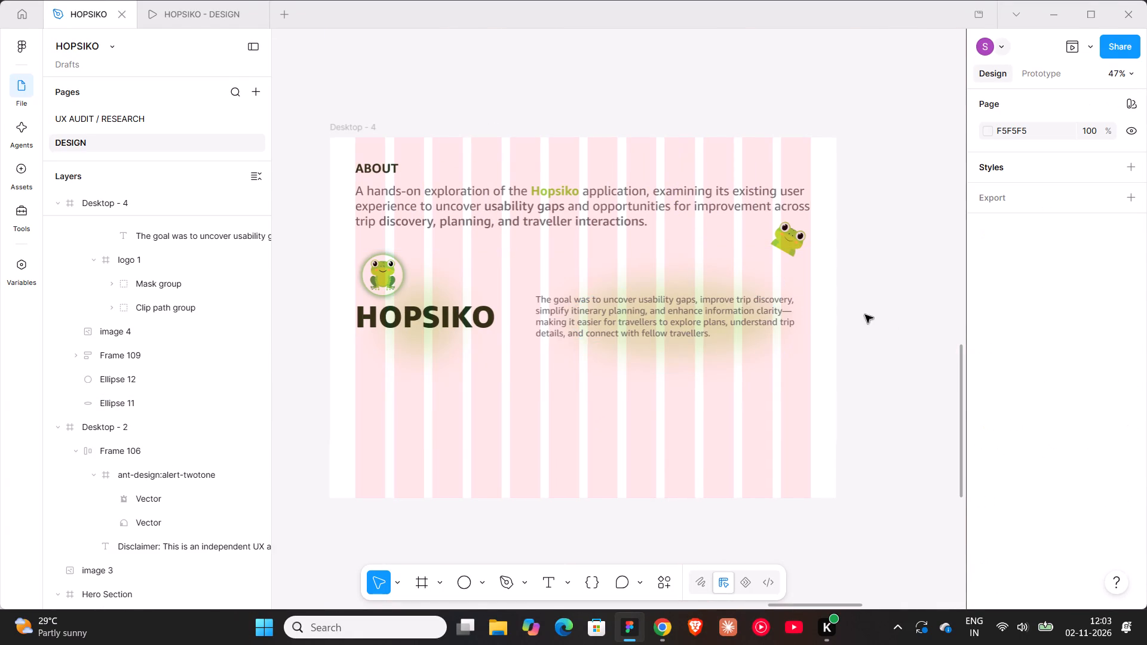
pyautogui.click(170, 18)
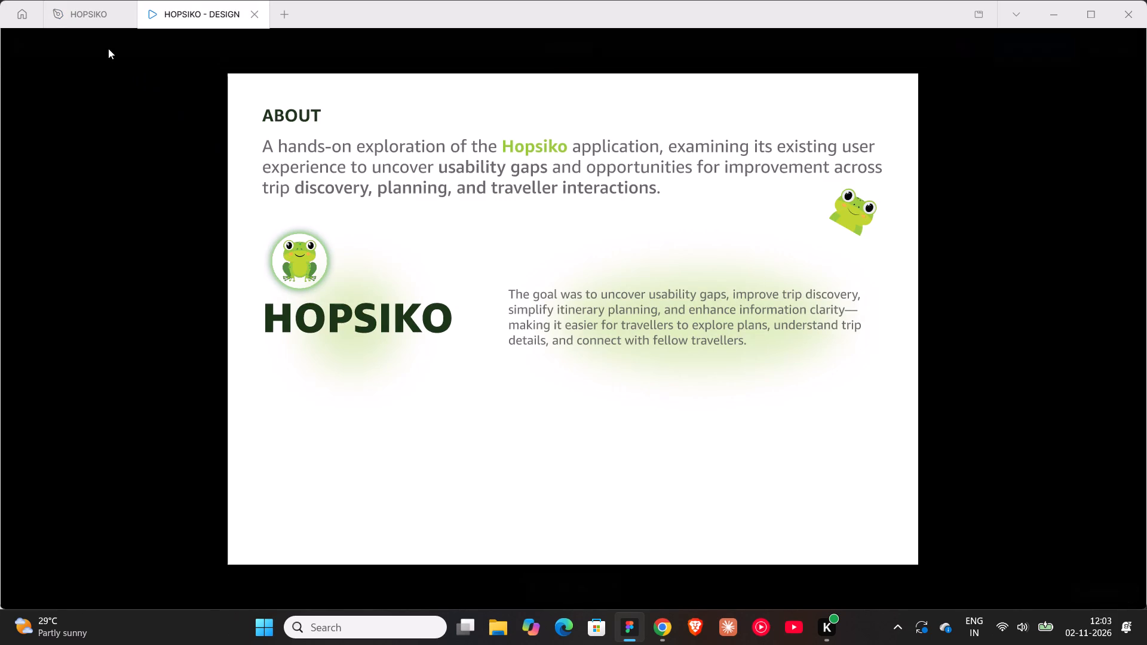
pyautogui.click(93, 19)
# Set the rotation of the small frog image beside the About intro to 0°.
pyautogui.click(777, 247)
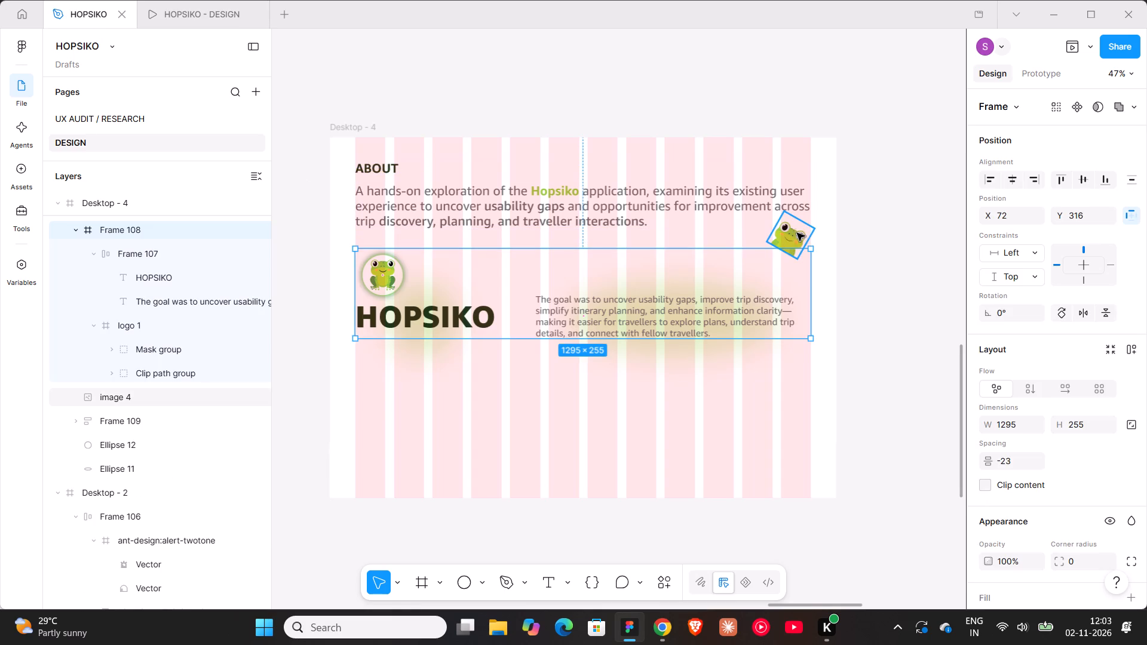
pyautogui.click(797, 234)
pyautogui.click(1015, 311)
pyautogui.press('0')
pyautogui.press('Return')
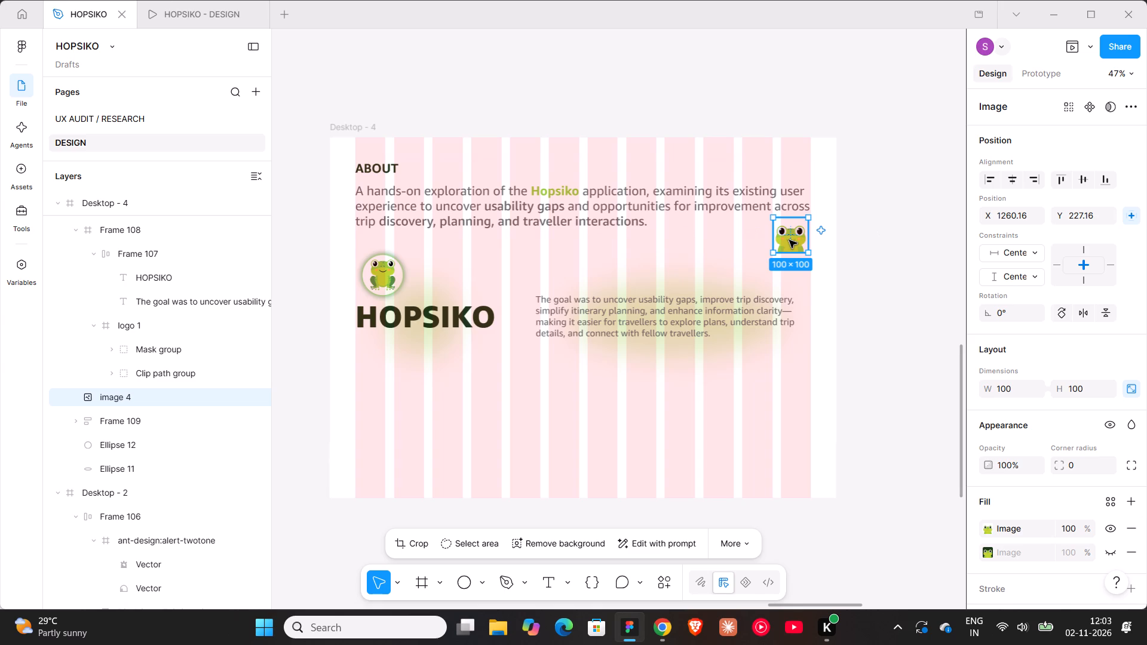
pyautogui.click(879, 260)
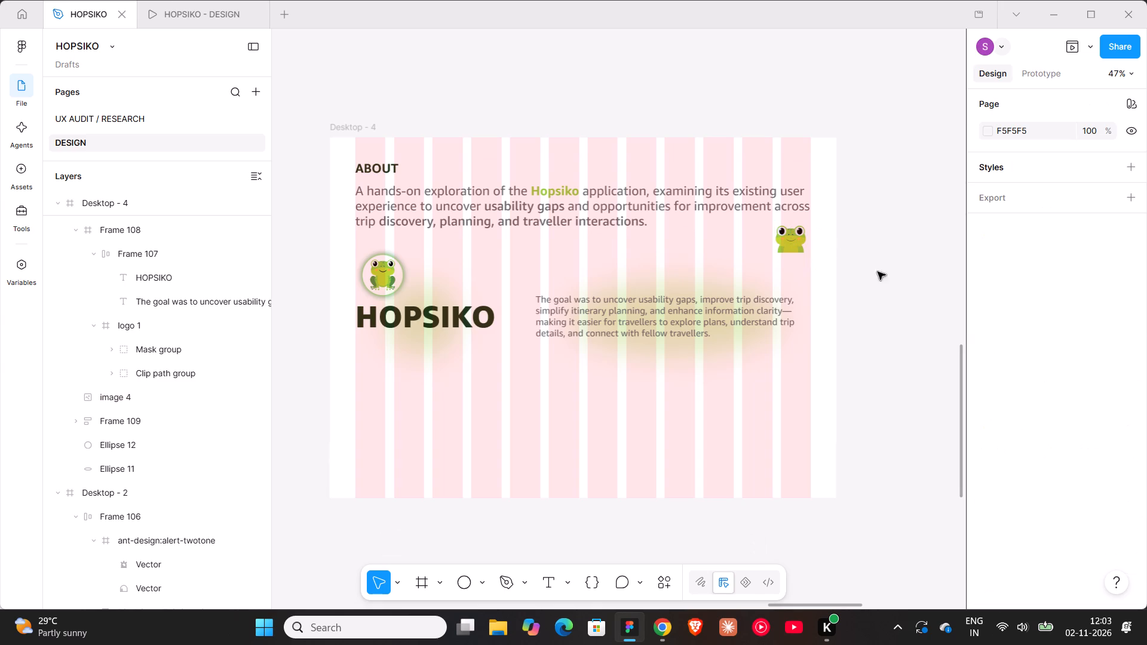
# Copy the disclaimer text into the About frame below the HOPSIKO heading, at about X 182, Y 775.
pyautogui.keyDown('shift'); pyautogui.scroll(6, 768, 349); pyautogui.keyUp('shift')
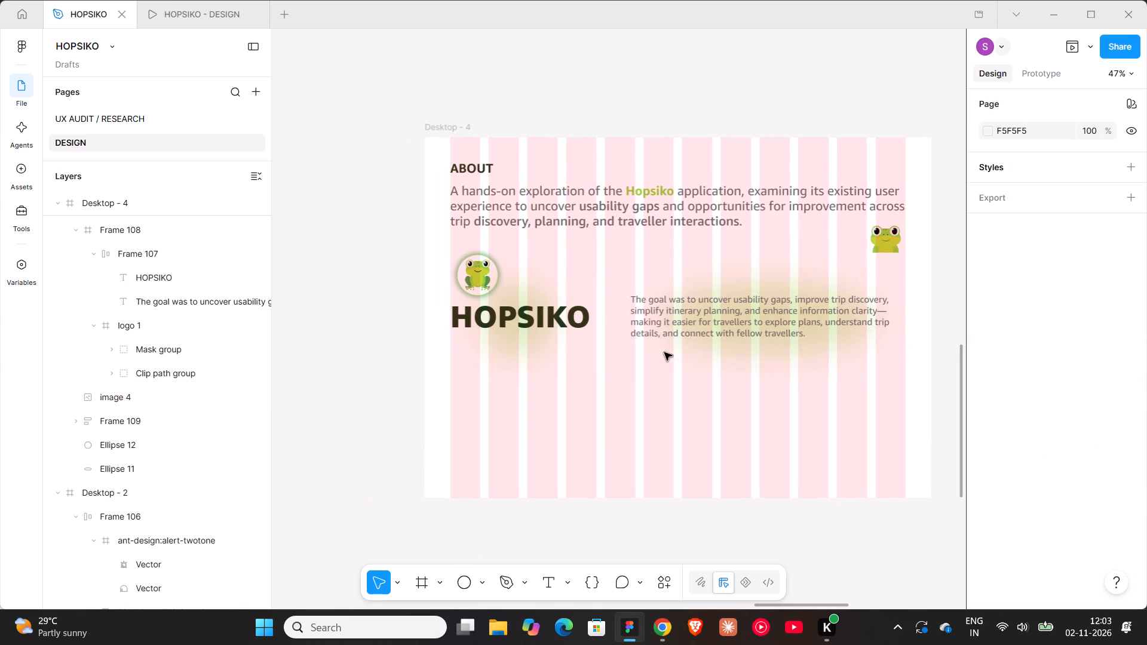
pyautogui.scroll(-3, 664, 352)
pyautogui.keyDown('ctrl'); pyautogui.scroll(-6, 565, 349); pyautogui.keyUp('ctrl')
pyautogui.scroll(6, 565, 349)
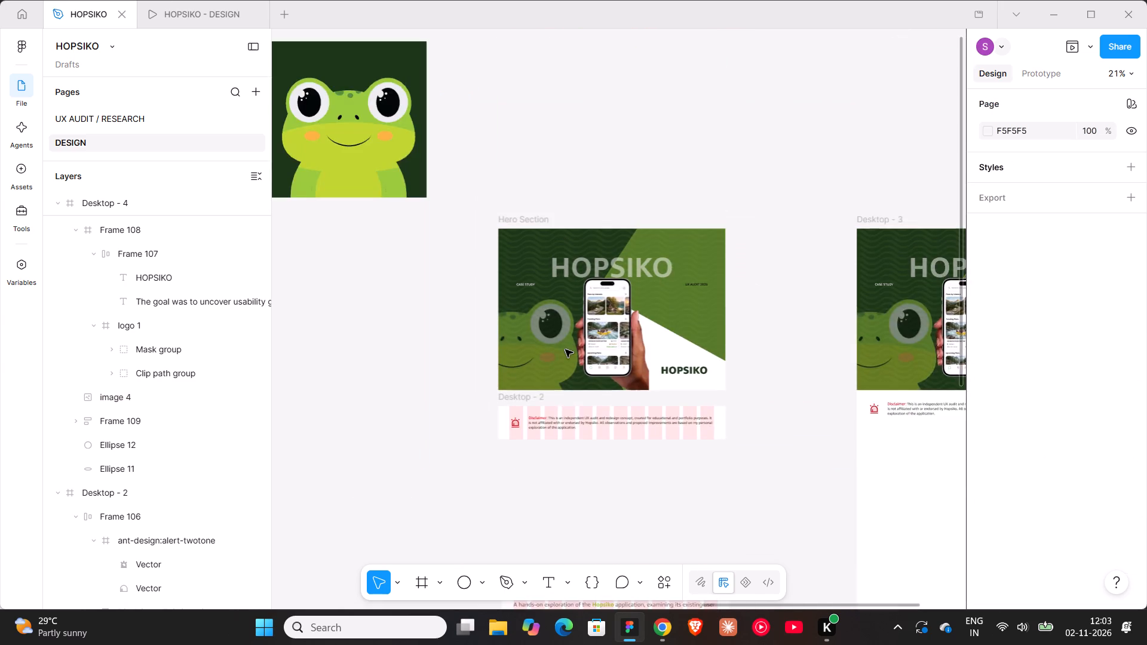
pyautogui.scroll(-4, 565, 351)
pyautogui.tripleClick(555, 262)
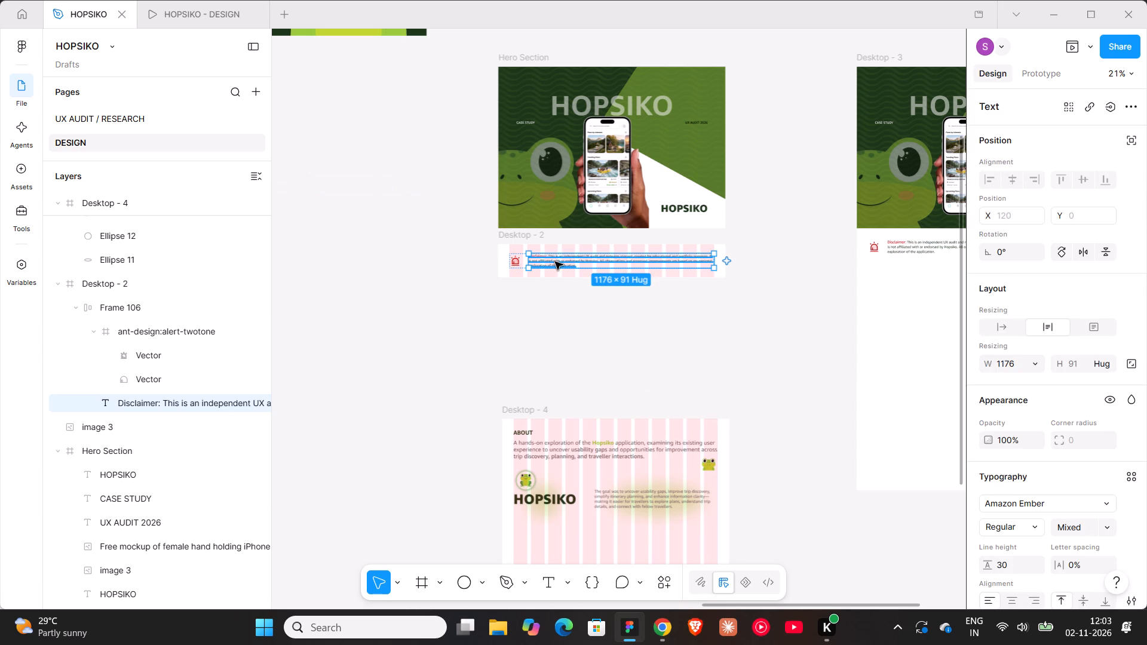
pyautogui.keyDown('alt'); pyautogui.moveTo(555, 262); pyautogui.dragTo(557, 547); pyautogui.keyUp('alt')
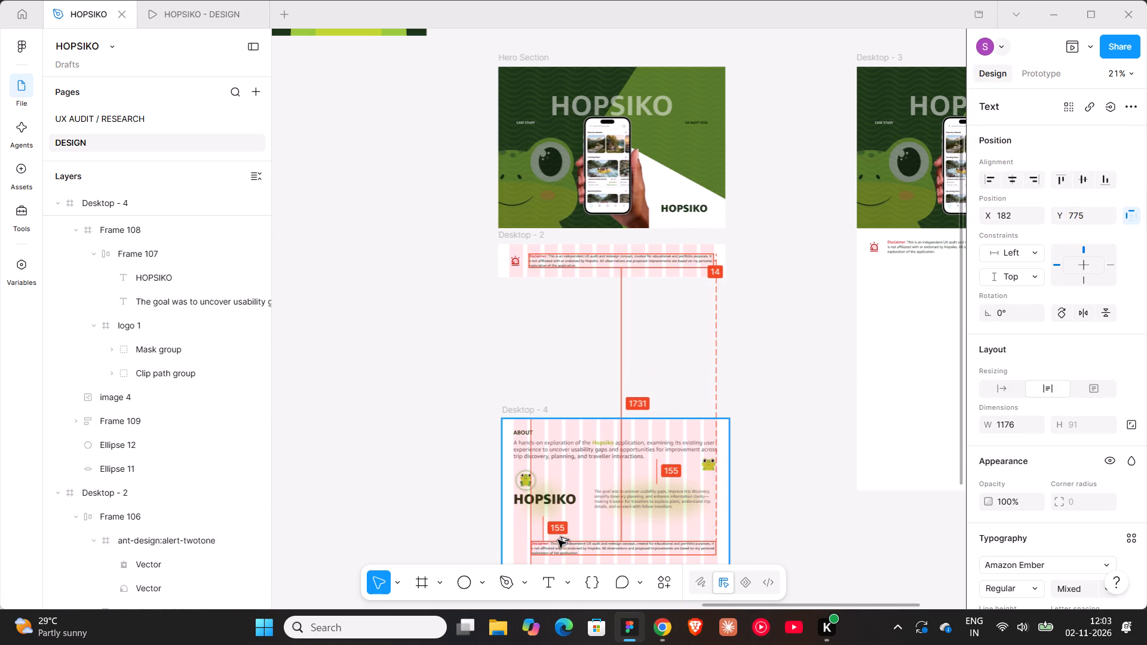
# Replace the red "Disclaimer:" label in the copied text of the About frame with "Industry:".
pyautogui.scroll(-5, 558, 533)
pyautogui.keyDown('ctrl'); pyautogui.scroll(19, 544, 376); pyautogui.keyUp('ctrl')
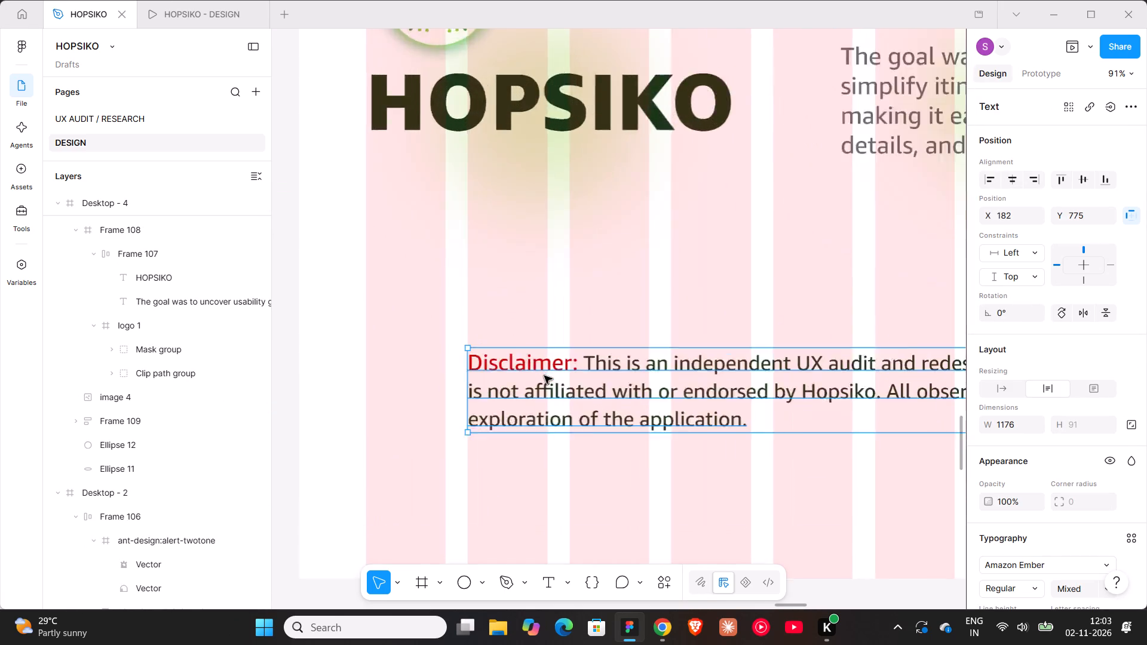
pyautogui.doubleClick(547, 371)
pyautogui.click(585, 363)
pyautogui.moveTo(595, 364); pyautogui.dragTo(416, 363)
pyautogui.press('BackSpace')
pyautogui.write('Indu')
pyautogui.write('stry')
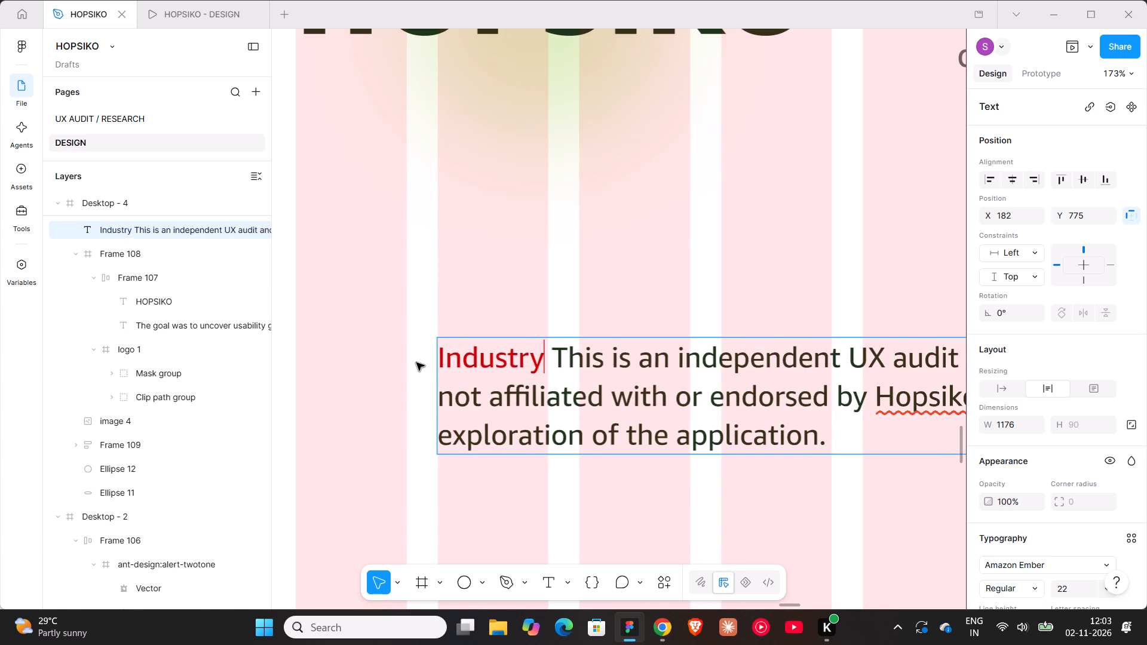
pyautogui.hotkey('shift', ':')
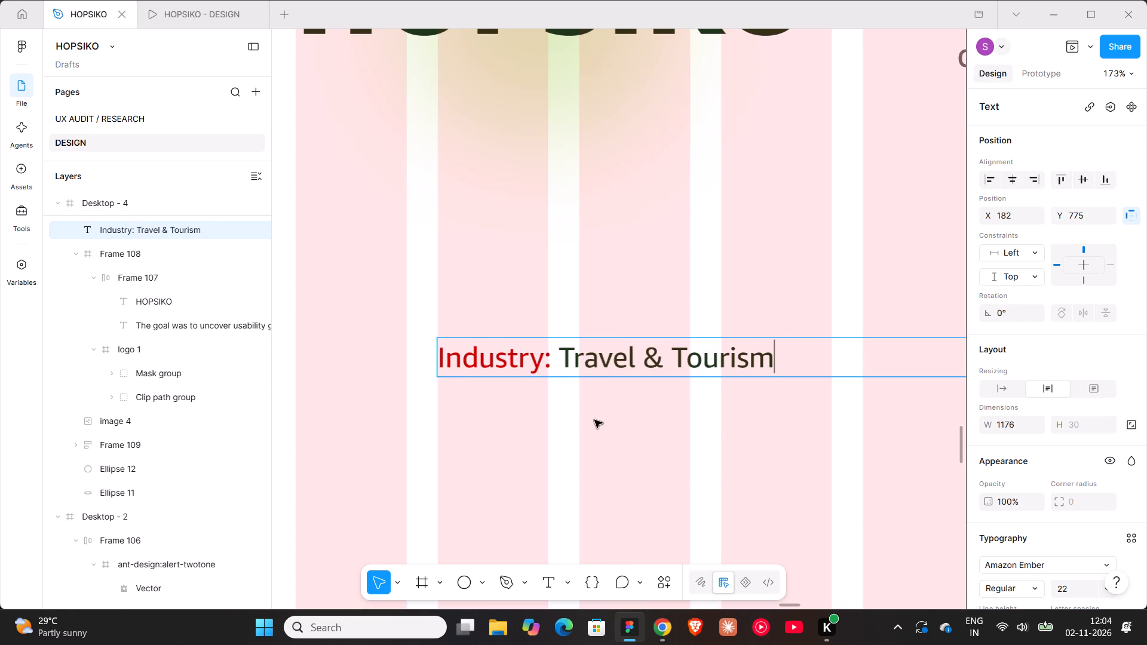
pyautogui.click(595, 421)
# Set the Industry text to auto width and break it so "Travel & Tourism" sits on its own second line.
pyautogui.click(1012, 389)
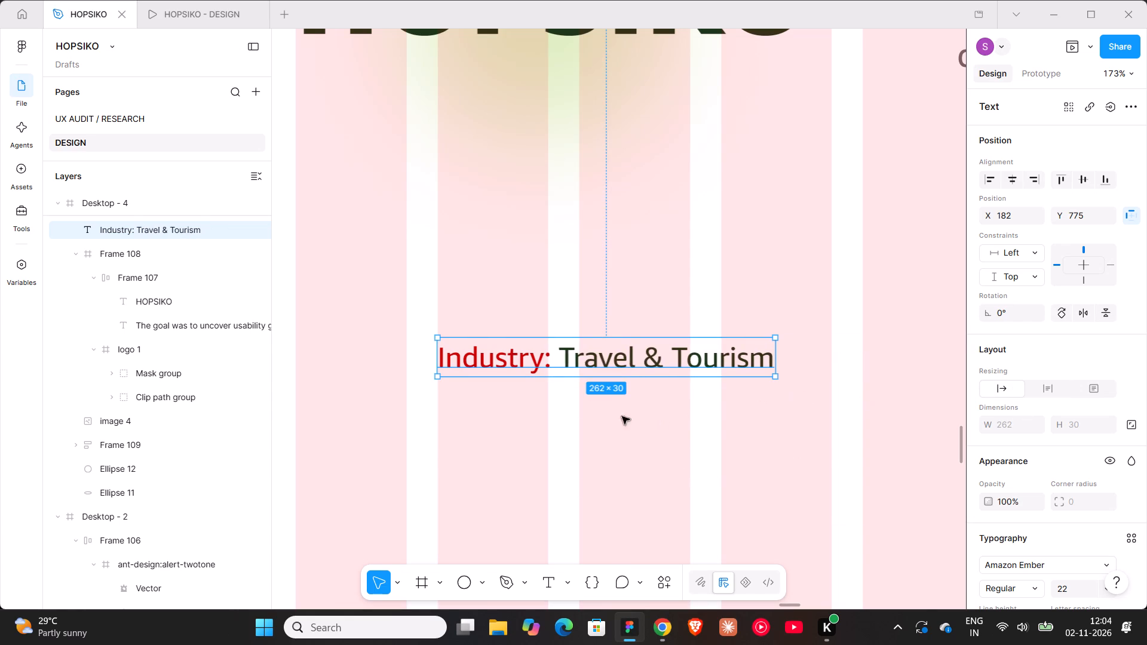
pyautogui.click(564, 366)
pyautogui.doubleClick(562, 361)
pyautogui.doubleClick(559, 354)
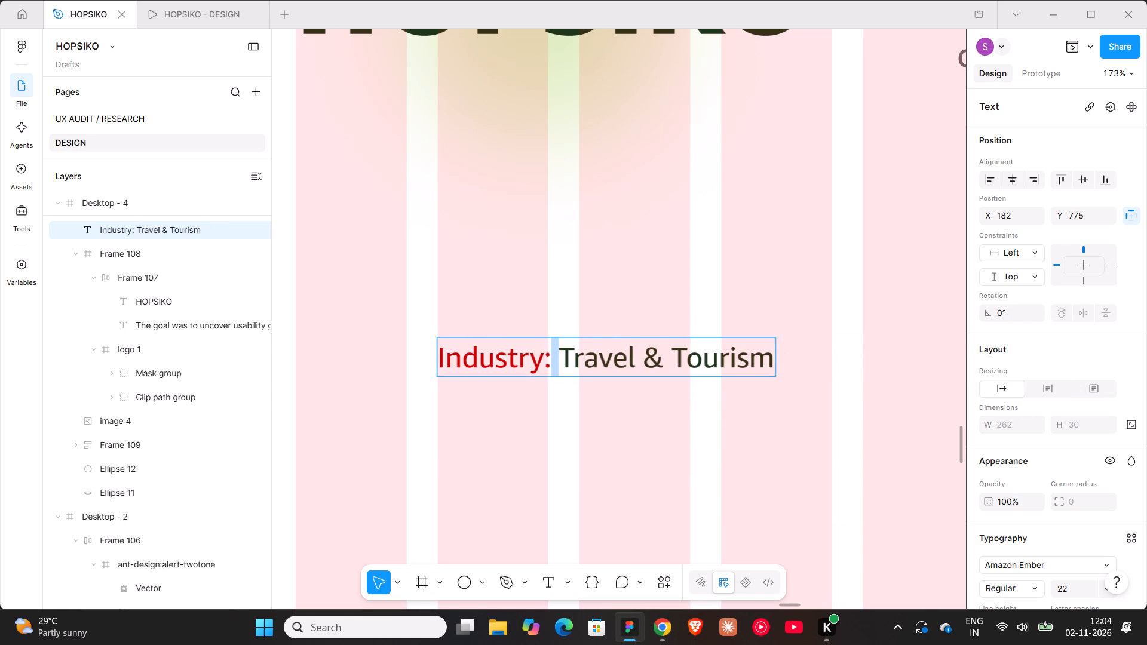
pyautogui.press('Return')
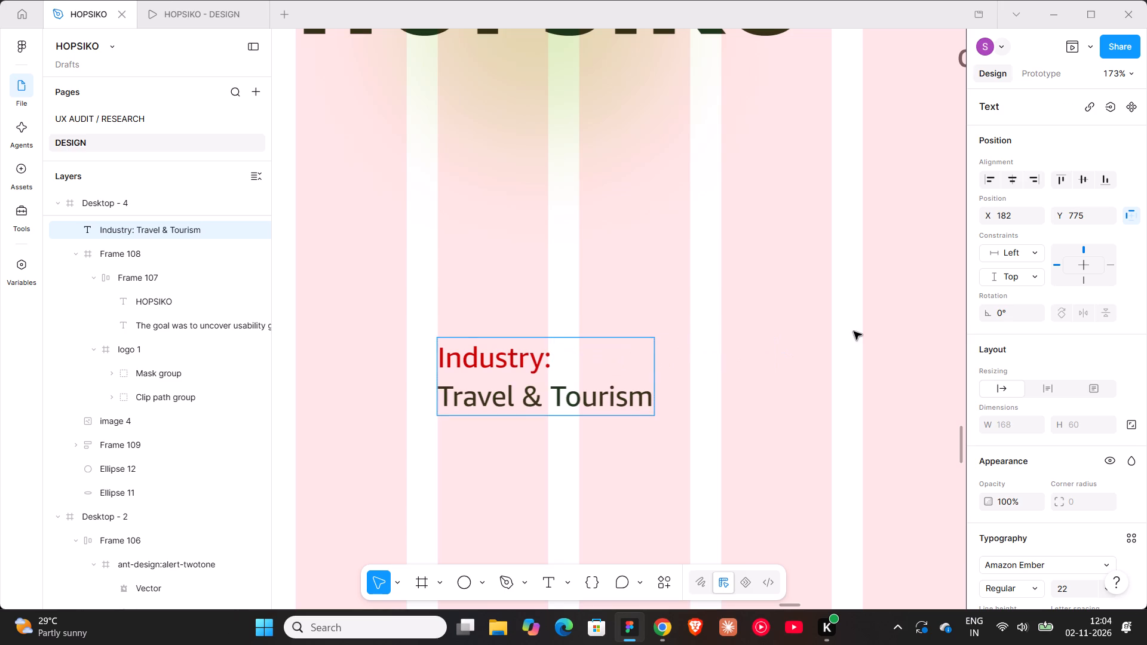
pyautogui.click(857, 329)
# Centre-align the two lines of the Industry text.
pyautogui.scroll(-2, 996, 453)
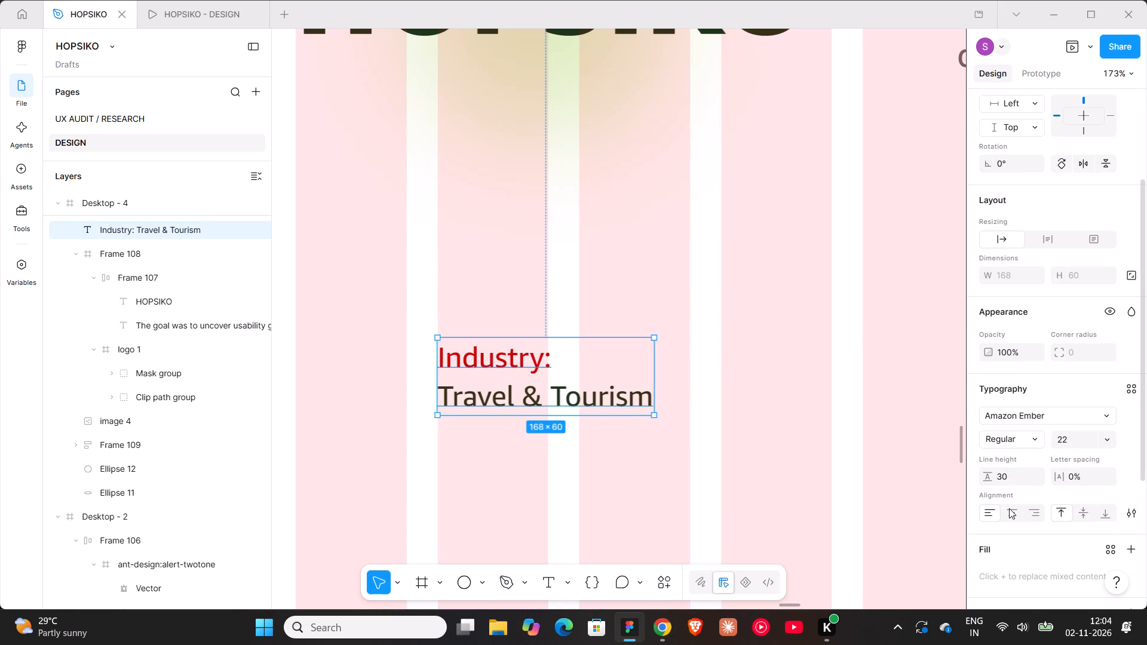
pyautogui.click(1009, 508)
pyautogui.click(766, 441)
# Set the font weight of the "Industry:" line to Medium.
pyautogui.tripleClick(551, 358)
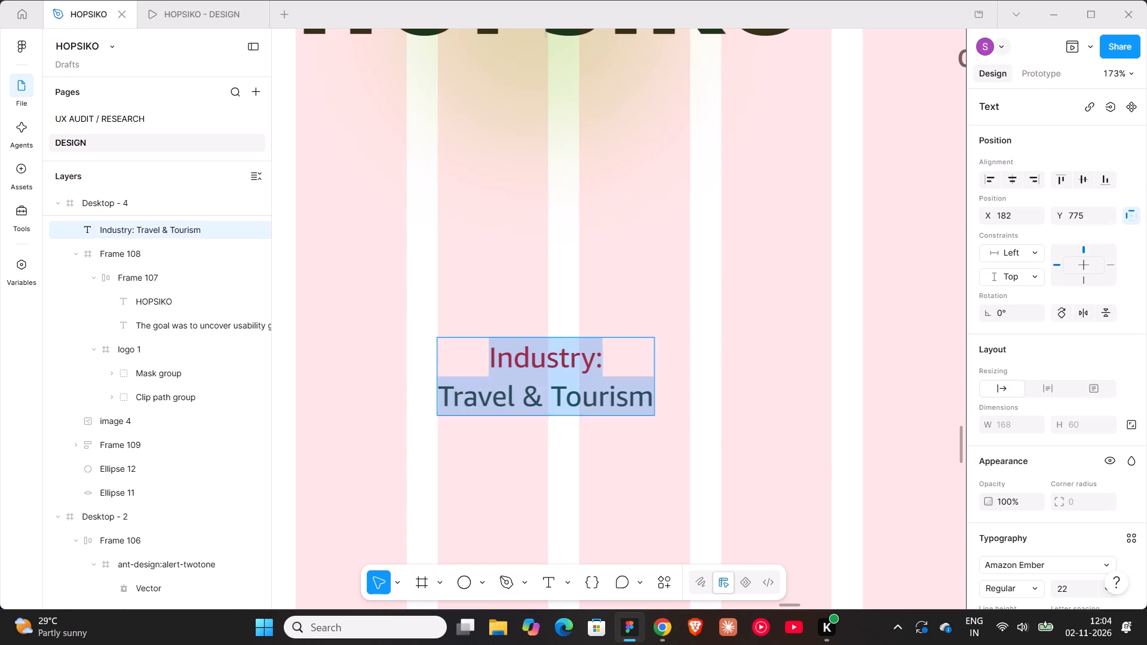
pyautogui.scroll(-1, 1048, 476)
pyautogui.click(1036, 511)
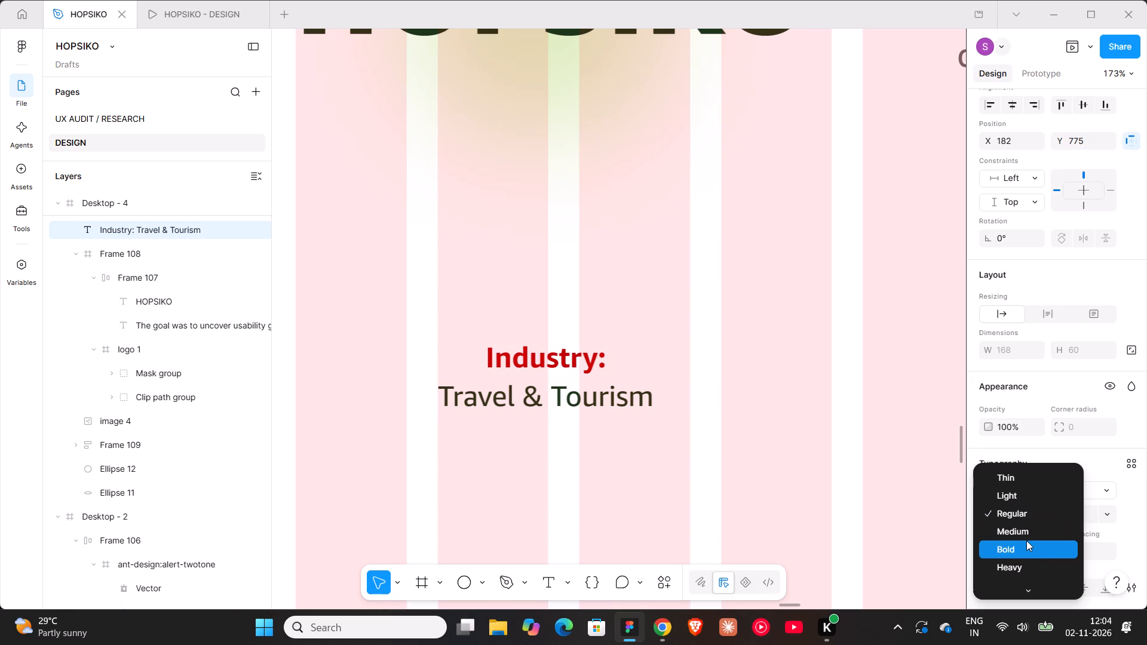
pyautogui.click(1026, 533)
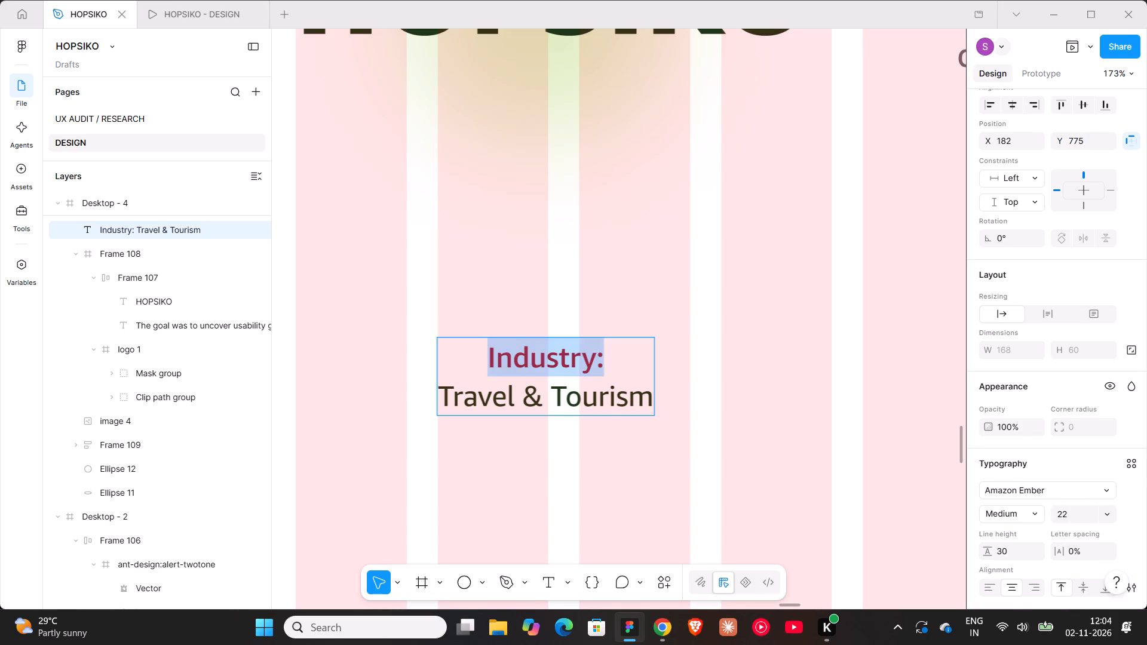
pyautogui.click(573, 404)
# Change the fill of the "Industry:" line to the dark green 1D3619 used on this page.
pyautogui.scroll(-3, 1019, 477)
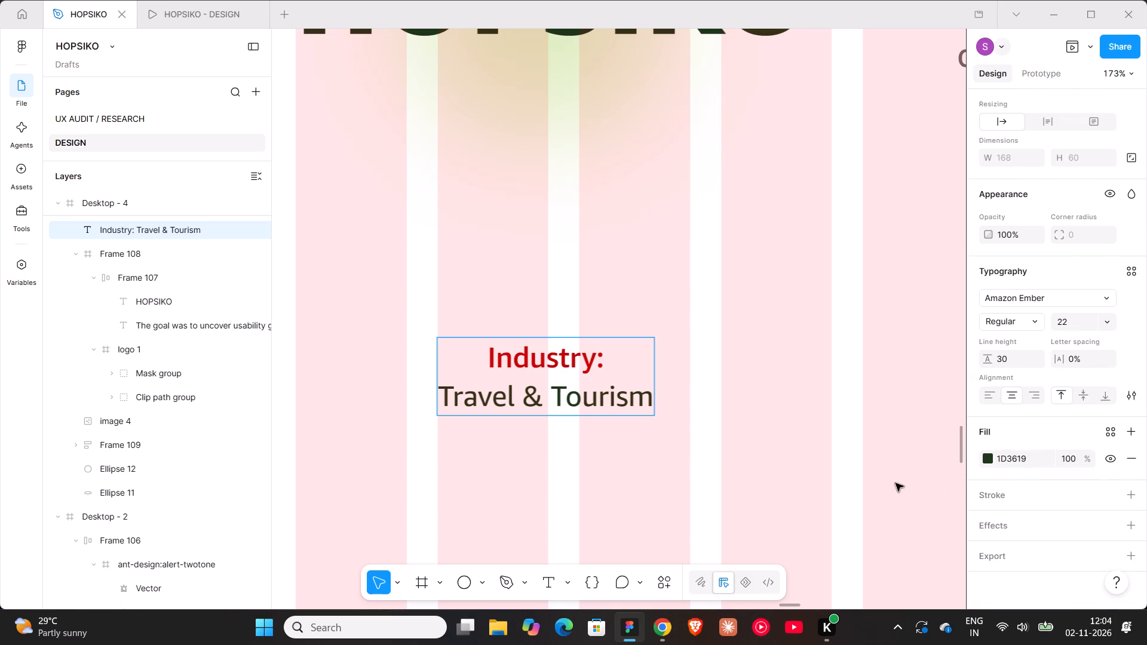
pyautogui.doubleClick(559, 360)
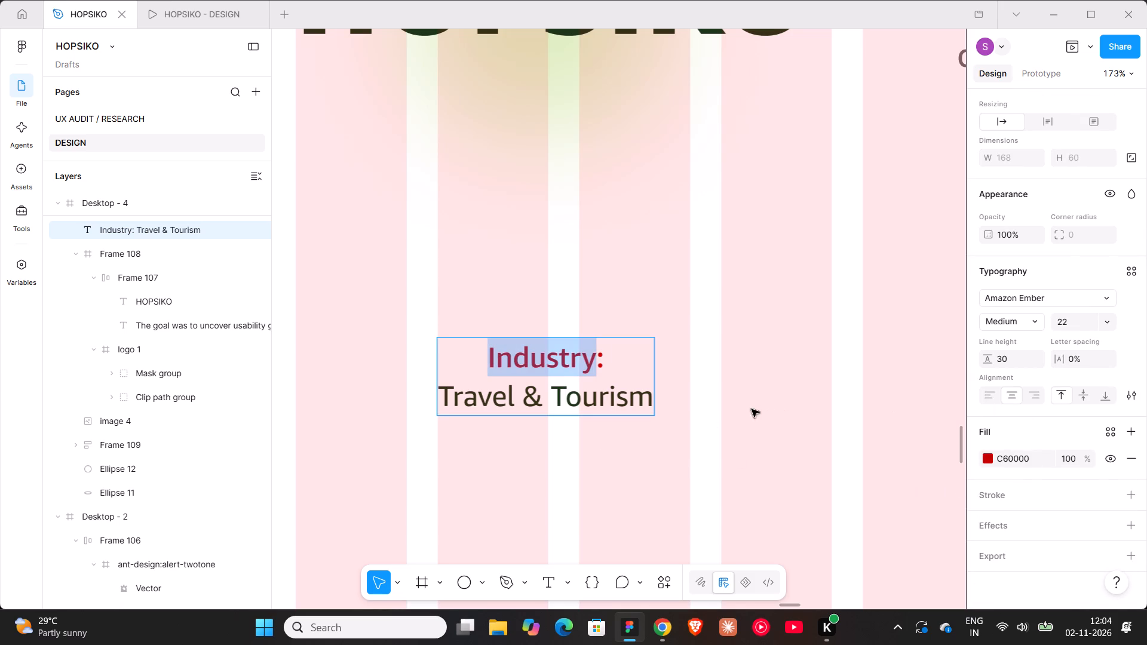
pyautogui.click(719, 406)
pyautogui.tripleClick(588, 365)
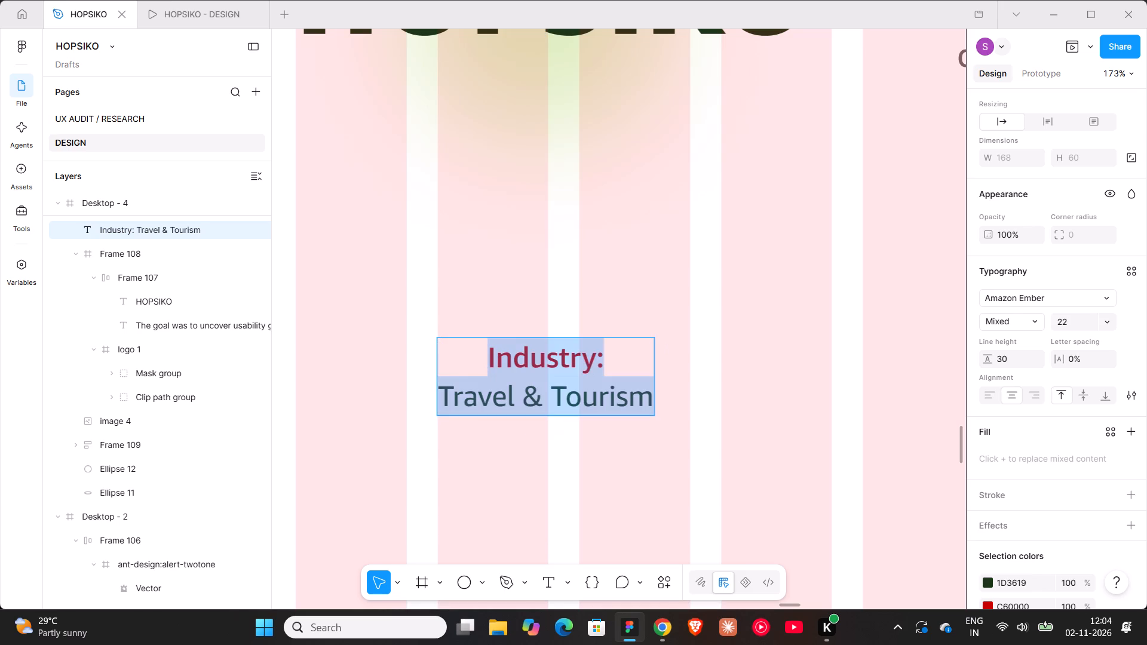
pyautogui.click(589, 363)
pyautogui.moveTo(606, 359); pyautogui.dragTo(471, 355)
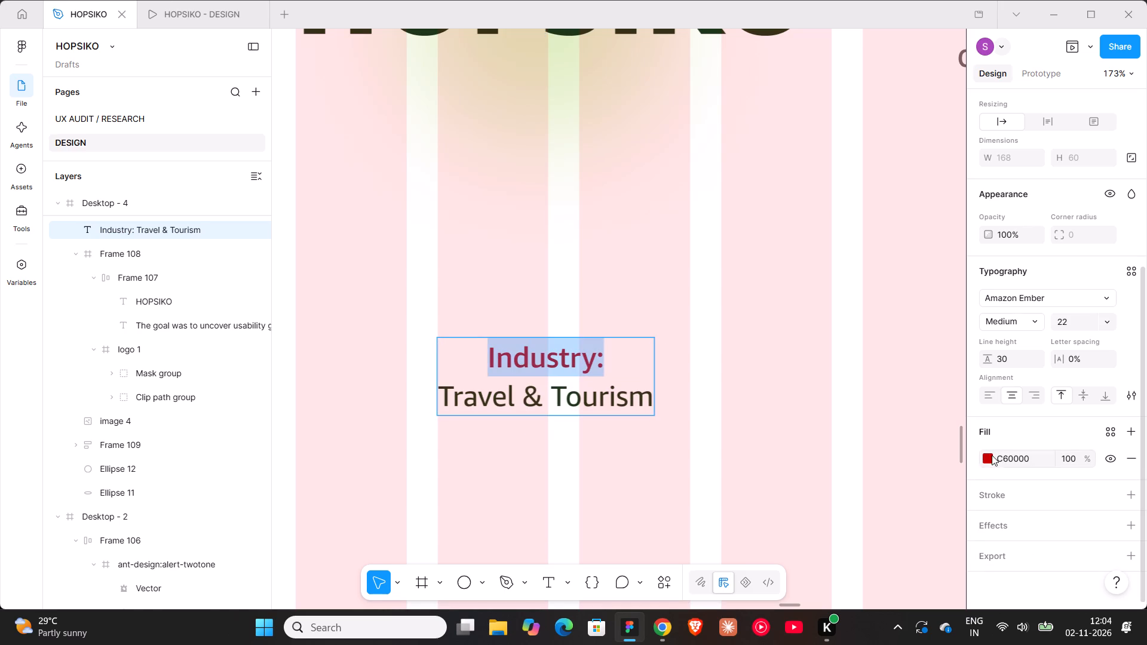
pyautogui.click(991, 455)
pyautogui.click(878, 561)
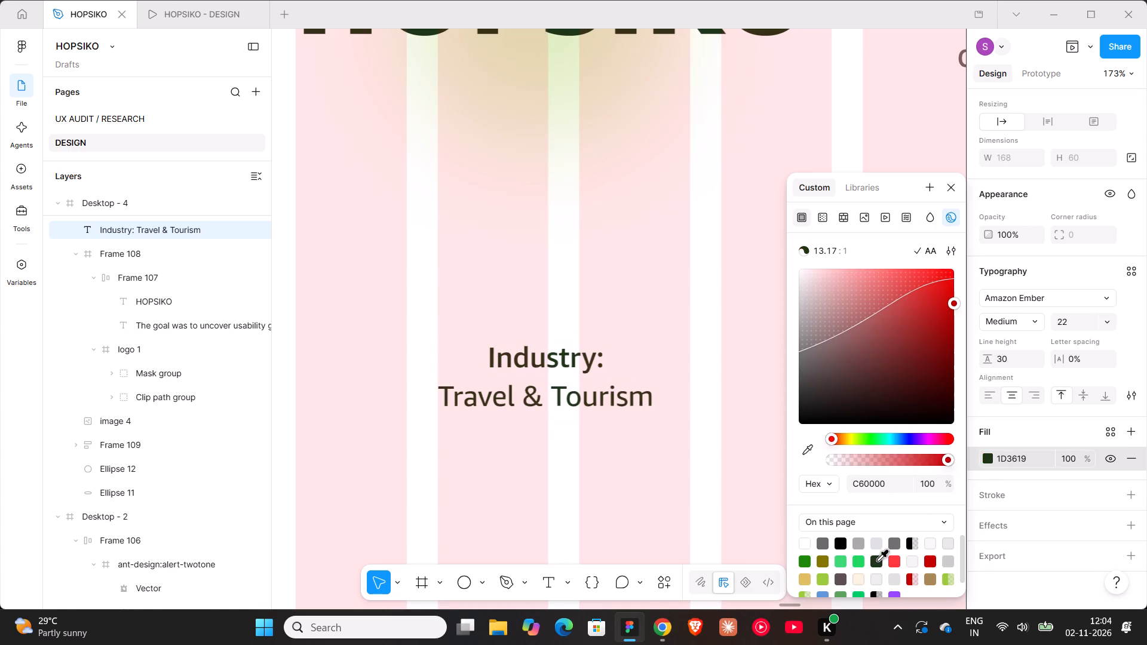
pyautogui.click(611, 476)
# Change the fill of the "Travel & Tourism" line to the light green 9ACA3C and check the prototype preview.
pyautogui.tripleClick(597, 403)
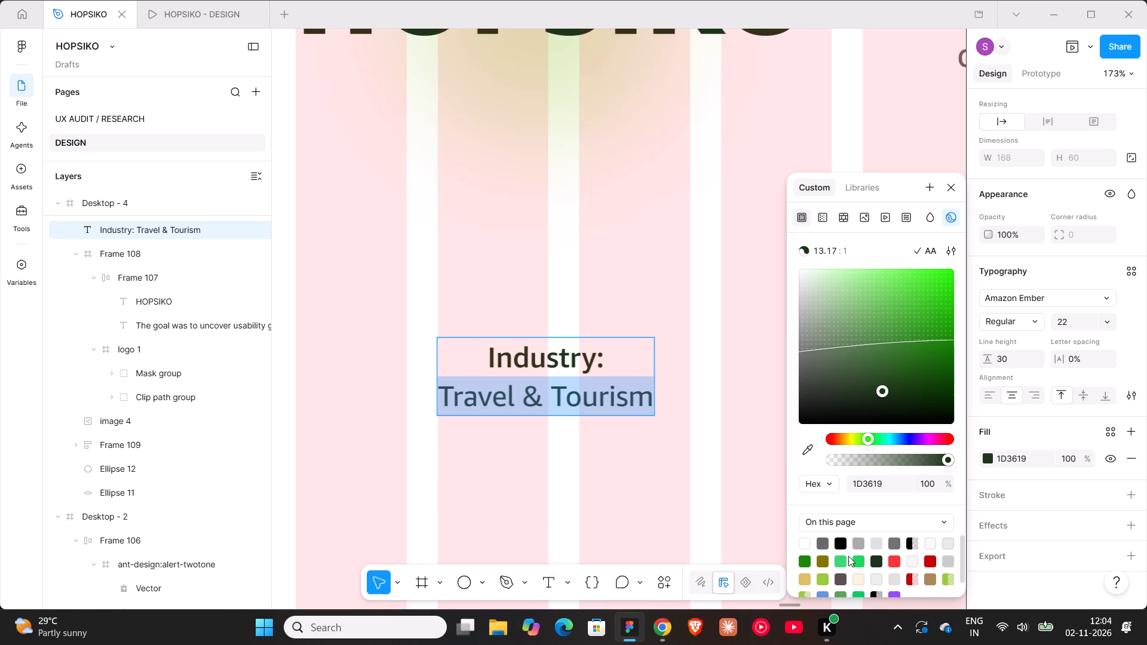
pyautogui.scroll(-1, 848, 556)
pyautogui.click(824, 560)
pyautogui.click(616, 516)
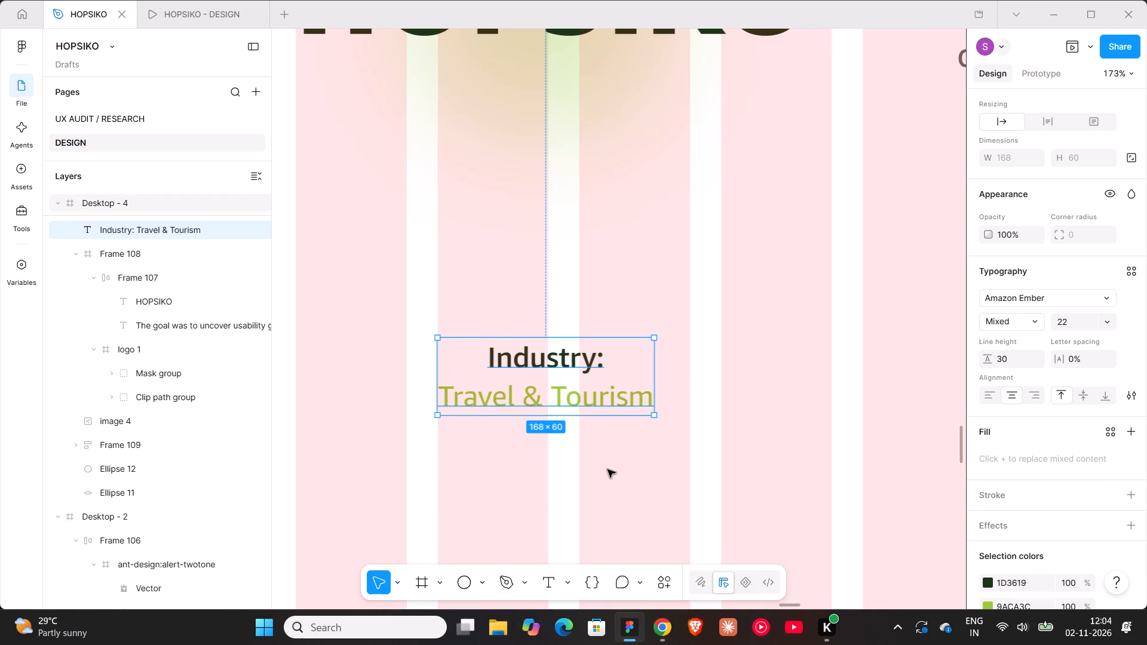
pyautogui.keyDown('ctrl'); pyautogui.scroll(-7, 608, 469); pyautogui.keyUp('ctrl')
pyautogui.click(171, 16)
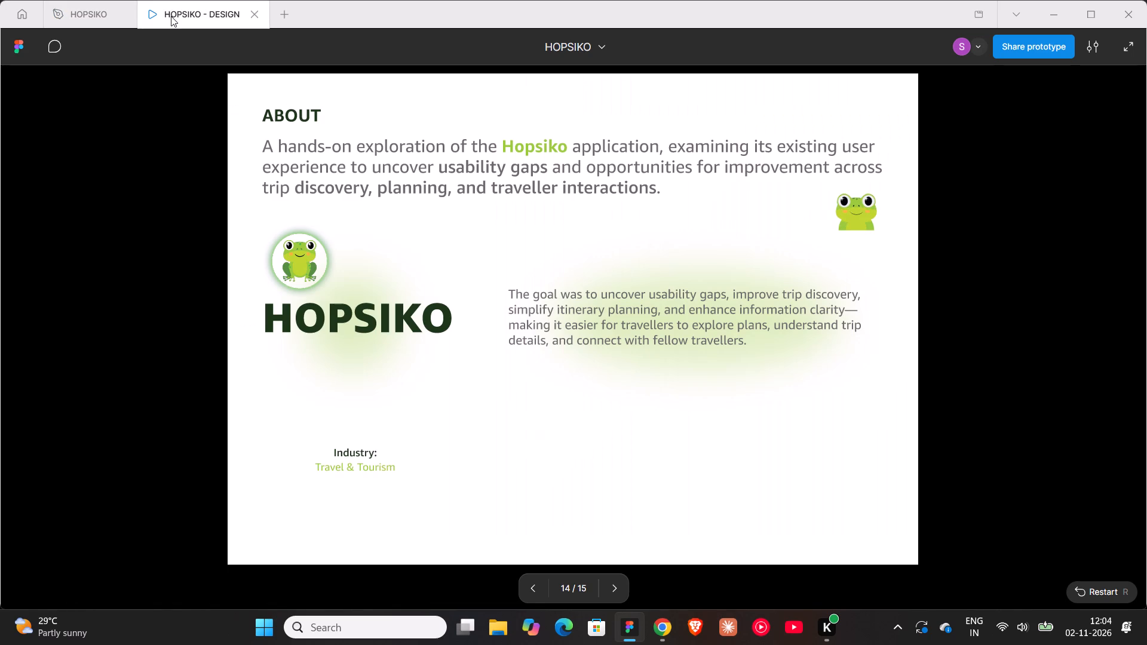
pyautogui.click(91, 16)
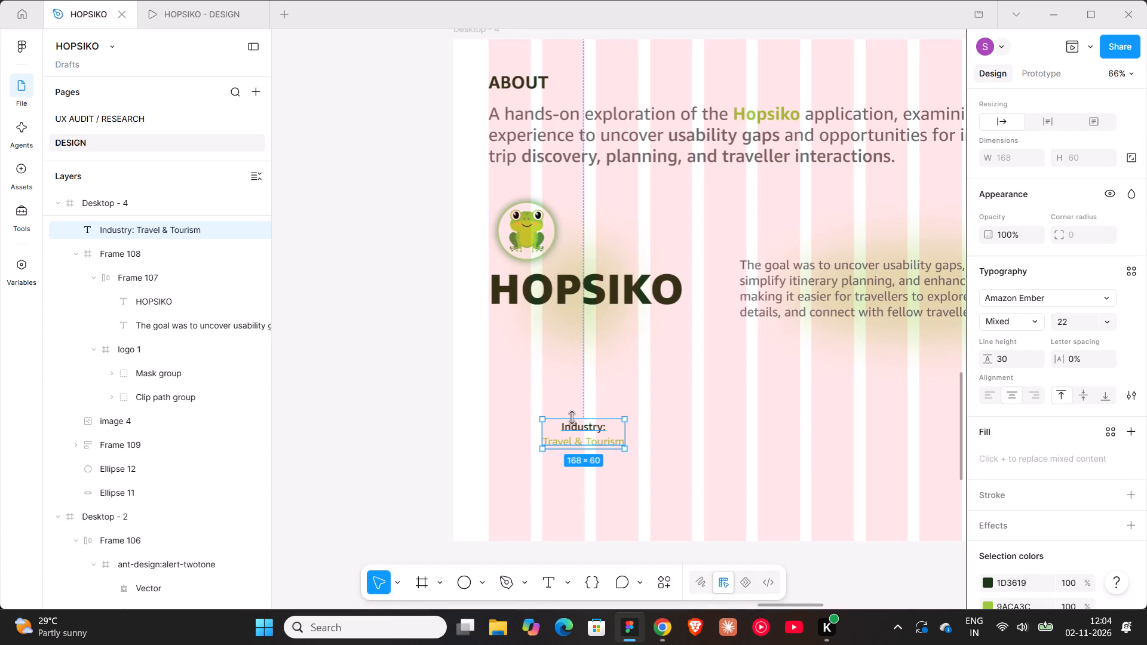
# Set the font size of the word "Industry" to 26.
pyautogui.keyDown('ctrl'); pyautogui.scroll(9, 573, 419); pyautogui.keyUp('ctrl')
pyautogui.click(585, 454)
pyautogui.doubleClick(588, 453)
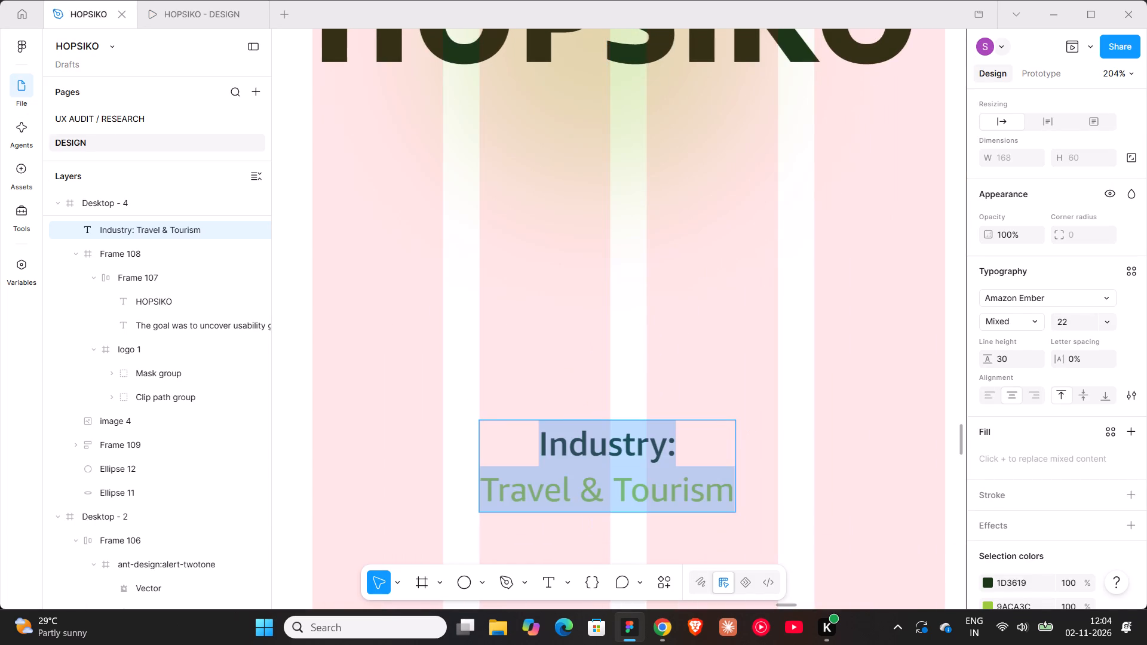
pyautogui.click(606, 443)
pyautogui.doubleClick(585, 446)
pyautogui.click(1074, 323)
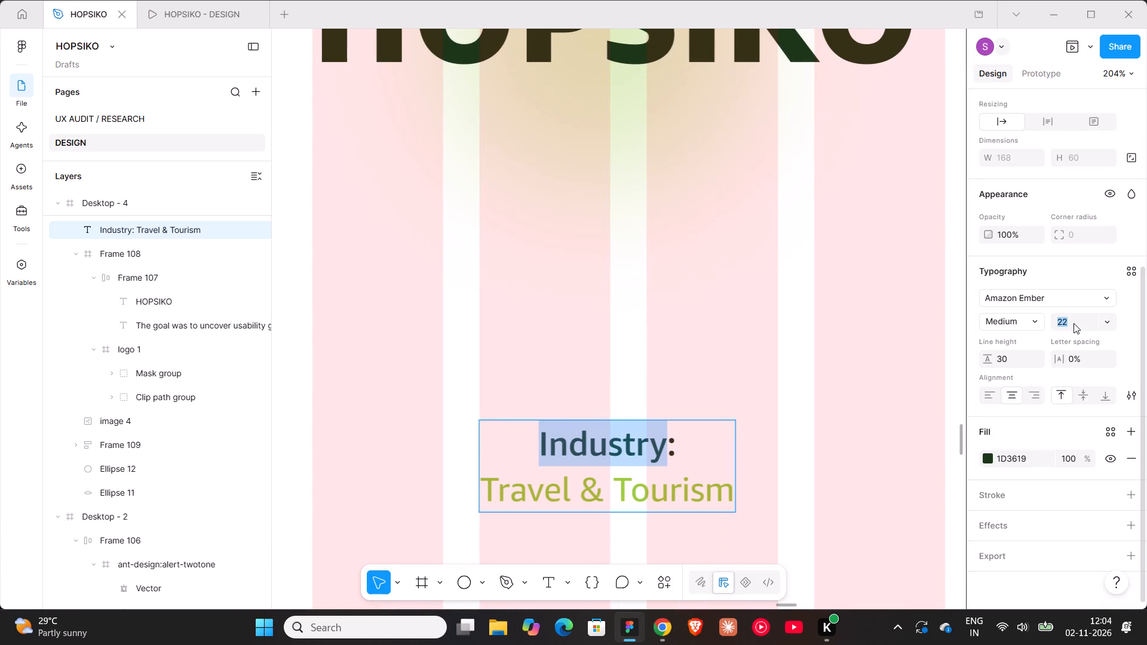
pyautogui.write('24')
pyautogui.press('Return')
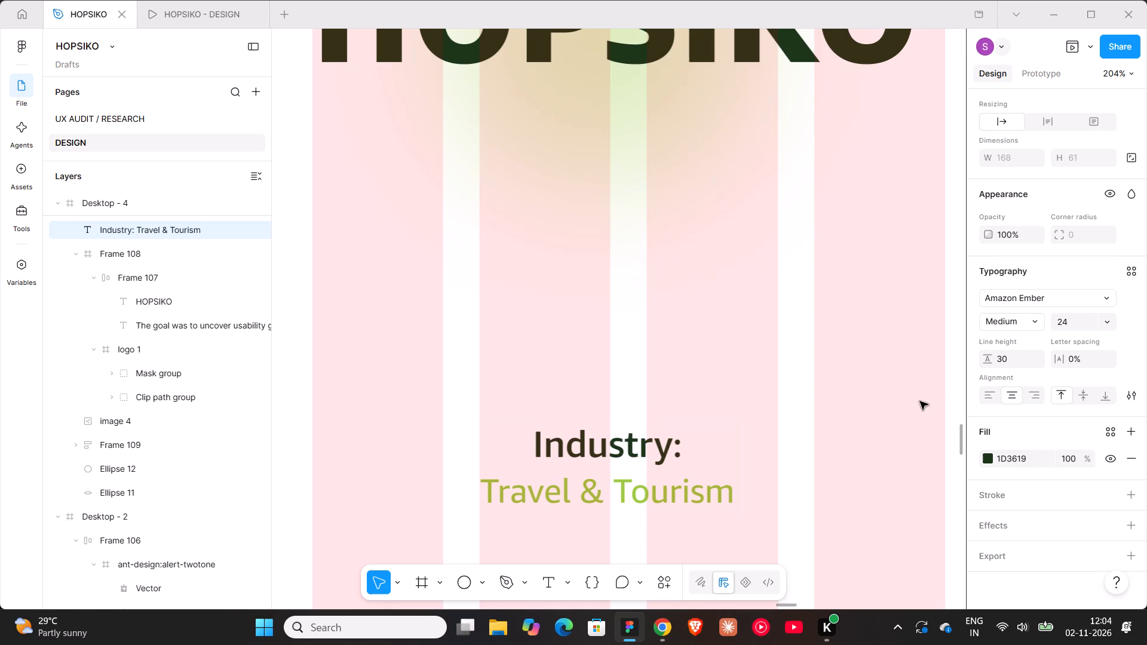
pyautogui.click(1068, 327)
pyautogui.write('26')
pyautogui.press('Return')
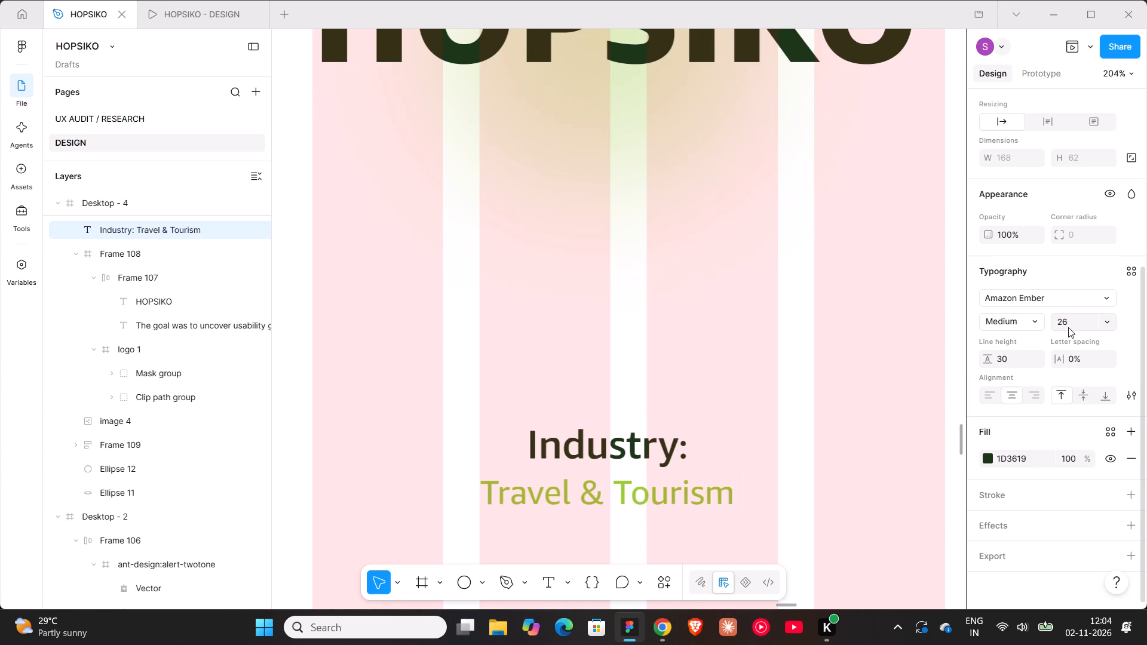
# Set the font size of the "Travel & Tourism" line to 24 and check the prototype preview.
pyautogui.tripleClick(642, 505)
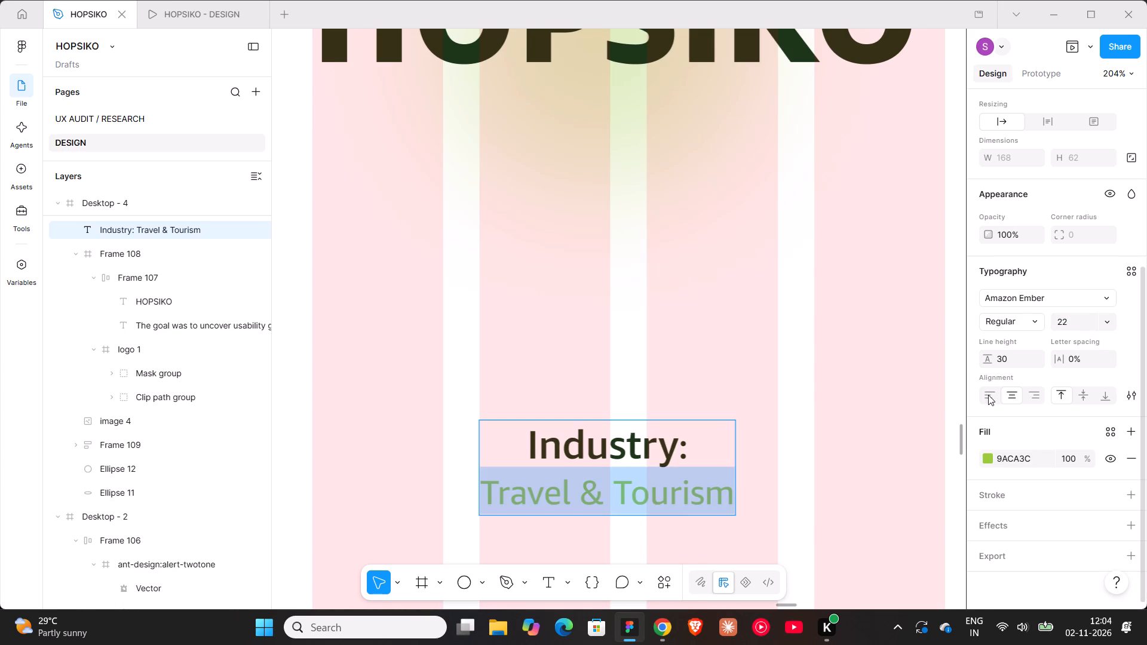
pyautogui.click(1065, 320)
pyautogui.write('24')
pyautogui.press('Return')
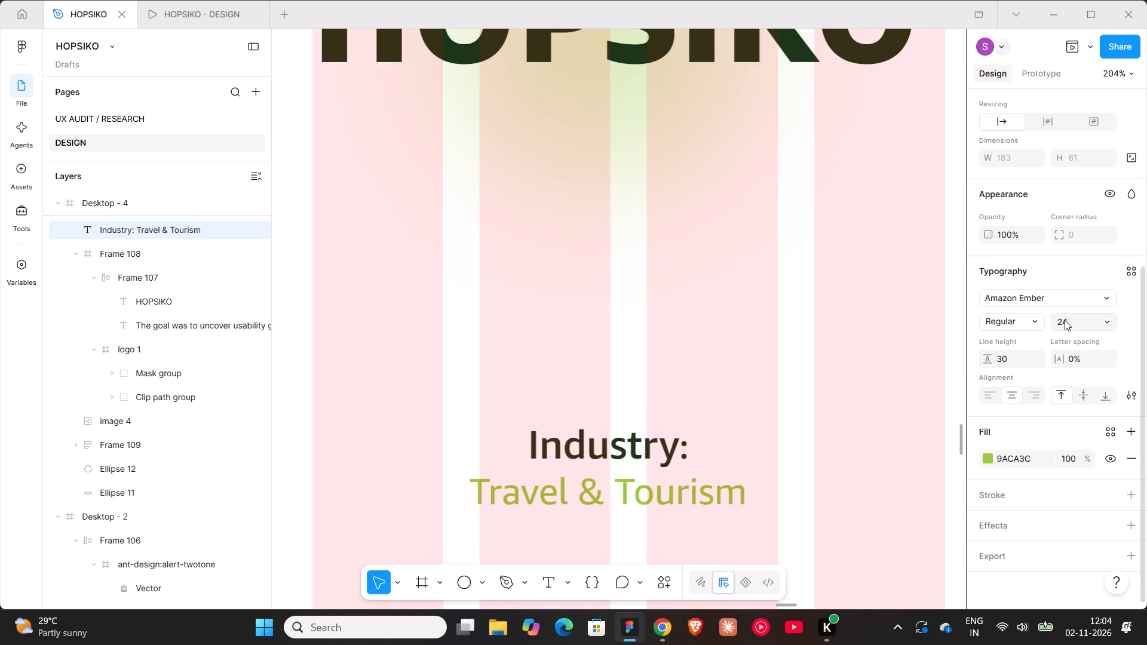
pyautogui.keyDown('ctrl'); pyautogui.scroll(-8, 627, 245); pyautogui.keyUp('ctrl')
pyautogui.click(663, 266)
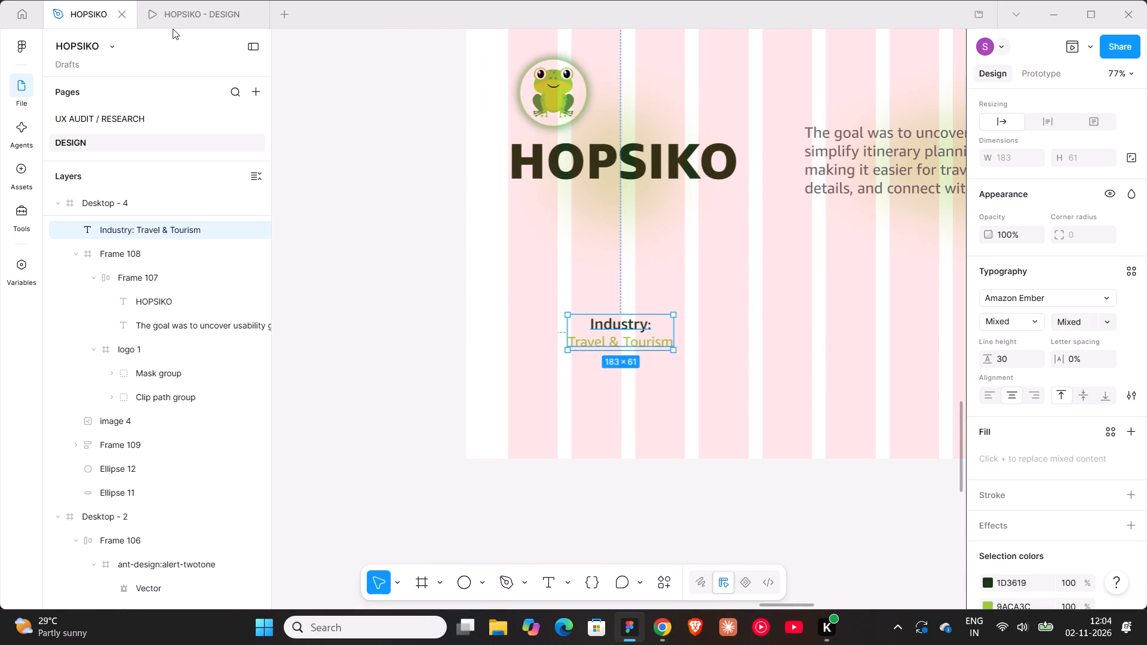
pyautogui.click(172, 27)
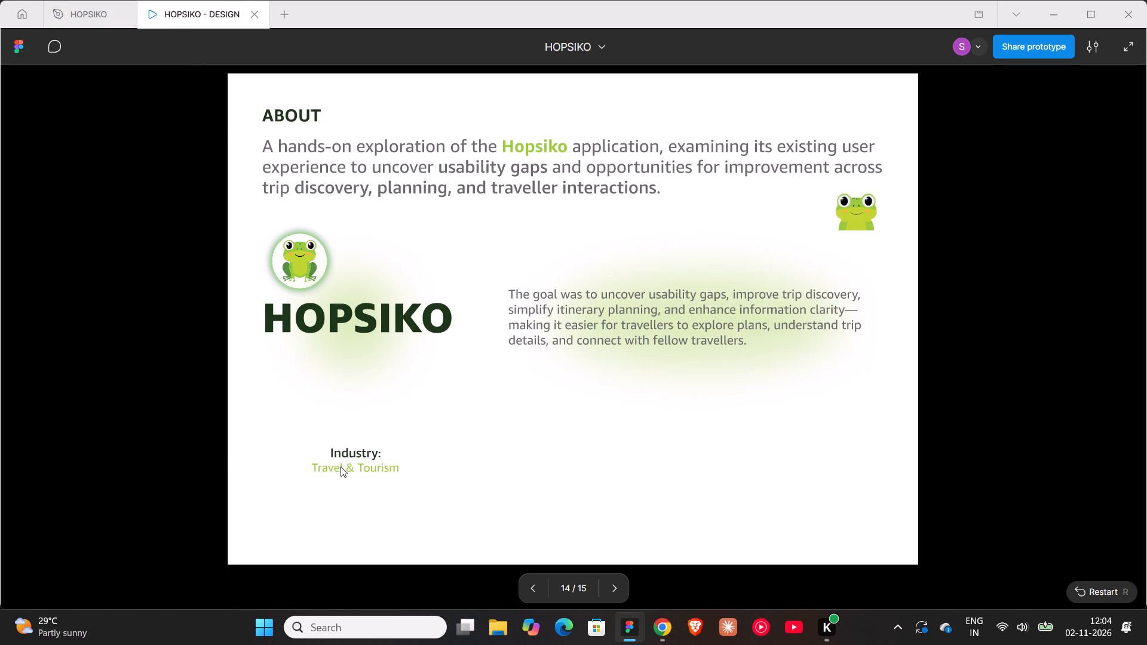
# Set the font size of the word "Industry" to 30.
pyautogui.click(74, 19)
pyautogui.tripleClick(619, 326)
pyautogui.doubleClick(622, 324)
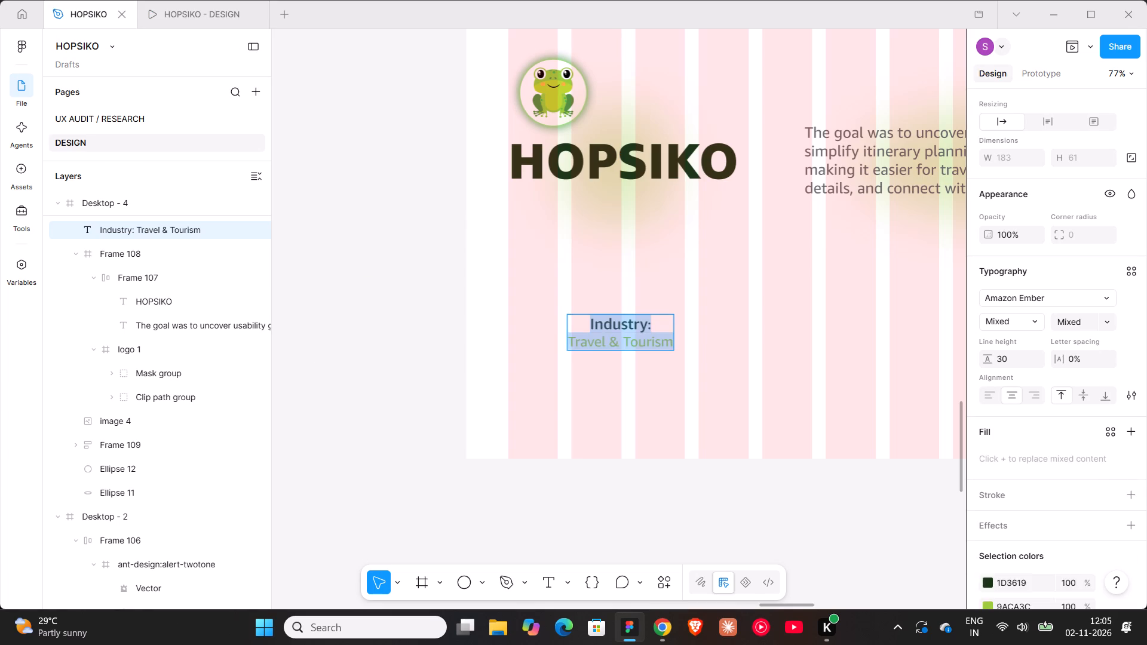
pyautogui.doubleClick(641, 327)
pyautogui.click(1072, 324)
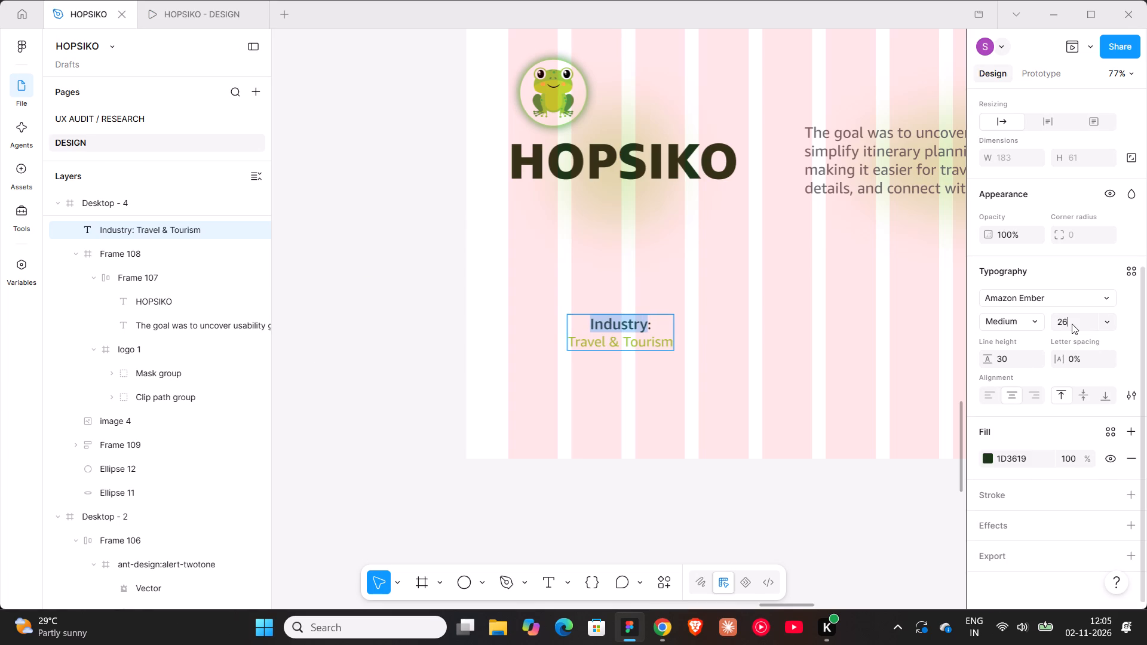
pyautogui.write('30')
pyautogui.press('Return')
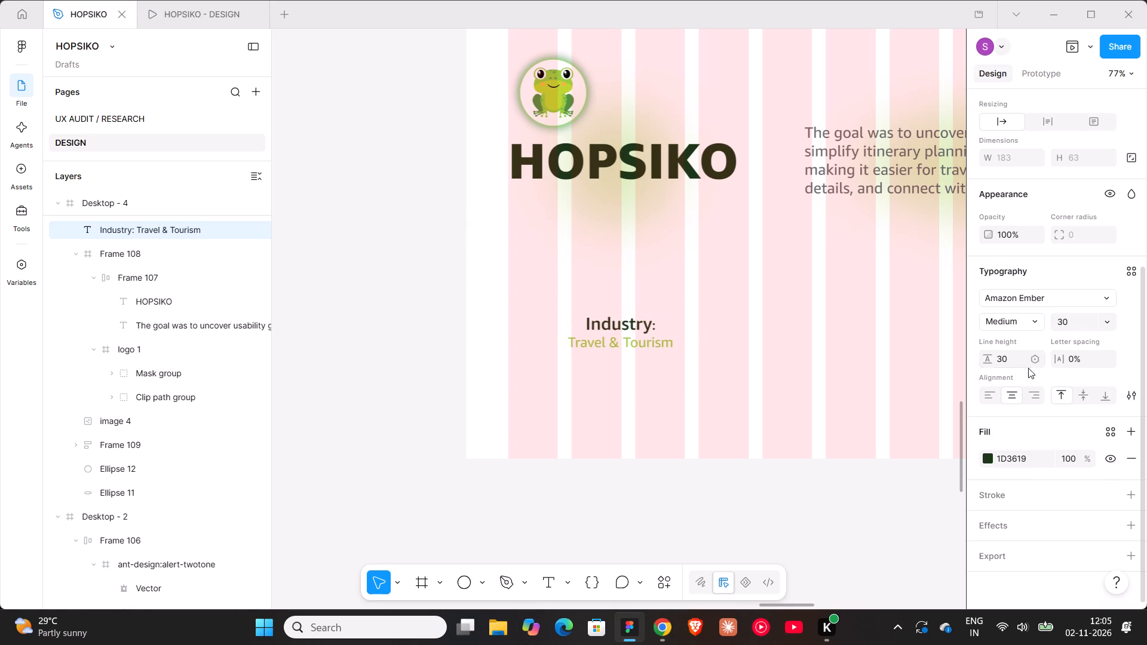
# Set the font size of the "Travel & Tourism" line to 26.
pyautogui.tripleClick(651, 345)
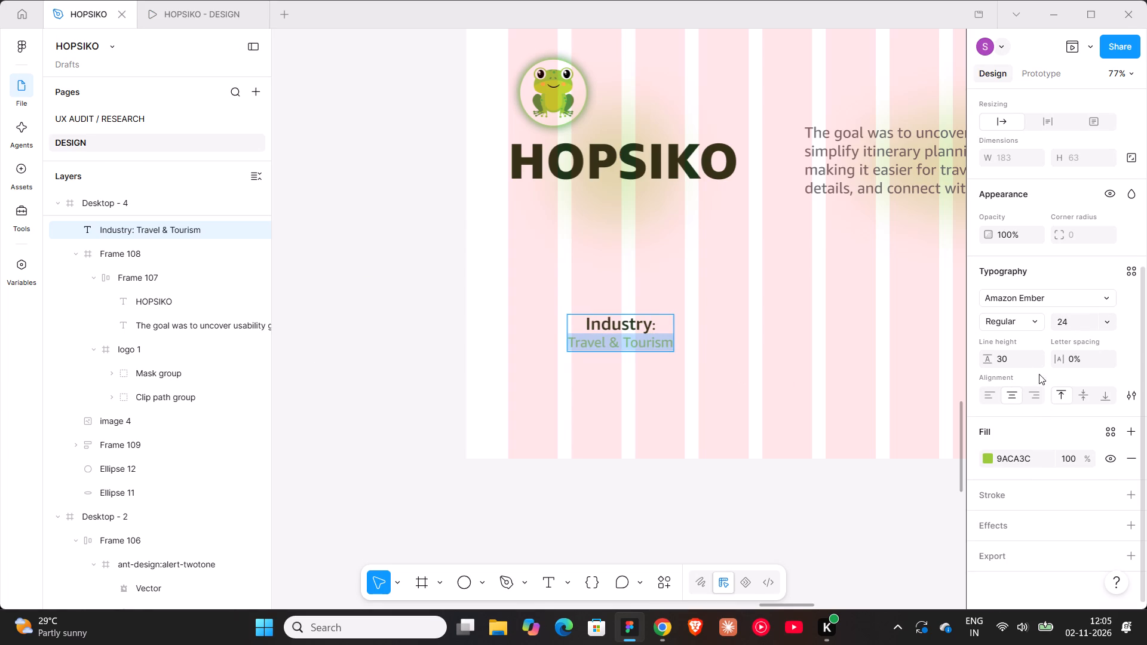
pyautogui.click(1071, 324)
pyautogui.write('26')
pyautogui.press('Return')
# Set the font weight of the word "Industry" to Bold and the "Travel & Tourism" line to Medium.
pyautogui.doubleClick(618, 319)
pyautogui.click(1027, 321)
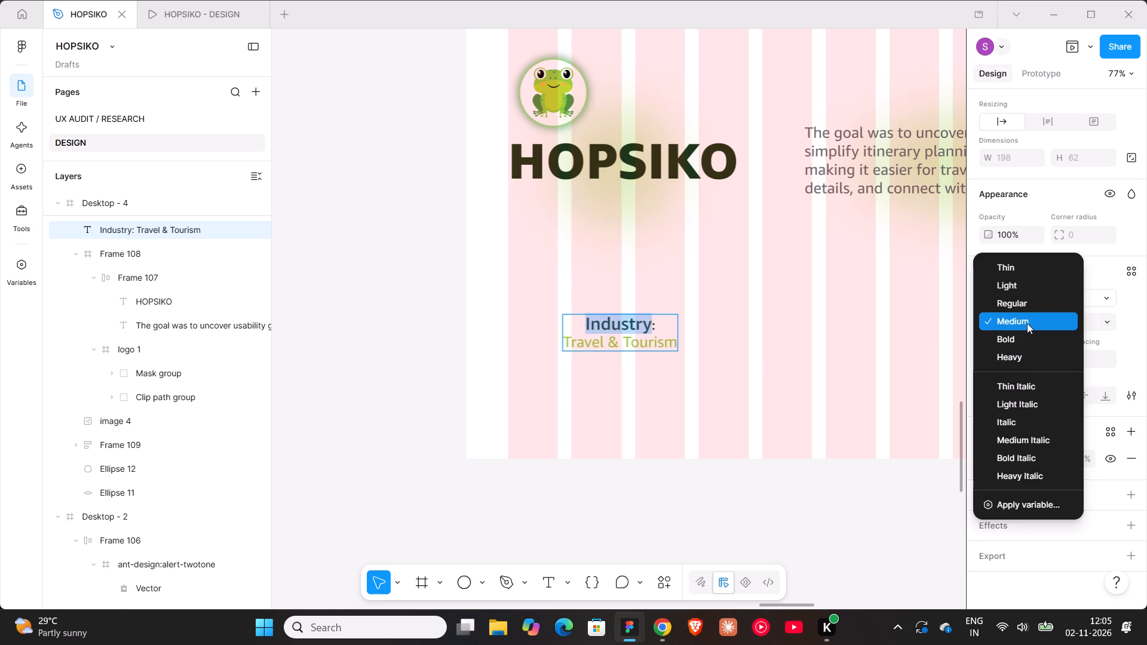
pyautogui.click(1025, 343)
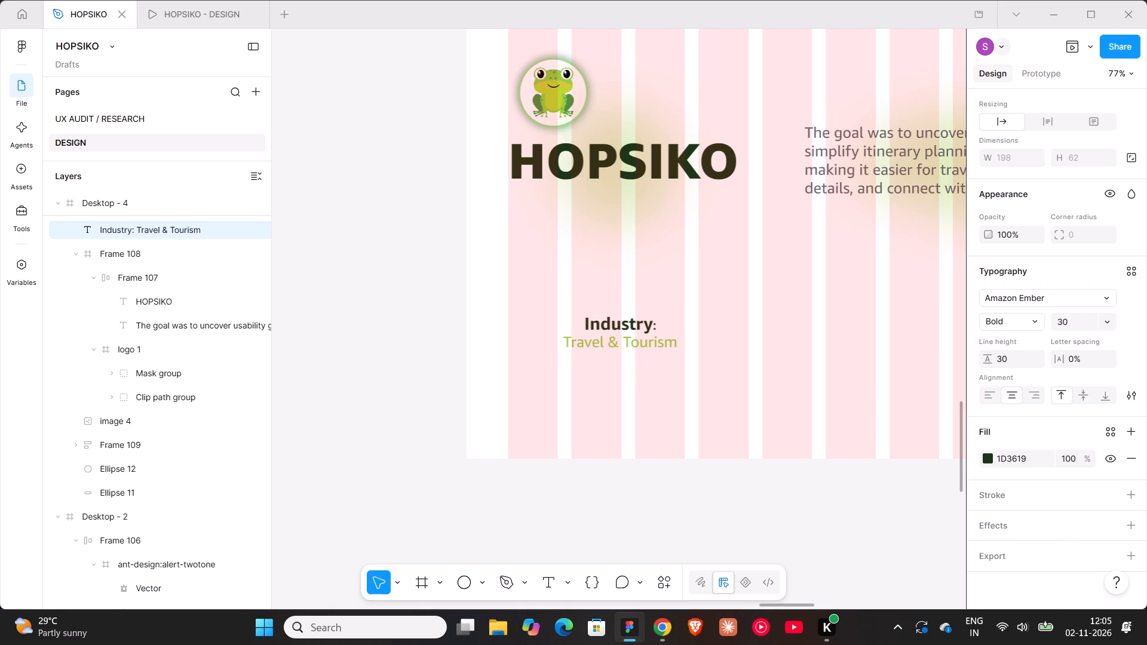
pyautogui.tripleClick(641, 345)
pyautogui.click(1020, 325)
pyautogui.click(1017, 339)
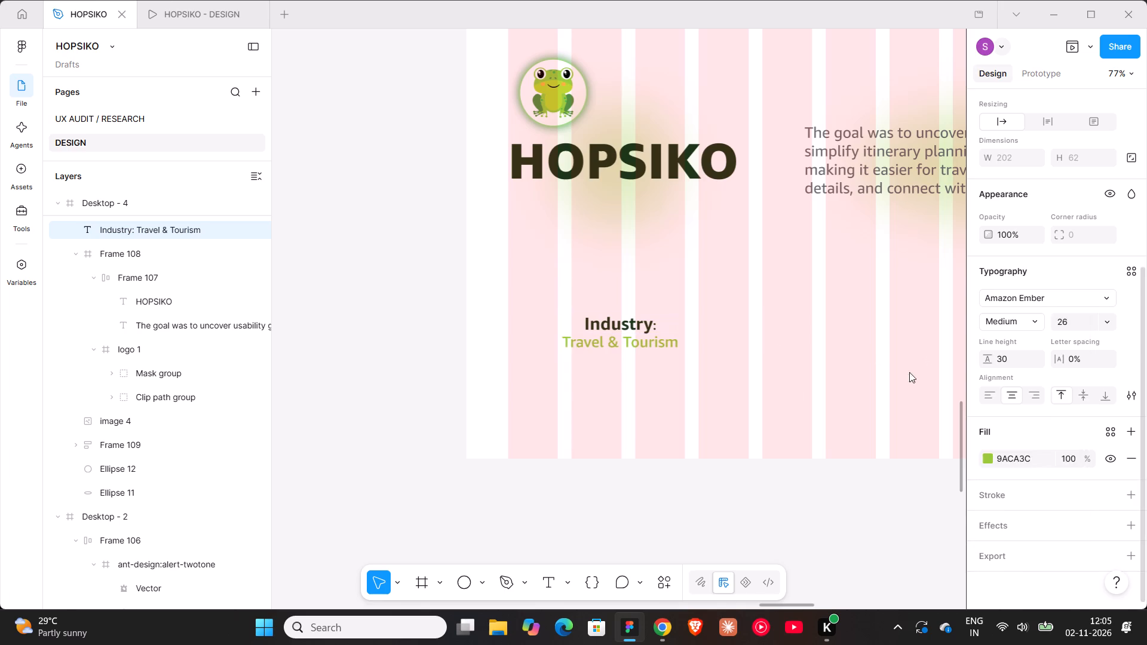
pyautogui.click(755, 397)
# Duplicate the Industry text block to its right, at about X 506, Y 770 in the About frame.
pyautogui.keyDown('ctrl'); pyautogui.scroll(-4, 635, 358); pyautogui.keyUp('ctrl')
pyautogui.keyDown('shift'); pyautogui.scroll(-9, 723, 331); pyautogui.keyUp('shift')
pyautogui.keyDown('shift'); pyautogui.scroll(1, 550, 353); pyautogui.keyUp('shift')
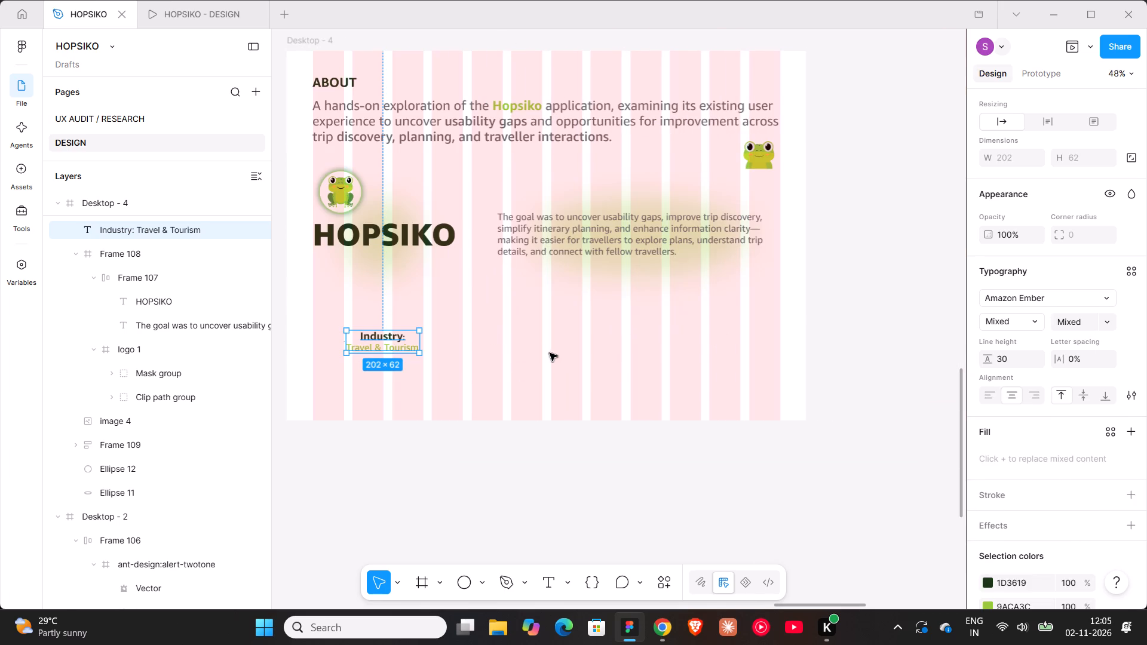
pyautogui.keyDown('shift'); pyautogui.scroll(1, 550, 353); pyautogui.keyUp('shift')
pyautogui.click(555, 383)
pyautogui.scroll(3, 553, 386)
pyautogui.click(410, 422)
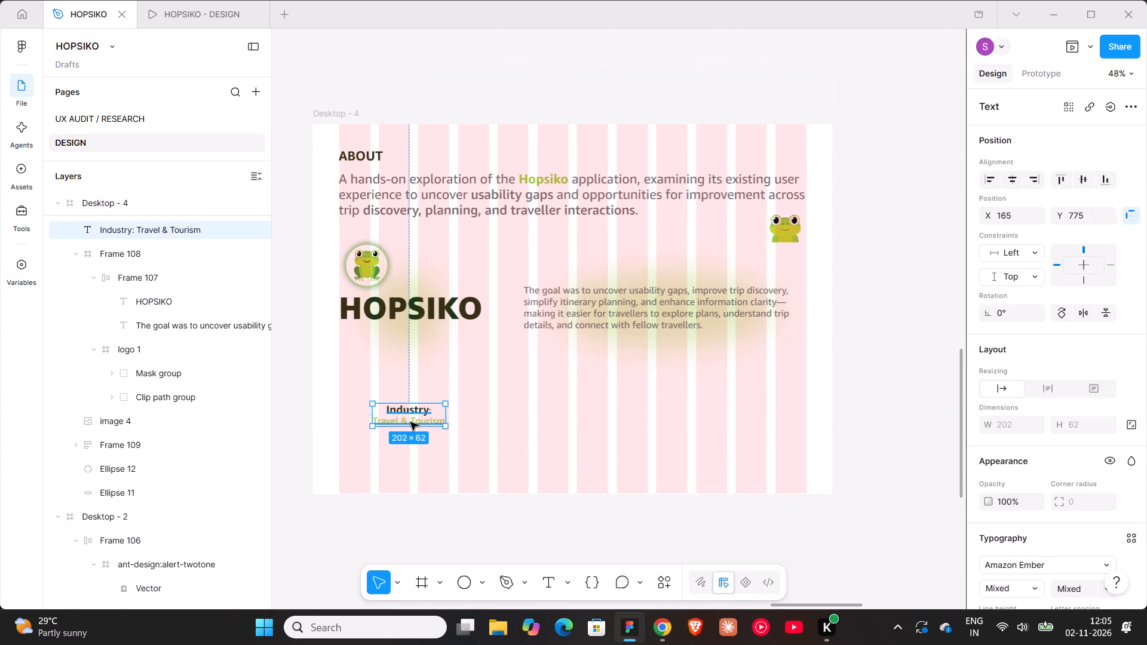
pyautogui.keyDown('alt'); pyautogui.moveTo(407, 411); pyautogui.dragTo(530, 410); pyautogui.keyUp('alt')
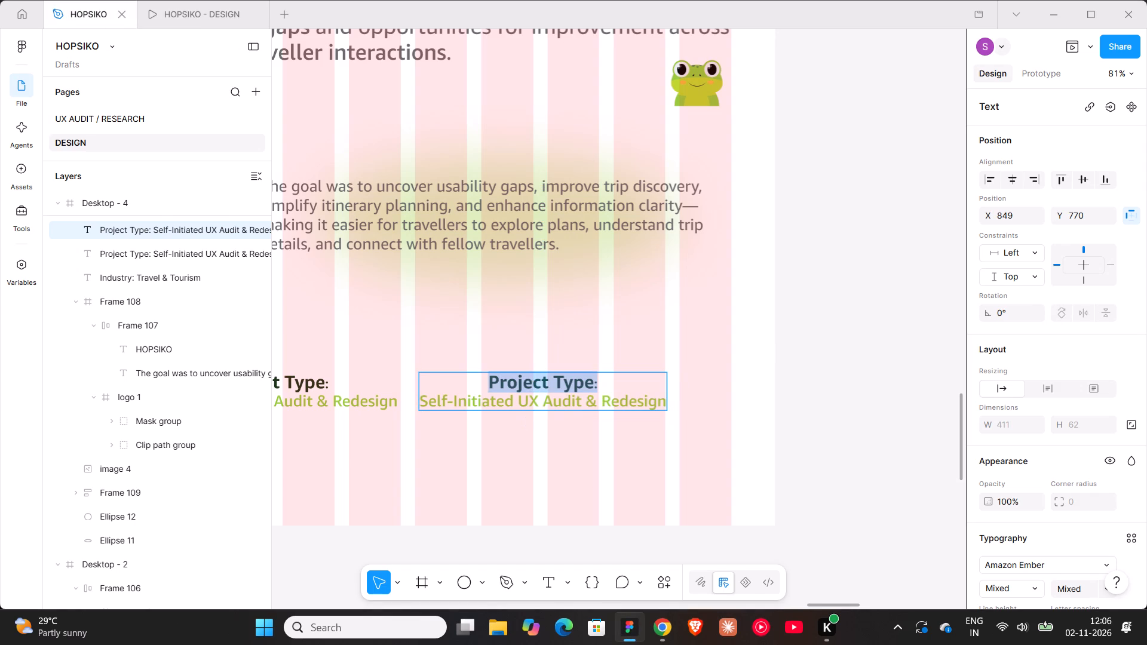
pyautogui.hotkey('ctrl', 'v')
pyautogui.click(551, 382)
pyautogui.click(560, 385)
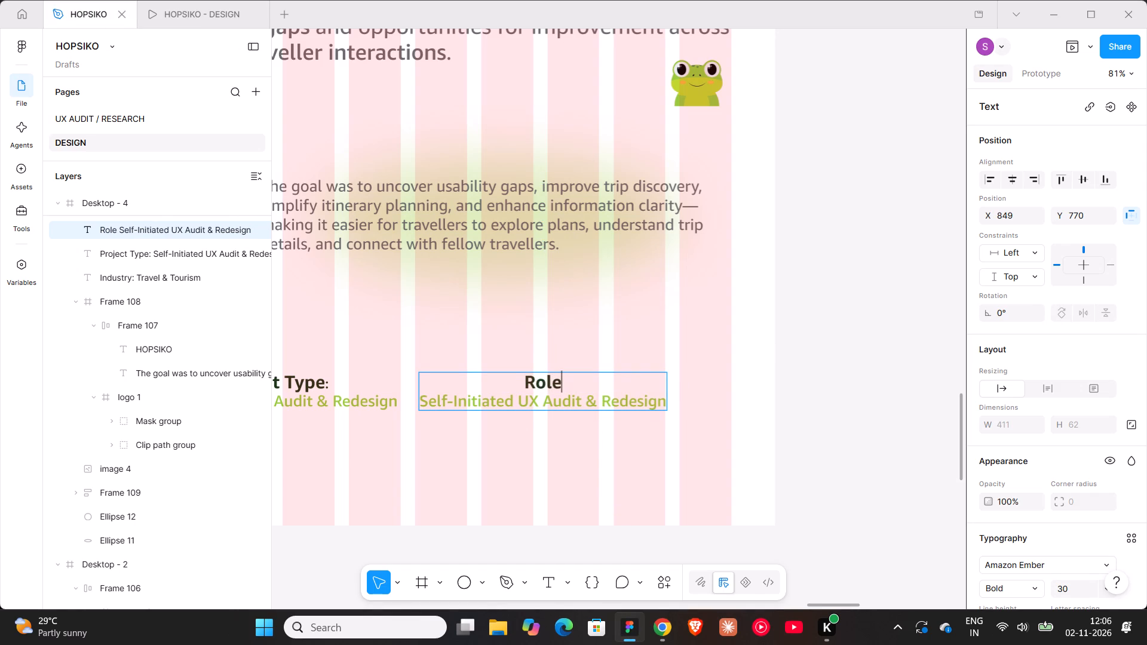
pyautogui.hotkey('shift', ':')
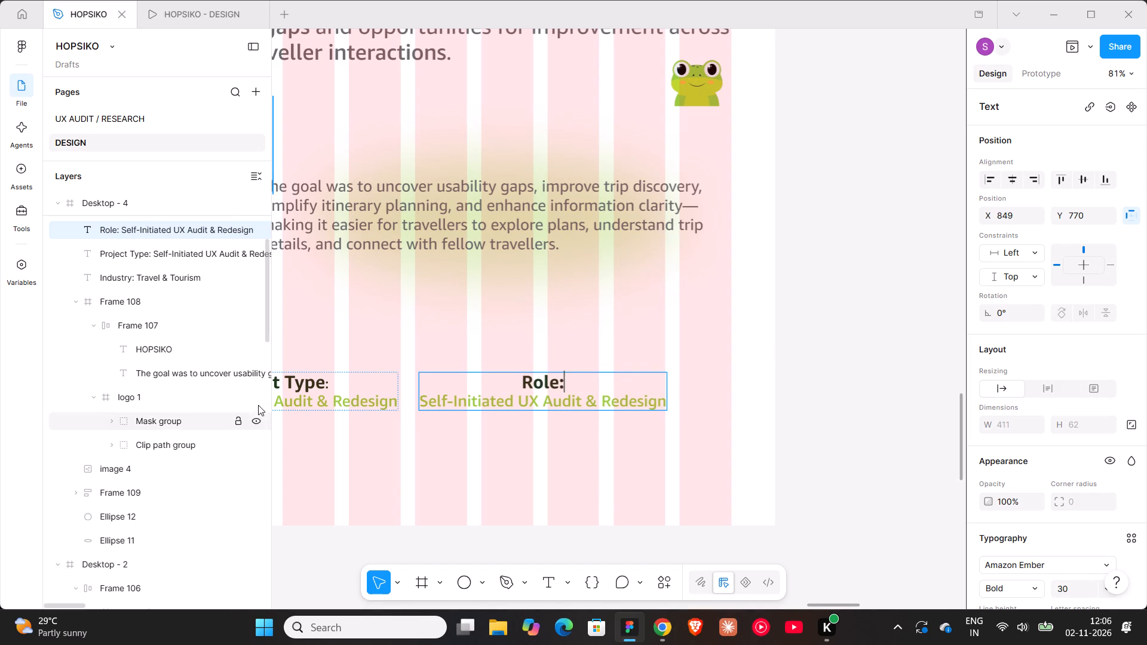
# Replace the colons after "Project Type" and "Industry" with bold ones matching their headings.
pyautogui.click(332, 385)
pyautogui.press('BackSpace')
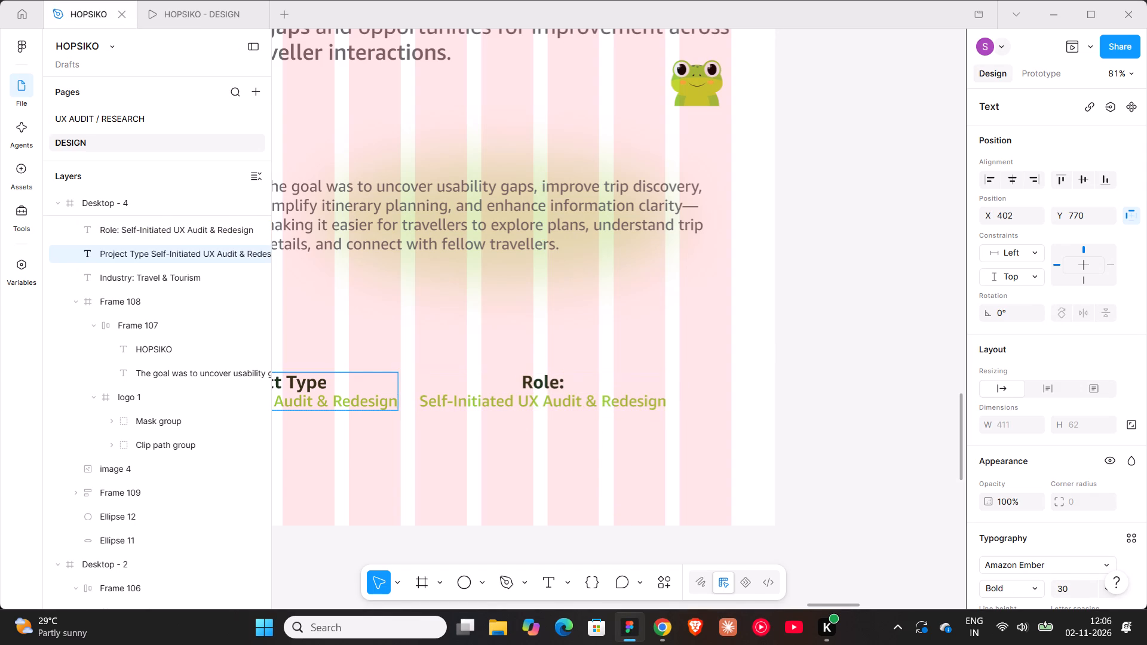
pyautogui.hotkey('shift', ':')
pyautogui.keyDown('shift'); pyautogui.scroll(6, 326, 379); pyautogui.keyUp('shift')
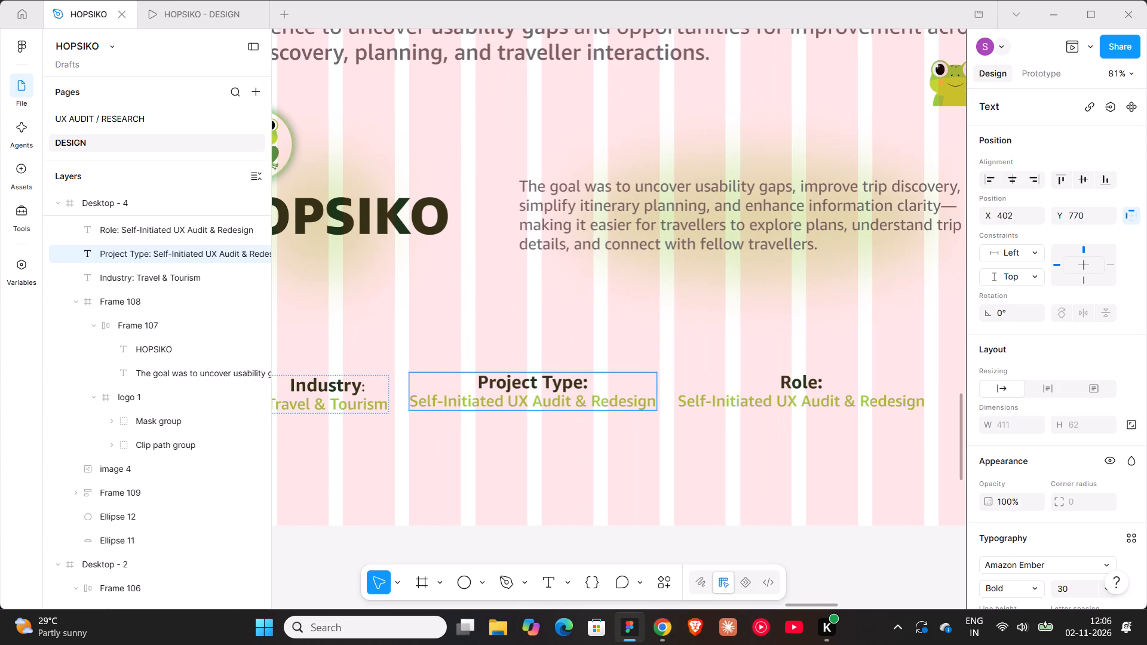
pyautogui.click(364, 389)
pyautogui.press('BackSpace')
pyautogui.hotkey('shift', ':')
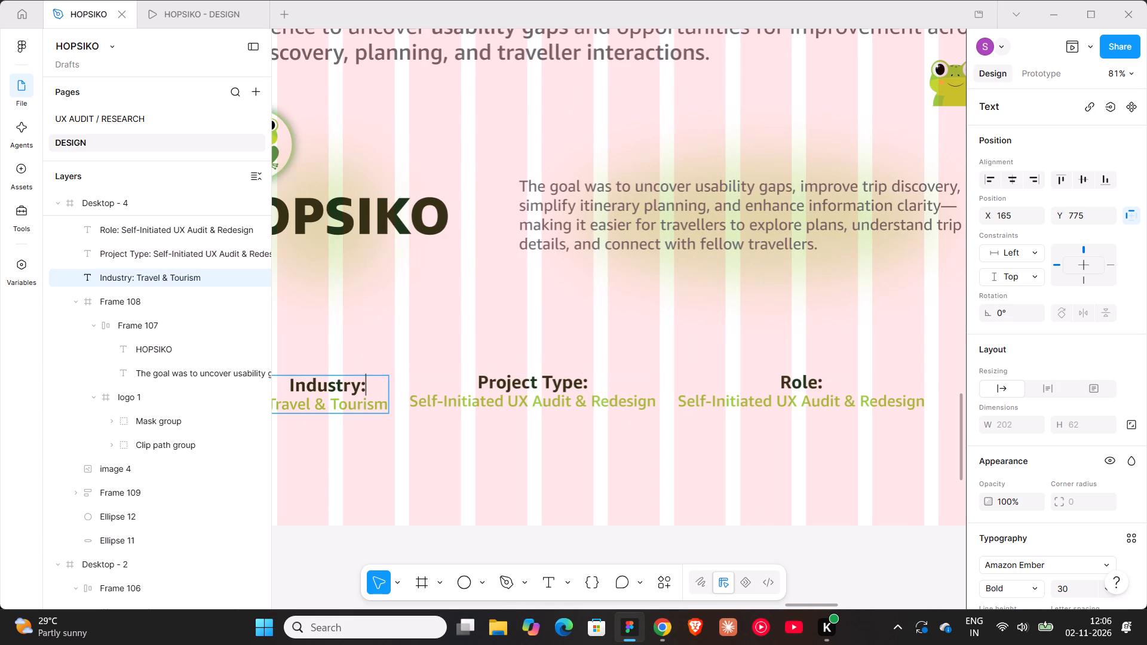
# Copy "UI/UX Designer" from ChatGPT and replace the "Self-Initiated UX Audit & Redesign" line of the Role block with it in Figma.
pyautogui.click(665, 640)
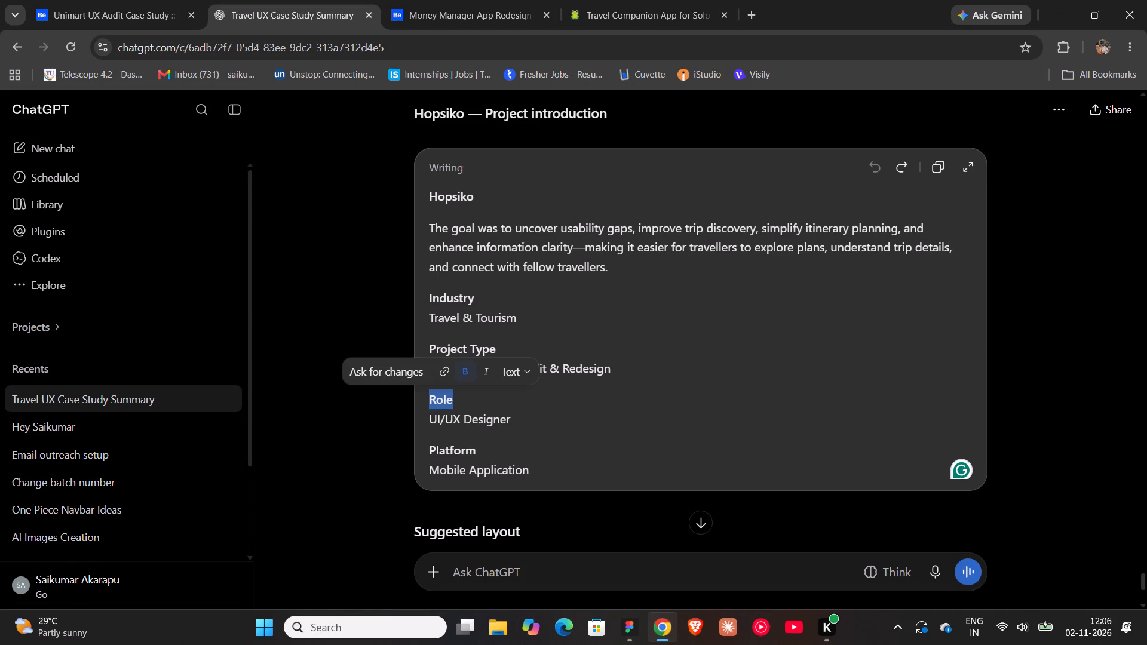
pyautogui.tripleClick(452, 421)
pyautogui.click(452, 422)
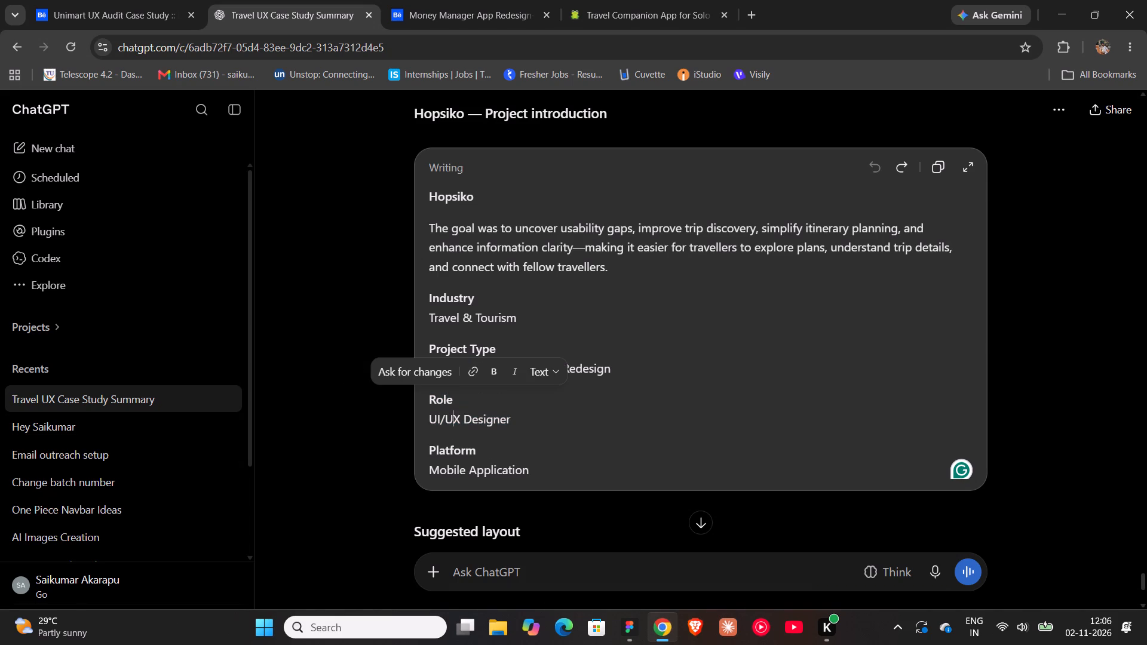
pyautogui.moveTo(427, 422); pyautogui.dragTo(484, 422)
pyautogui.click(440, 418)
pyautogui.click(431, 418)
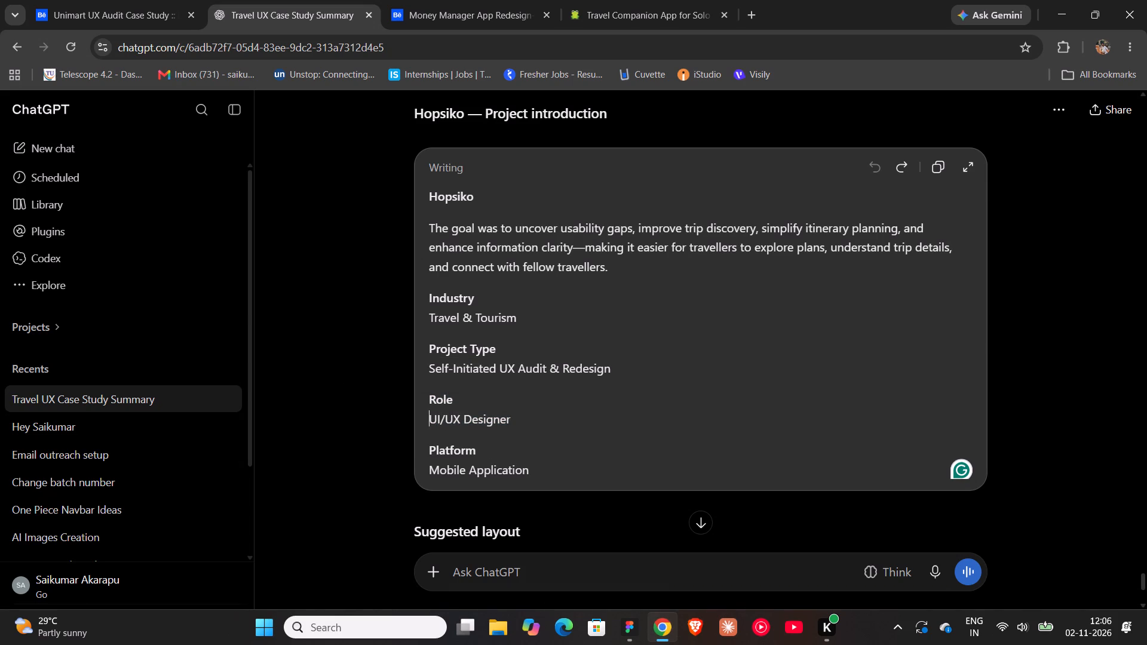
pyautogui.moveTo(431, 418); pyautogui.dragTo(504, 422)
pyautogui.hotkey('ctrl', 'c')
pyautogui.click(631, 619)
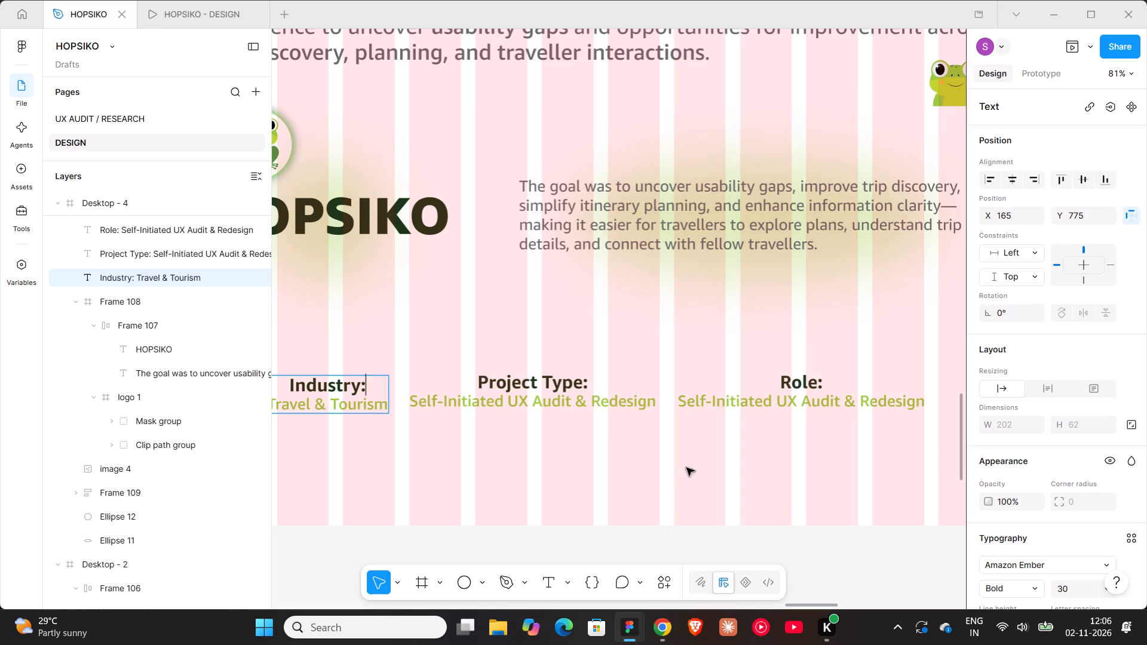
pyautogui.tripleClick(749, 401)
pyautogui.hotkey('ctrl', 'v')
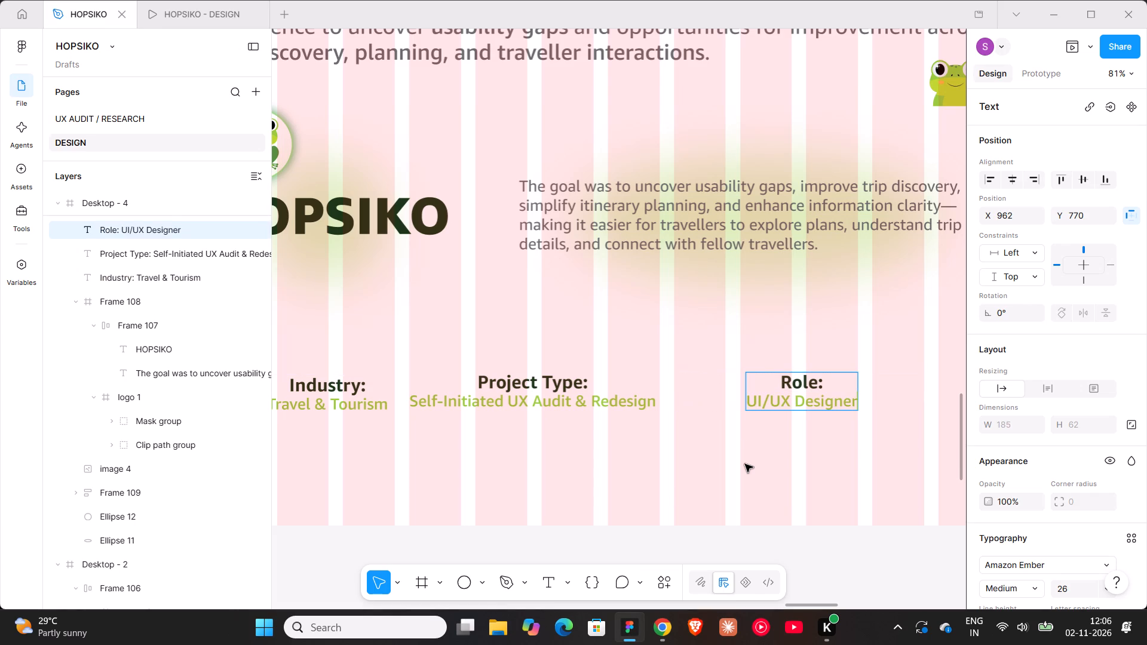
pyautogui.doubleClick(745, 468)
# Tidy up the Industry, Project Type and Role text blocks so they are evenly spaced.
pyautogui.keyDown('ctrl'); pyautogui.scroll(-4, 622, 451); pyautogui.keyUp('ctrl')
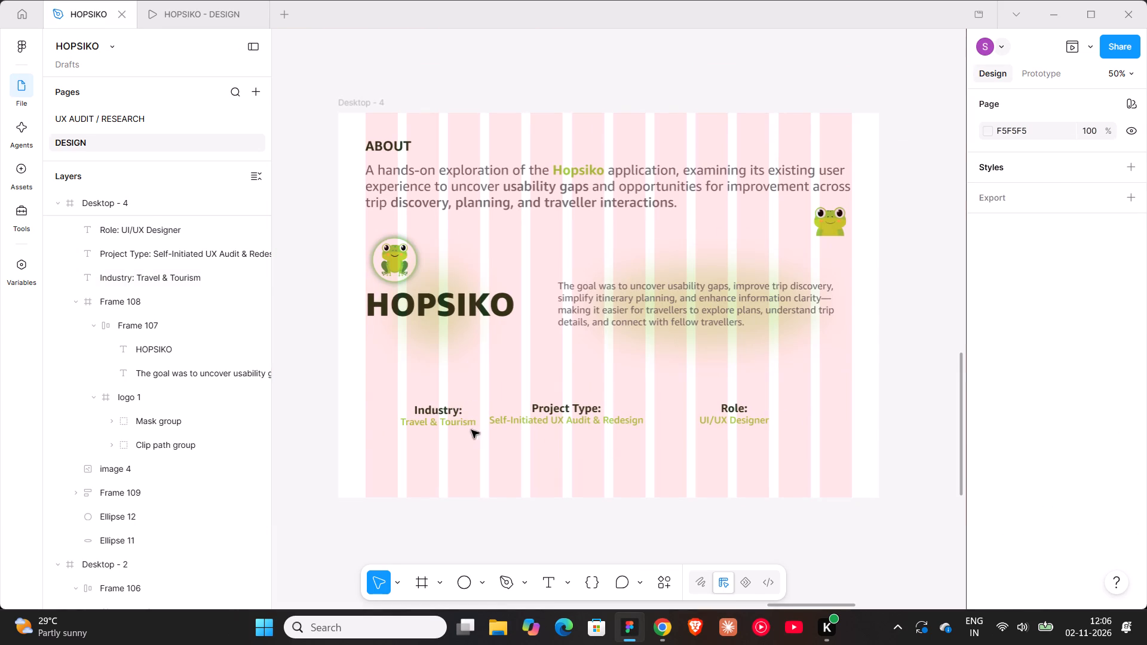
pyautogui.click(436, 415)
pyautogui.keyDown('shift'); pyautogui.moveTo(550, 431); pyautogui.dragTo(556, 431); pyautogui.keyUp('shift')
pyautogui.keyDown('shift'); pyautogui.click(557, 420); pyautogui.keyUp('shift')
pyautogui.keyDown('shift'); pyautogui.click(723, 426); pyautogui.keyUp('shift')
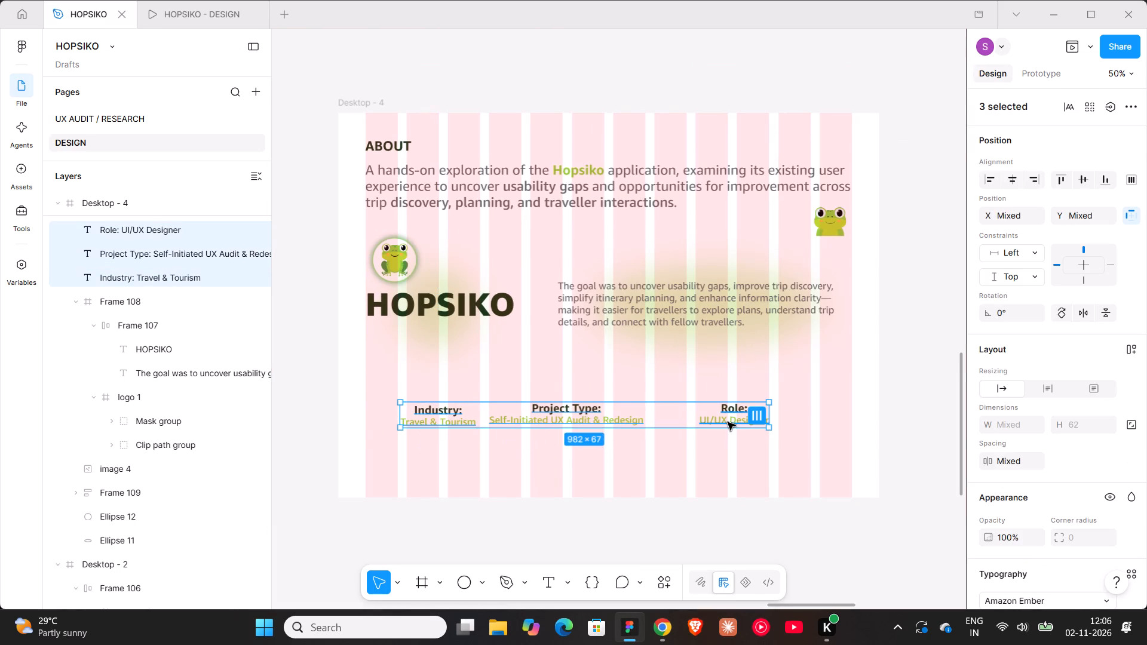
pyautogui.click(1128, 182)
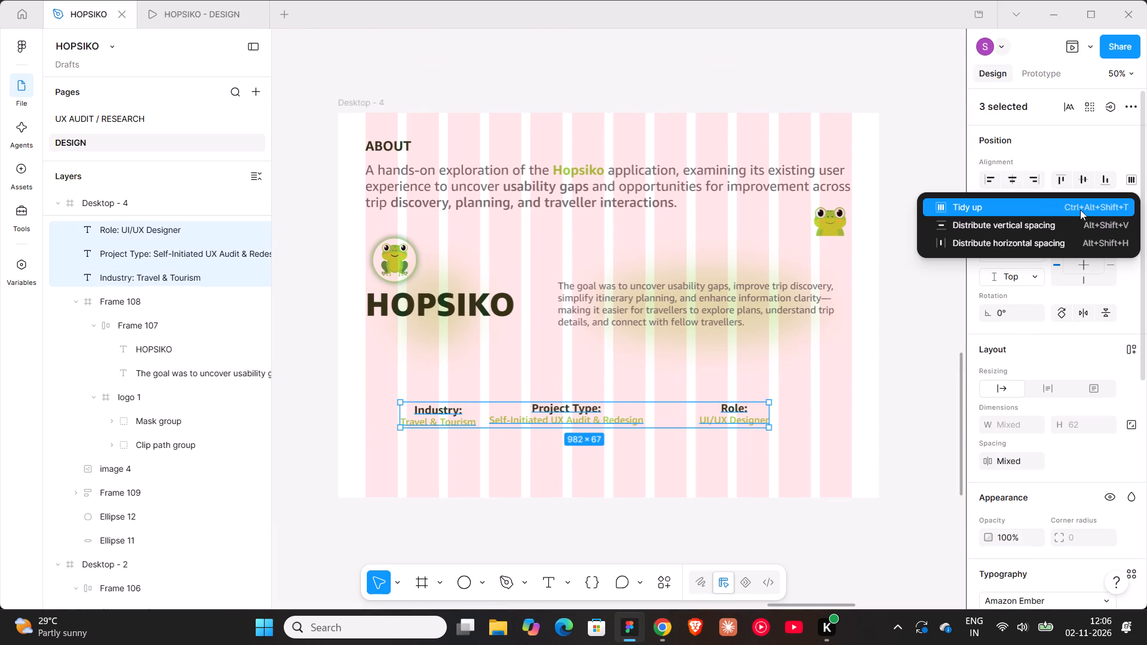
pyautogui.click(1033, 213)
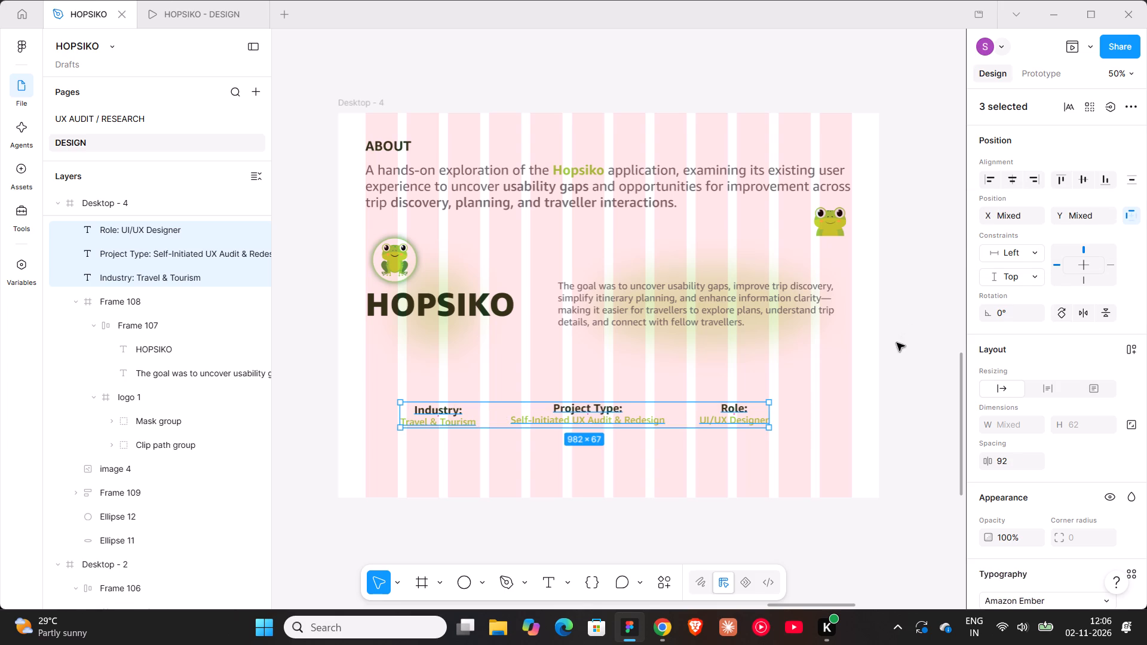
# Wrap the three detail blocks in a horizontal auto layout frame with centre constraint, gap 249, aligned to the About frame's horizontal centre.
pyautogui.hotkey('shift', 'a')
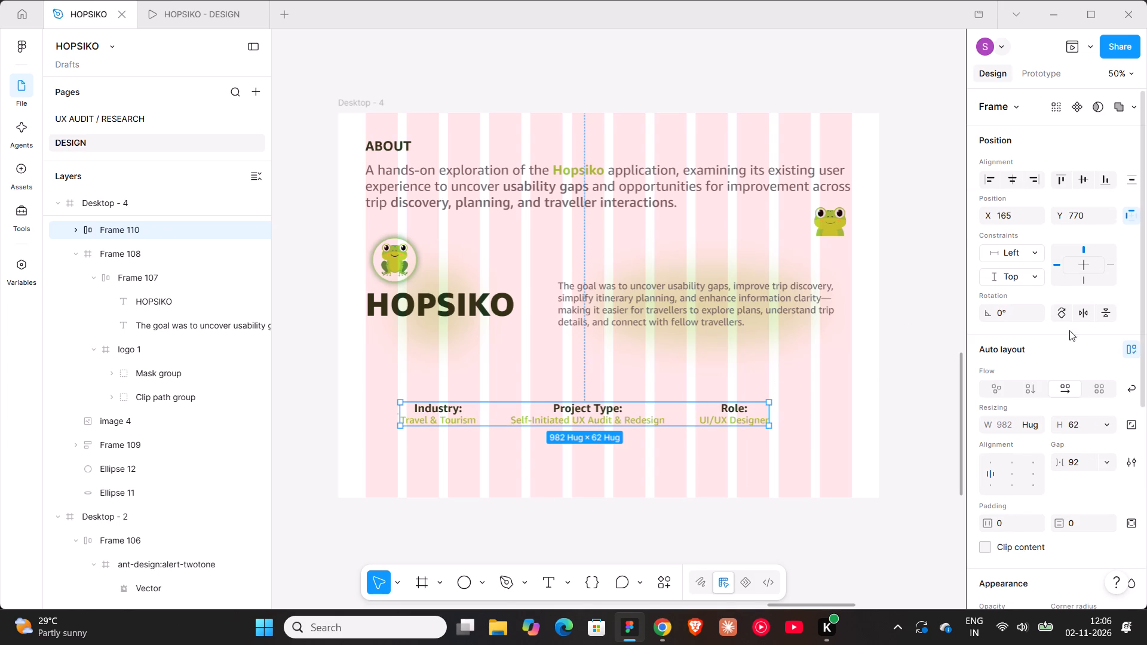
pyautogui.click(1084, 264)
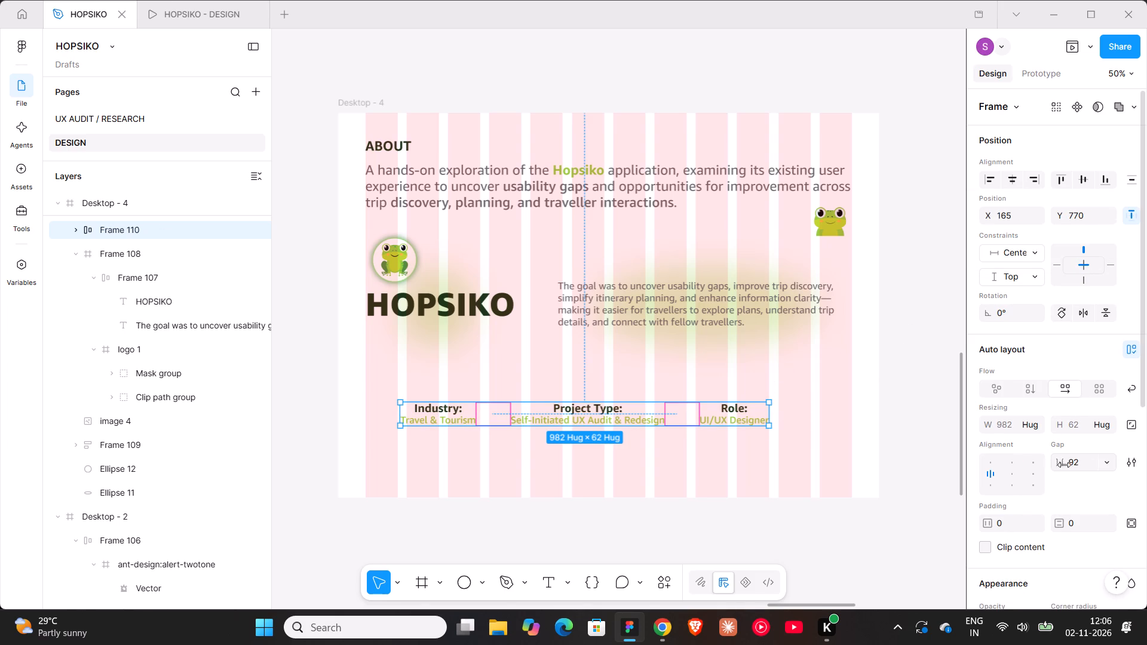
pyautogui.moveTo(1064, 465); pyautogui.dragTo(643, 314)
pyautogui.click(1008, 177)
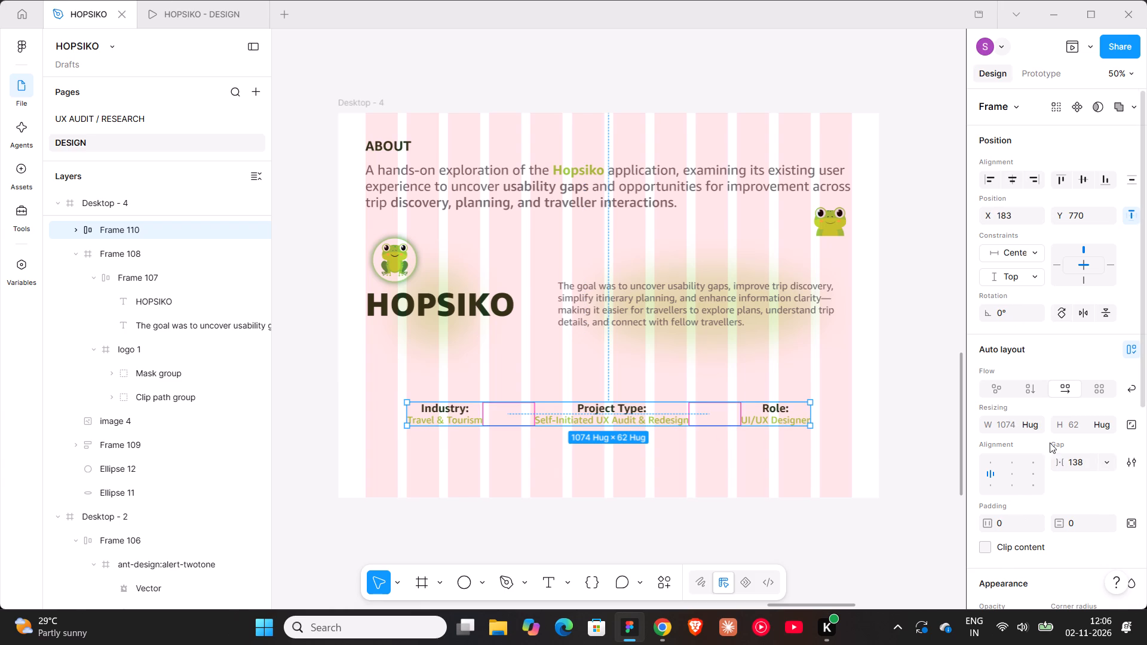
pyautogui.moveTo(1062, 463); pyautogui.dragTo(687, 325)
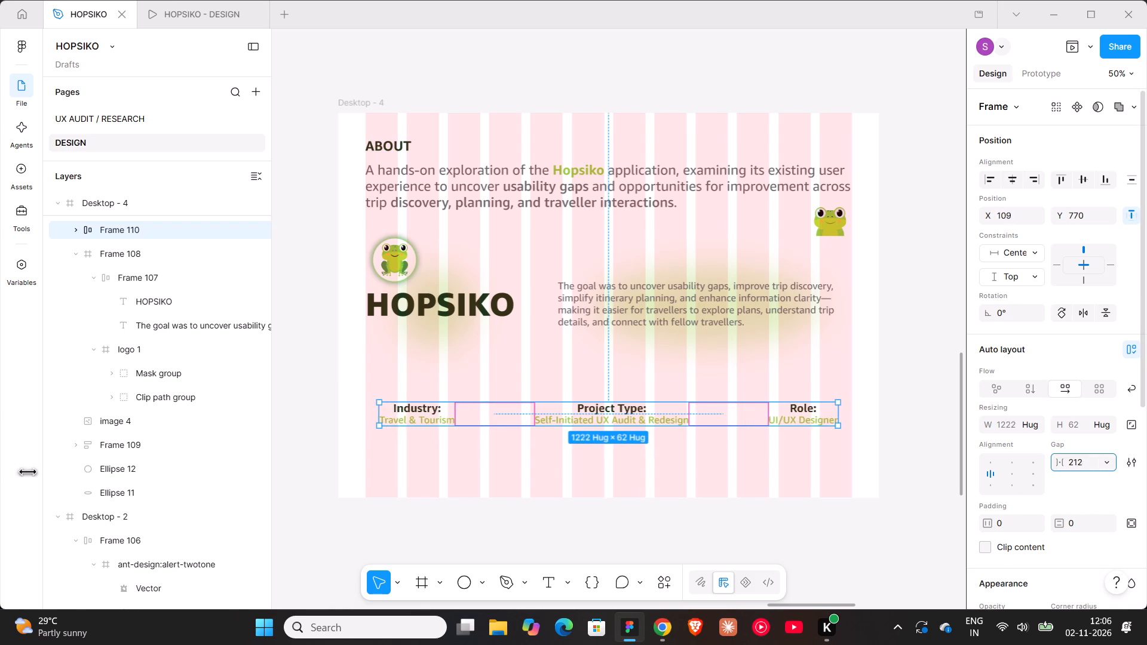
pyautogui.moveTo(687, 325); pyautogui.dragTo(731, 333)
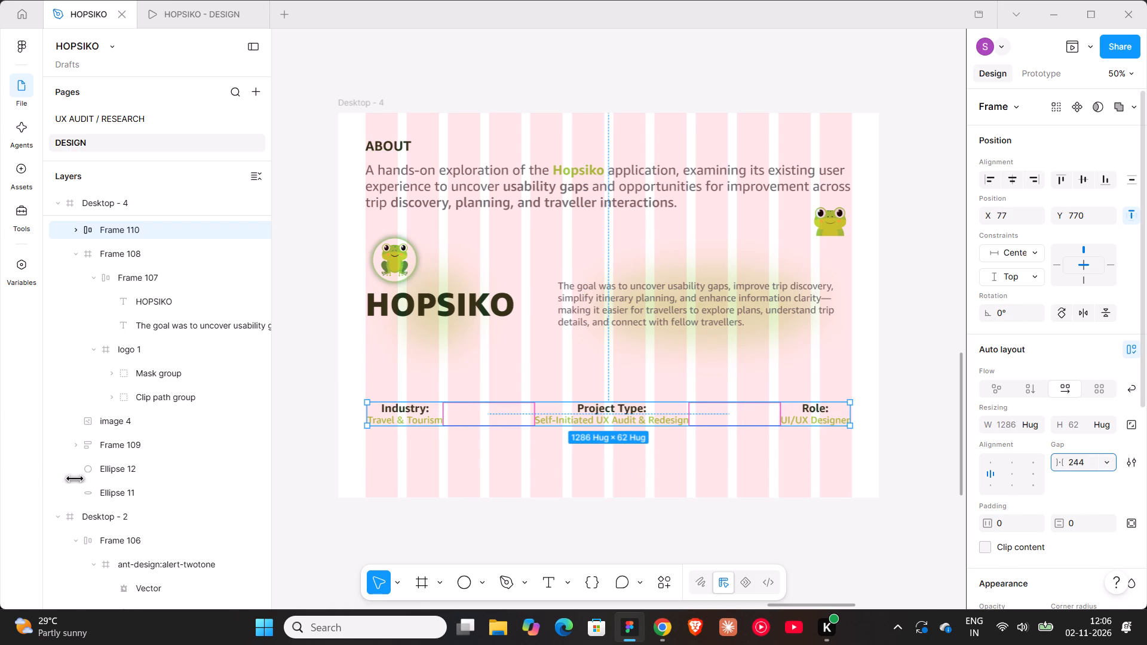
pyautogui.moveTo(731, 333); pyautogui.dragTo(738, 334)
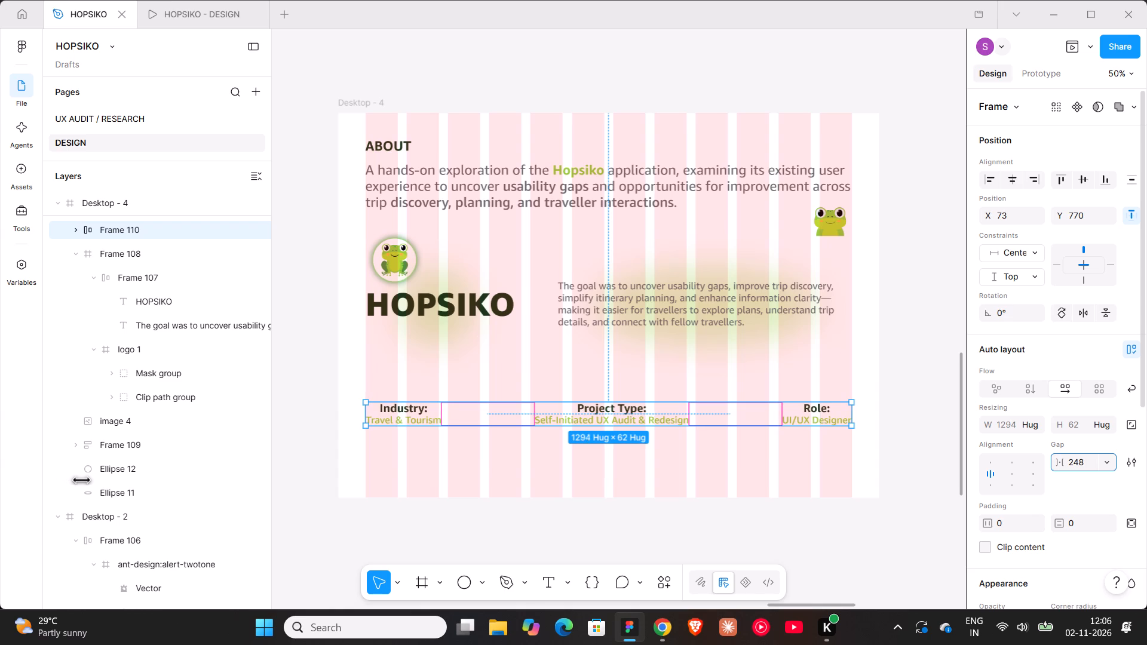
pyautogui.moveTo(738, 334); pyautogui.dragTo(740, 334)
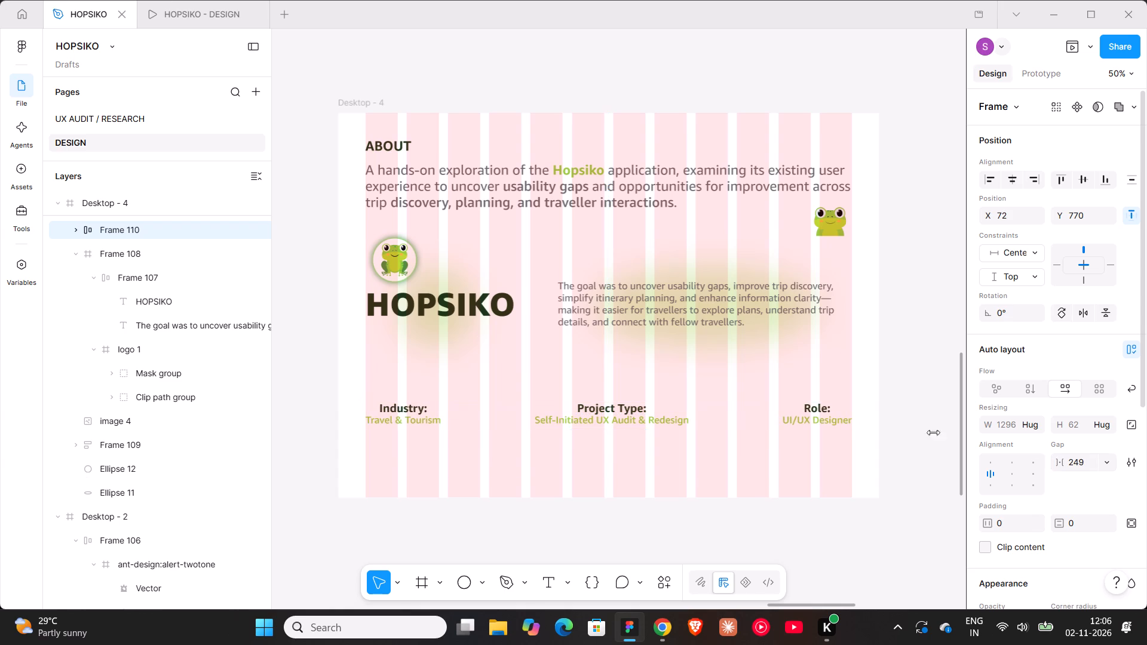
pyautogui.click(1014, 179)
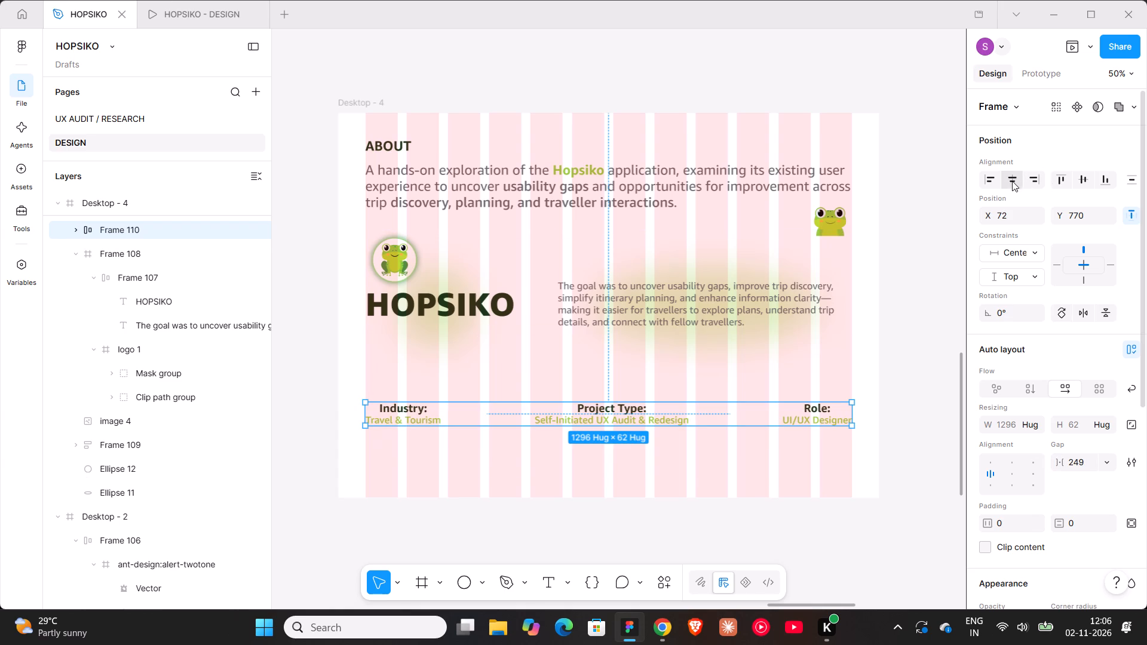
# Set the vertical spacing between the ABOUT text frame and the HOPSIKO section frame to 60.
pyautogui.click(534, 198)
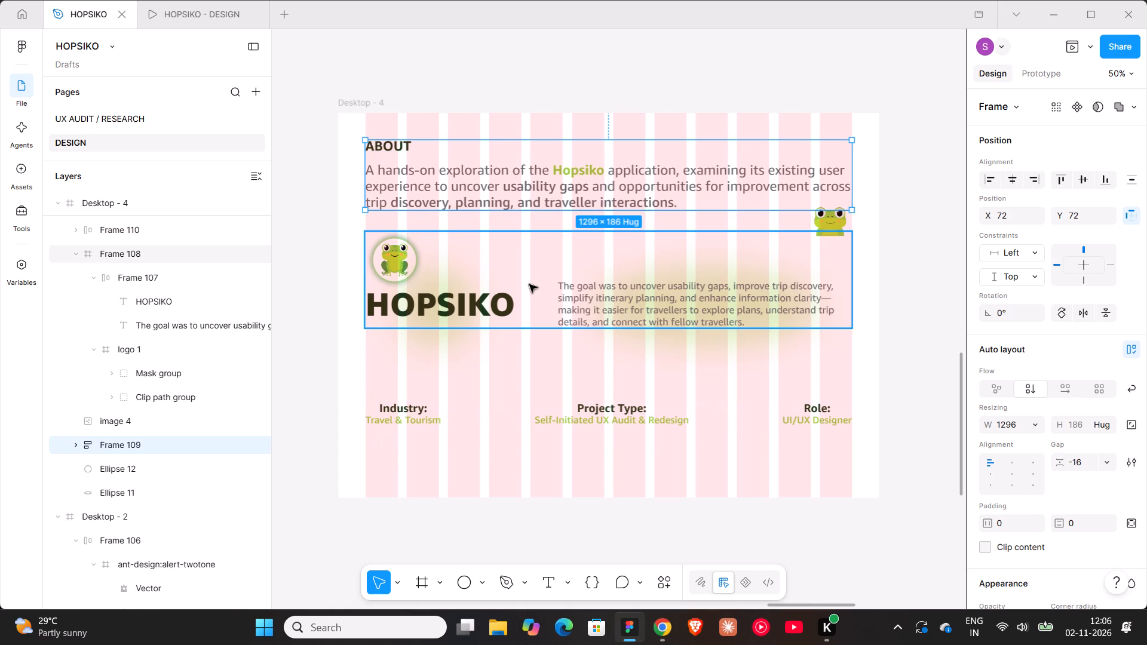
pyautogui.keyDown('shift'); pyautogui.click(529, 284); pyautogui.keyUp('shift')
pyautogui.keyDown('shift'); pyautogui.click(525, 395); pyautogui.keyUp('shift')
pyautogui.keyDown('shift'); pyautogui.click(525, 418); pyautogui.keyUp('shift')
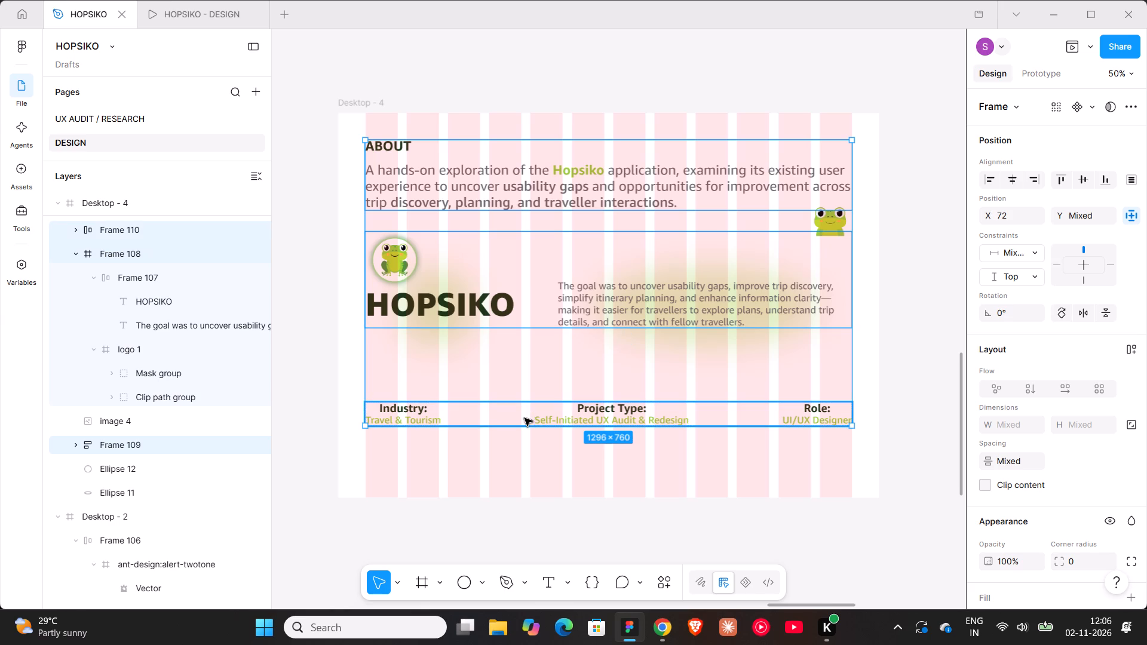
pyautogui.click(944, 275)
pyautogui.keyDown('shift'); pyautogui.click(631, 279); pyautogui.keyUp('shift')
pyautogui.keyDown('shift'); pyautogui.click(630, 191); pyautogui.keyUp('shift')
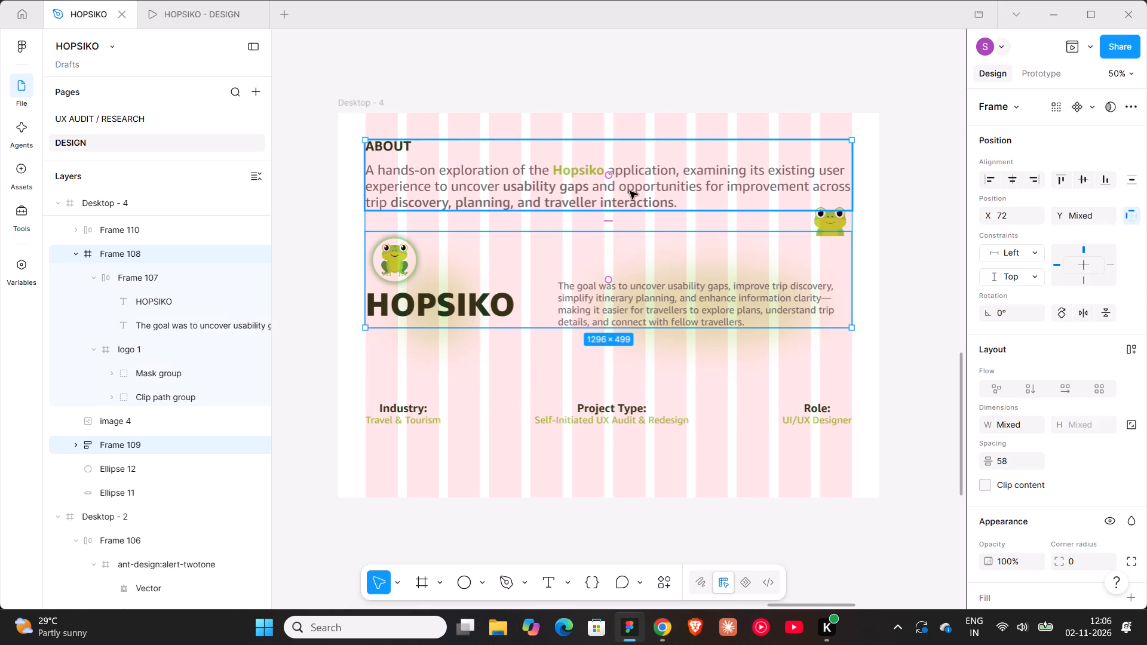
pyautogui.click(1017, 462)
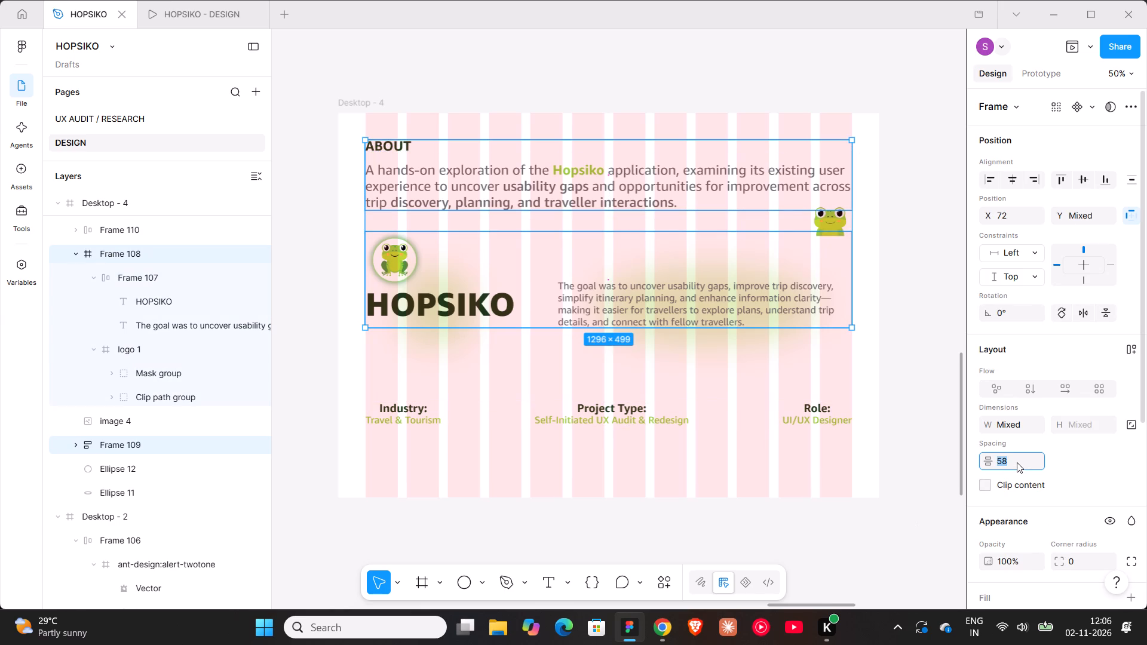
pyautogui.write('60')
pyautogui.press('Return')
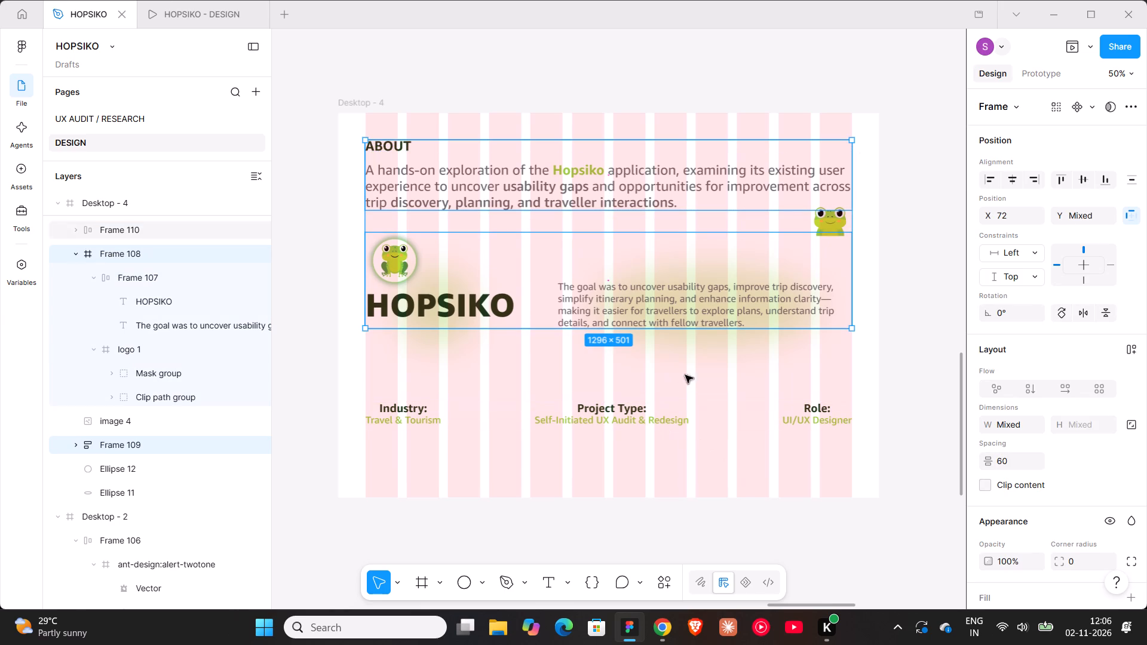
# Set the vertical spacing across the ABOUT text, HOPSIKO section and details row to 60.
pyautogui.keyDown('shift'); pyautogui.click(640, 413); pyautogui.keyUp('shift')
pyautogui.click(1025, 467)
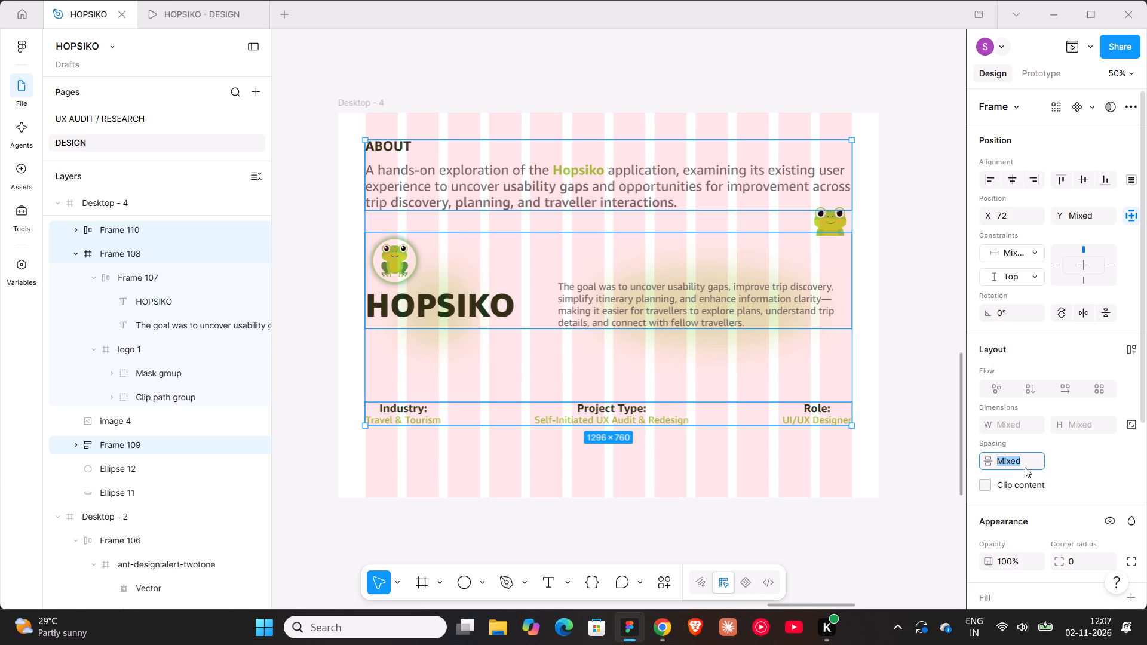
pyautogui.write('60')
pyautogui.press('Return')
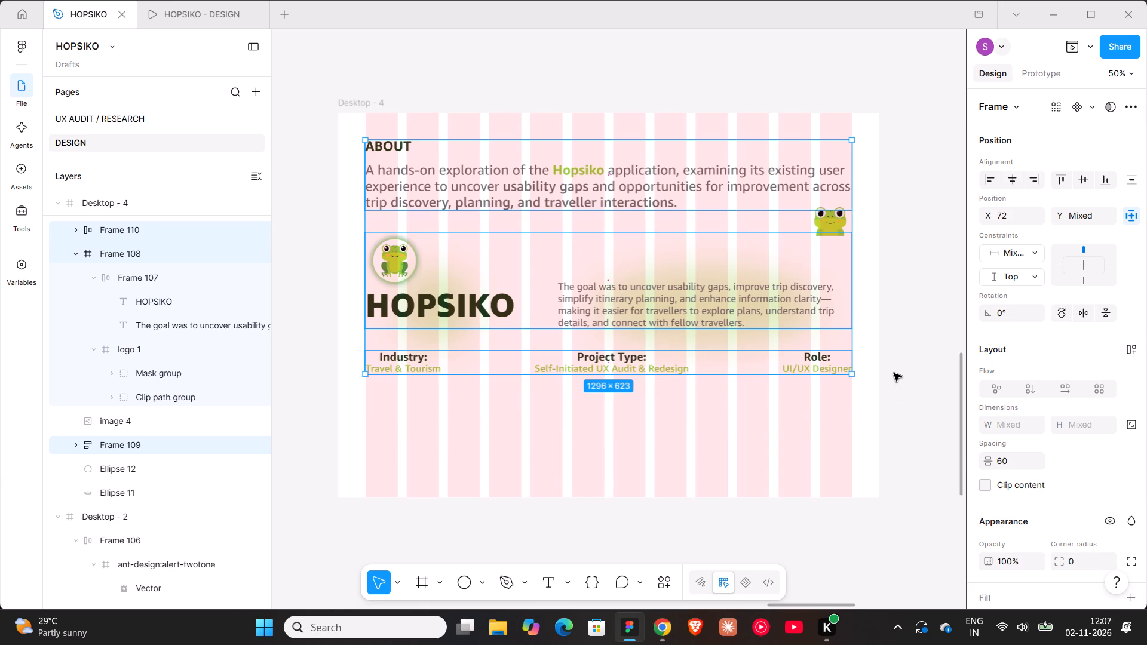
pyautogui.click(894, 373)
# Check the About frame in the prototype preview and return to the design file.
pyautogui.click(190, 17)
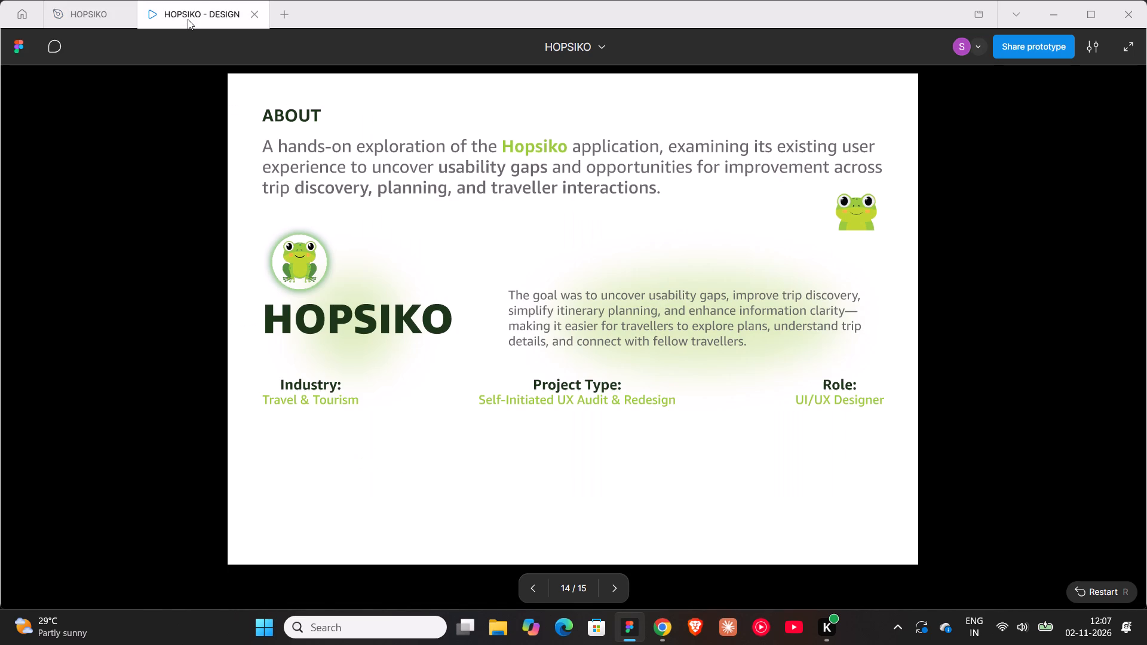
pyautogui.click(79, 20)
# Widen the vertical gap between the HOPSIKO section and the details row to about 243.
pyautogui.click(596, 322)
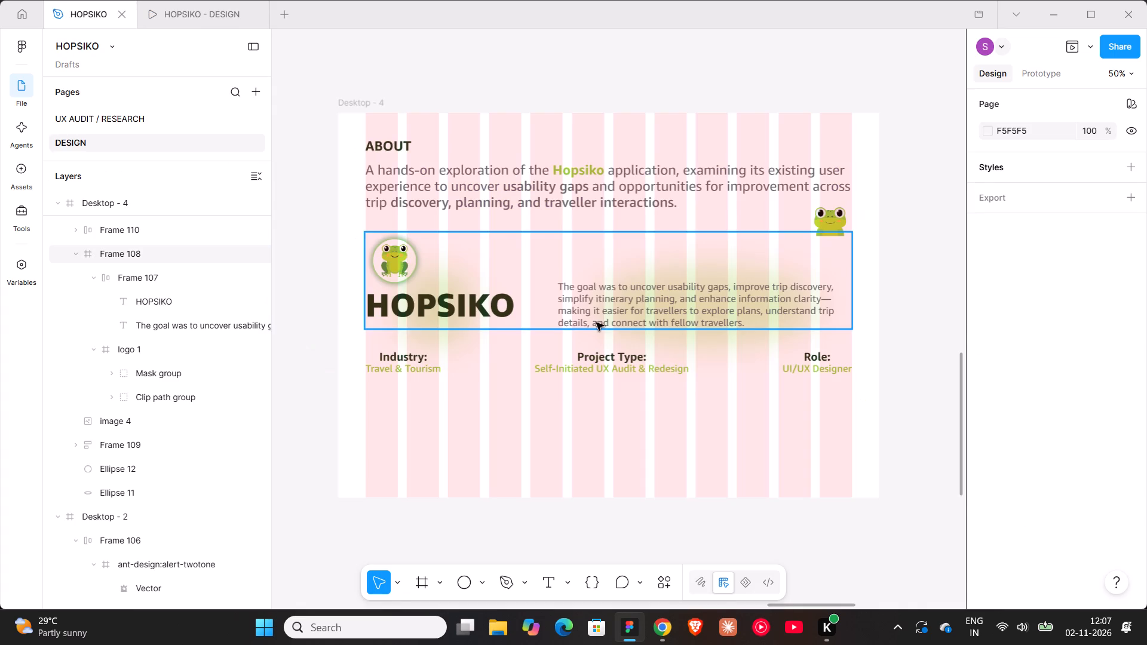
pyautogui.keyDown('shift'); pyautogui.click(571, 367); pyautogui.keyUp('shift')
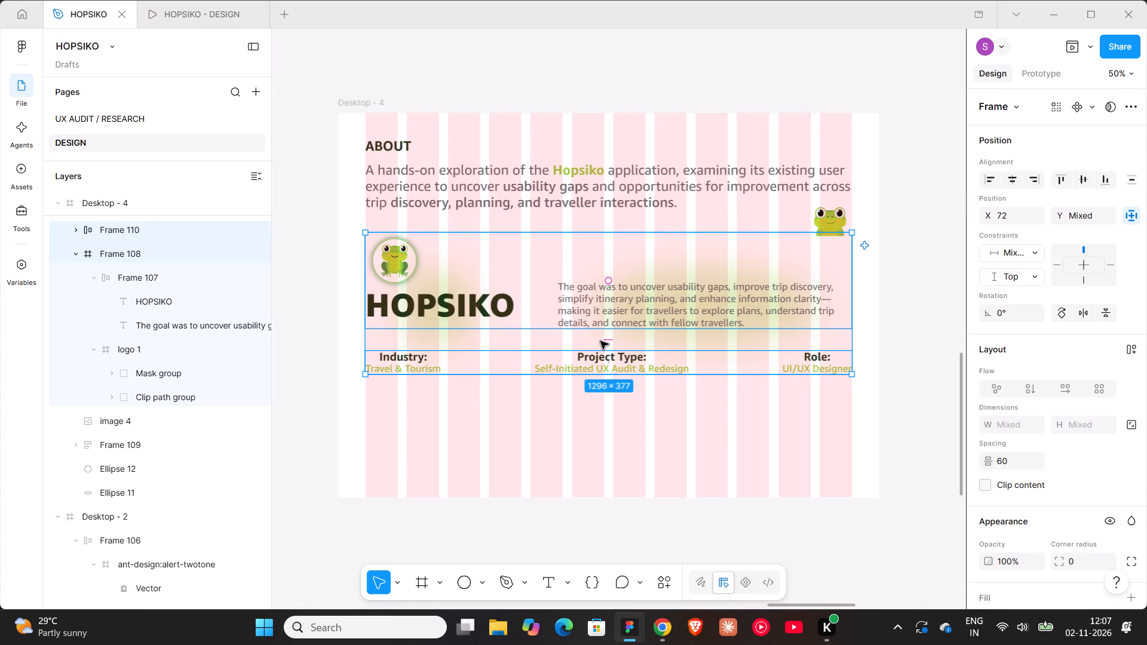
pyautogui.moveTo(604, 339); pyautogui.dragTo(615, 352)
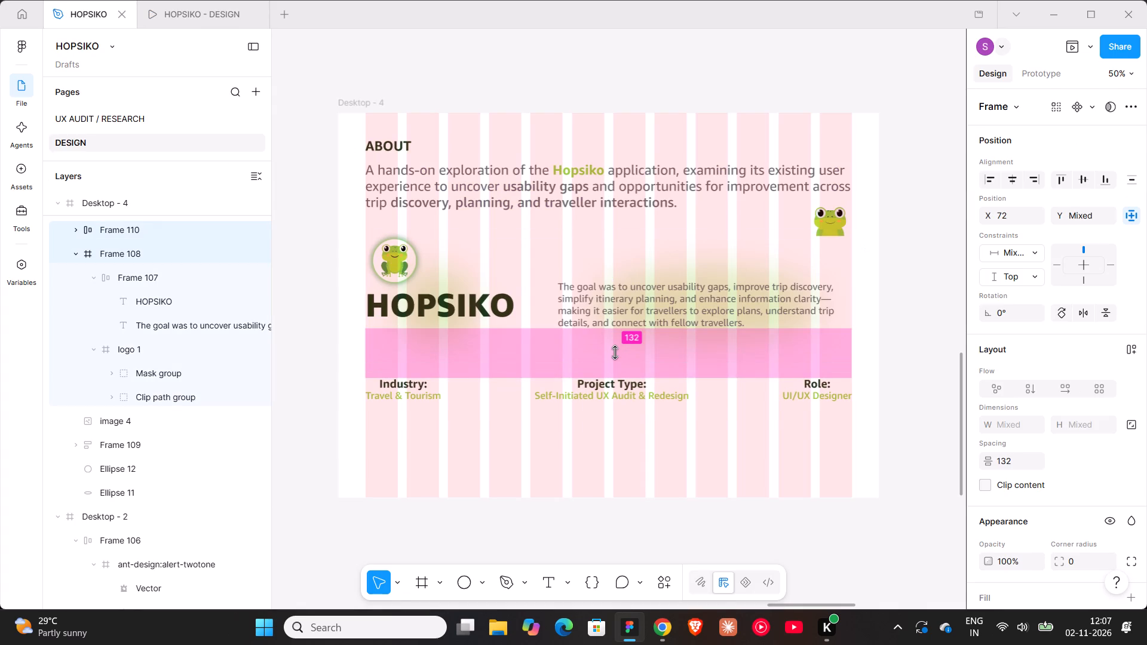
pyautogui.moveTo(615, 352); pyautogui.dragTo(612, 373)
# Compare the layout with the Industry, Team and Location row of the Unimart project on Behance, and return to Figma.
pyautogui.click(666, 629)
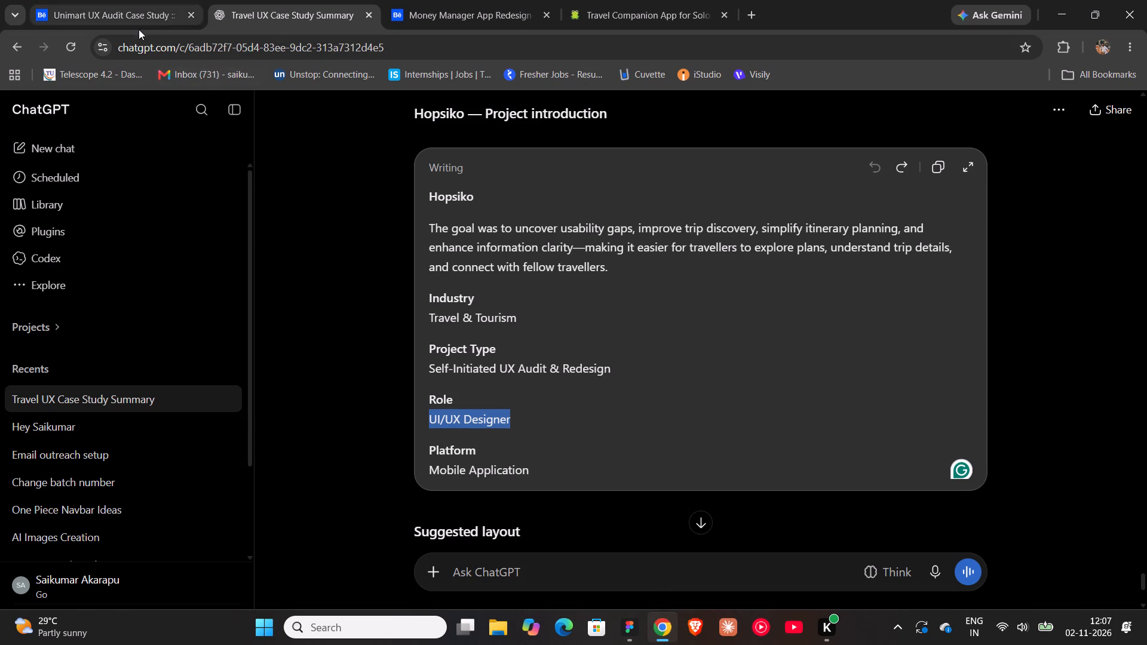
pyautogui.click(136, 24)
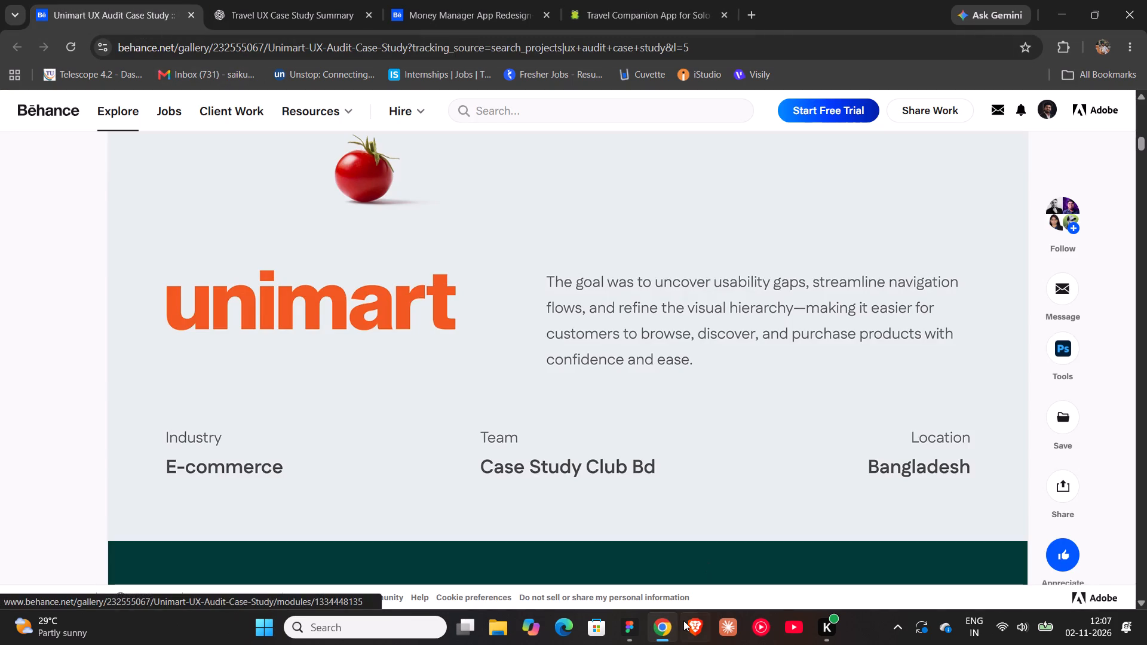
pyautogui.click(640, 625)
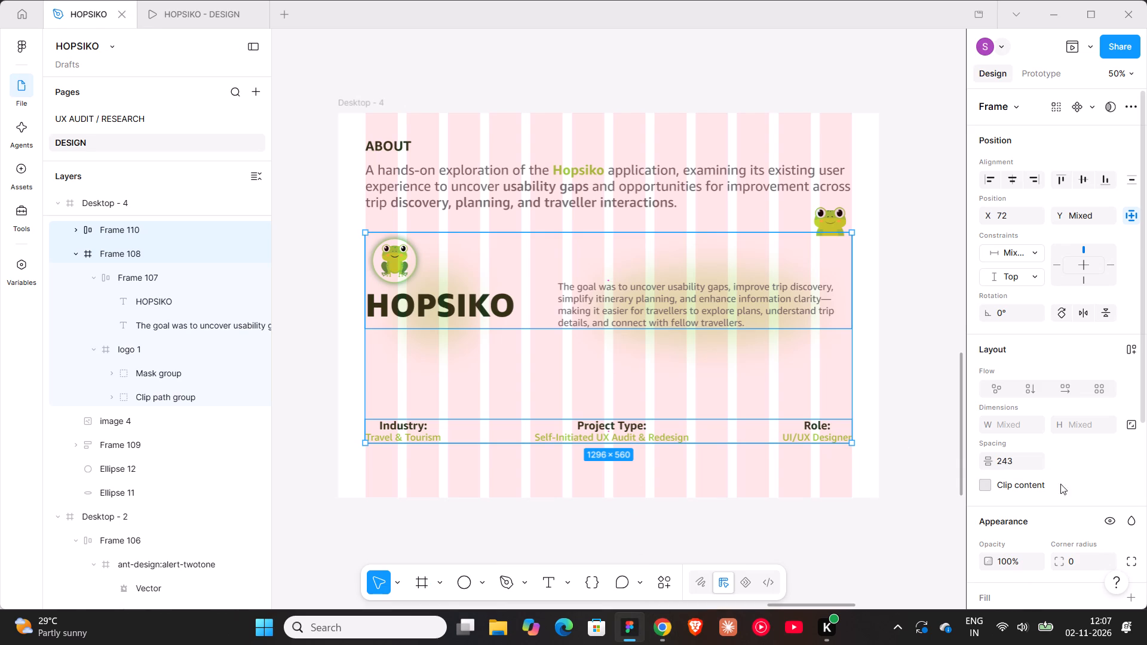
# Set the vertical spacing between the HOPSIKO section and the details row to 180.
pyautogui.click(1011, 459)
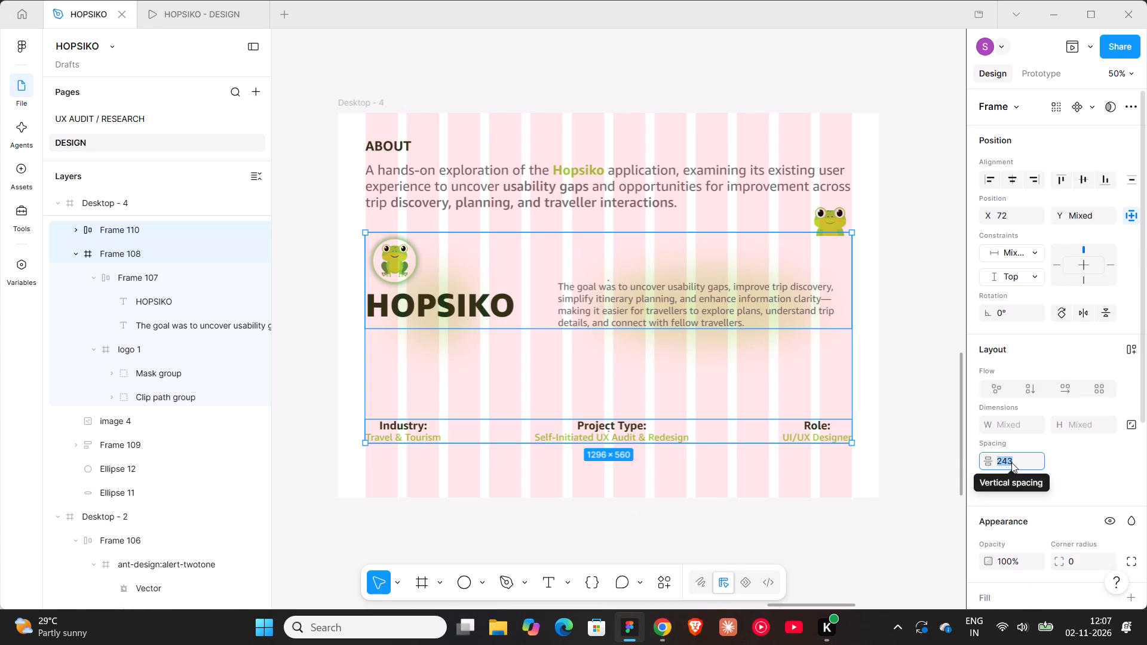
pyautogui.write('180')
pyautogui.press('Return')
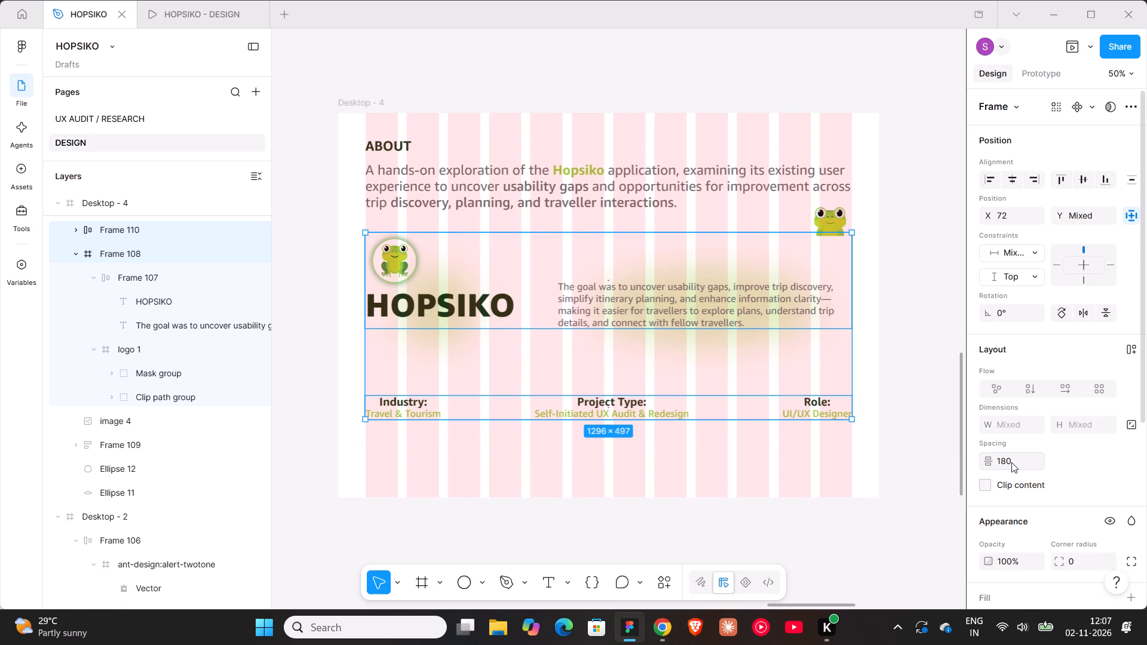
# Set the vertical spacing between the HOPSIKO section and the details row to 130.
pyautogui.click(1011, 462)
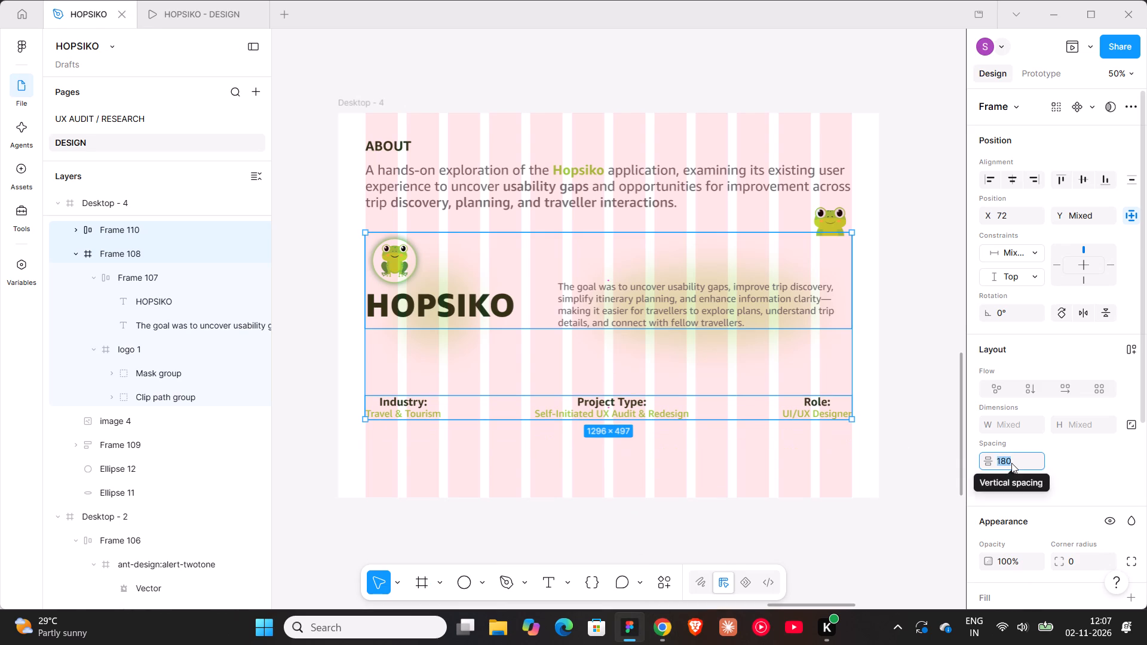
pyautogui.write('130')
pyautogui.press('Return')
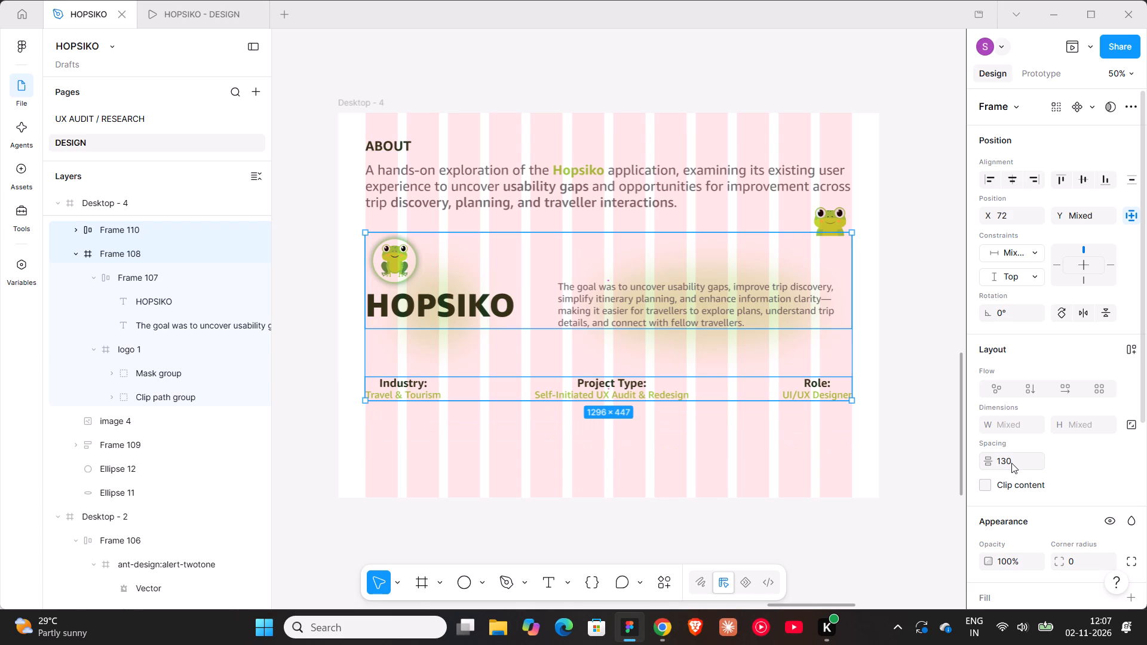
# Compare the About layout with the Unimart project's goal text and details row on Behance, and return to Figma.
pyautogui.click(383, 78)
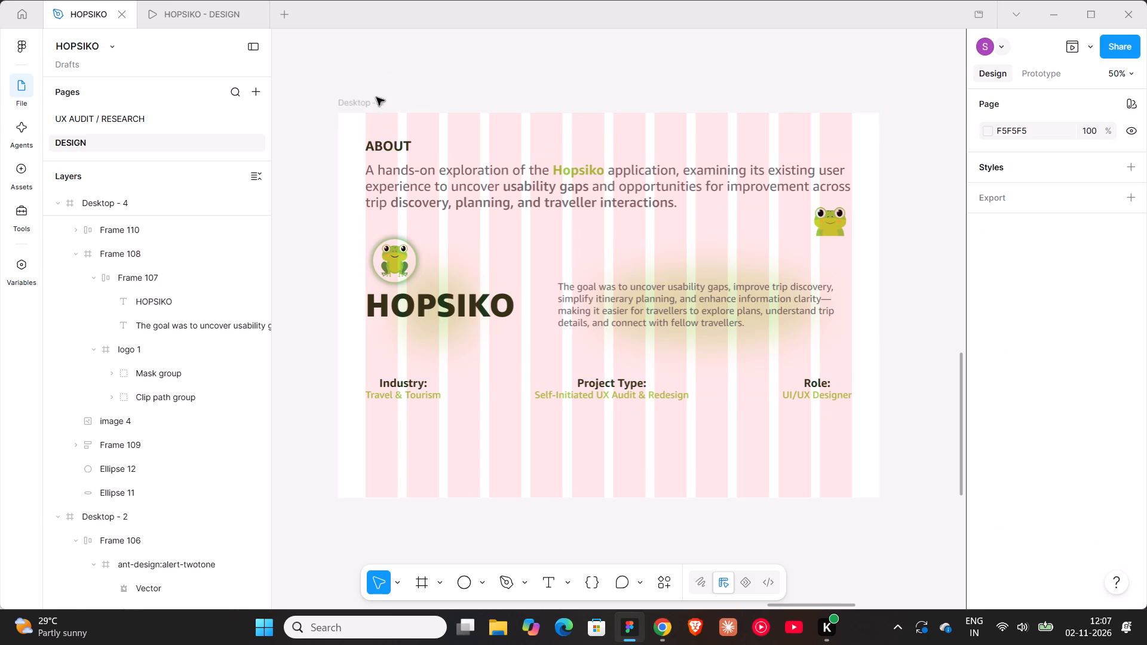
pyautogui.click(665, 637)
pyautogui.scroll(-4, 299, 355)
pyautogui.scroll(5, 299, 355)
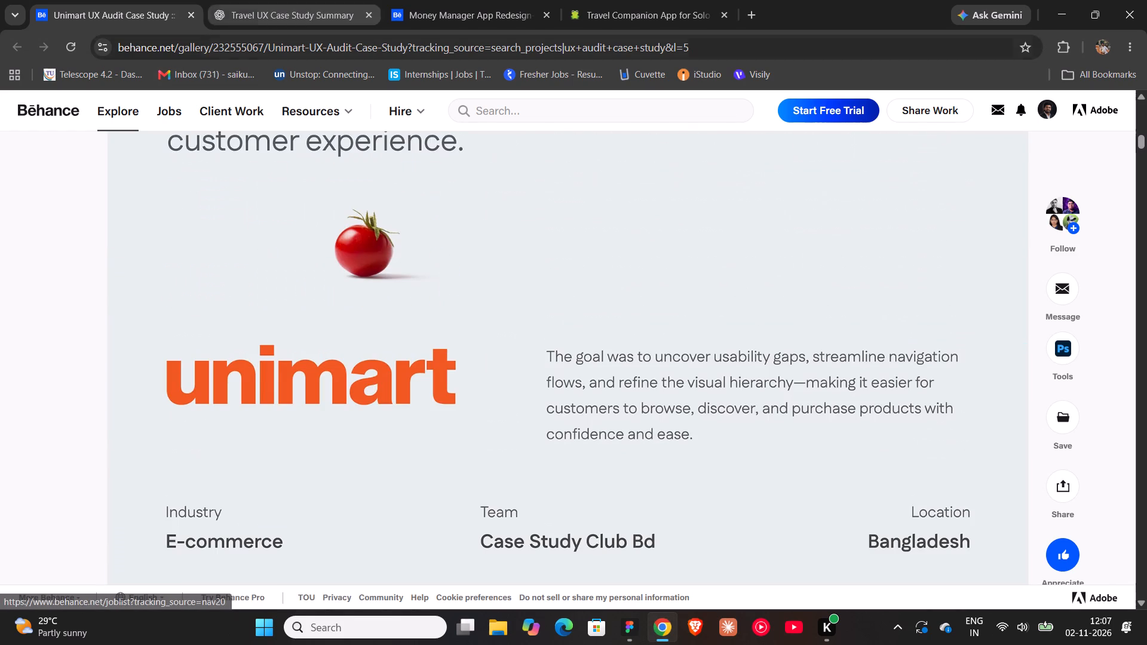
pyautogui.click(631, 643)
# Shorten the Desktop - 4 frame from its bottom edge to a height of about 837.
pyautogui.click(393, 96)
pyautogui.click(376, 98)
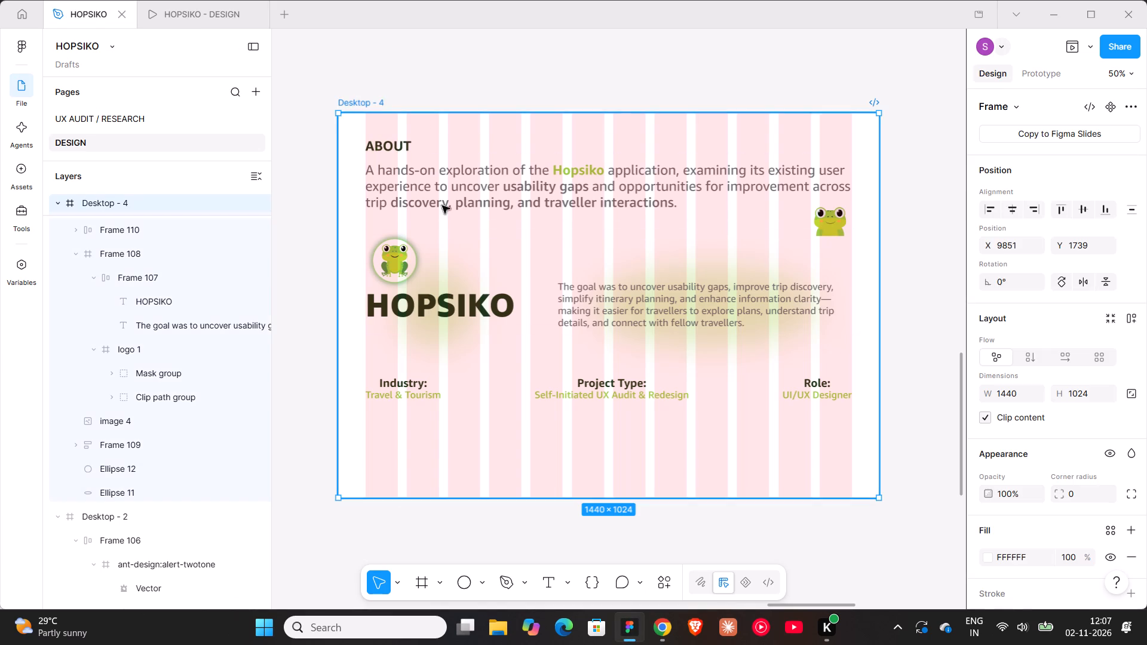
pyautogui.moveTo(609, 496); pyautogui.dragTo(618, 427)
# Set the small frog image's constraints to left and top, and place it just below the end of the About paragraph.
pyautogui.click(829, 185)
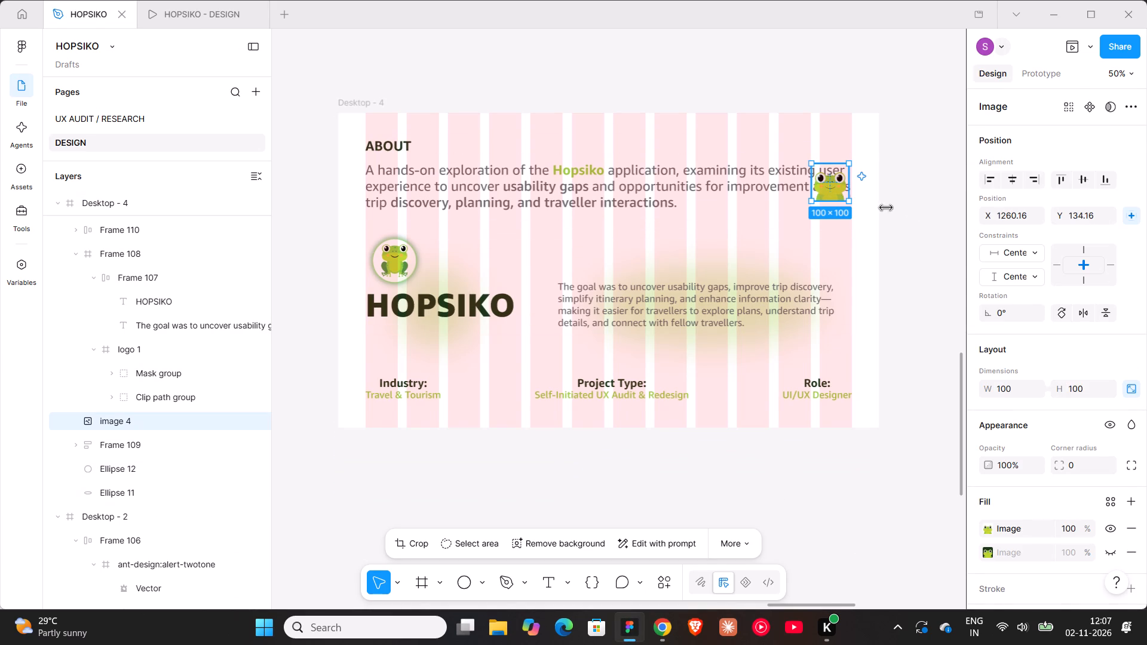
pyautogui.click(1059, 263)
pyautogui.click(1082, 250)
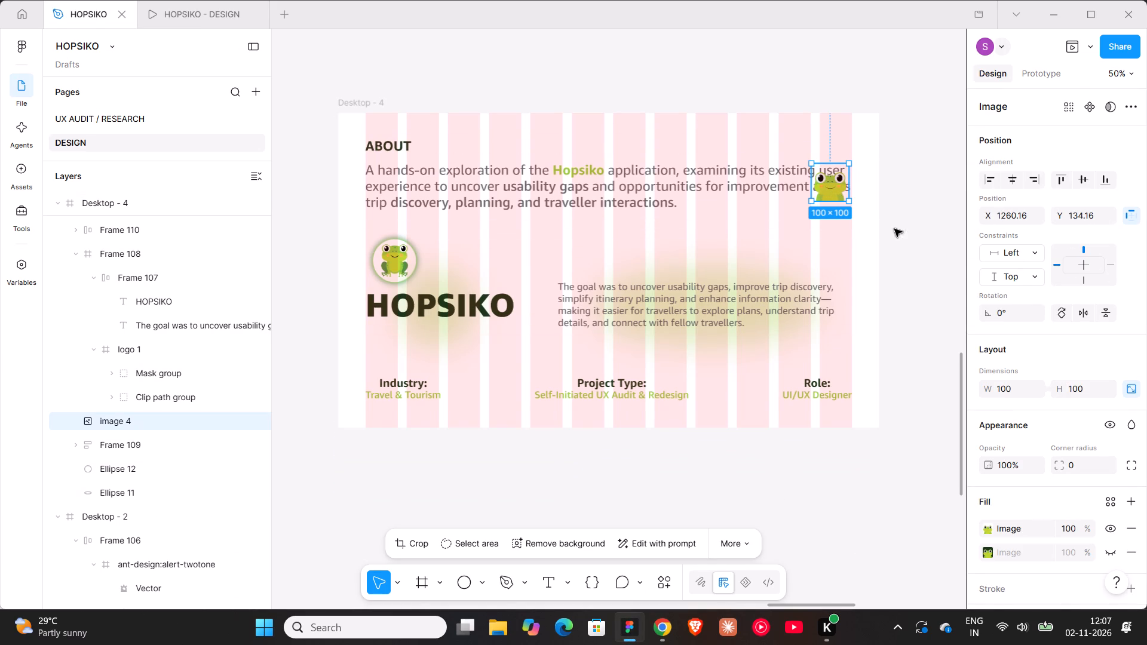
pyautogui.moveTo(825, 188); pyautogui.dragTo(822, 213)
pyautogui.click(886, 220)
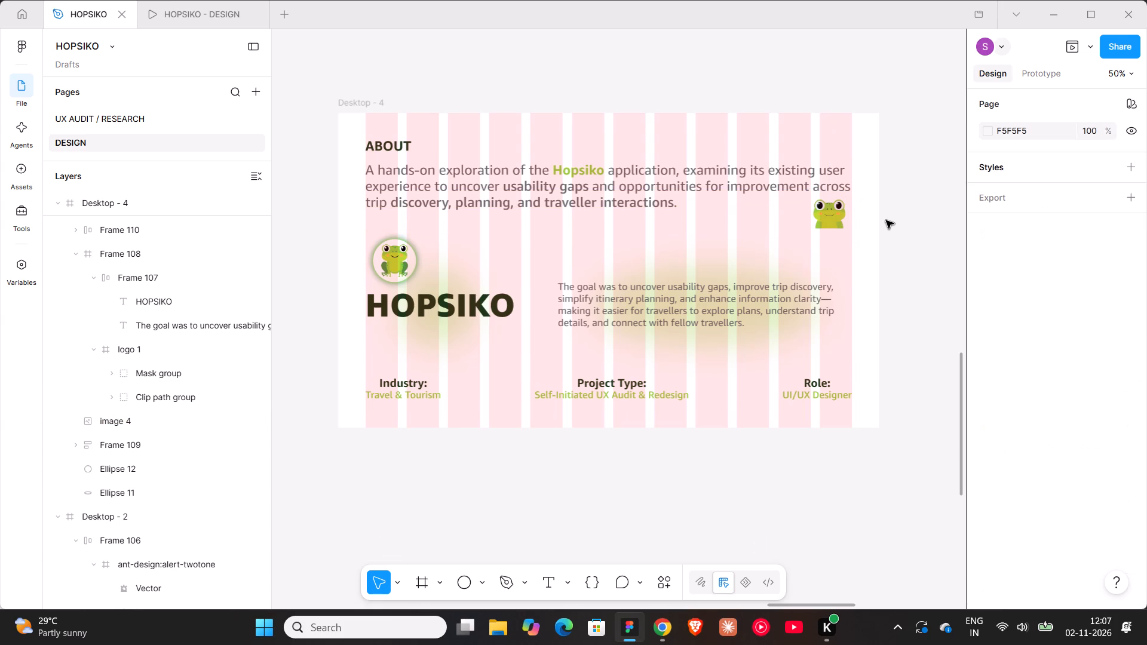
# Check the About frame in the prototype preview and return to the design file.
pyautogui.click(179, 16)
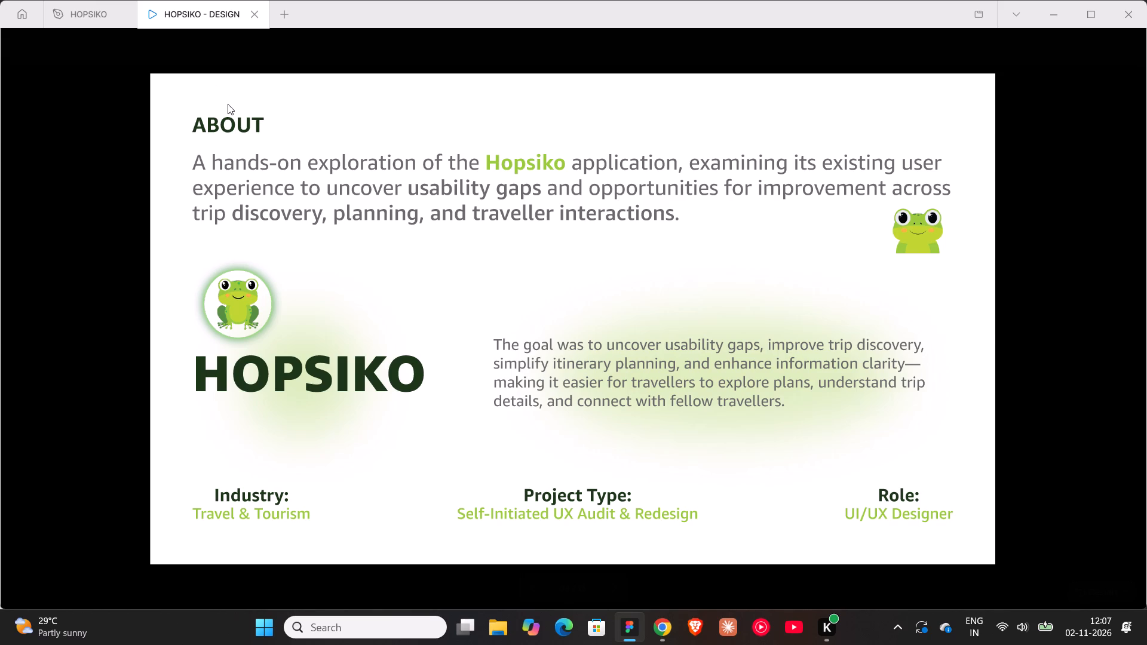
pyautogui.click(102, 21)
# Set the line height of the paragraph under the ABOUT heading to 41.
pyautogui.tripleClick(480, 173)
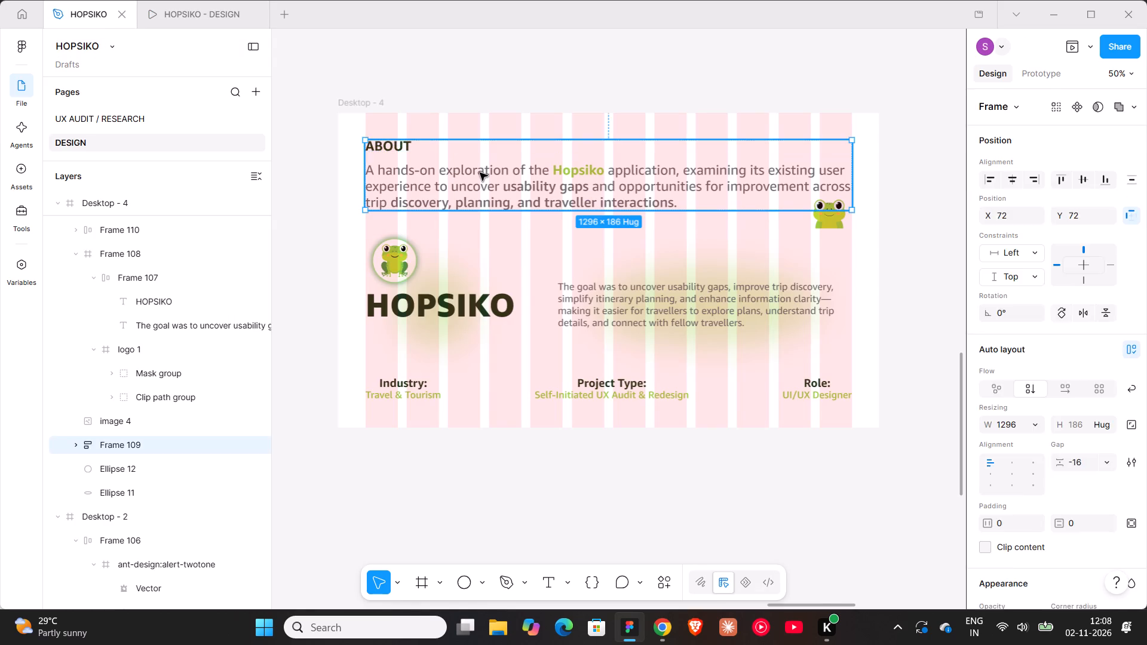
pyautogui.scroll(-2, 1025, 509)
pyautogui.click(1002, 421)
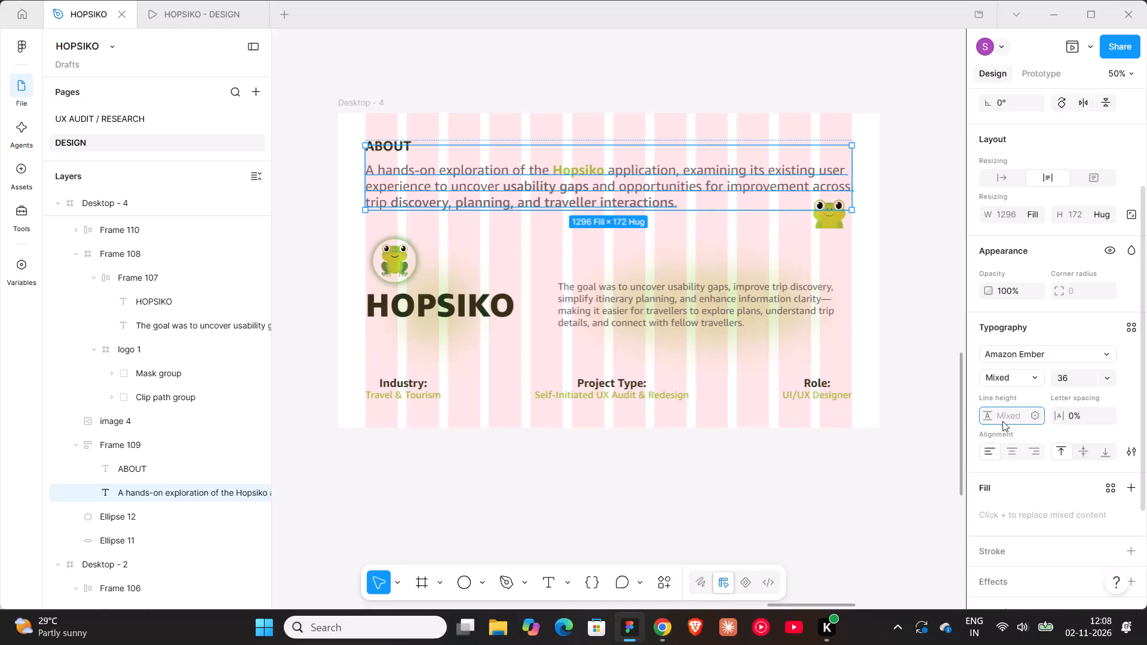
pyautogui.write('32')
pyautogui.press('Return')
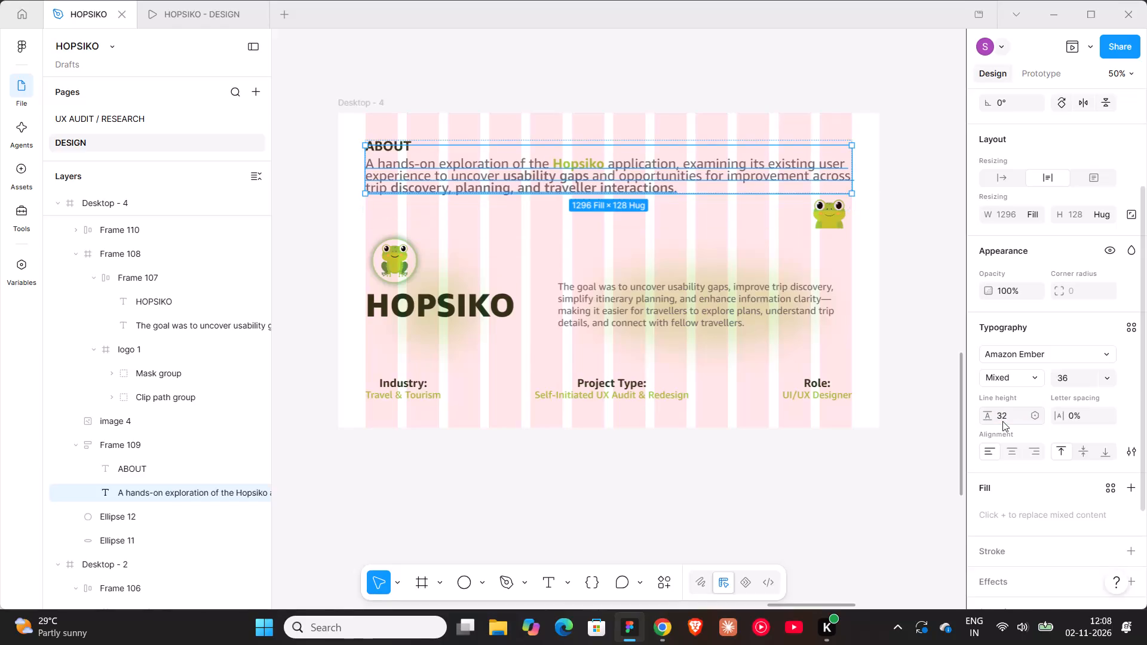
pyautogui.moveTo(987, 419); pyautogui.dragTo(584, 318)
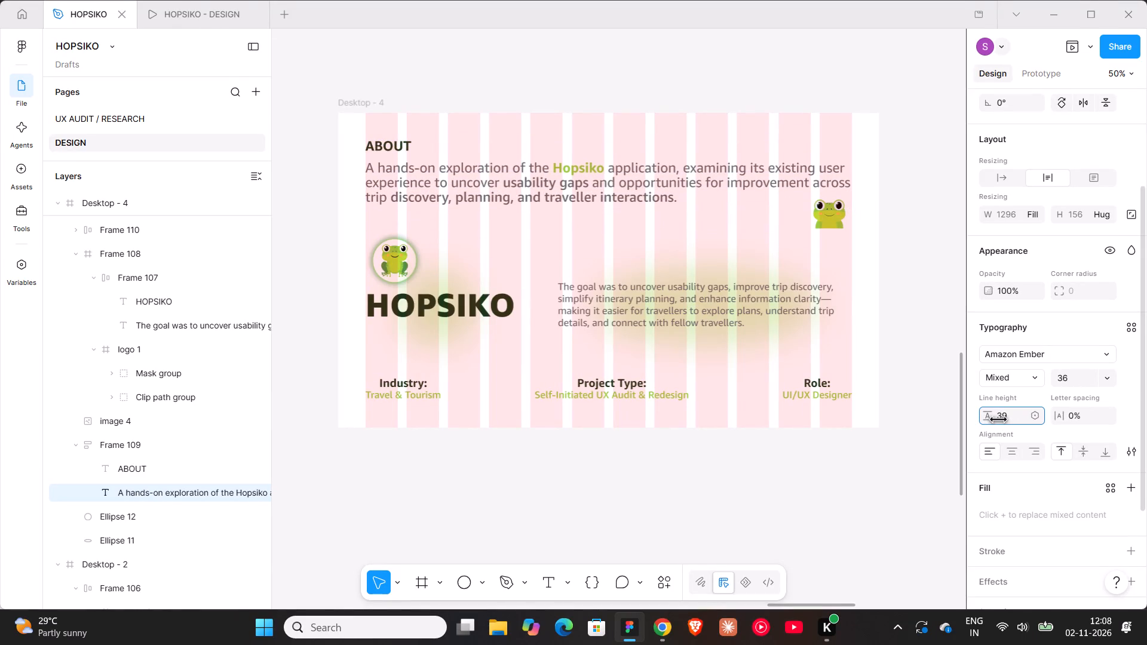
pyautogui.moveTo(584, 318); pyautogui.dragTo(586, 318)
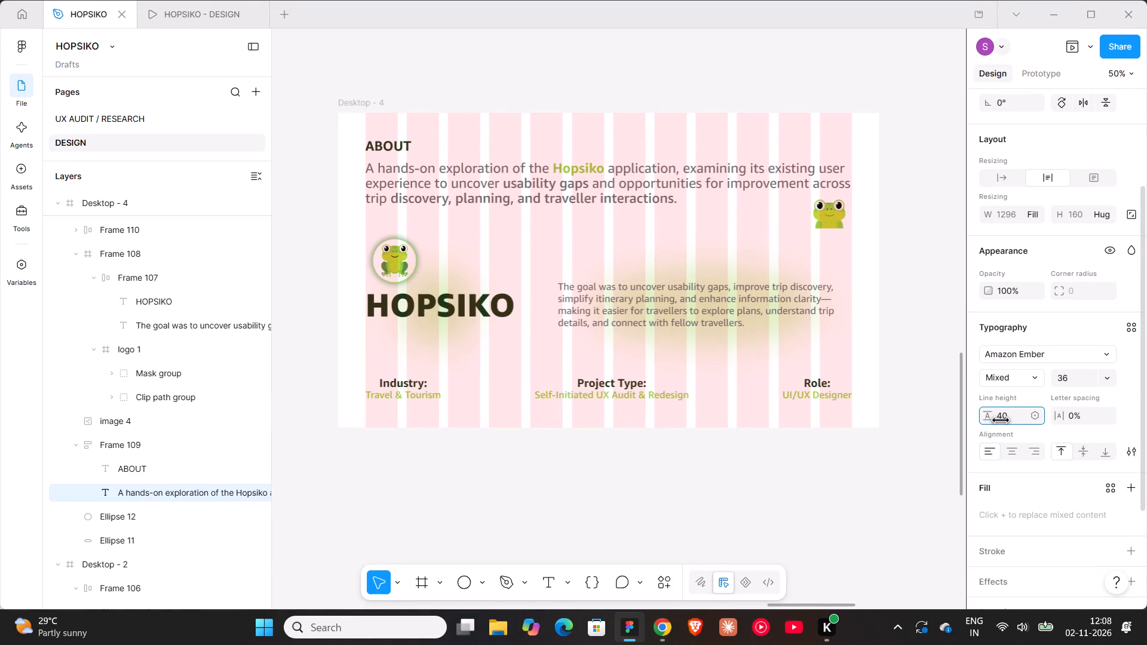
pyautogui.moveTo(586, 318); pyautogui.dragTo(588, 319)
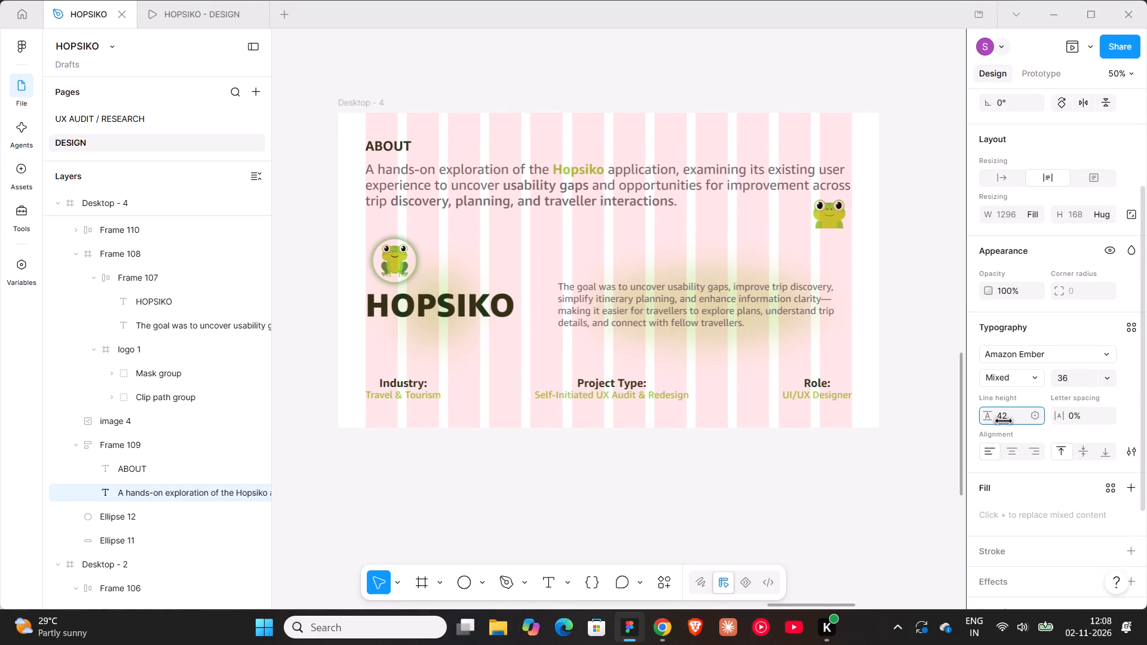
pyautogui.moveTo(588, 319); pyautogui.dragTo(587, 319)
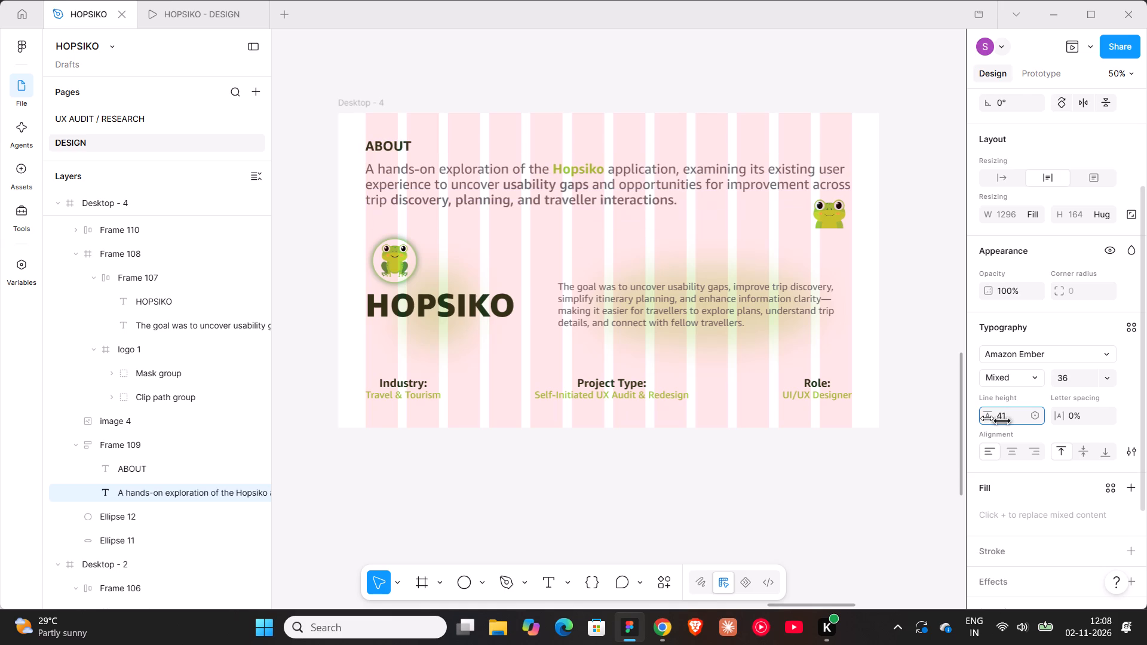
pyautogui.click(905, 170)
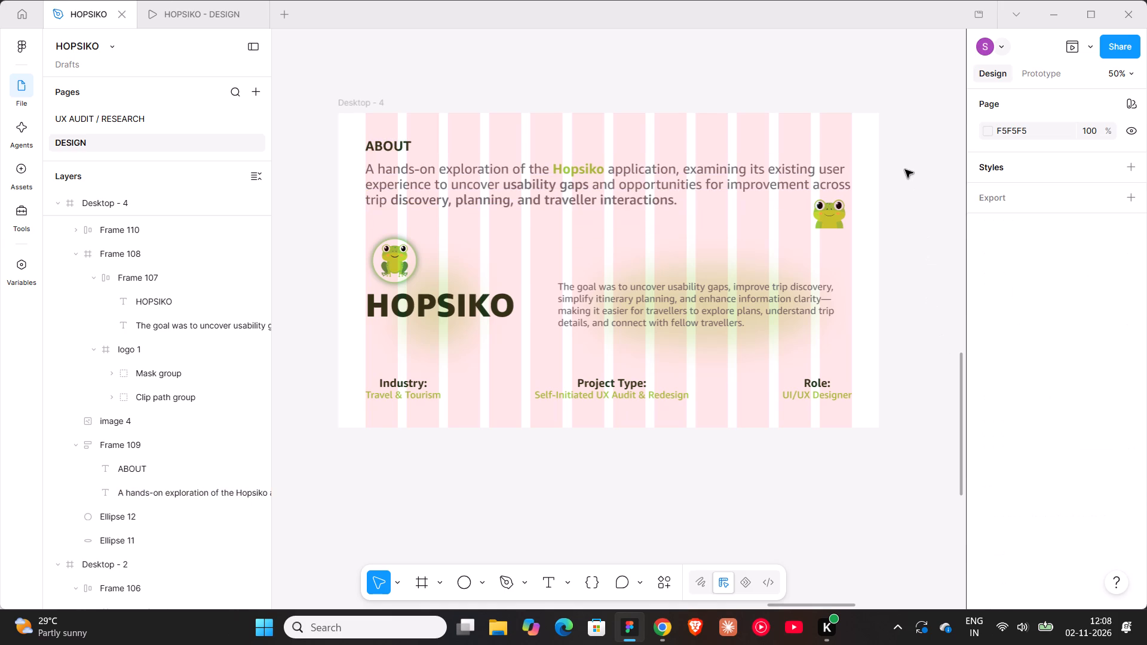
# Move the Desktop - 4 frame up beneath the disclaimer frame in the Hero Section column, to about X 9827, Y 944.
pyautogui.scroll(-4, 905, 170)
pyautogui.keyDown('ctrl'); pyautogui.scroll(-5, 906, 170); pyautogui.keyUp('ctrl')
pyautogui.keyDown('shift'); pyautogui.scroll(-6, 906, 170); pyautogui.keyUp('shift')
pyautogui.keyDown('ctrl'); pyautogui.scroll(-6, 795, 182); pyautogui.keyUp('ctrl')
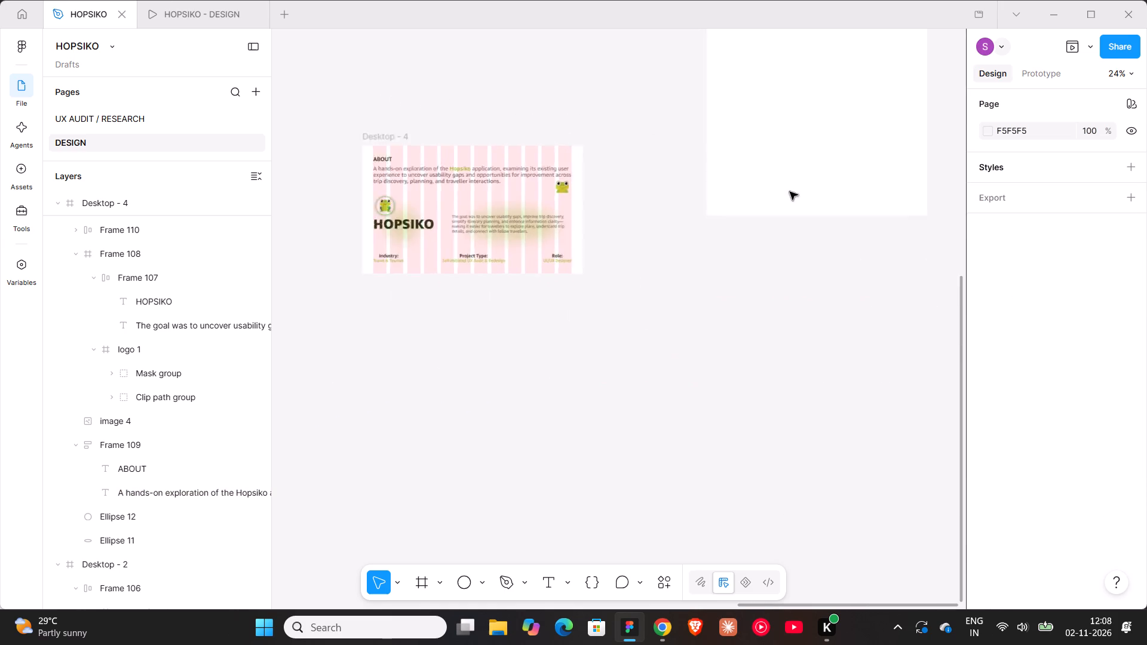
pyautogui.keyDown('ctrl'); pyautogui.scroll(-1, 790, 192); pyautogui.keyUp('ctrl')
pyautogui.scroll(4, 801, 297)
pyautogui.click(572, 238)
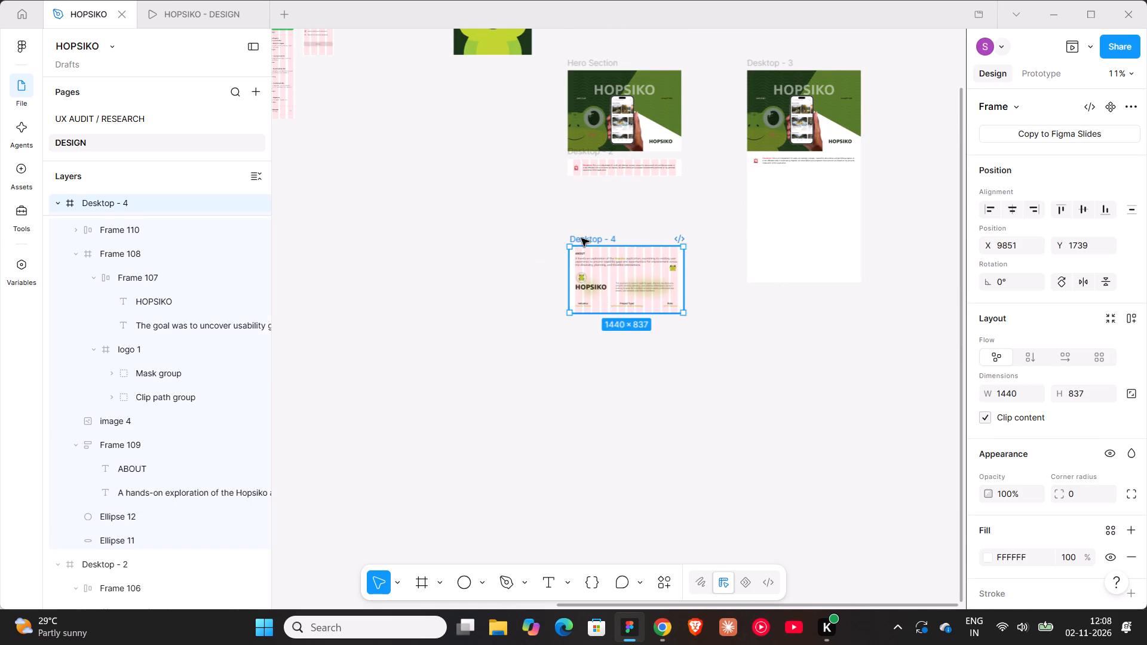
pyautogui.moveTo(587, 238); pyautogui.dragTo(583, 179)
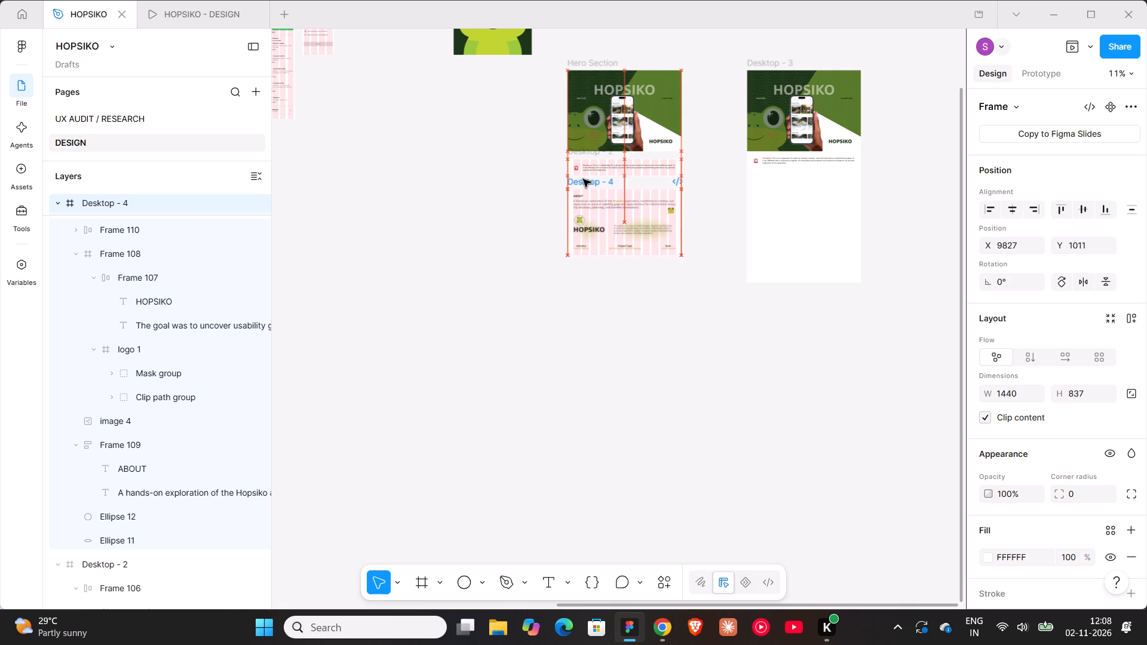
pyautogui.moveTo(583, 179); pyautogui.dragTo(582, 176)
# Place a copy of the Desktop - 4 frame inside Desktop - 3 below the disclaimer, at about X 2, Y 1465.
pyautogui.keyDown('shift'); pyautogui.scroll(-5, 584, 263); pyautogui.keyUp('shift')
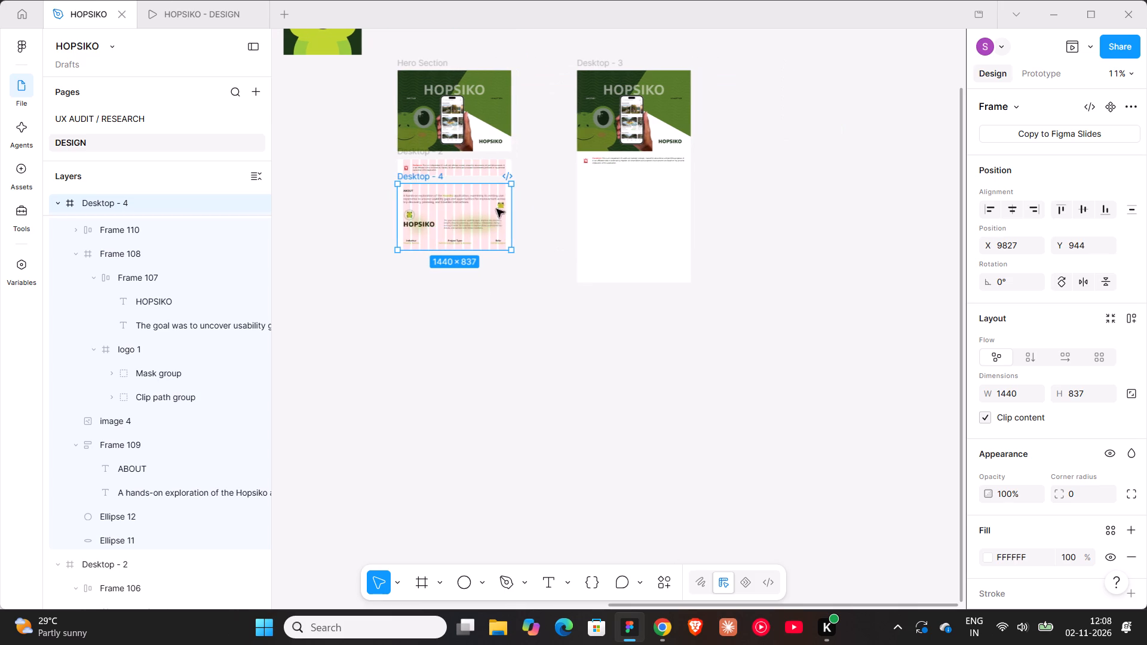
pyautogui.keyDown('alt'); pyautogui.moveTo(427, 176); pyautogui.dragTo(607, 179); pyautogui.keyUp('alt')
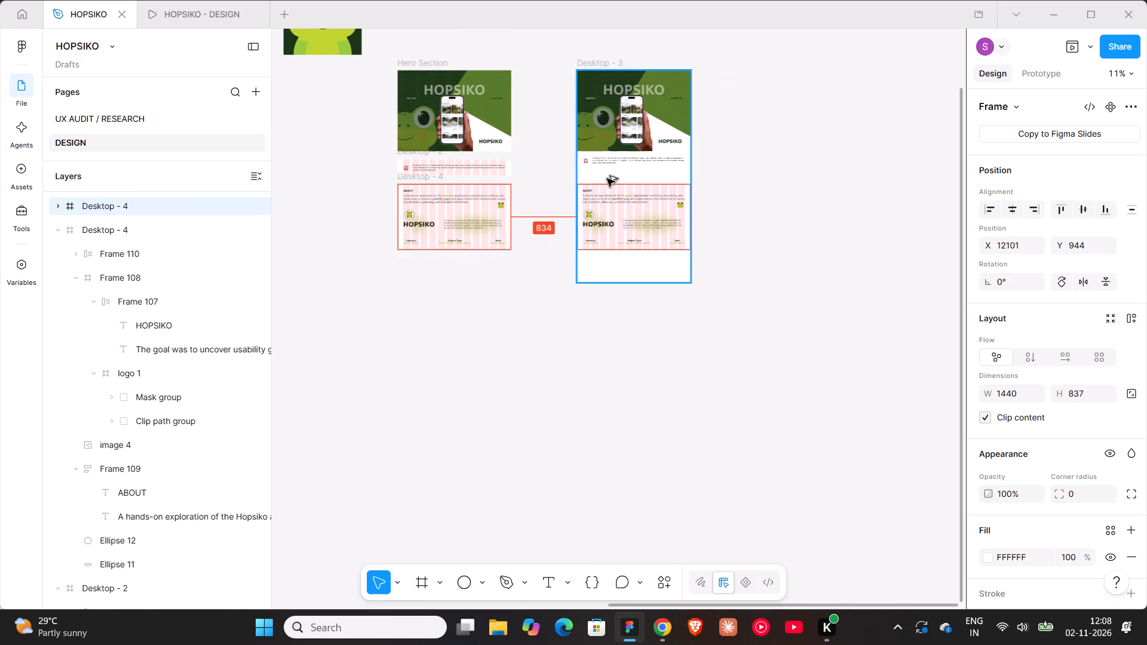
pyautogui.keyDown('alt'); pyautogui.moveTo(607, 179); pyautogui.dragTo(608, 178); pyautogui.keyUp('alt')
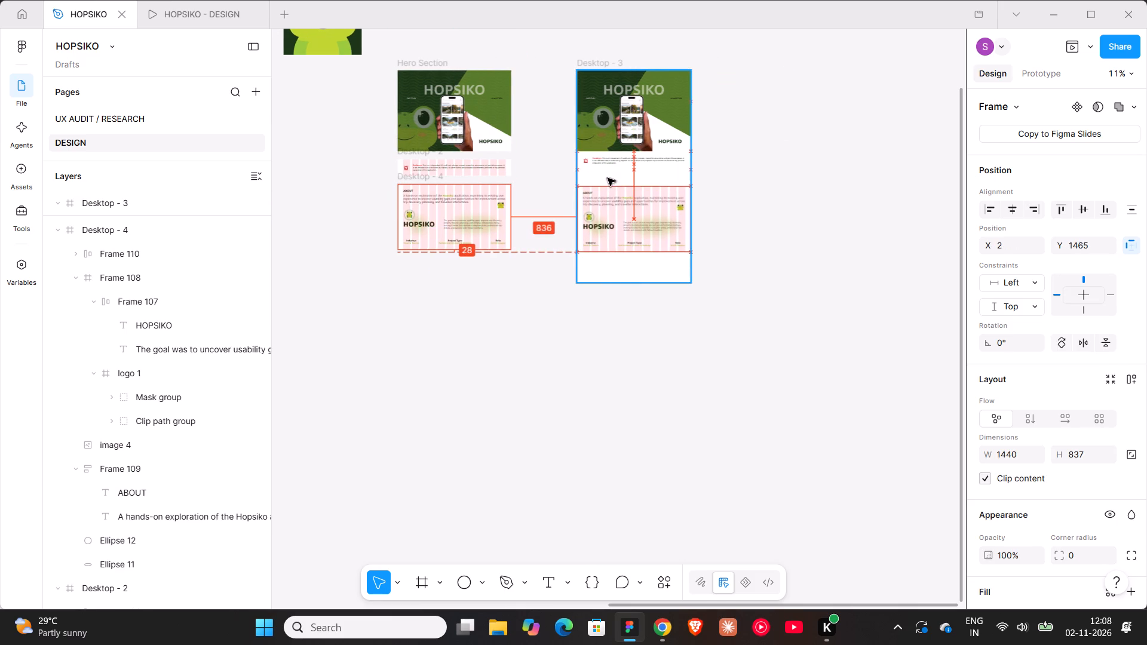
# Set the vertical spacing between the disclaimer and the copied About frame in Desktop - 3 to 0.
pyautogui.keyDown('ctrl'); pyautogui.scroll(10, 625, 195); pyautogui.keyUp('ctrl')
pyautogui.scroll(3, 657, 167)
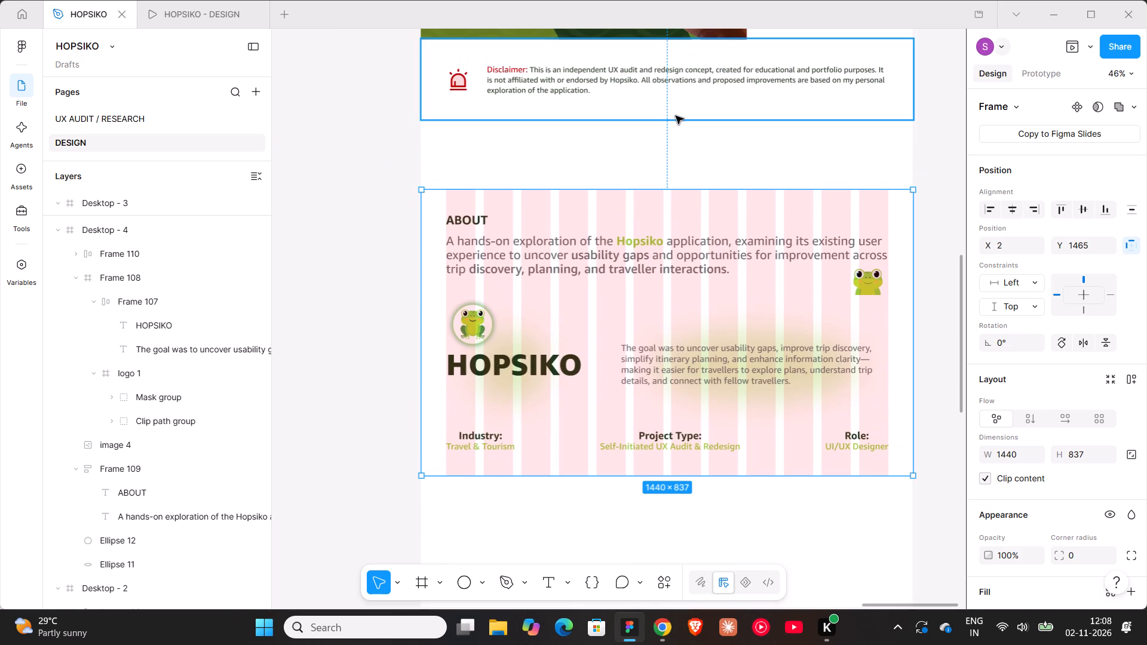
pyautogui.keyDown('shift'); pyautogui.click(676, 108); pyautogui.keyUp('shift')
pyautogui.click(1026, 456)
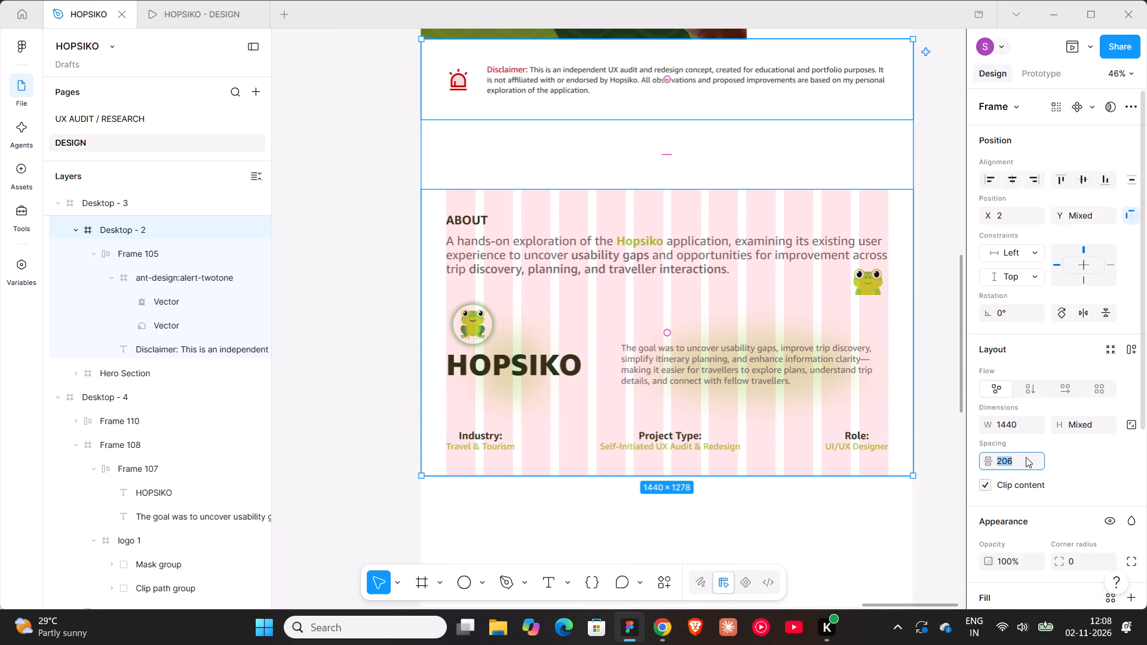
pyautogui.press('0')
pyautogui.press('Return')
pyautogui.click(331, 248)
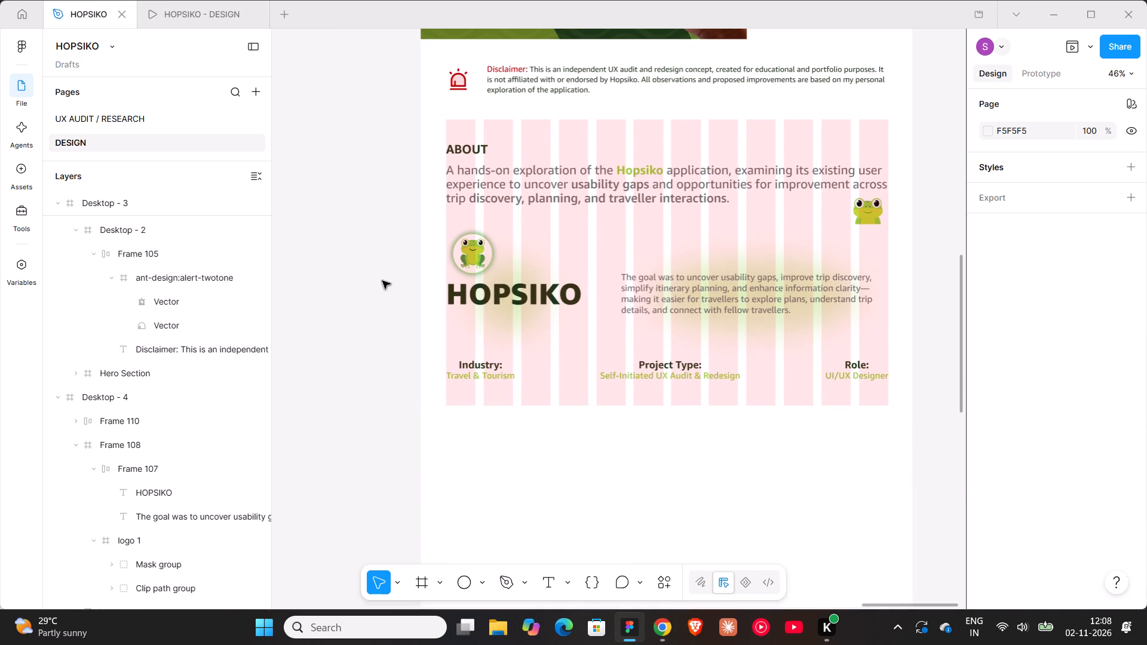
# Hide the 12-column layout guide on the About frame inside Desktop - 3.
pyautogui.click(510, 199)
pyautogui.scroll(-4, 1142, 569)
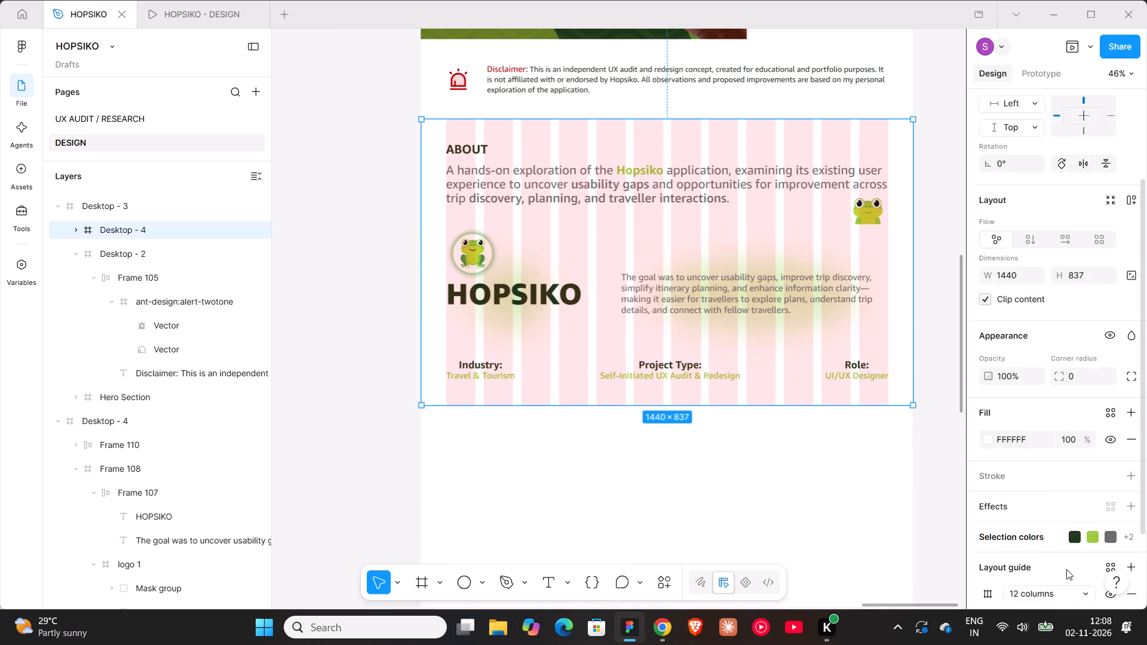
pyautogui.click(1116, 516)
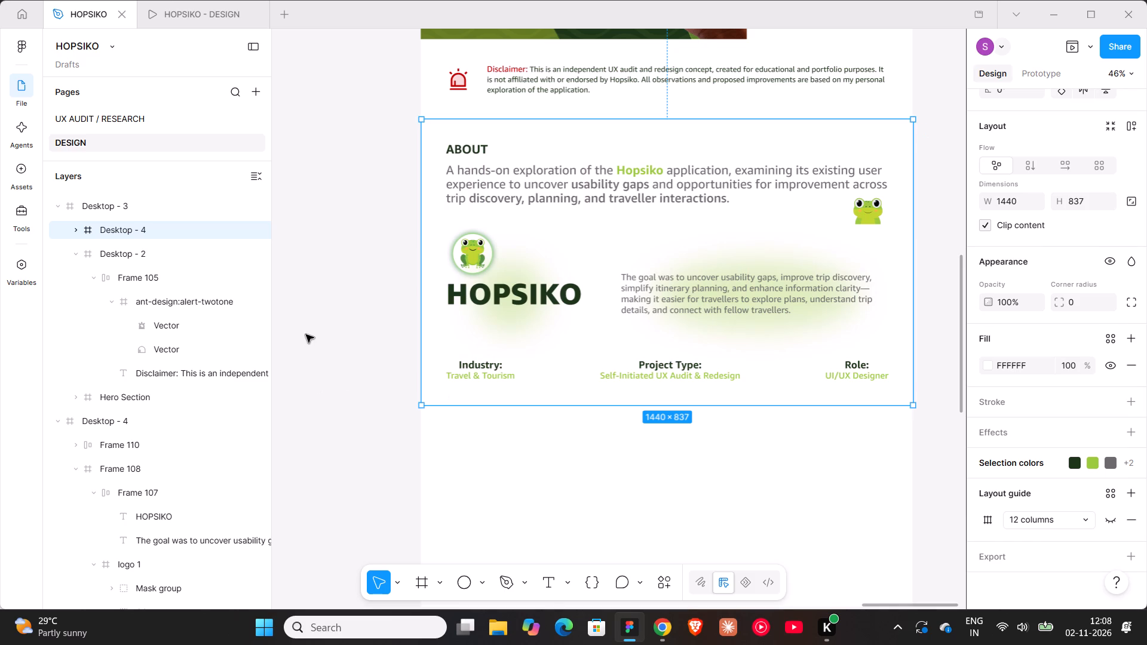
# Change the fill of the About frame in Desktop - 3 to light green 9ACA3C at 35% opacity.
pyautogui.scroll(5, 322, 380)
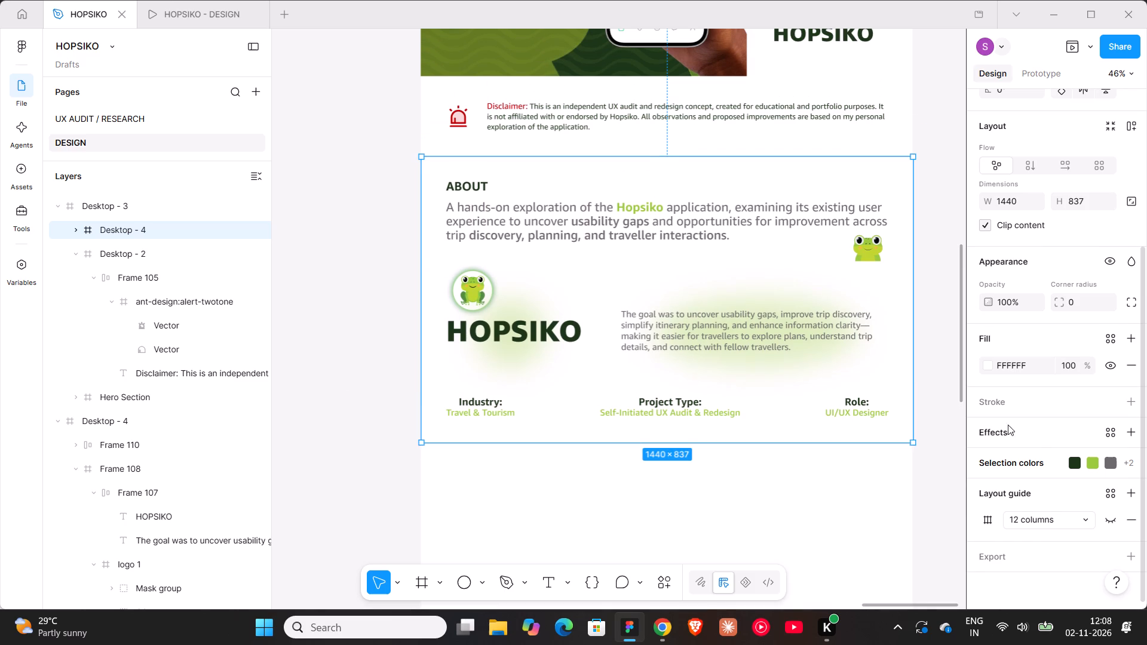
pyautogui.click(988, 365)
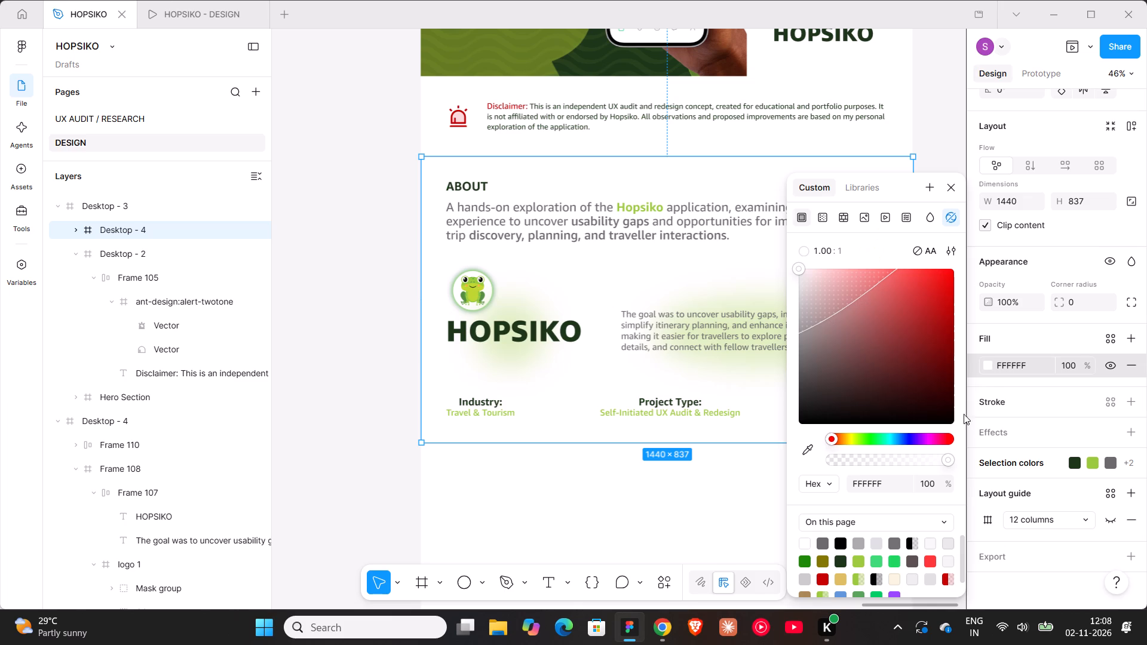
pyautogui.click(857, 578)
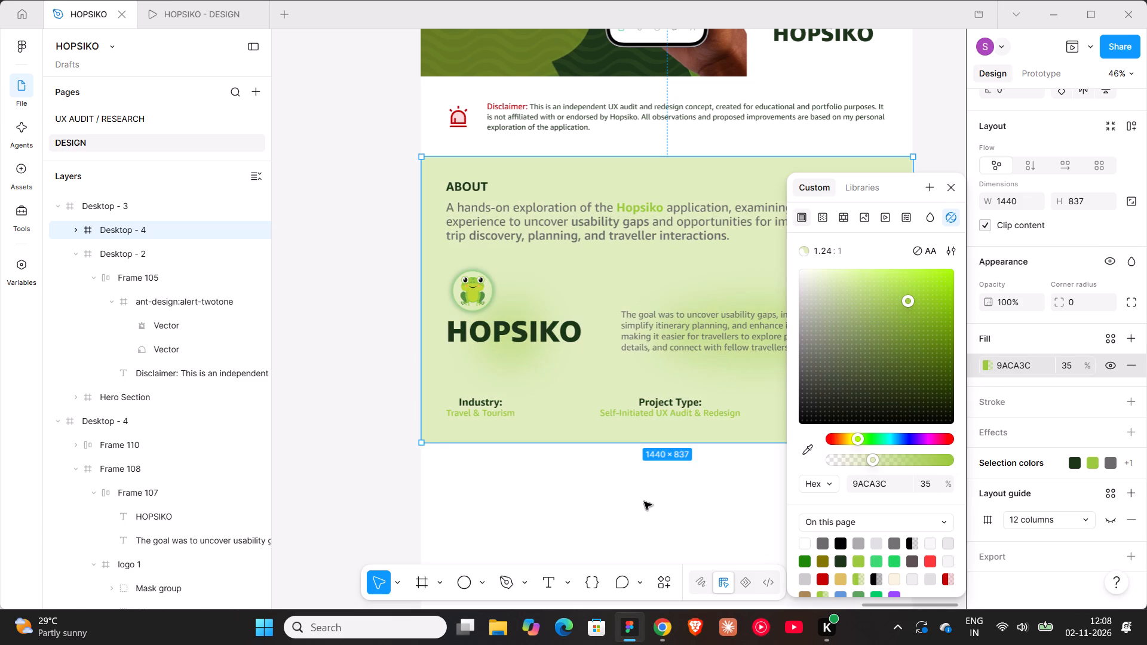
# Preview the assembled Desktop - 3 page in the prototype at a larger scale and review it from hero to details row.
pyautogui.click(180, 18)
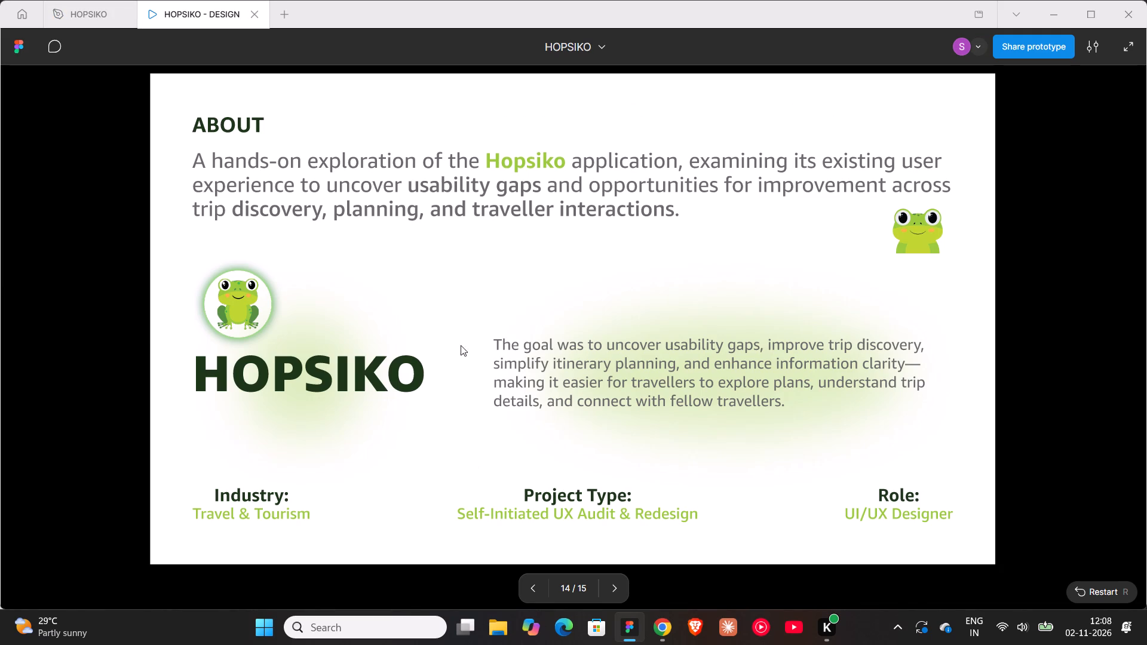
pyautogui.click(613, 585)
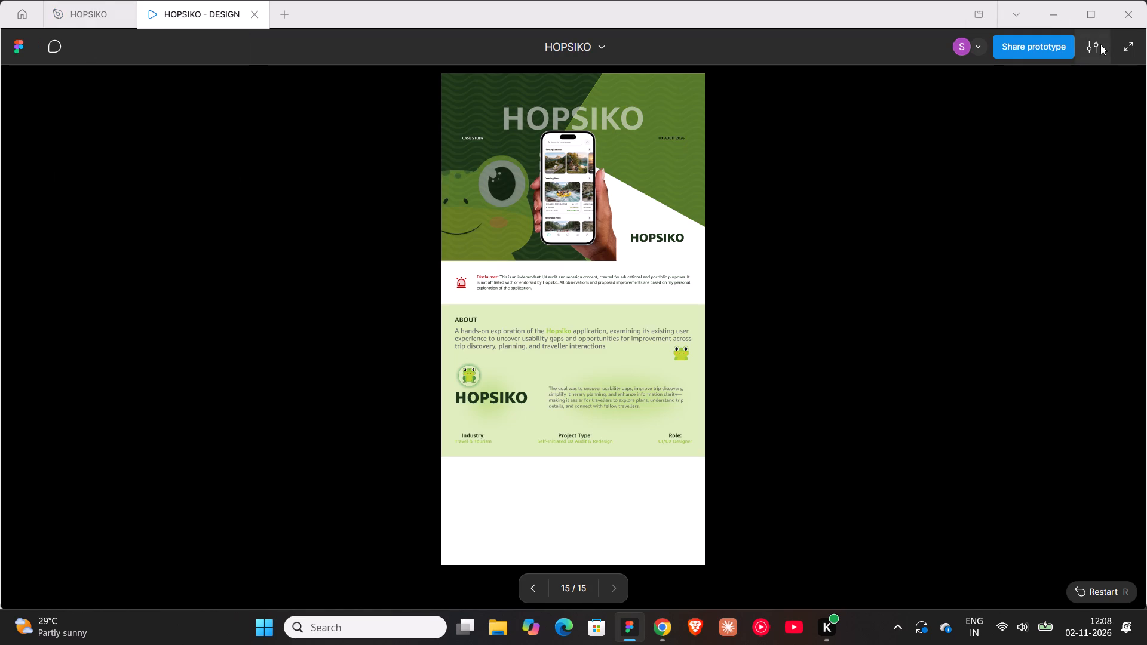
pyautogui.click(1118, 48)
pyautogui.click(1123, 17)
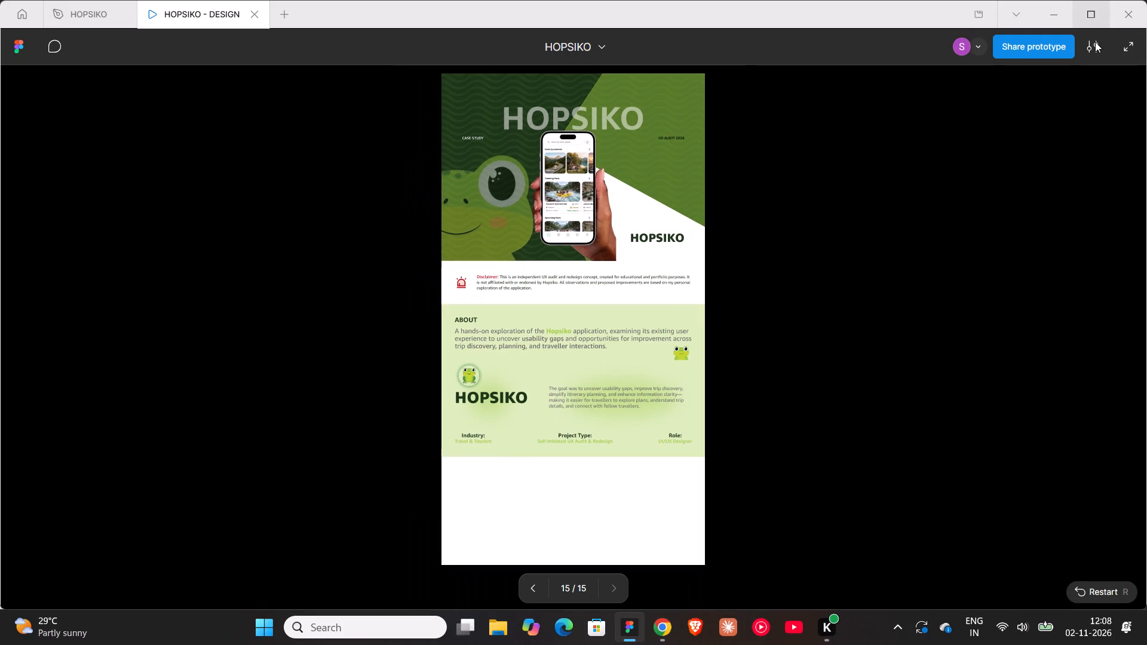
pyautogui.click(1094, 42)
pyautogui.click(1044, 118)
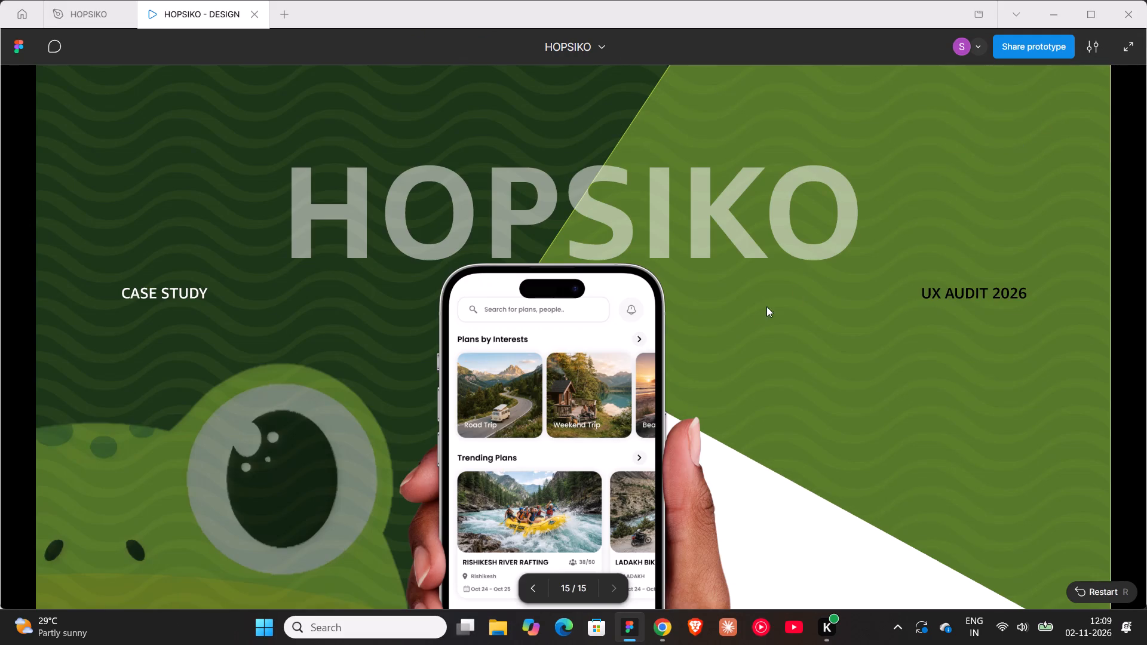
pyautogui.scroll(-12, 757, 313)
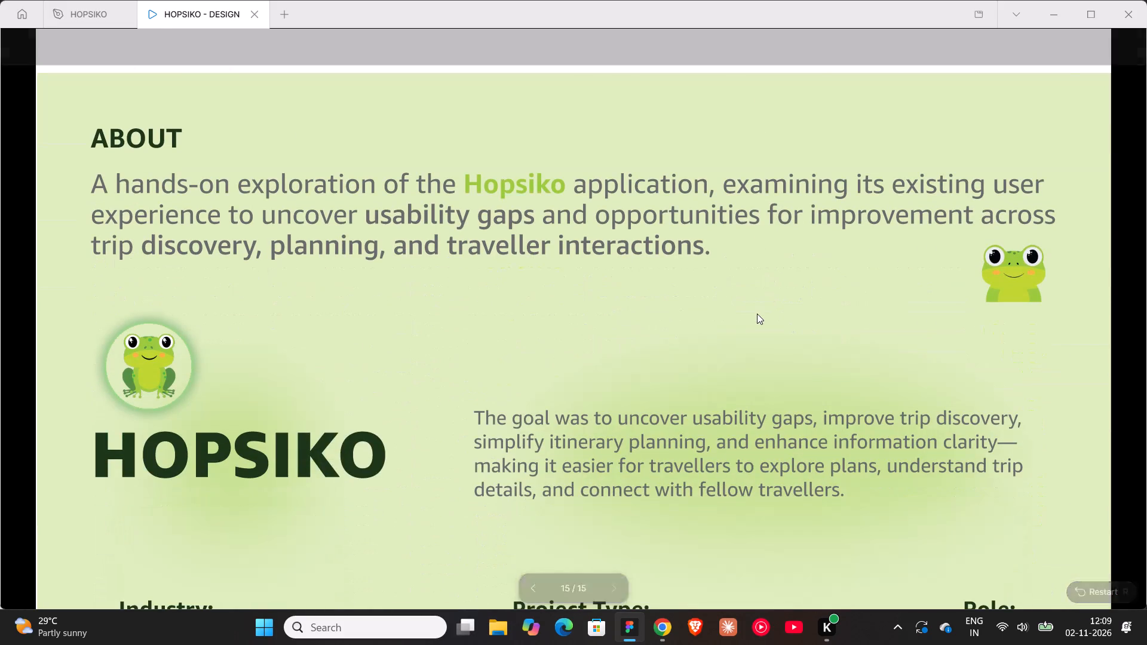
pyautogui.scroll(-3, 757, 314)
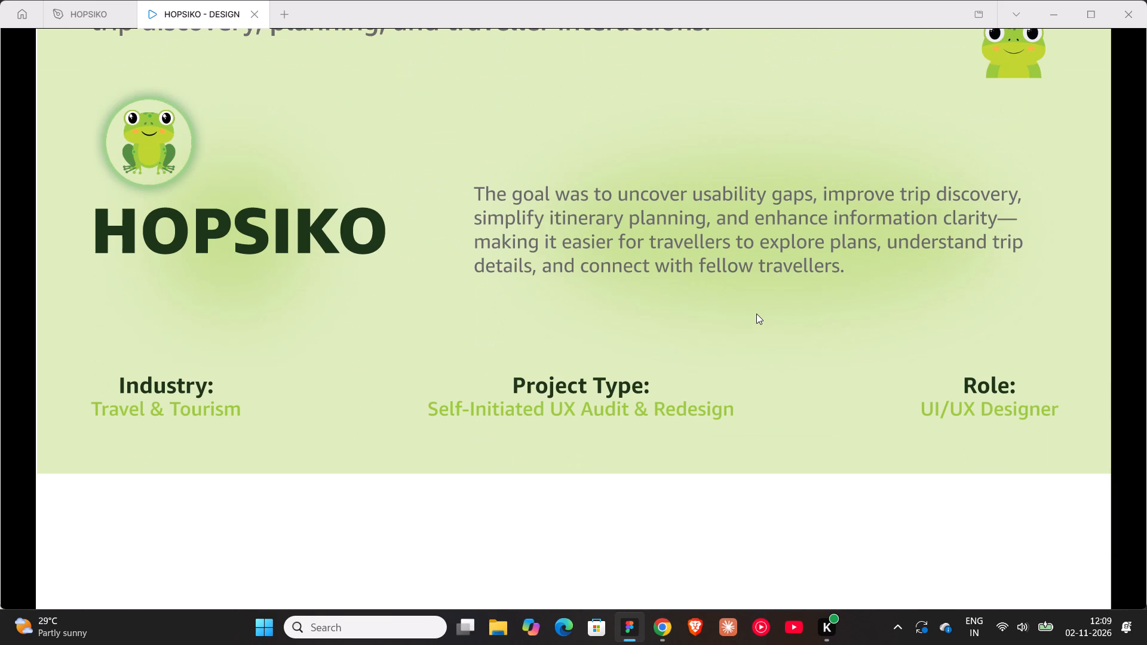
pyautogui.scroll(2, 756, 314)
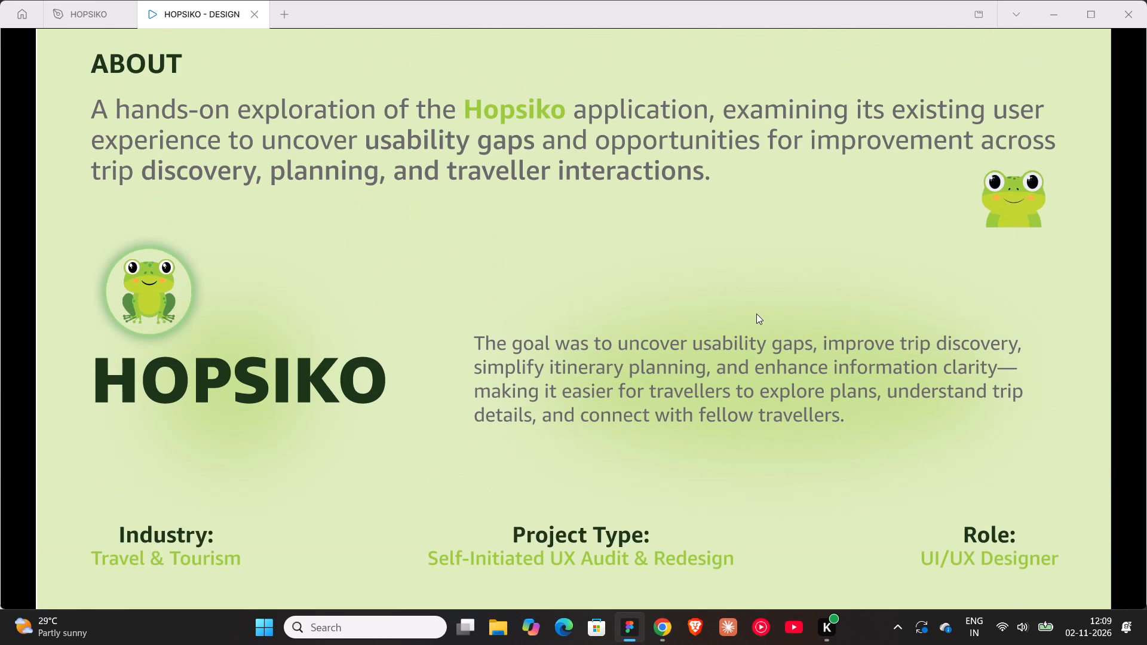
pyautogui.scroll(1, 756, 314)
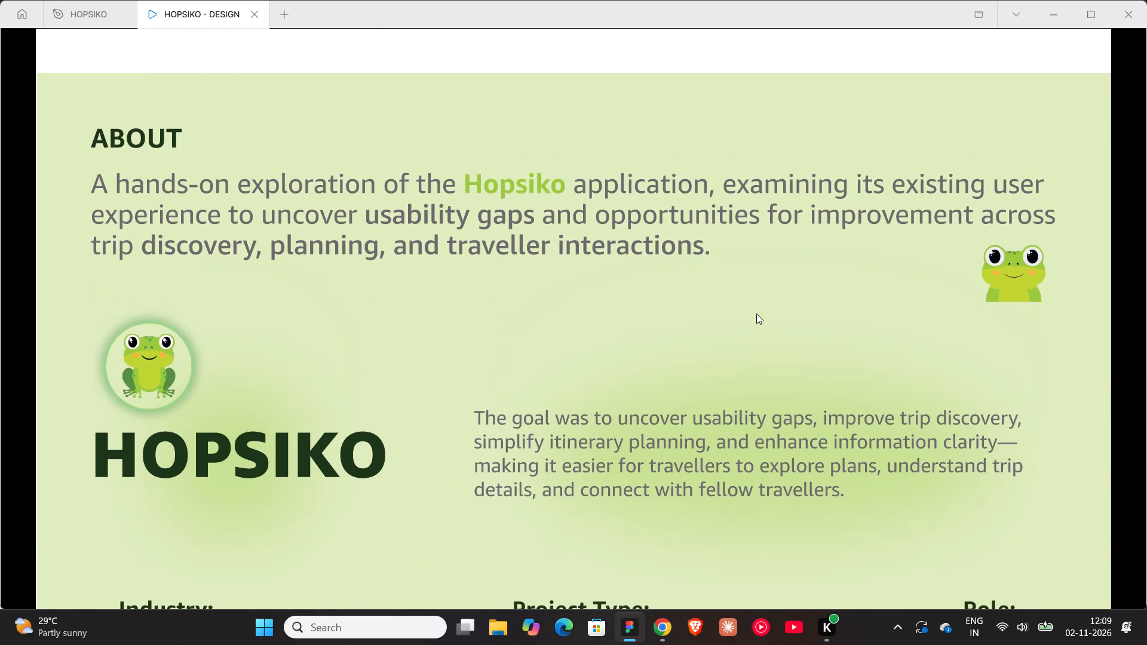
pyautogui.scroll(13, 756, 314)
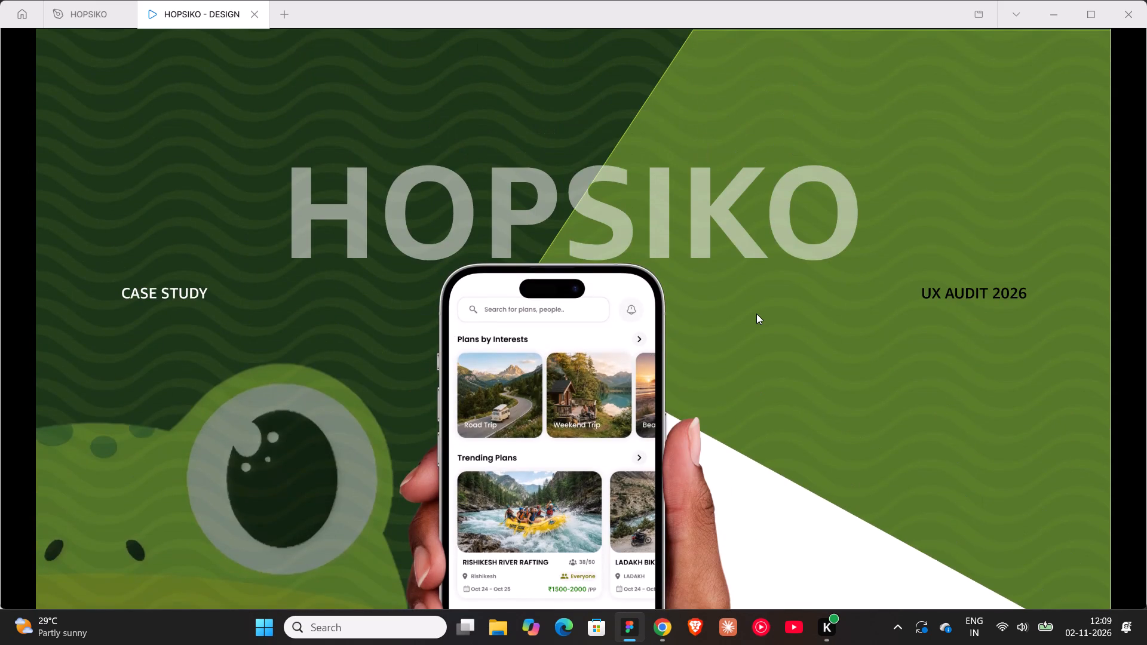
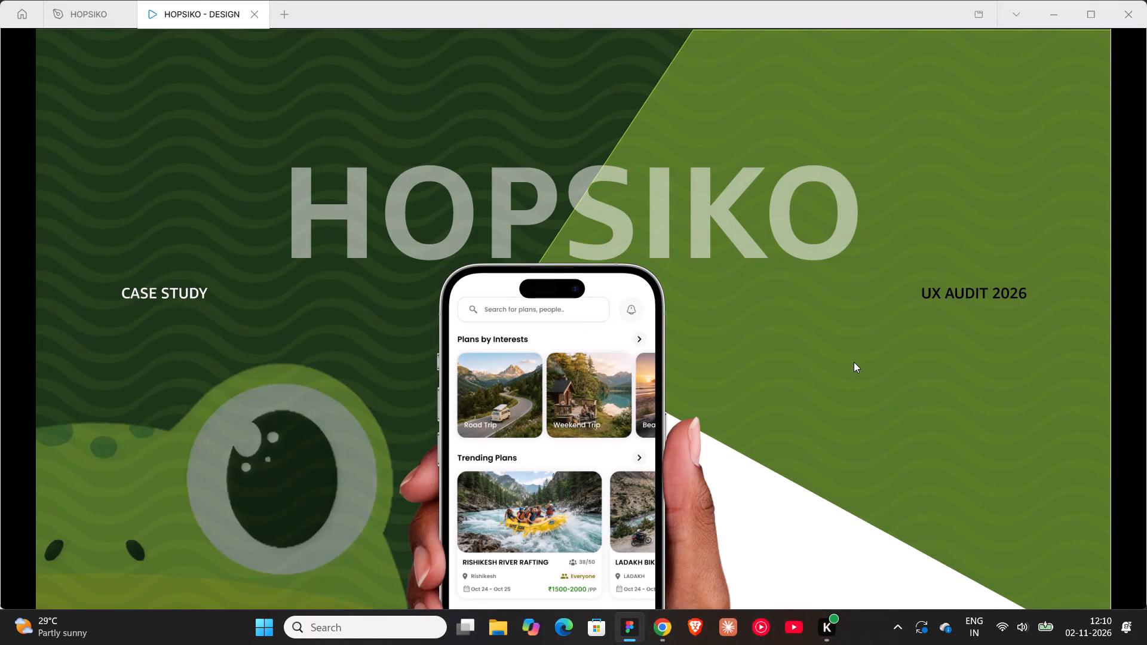
# Return to the HOPSIKO design file and extend the Desktop - 3 frame downward to a height of about 4429.
pyautogui.click(79, 24)
pyautogui.click(547, 487)
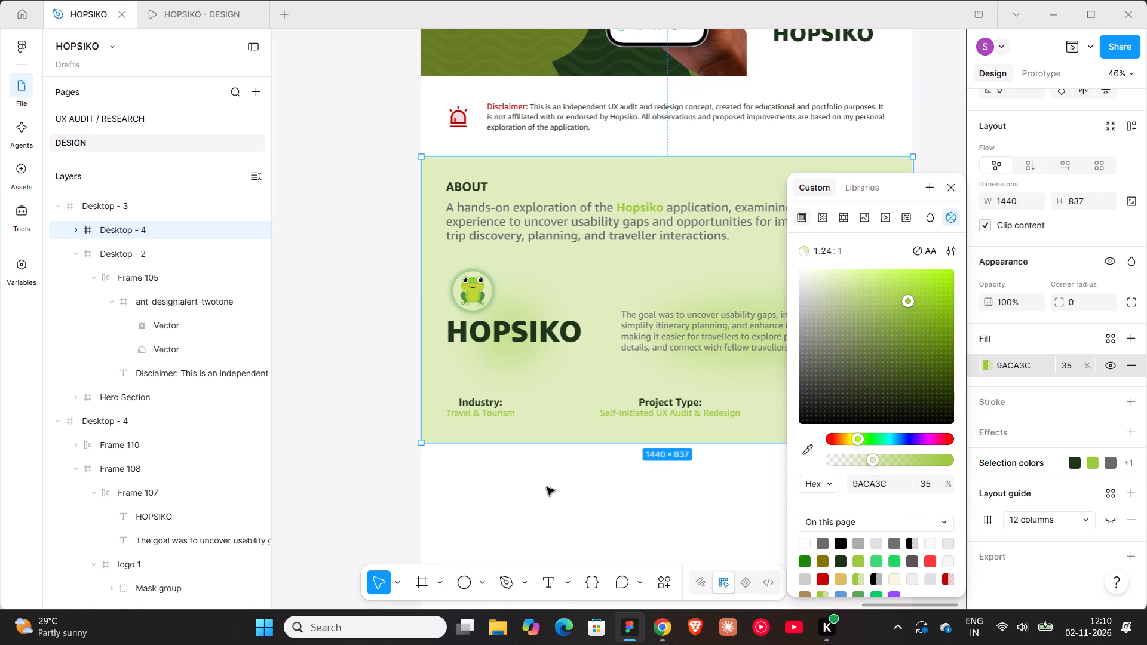
pyautogui.keyDown('ctrl'); pyautogui.scroll(-3, 904, 246); pyautogui.keyUp('ctrl')
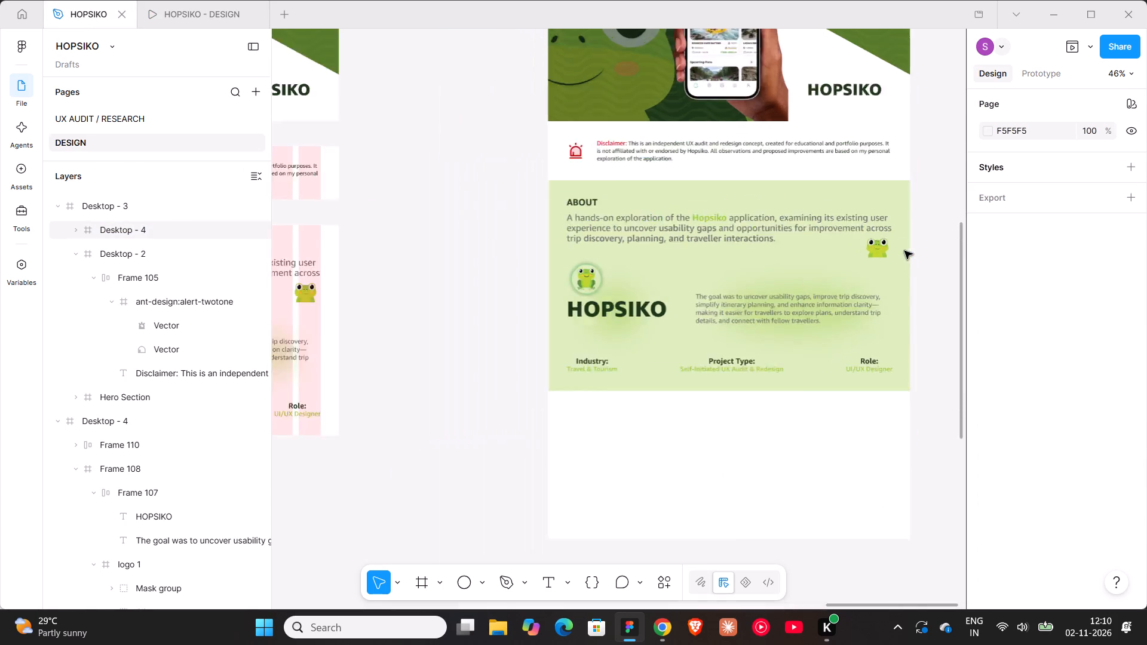
pyautogui.keyDown('ctrl'); pyautogui.scroll(-3, 904, 251); pyautogui.keyUp('ctrl')
pyautogui.scroll(1, 903, 254)
pyautogui.keyDown('shift'); pyautogui.scroll(-6, 898, 251); pyautogui.keyUp('shift')
pyautogui.keyDown('ctrl'); pyautogui.scroll(-5, 706, 331); pyautogui.keyUp('ctrl')
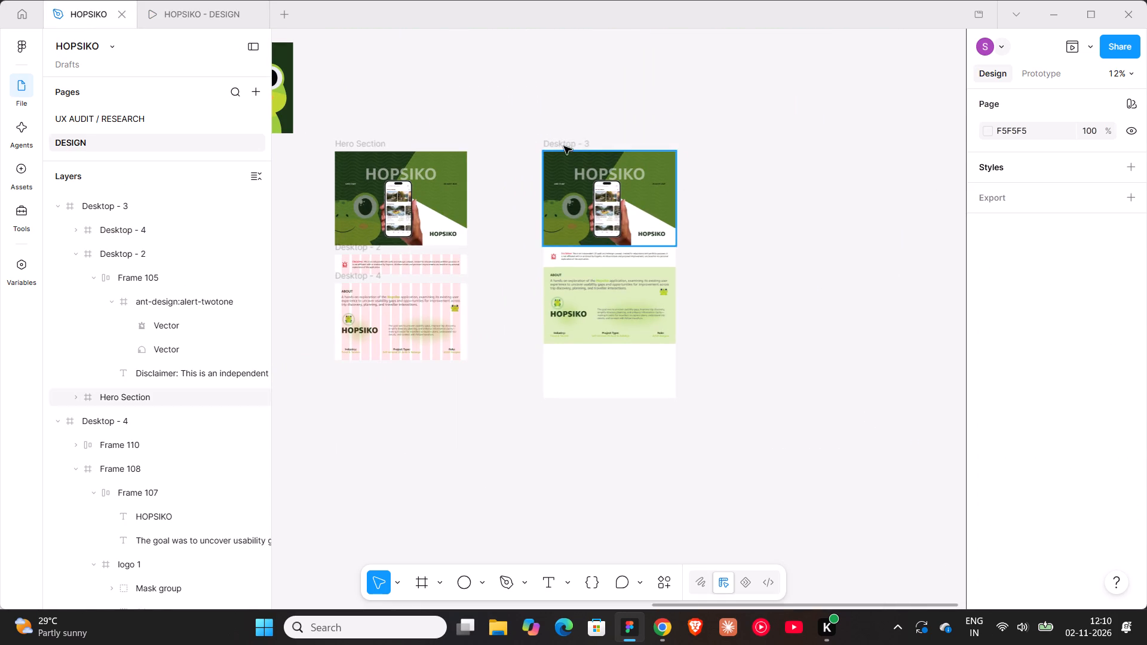
pyautogui.click(561, 143)
pyautogui.moveTo(630, 398); pyautogui.dragTo(628, 558)
pyautogui.scroll(-4, 592, 316)
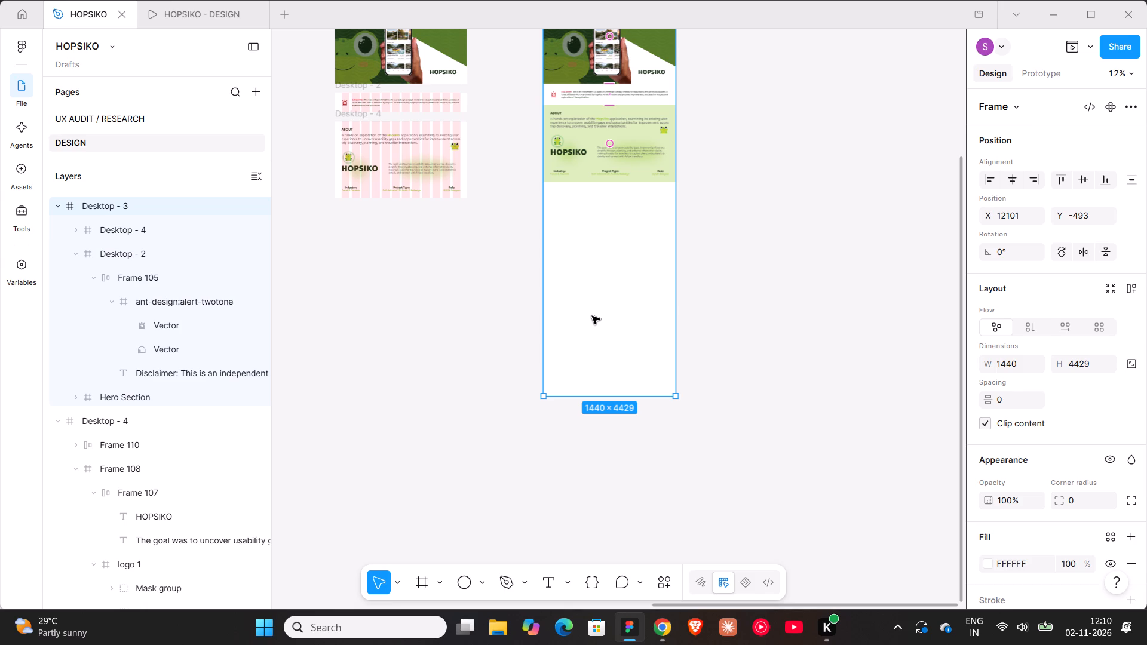
# Switch to YouTube Music, play the album Karuppu (Original Motion Picture Soundtrack), and return to the design file.
pyautogui.click(792, 626)
pyautogui.click(1134, 5)
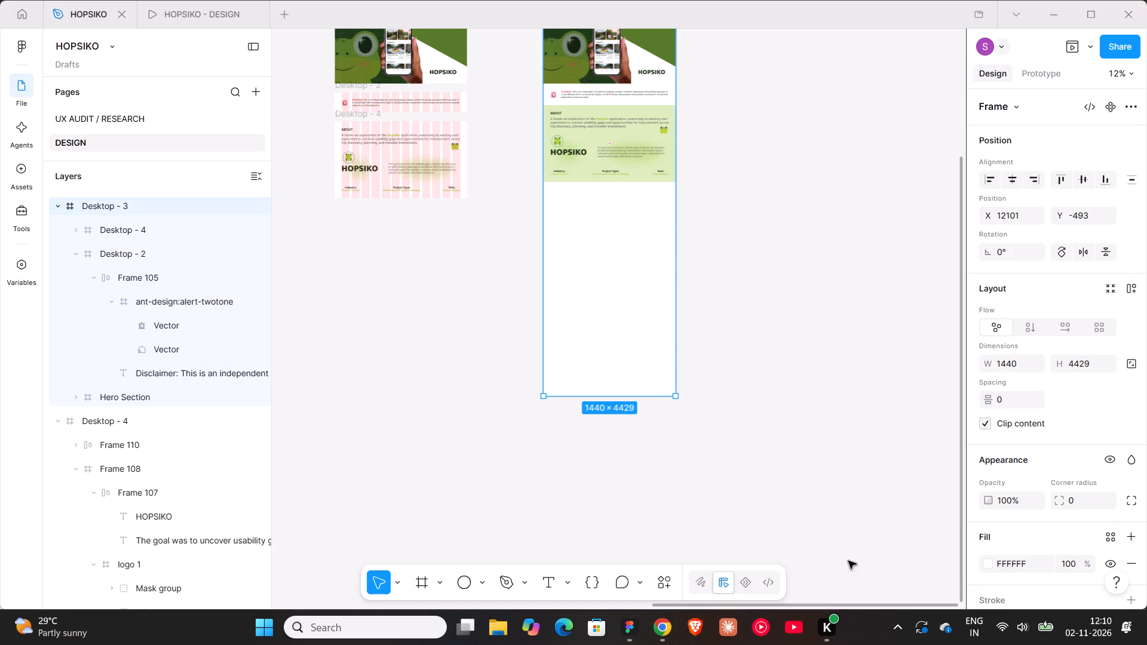
pyautogui.click(757, 624)
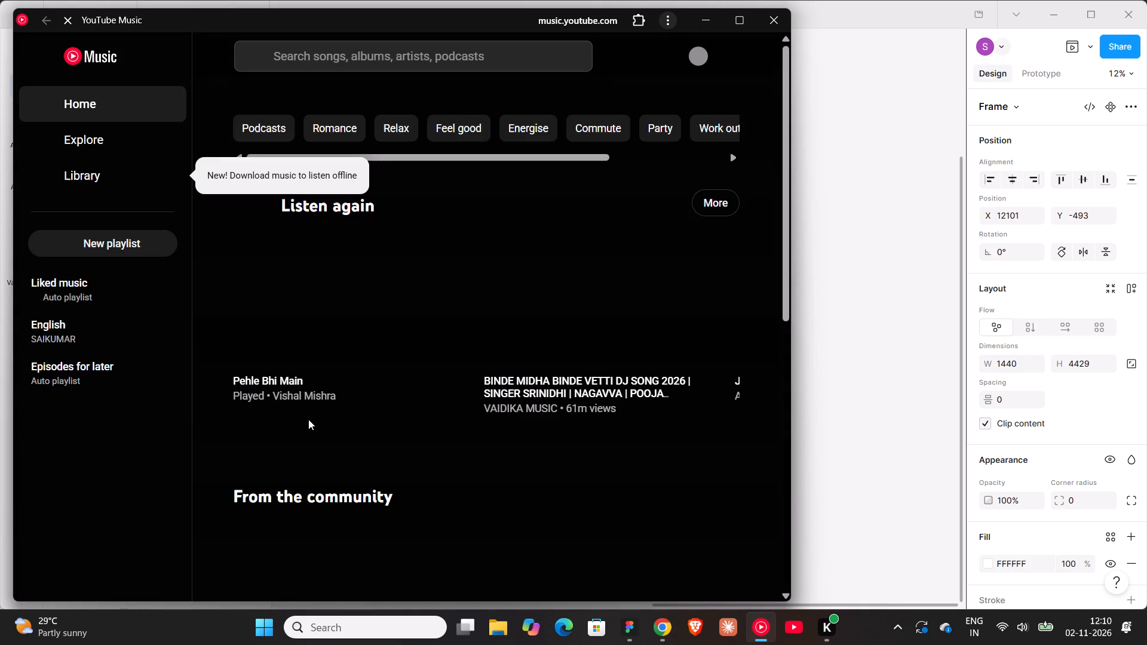
pyautogui.scroll(-2, 416, 317)
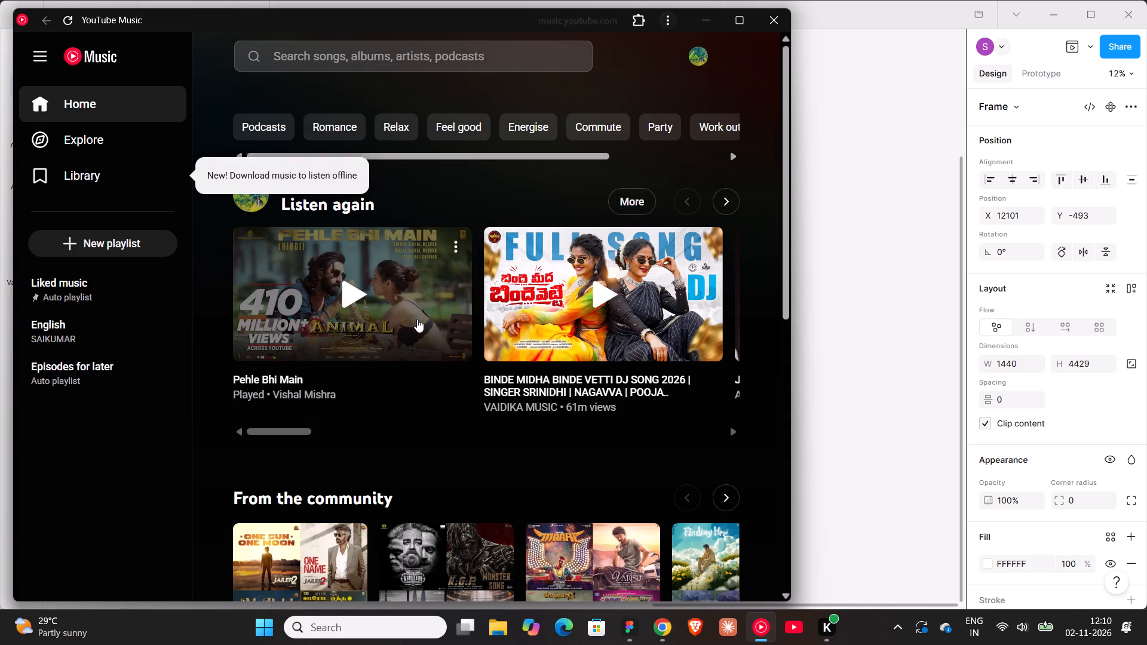
pyautogui.scroll(-2, 417, 319)
pyautogui.scroll(-3, 318, 351)
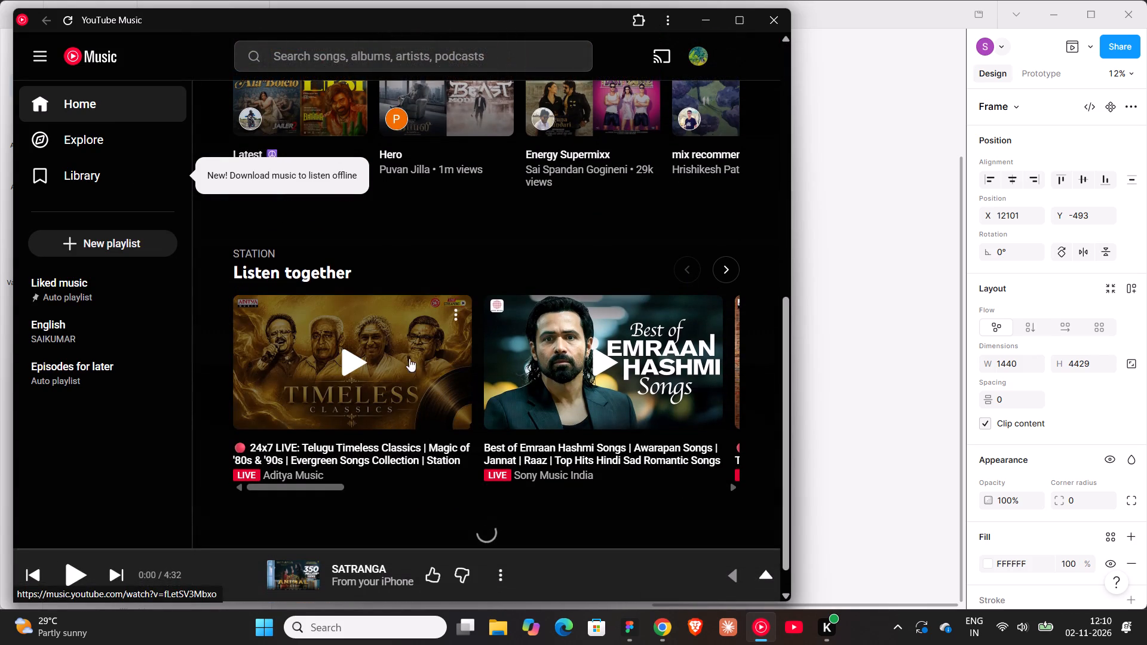
pyautogui.scroll(-1, 432, 358)
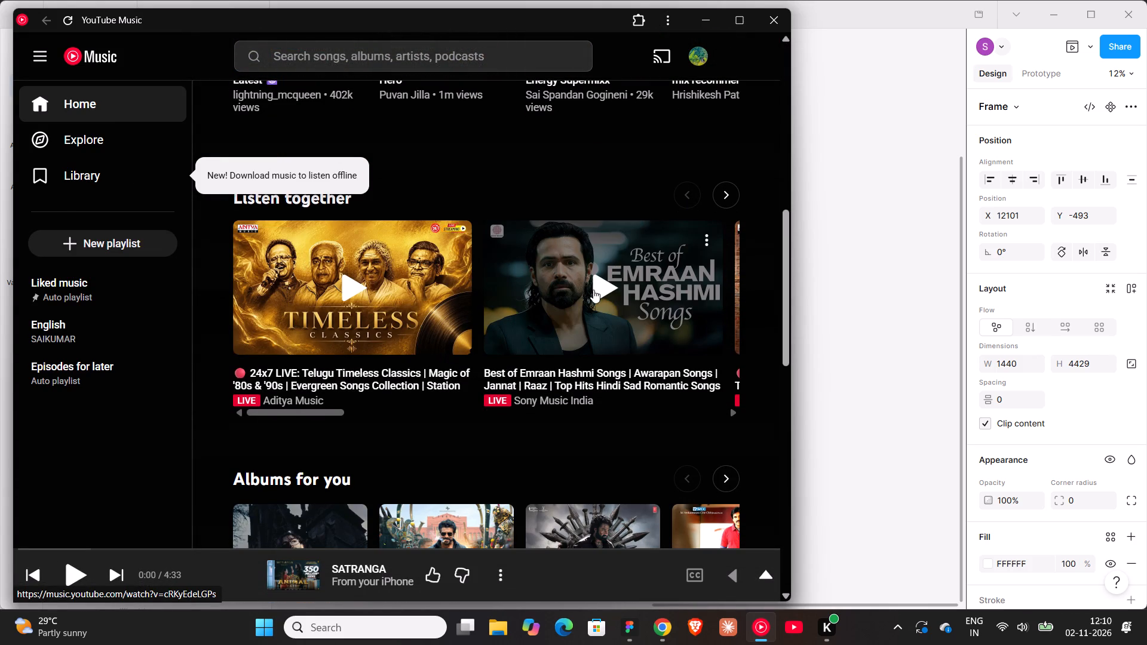
pyautogui.scroll(-1, 594, 299)
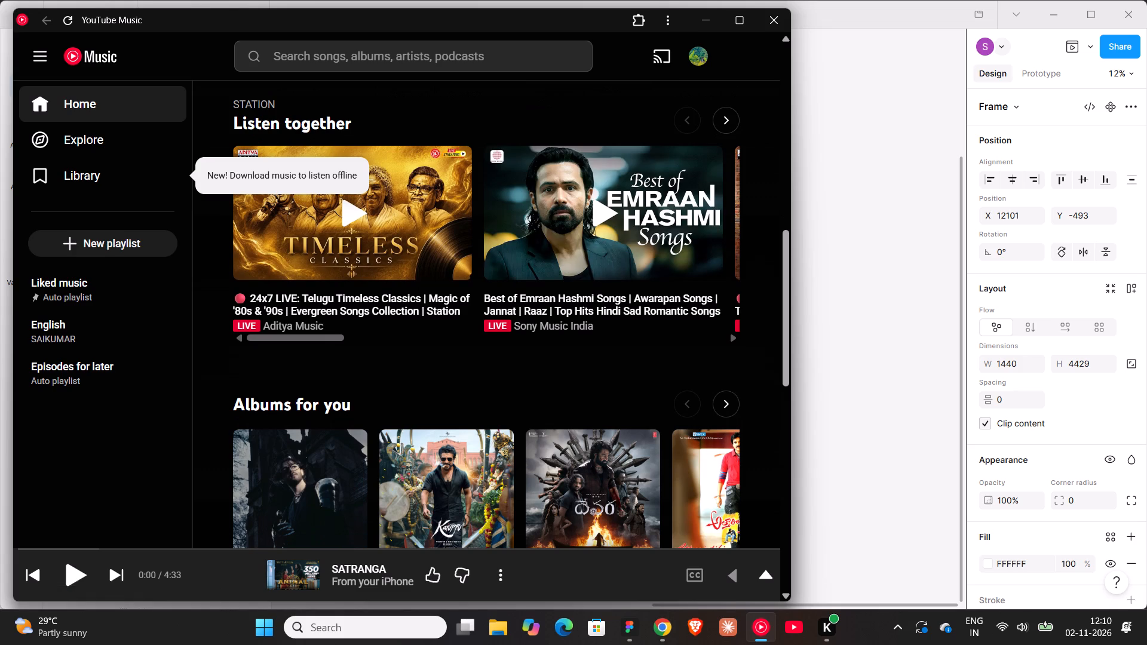
pyautogui.scroll(-2, 523, 358)
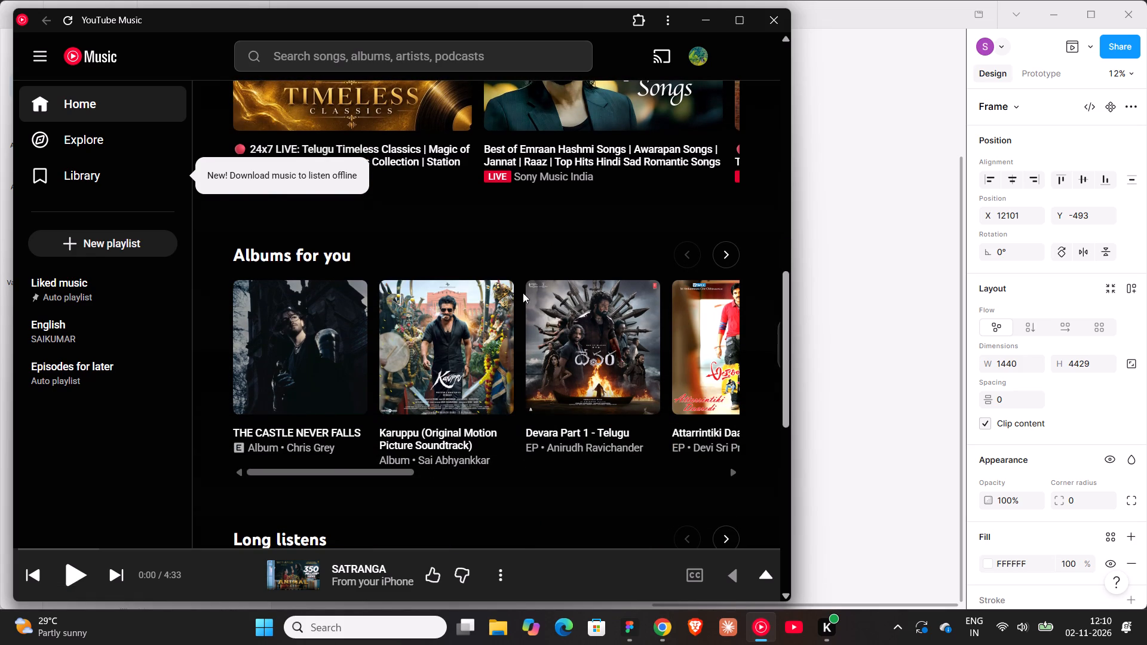
pyautogui.scroll(2, 523, 293)
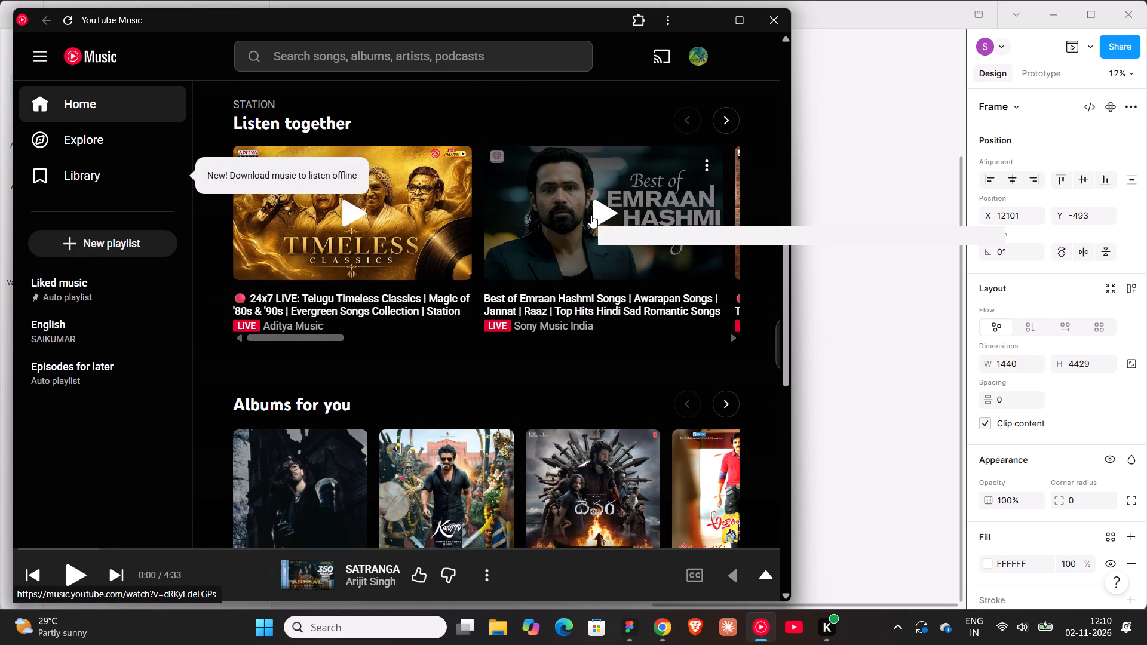
pyautogui.click(456, 69)
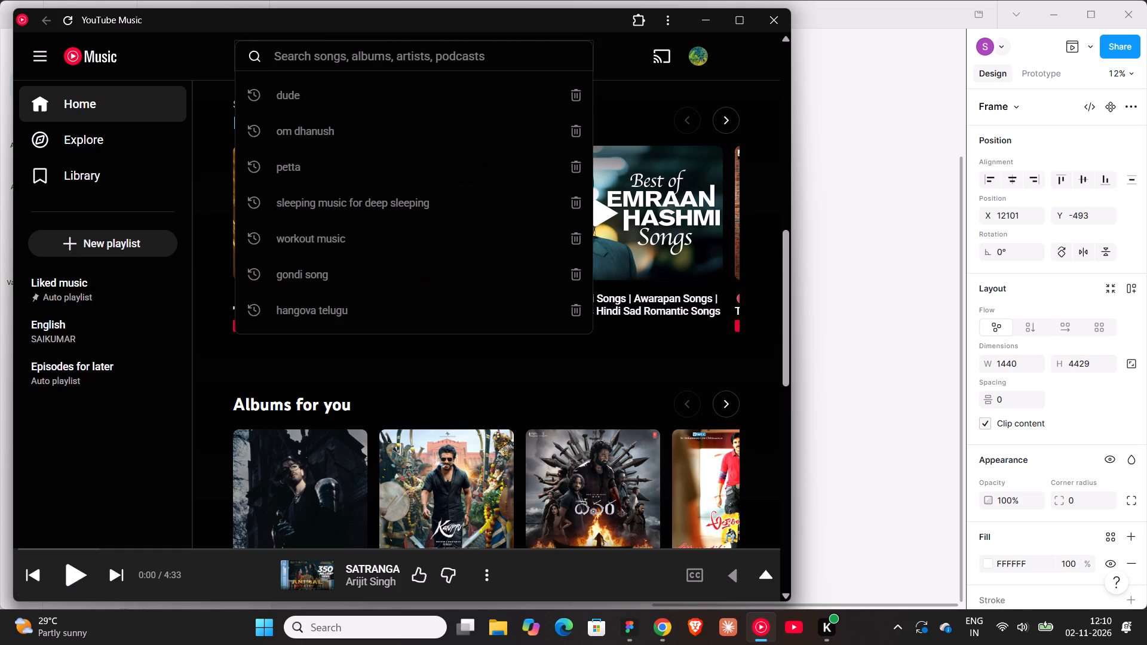
pyautogui.scroll(-2, 480, 132)
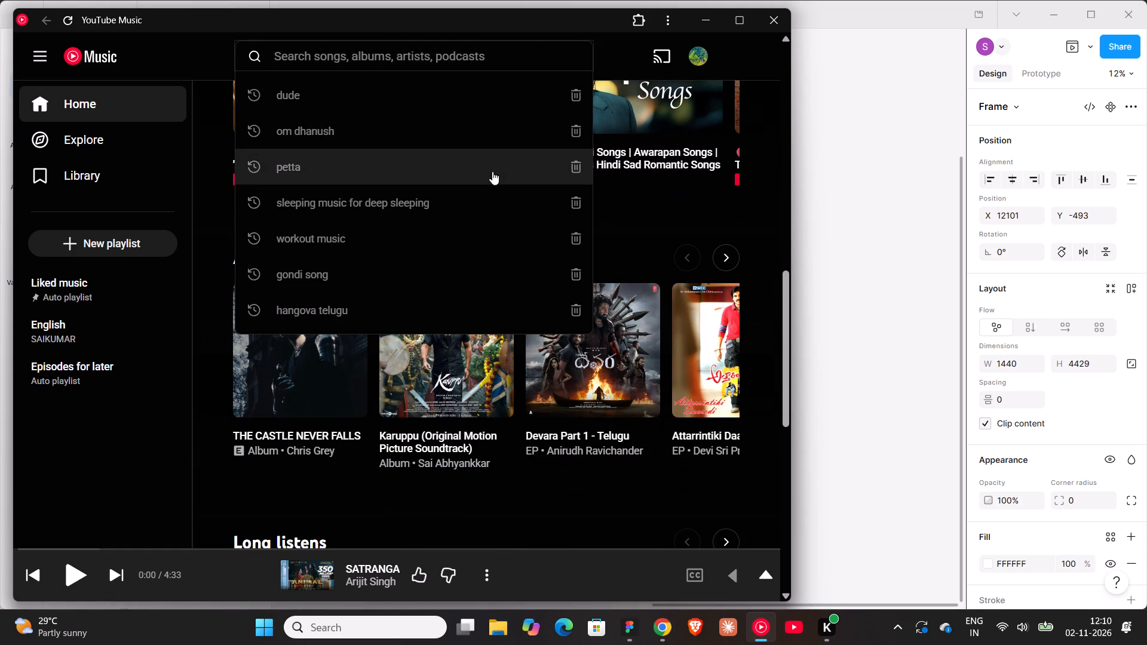
pyautogui.click(456, 370)
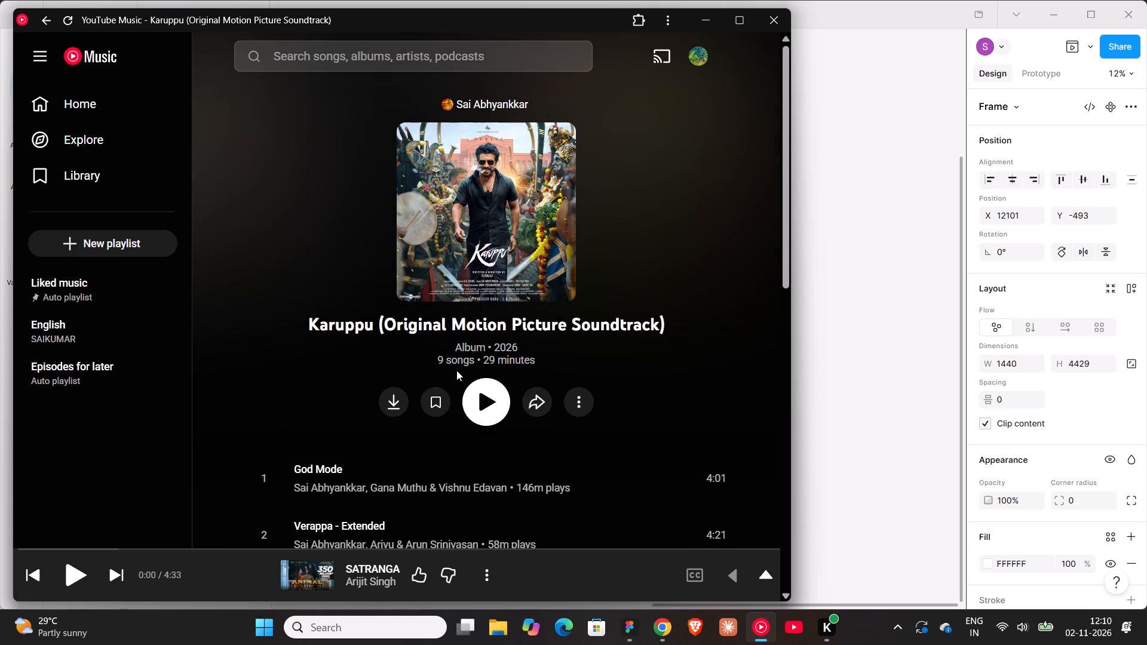
pyautogui.click(493, 407)
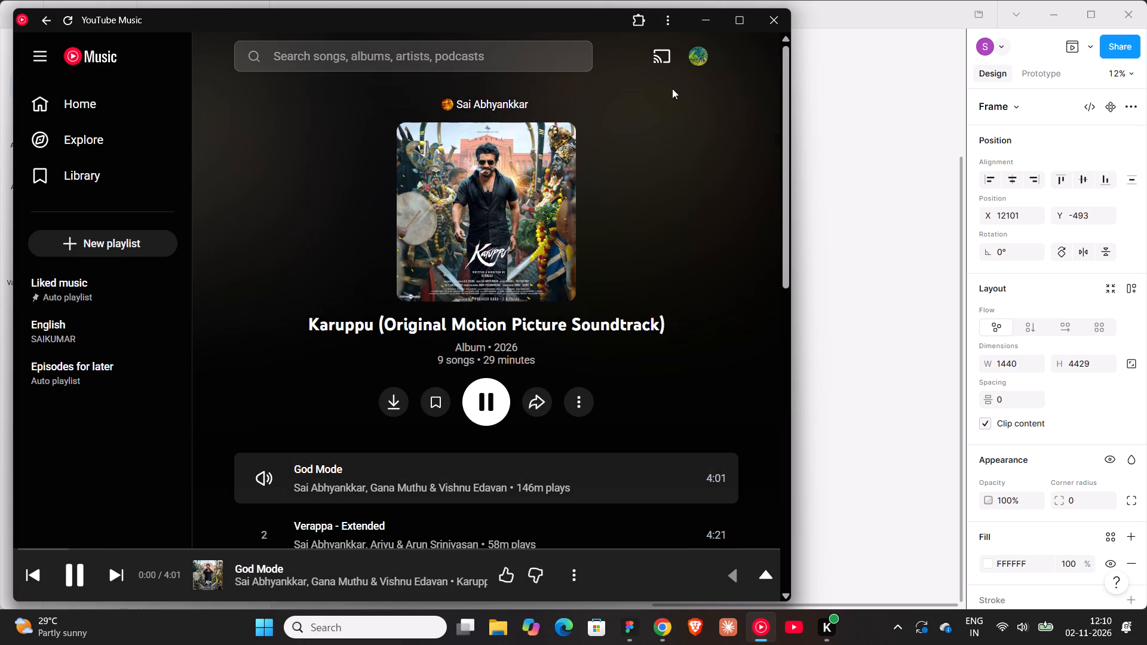
pyautogui.click(705, 21)
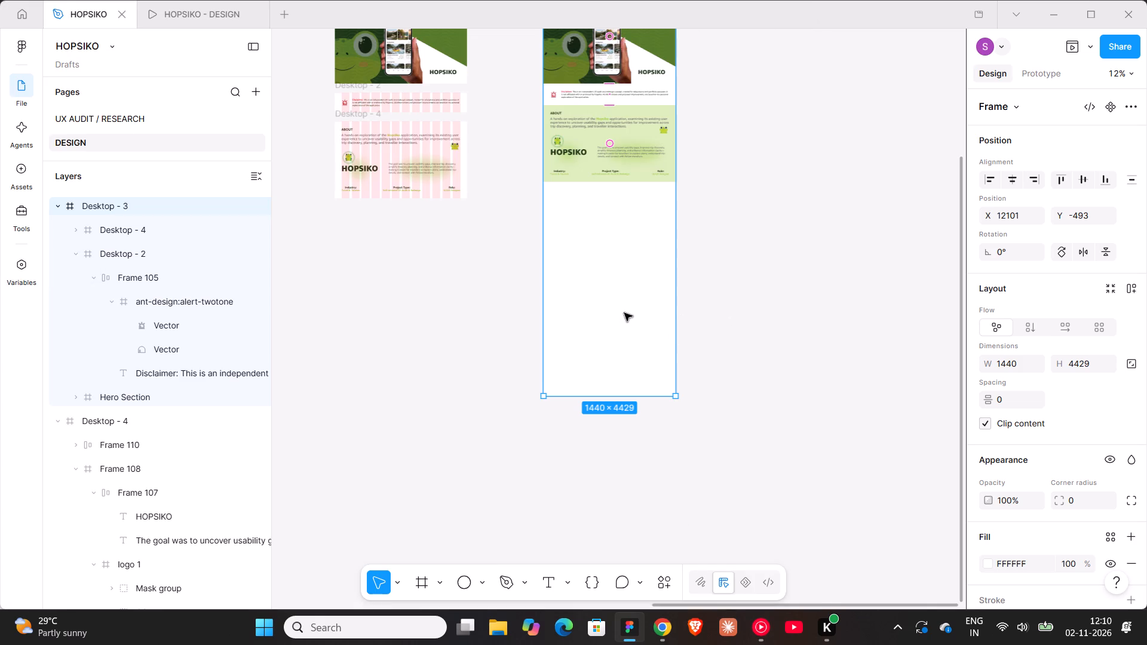
# Switch to Chrome and examine the Objectives and Tools & Platforms sections of the Unimart UX audit case study on Behance.
pyautogui.scroll(7, 624, 313)
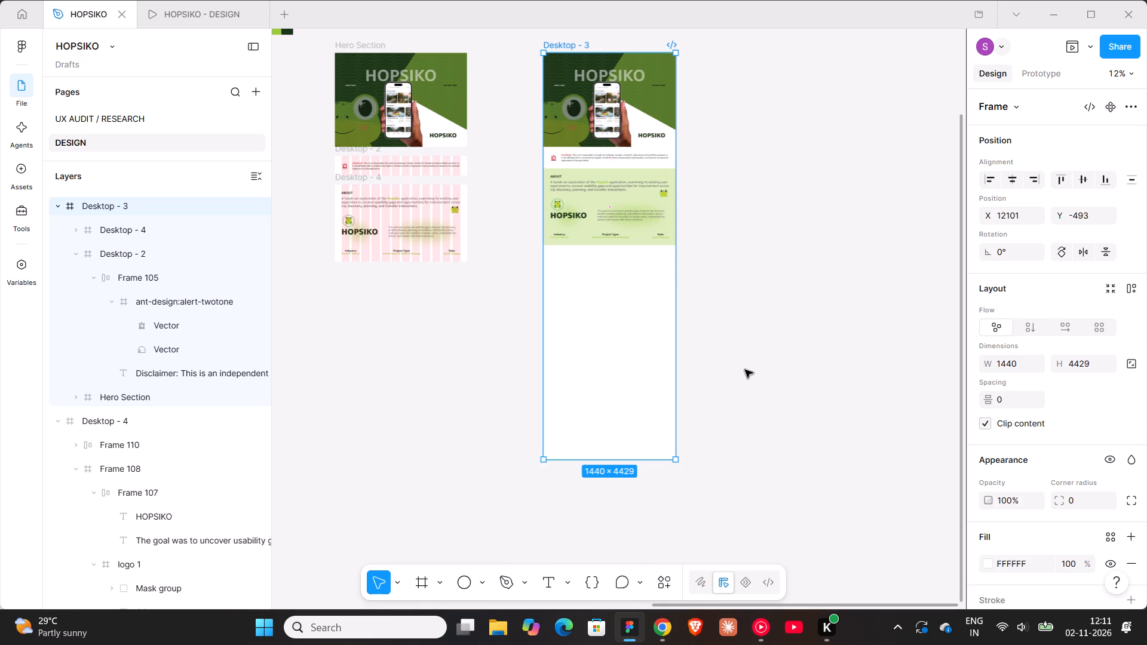
pyautogui.click(649, 644)
pyautogui.click(659, 632)
pyautogui.scroll(-9, 361, 231)
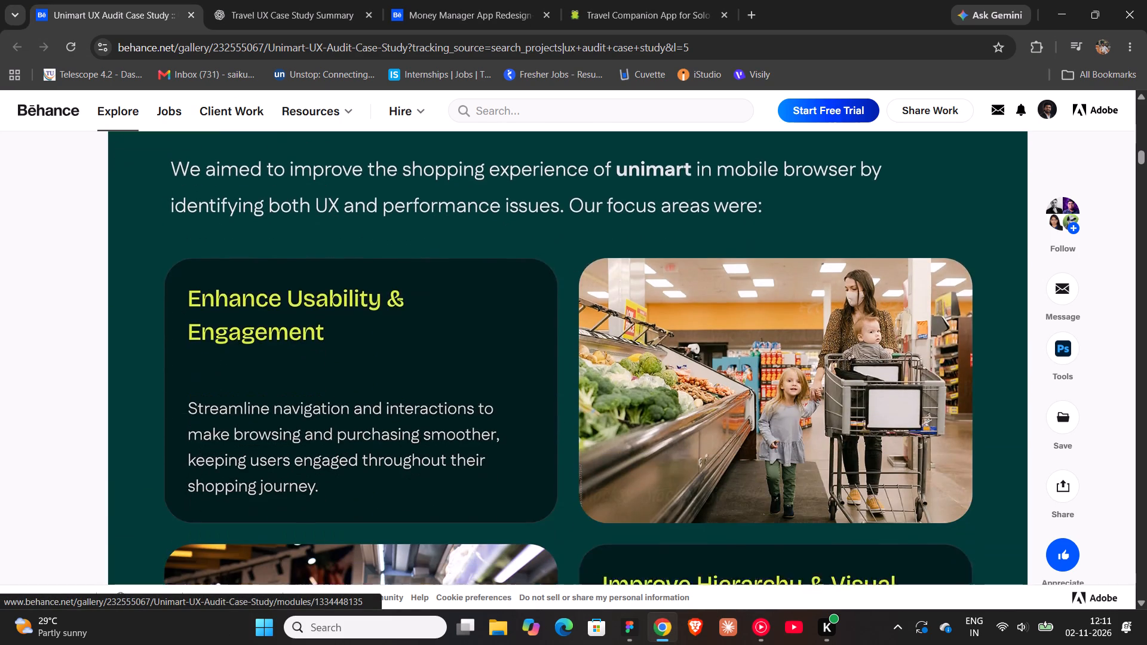
pyautogui.scroll(-11, 366, 249)
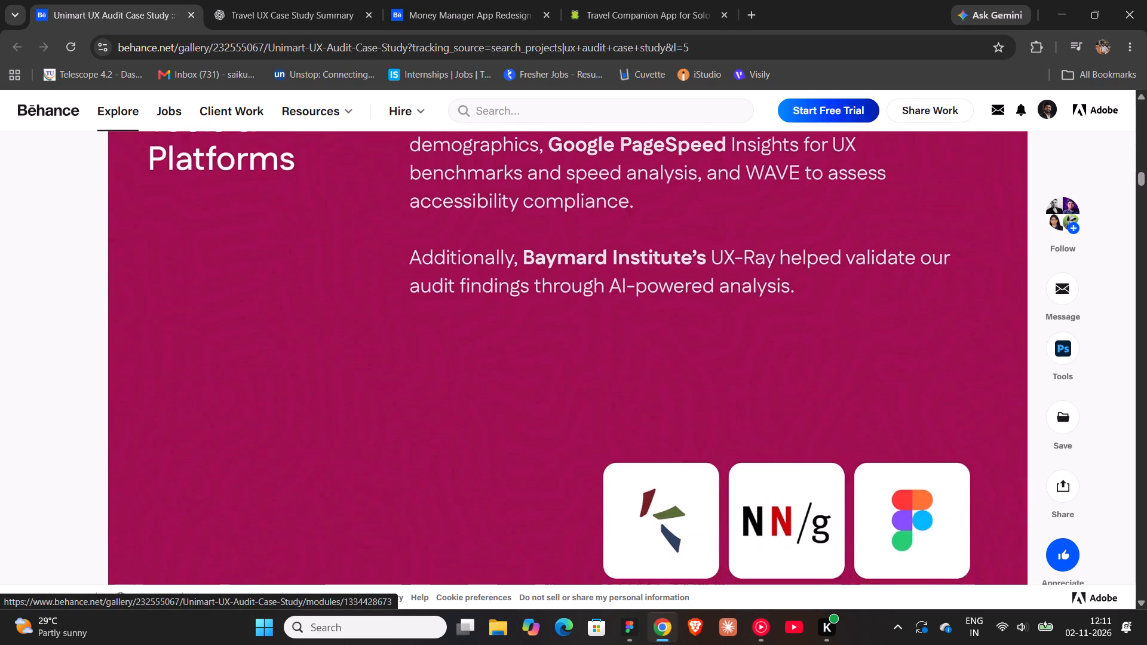
pyautogui.scroll(9, 367, 251)
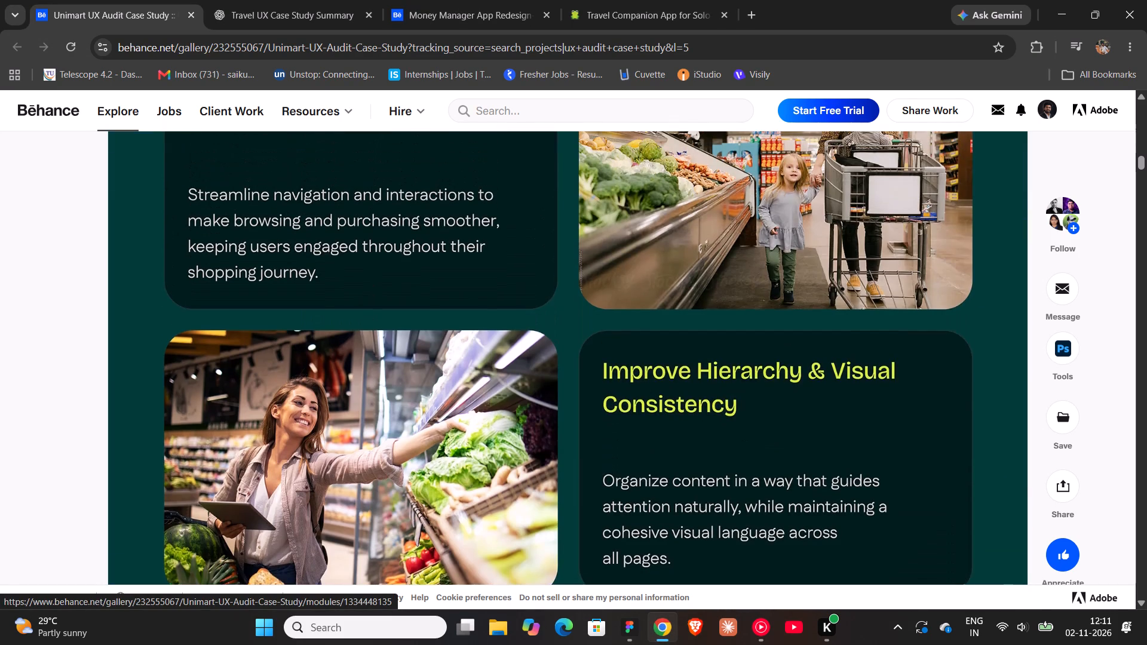
pyautogui.scroll(5, 394, 279)
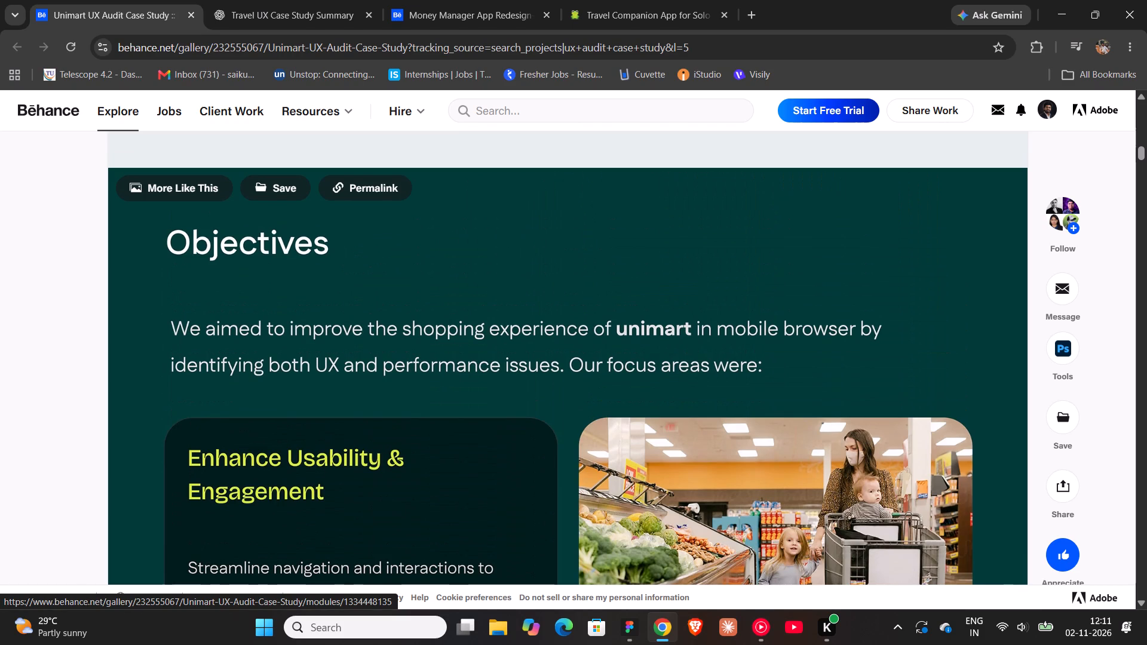
pyautogui.scroll(-5, 394, 279)
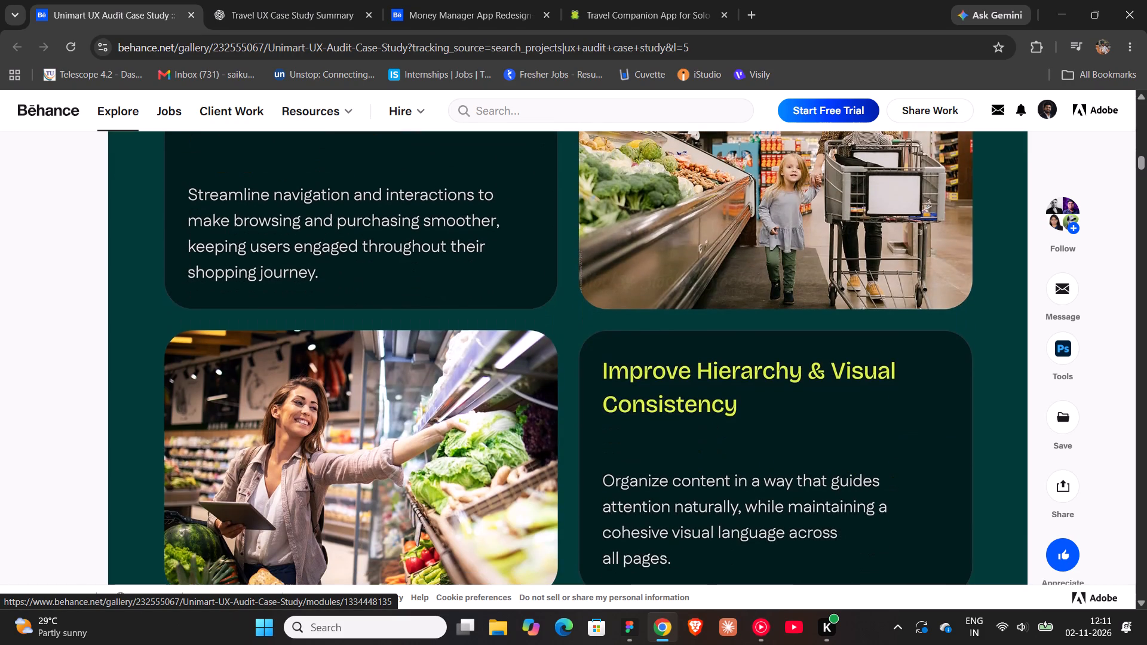
pyautogui.scroll(-6, 394, 279)
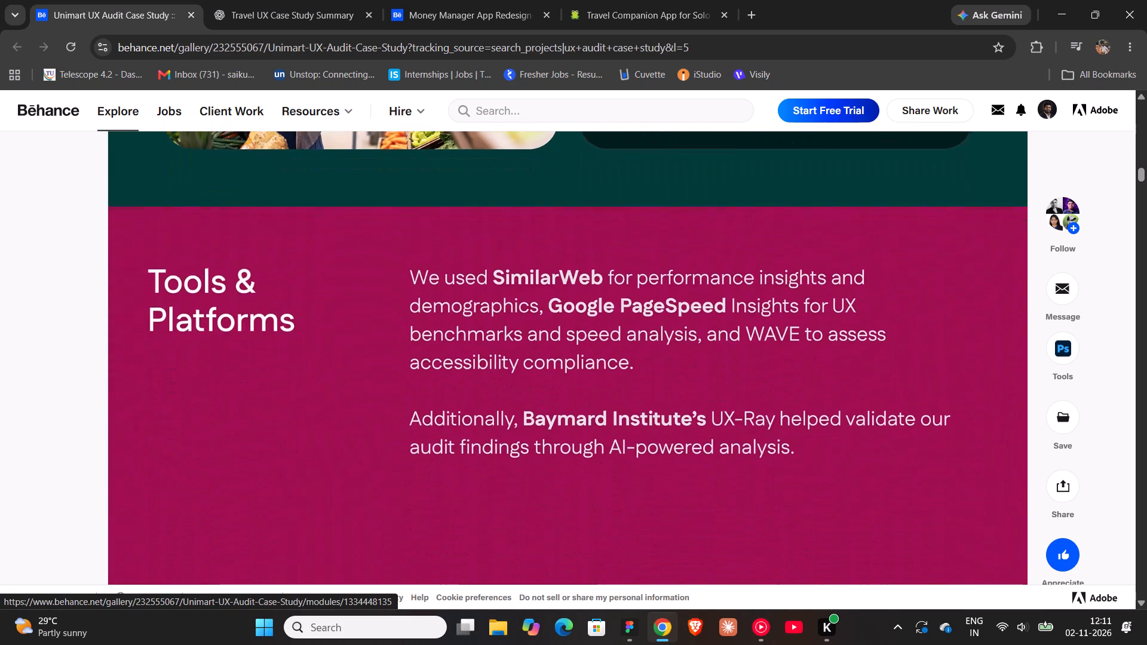
pyautogui.scroll(-12, 394, 279)
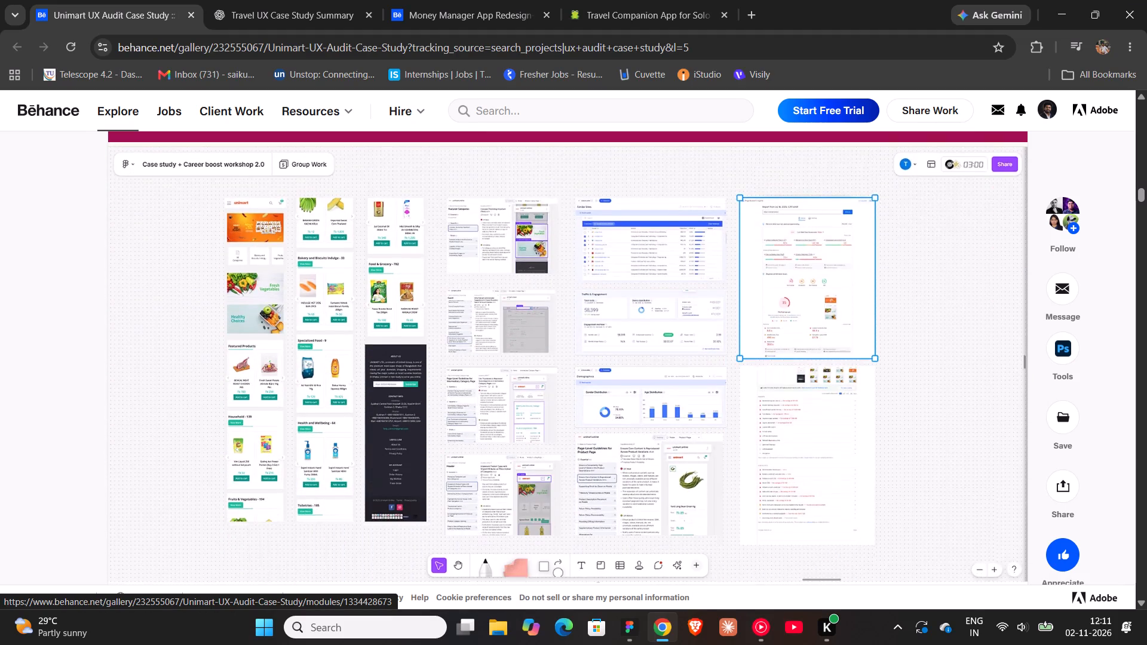
pyautogui.scroll(-9, 394, 276)
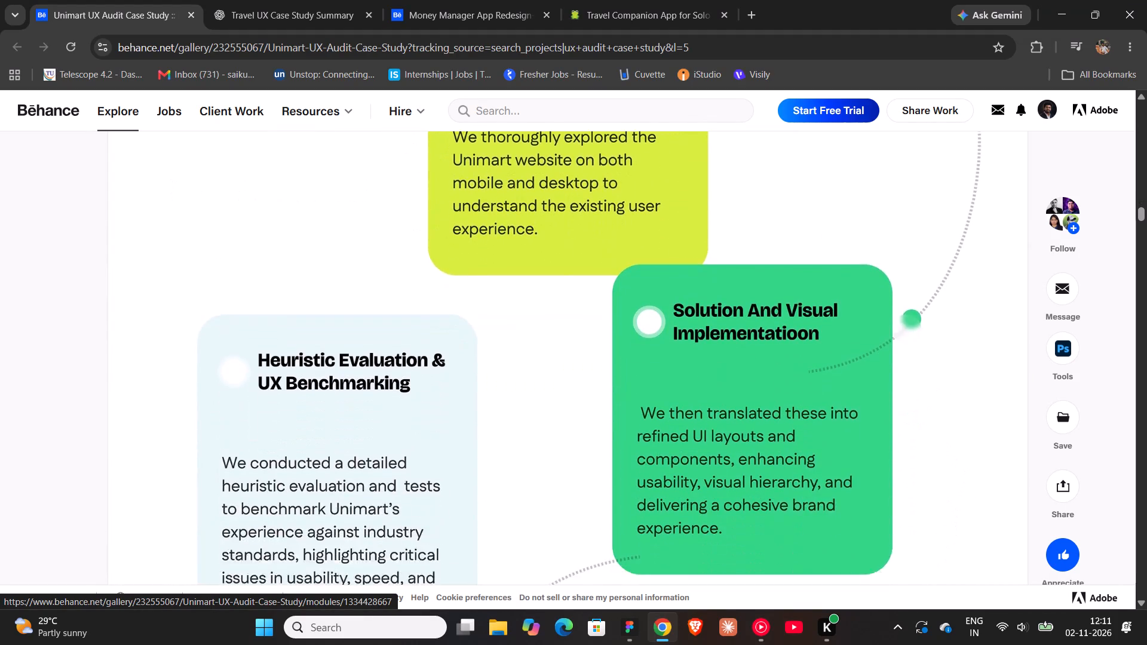
pyautogui.scroll(-5, 394, 276)
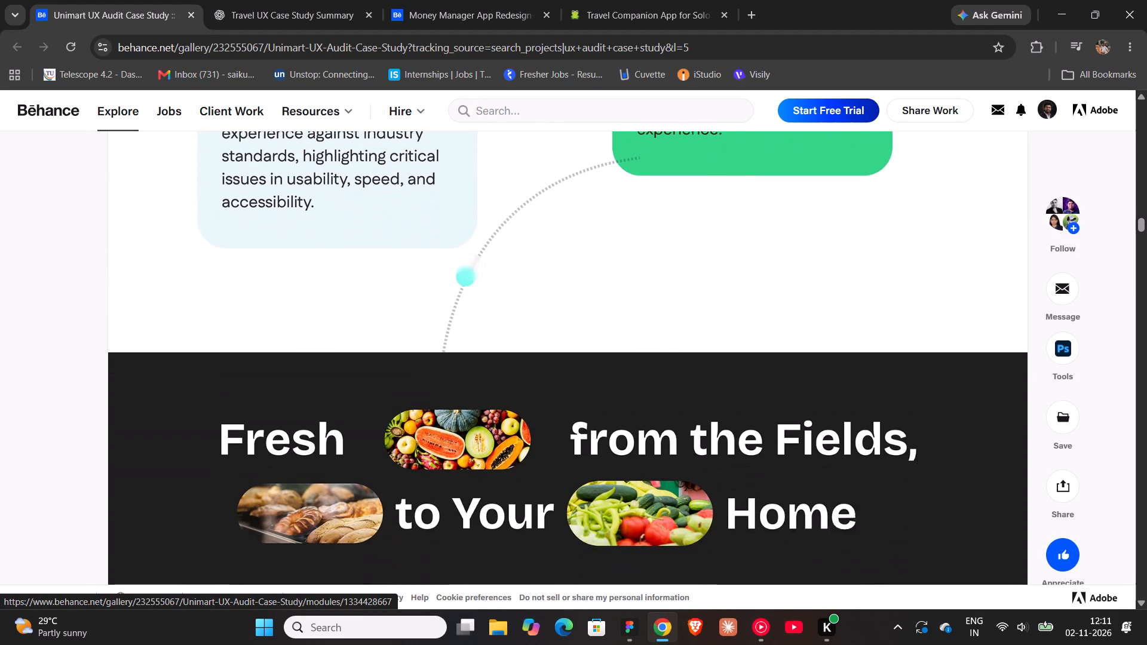
pyautogui.scroll(-5, 394, 275)
pyautogui.scroll(15, 394, 275)
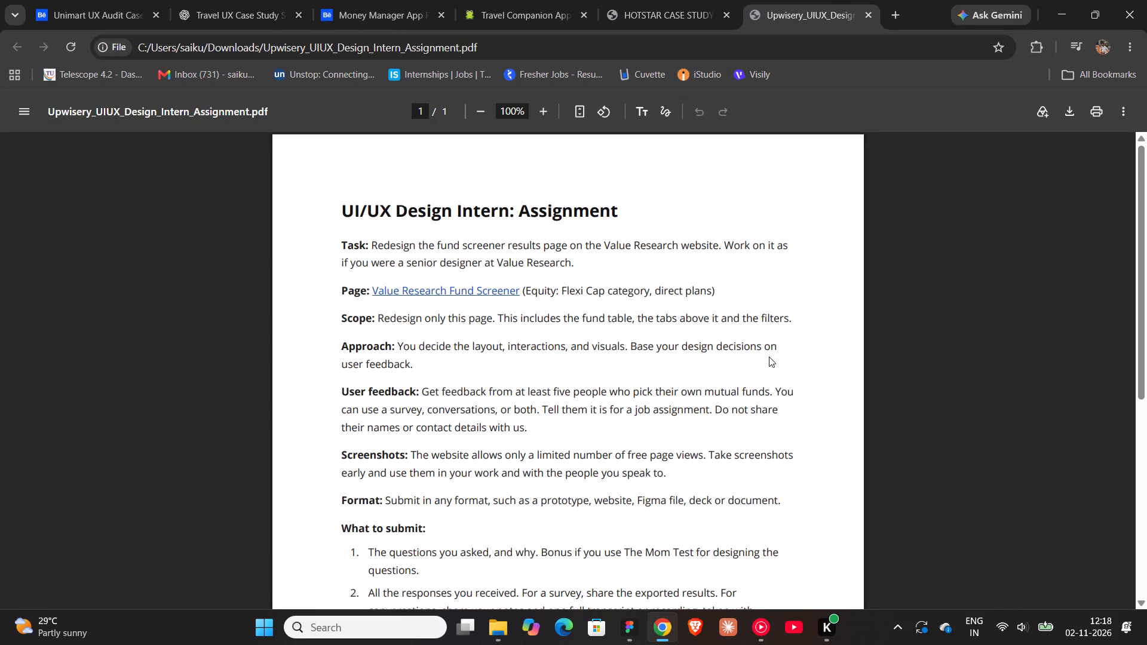
pyautogui.scroll(-1, 769, 357)
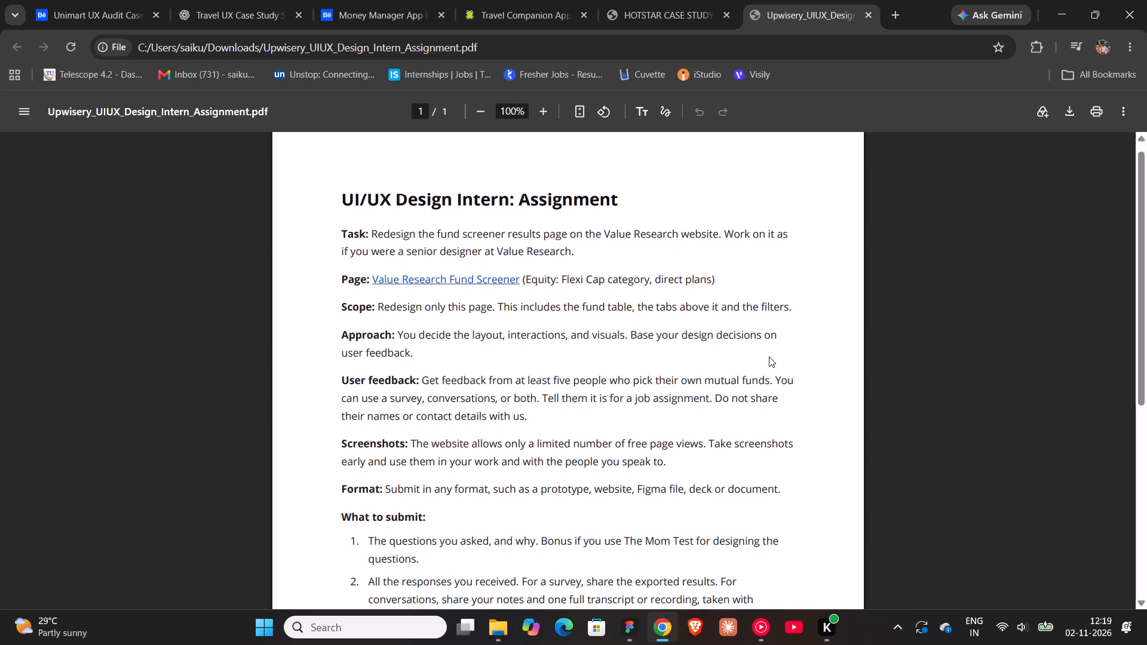
pyautogui.scroll(-3, 769, 357)
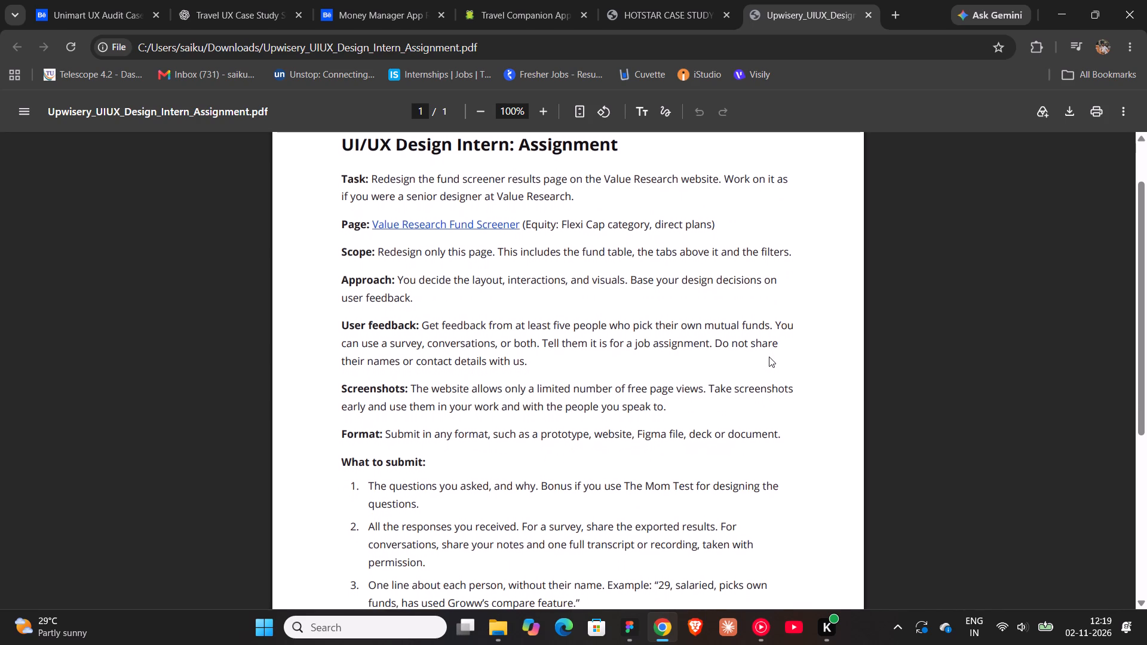
pyautogui.scroll(-2, 769, 357)
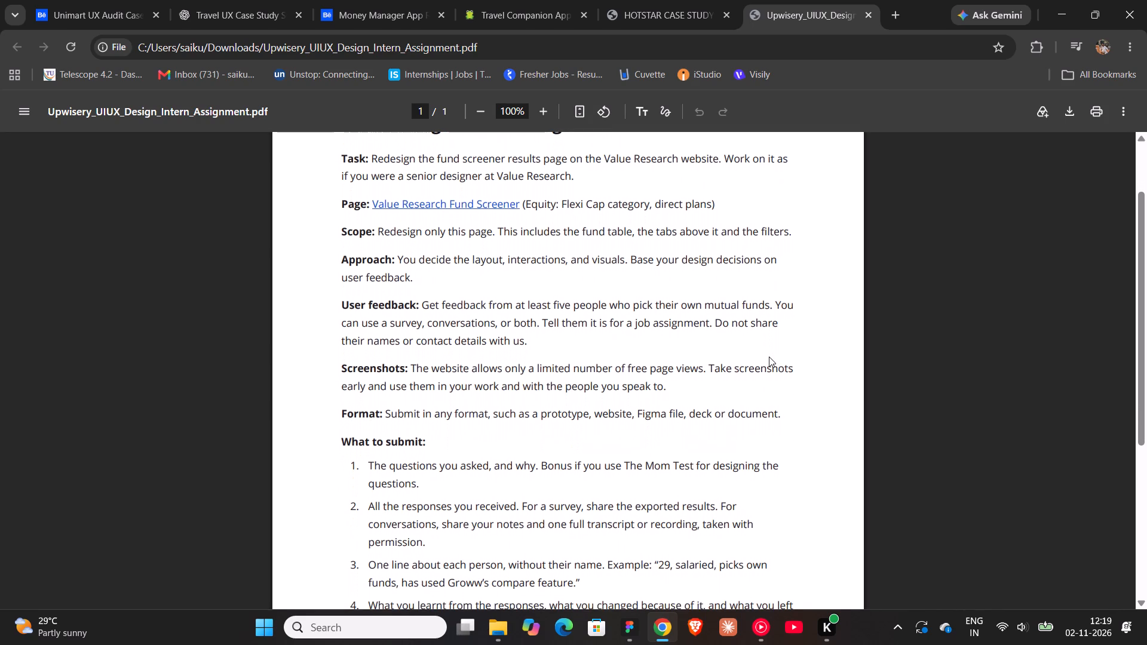
pyautogui.scroll(-2, 769, 357)
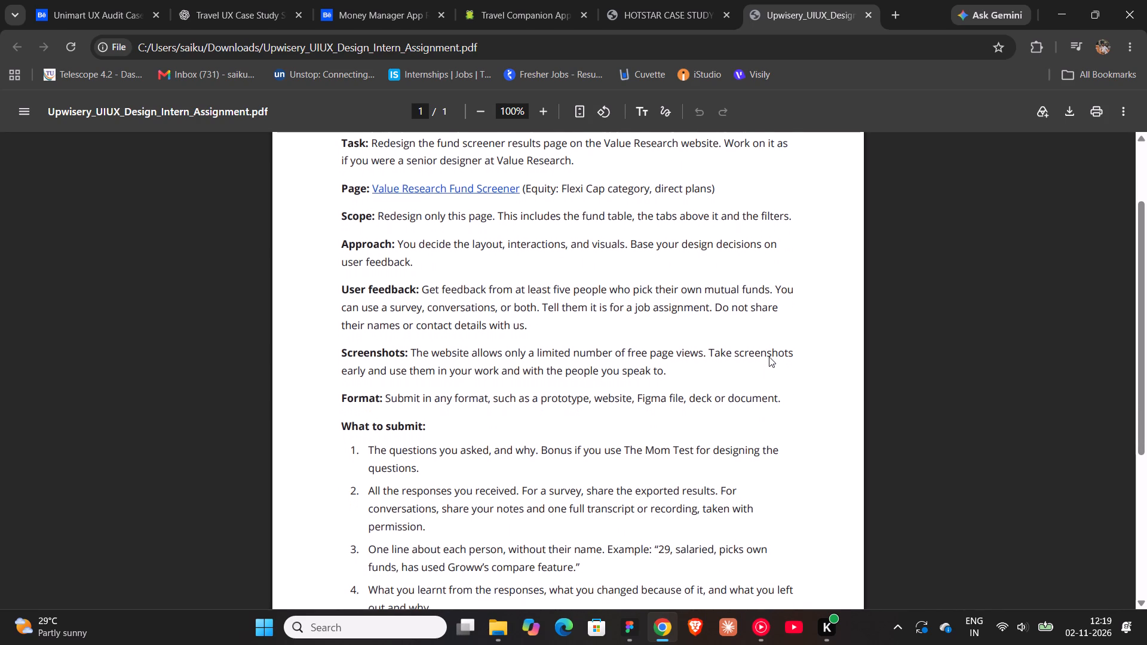
pyautogui.scroll(-2, 769, 357)
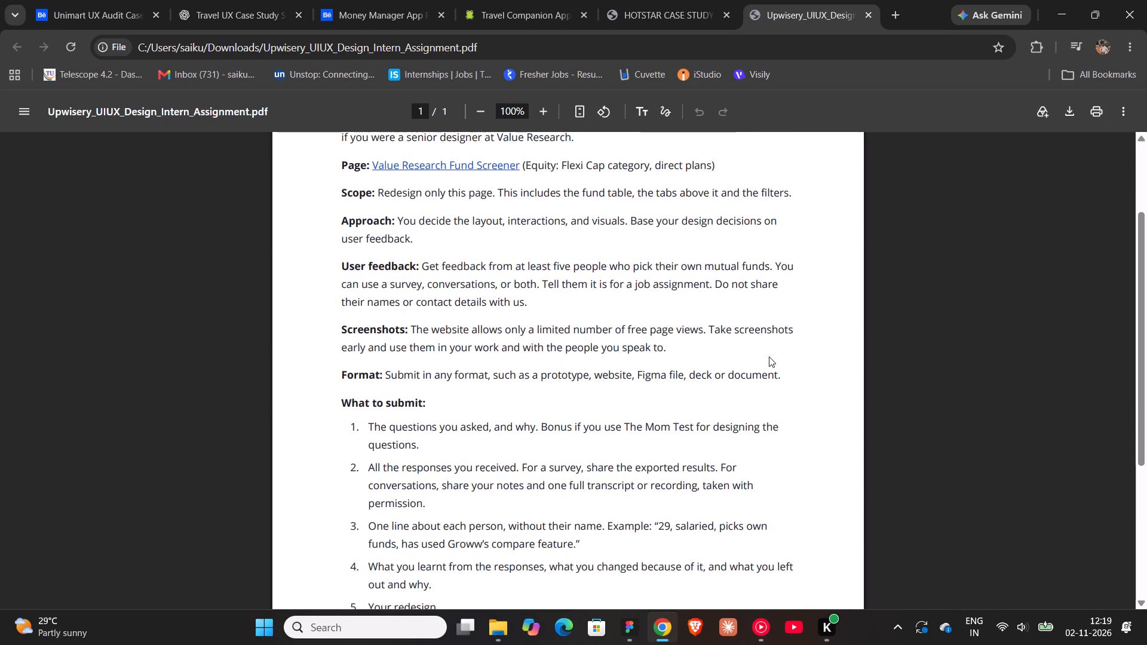
pyautogui.scroll(-2, 769, 357)
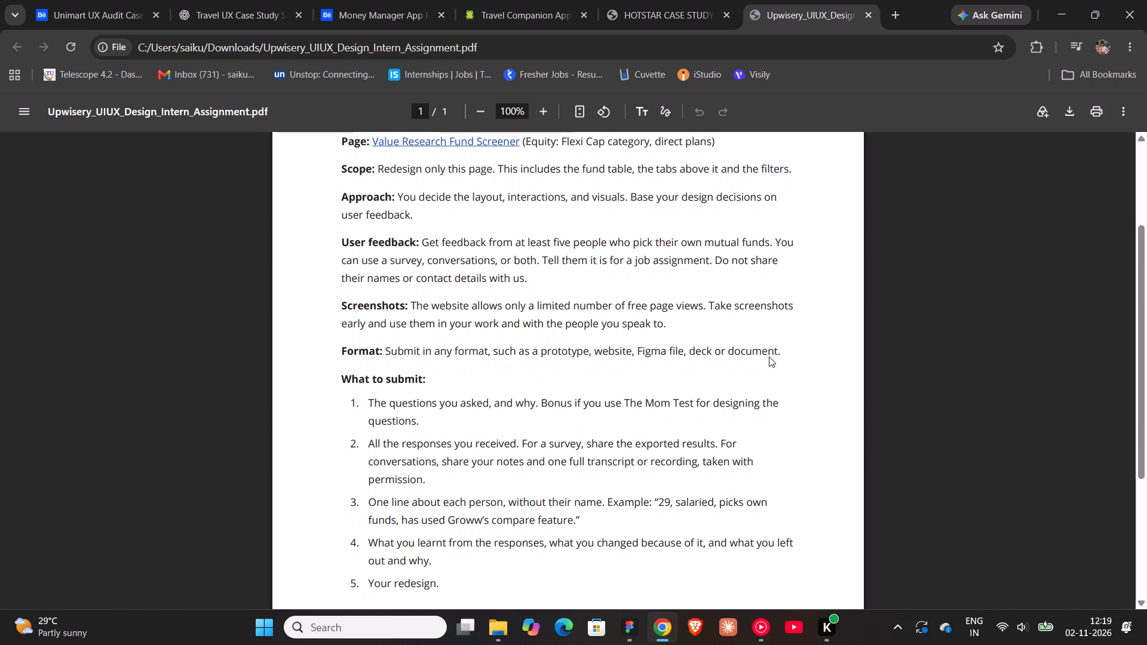
pyautogui.scroll(-2, 769, 357)
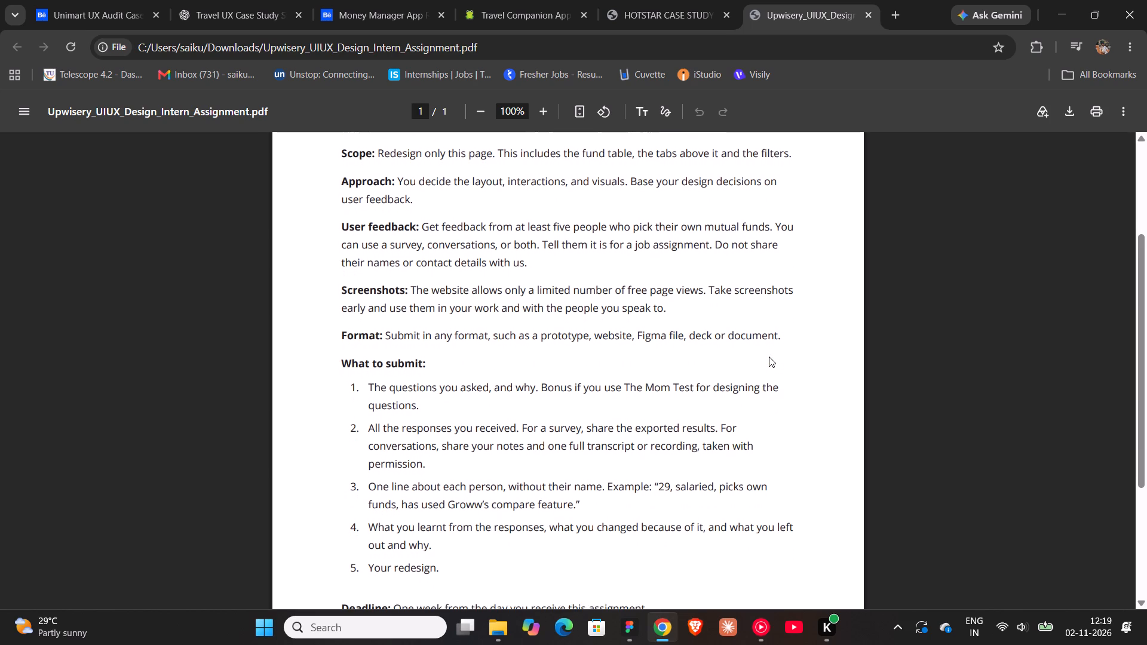
pyautogui.scroll(-1, 769, 357)
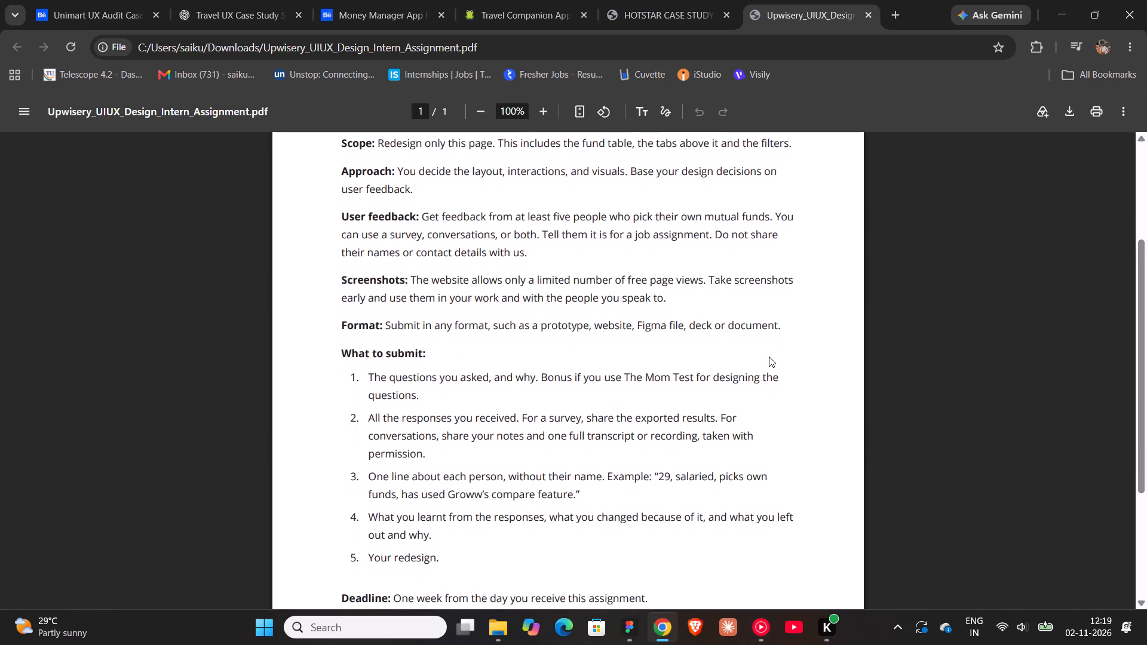
pyautogui.scroll(-2, 769, 357)
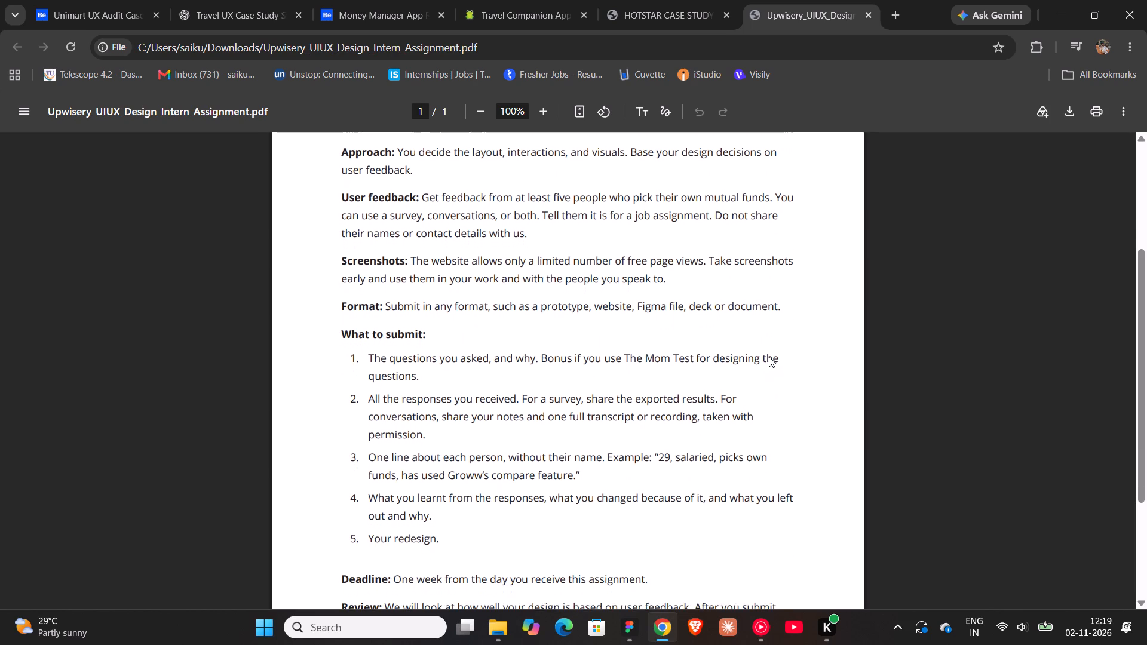
pyautogui.scroll(-2, 769, 357)
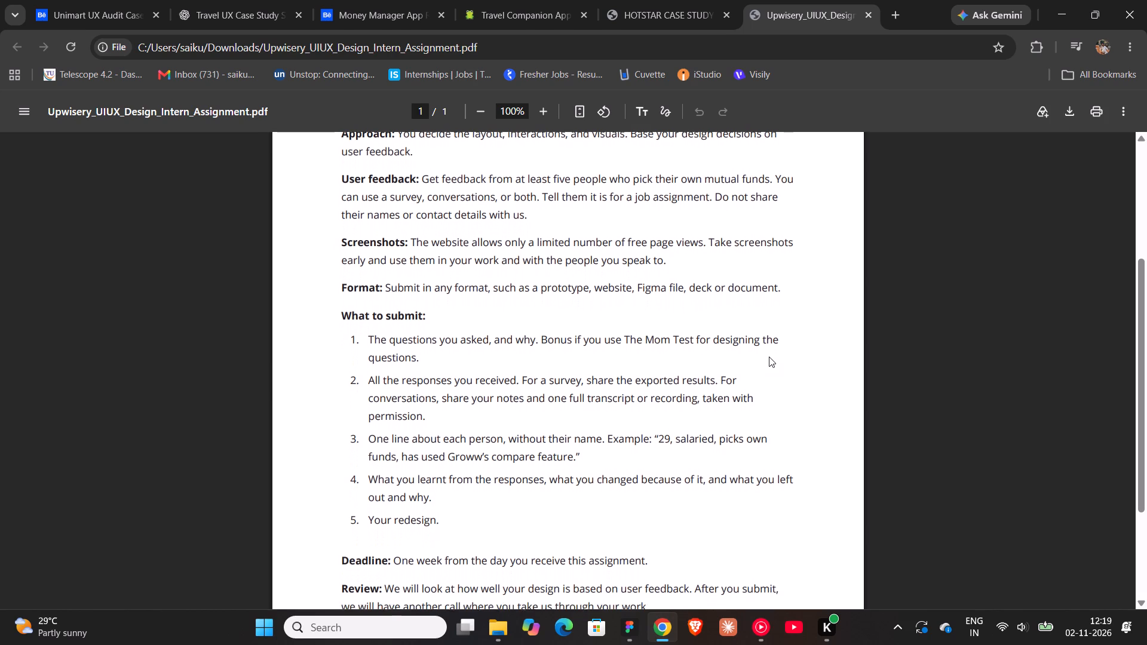
pyautogui.scroll(-2, 769, 357)
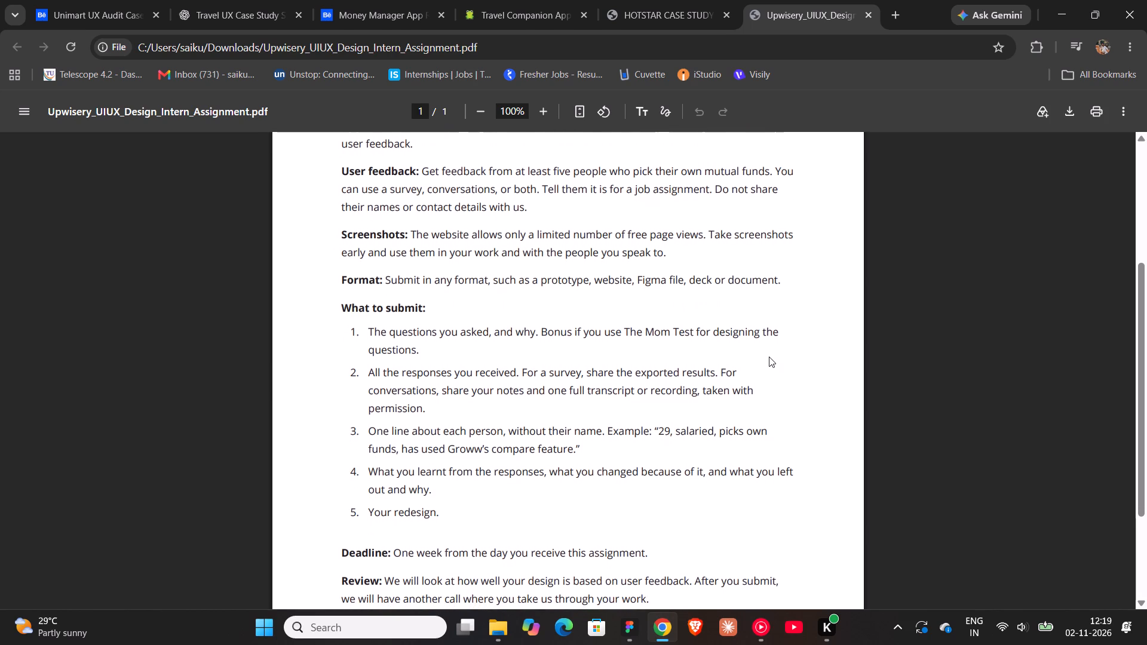
pyautogui.scroll(-1, 769, 357)
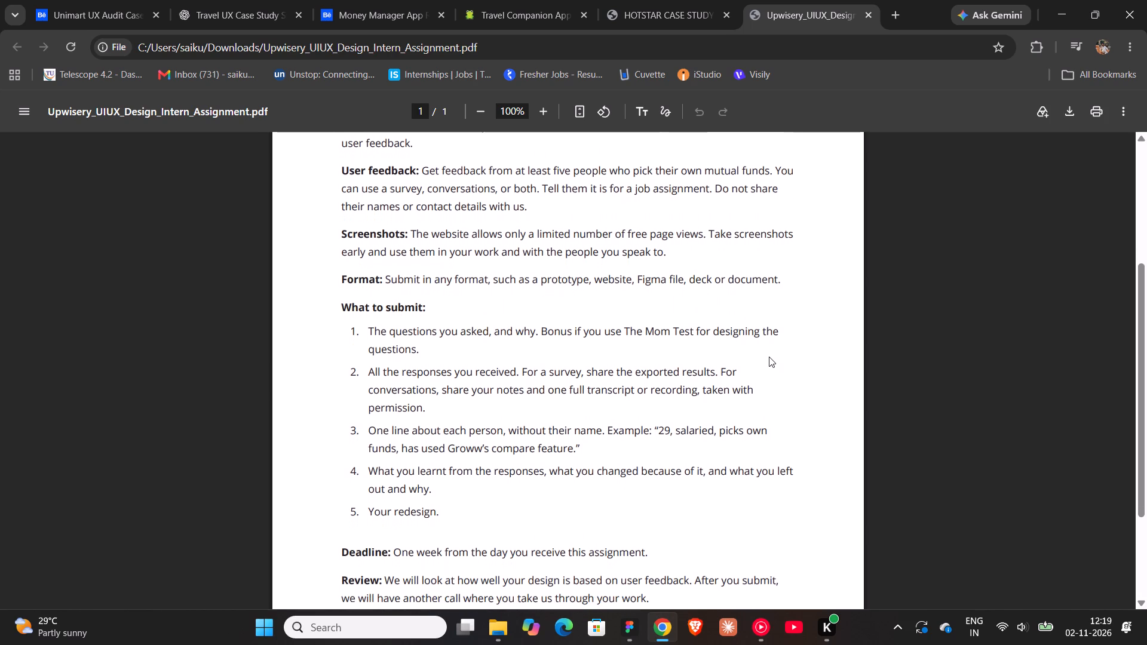
pyautogui.scroll(-2, 769, 357)
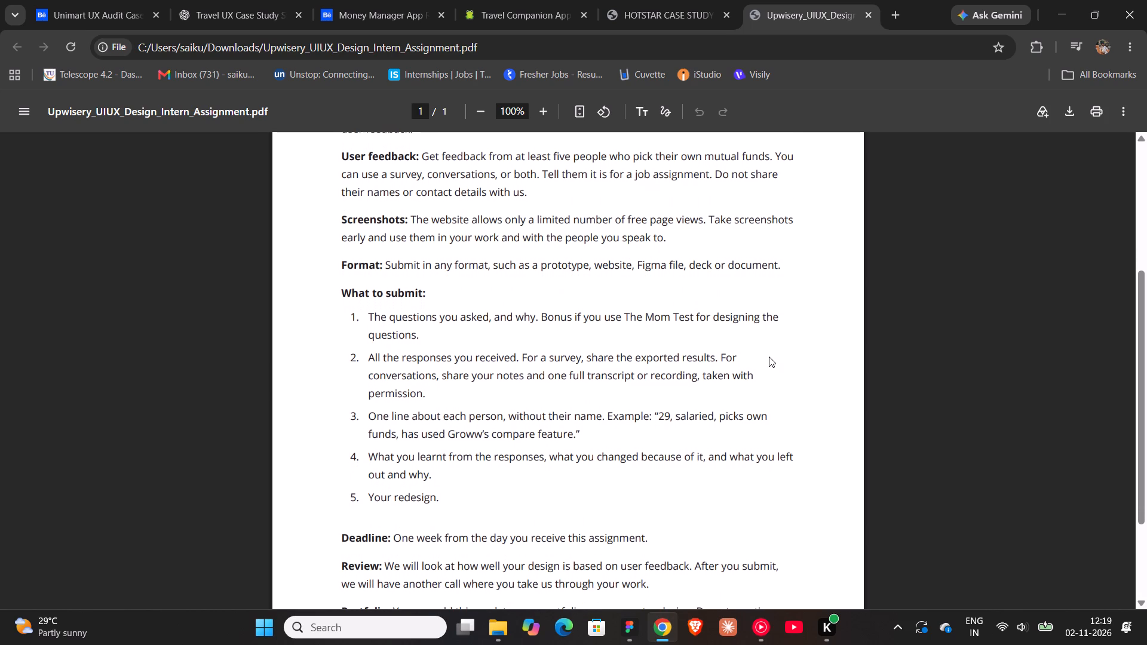
pyautogui.scroll(-3, 769, 357)
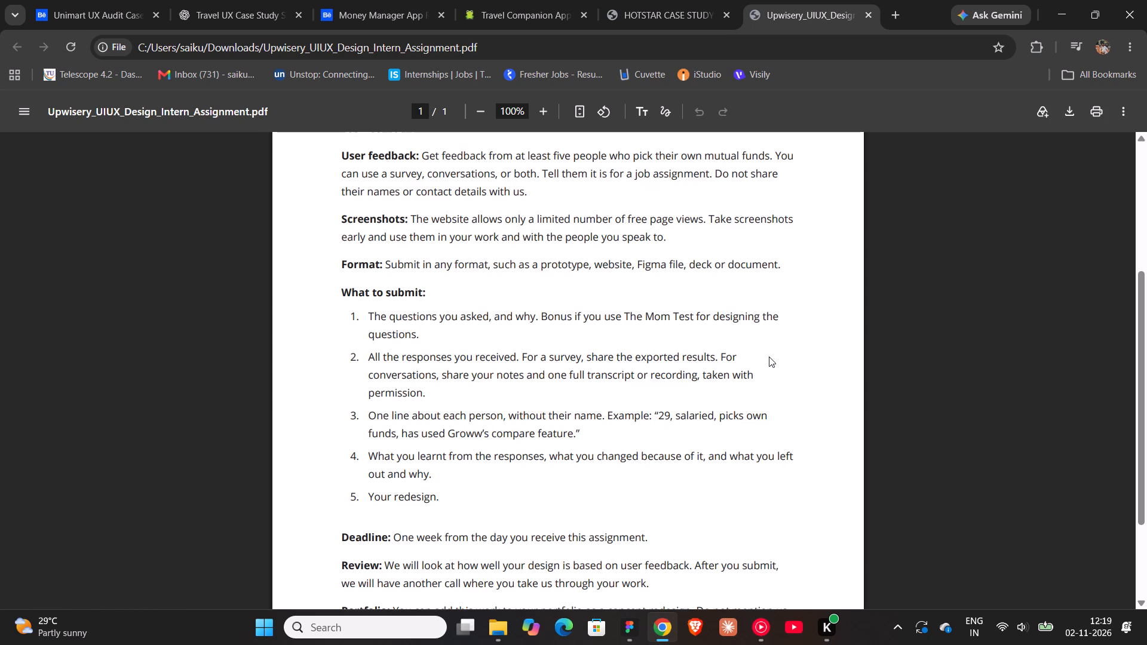
pyautogui.scroll(-1, 769, 357)
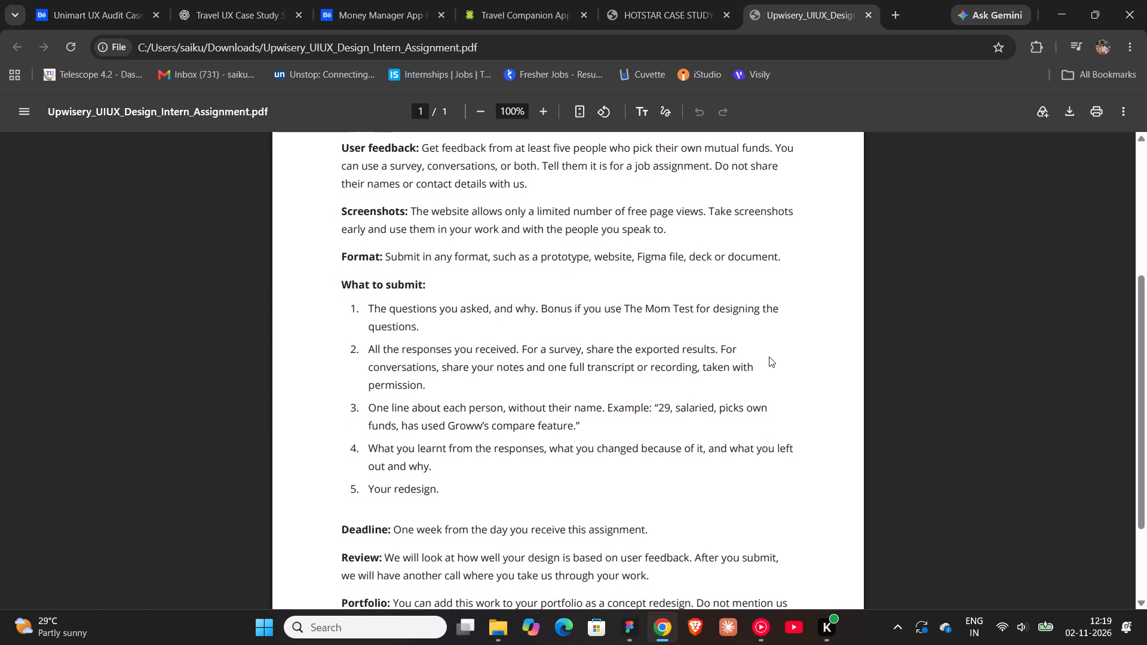
pyautogui.click(769, 357)
pyautogui.scroll(-2, 769, 357)
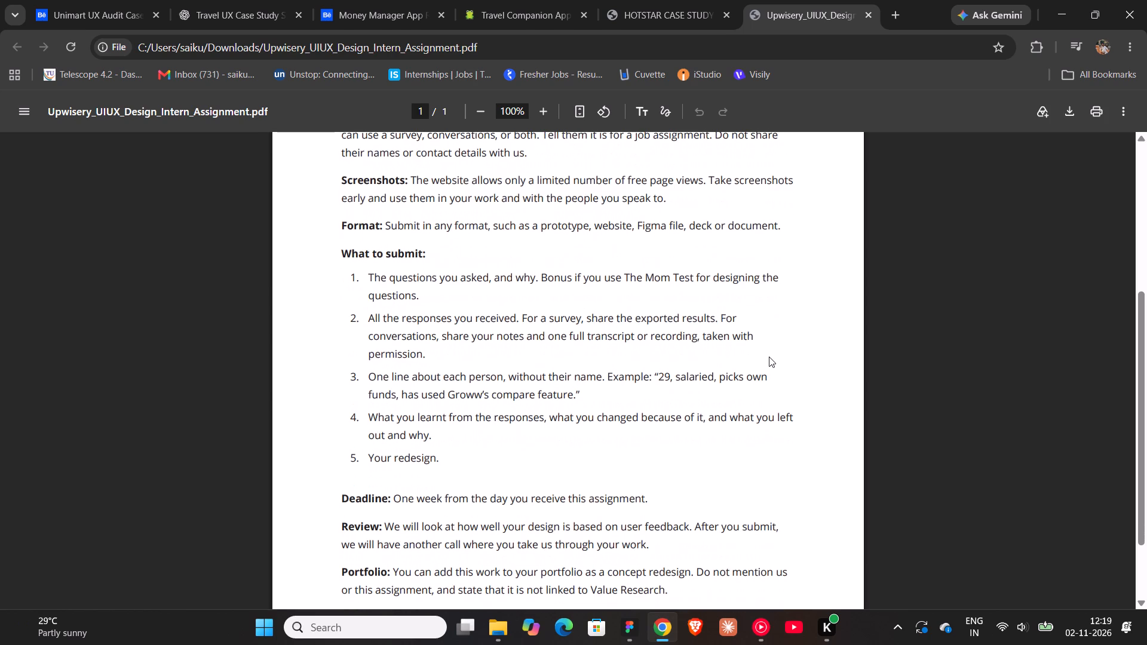
pyautogui.scroll(-1, 769, 357)
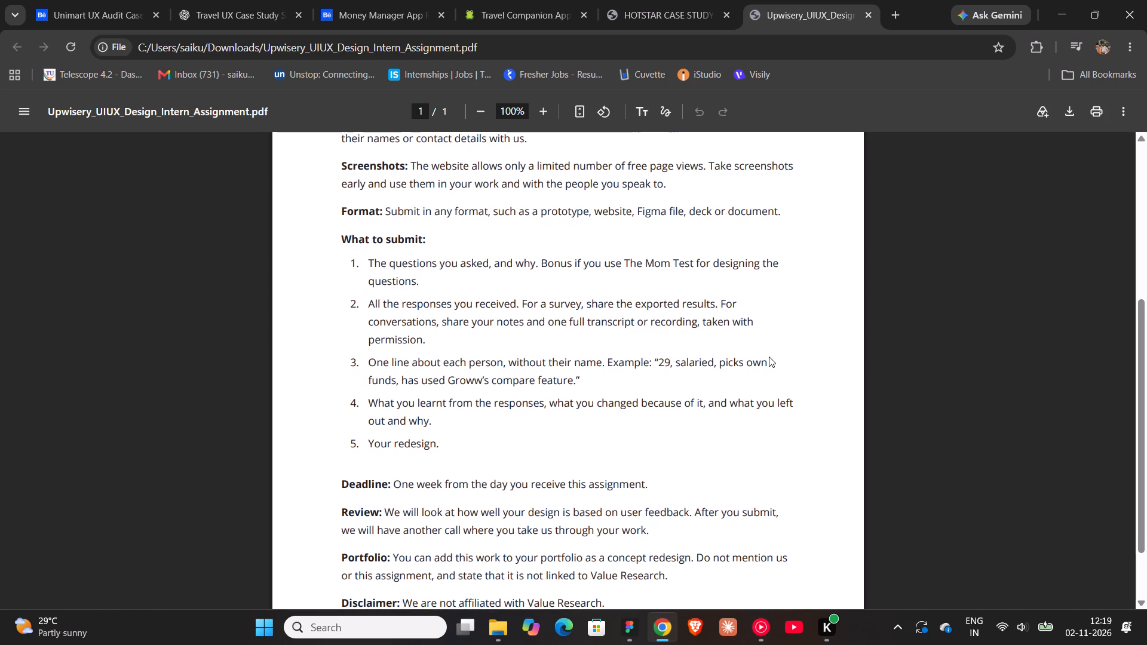
pyautogui.scroll(-2, 769, 357)
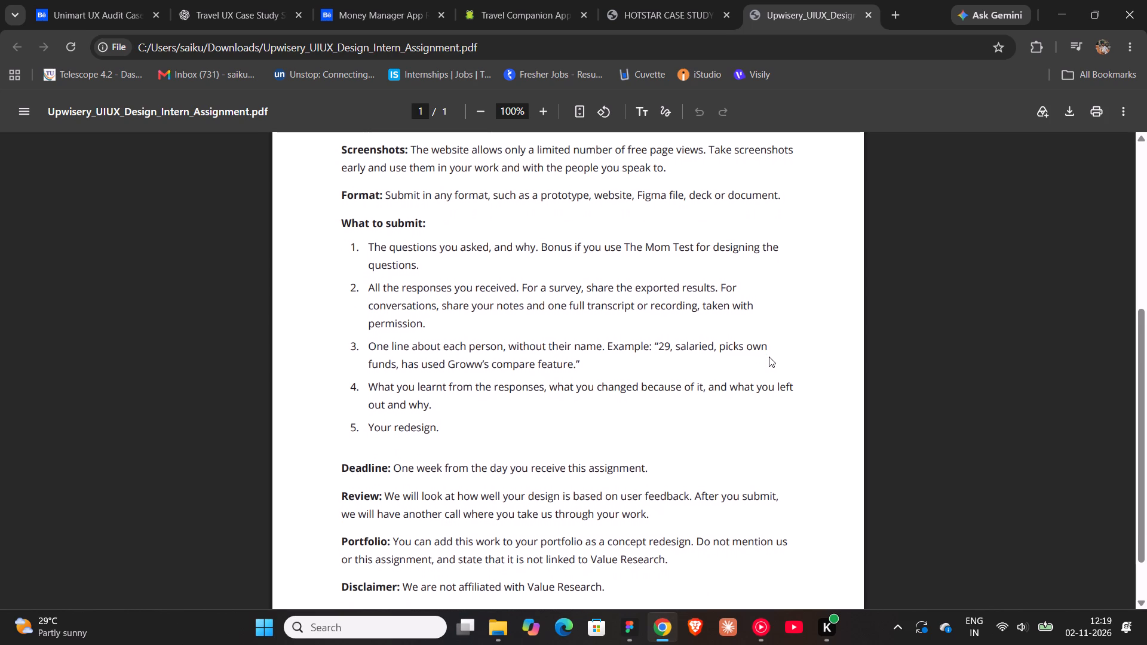
pyautogui.scroll(-3, 769, 357)
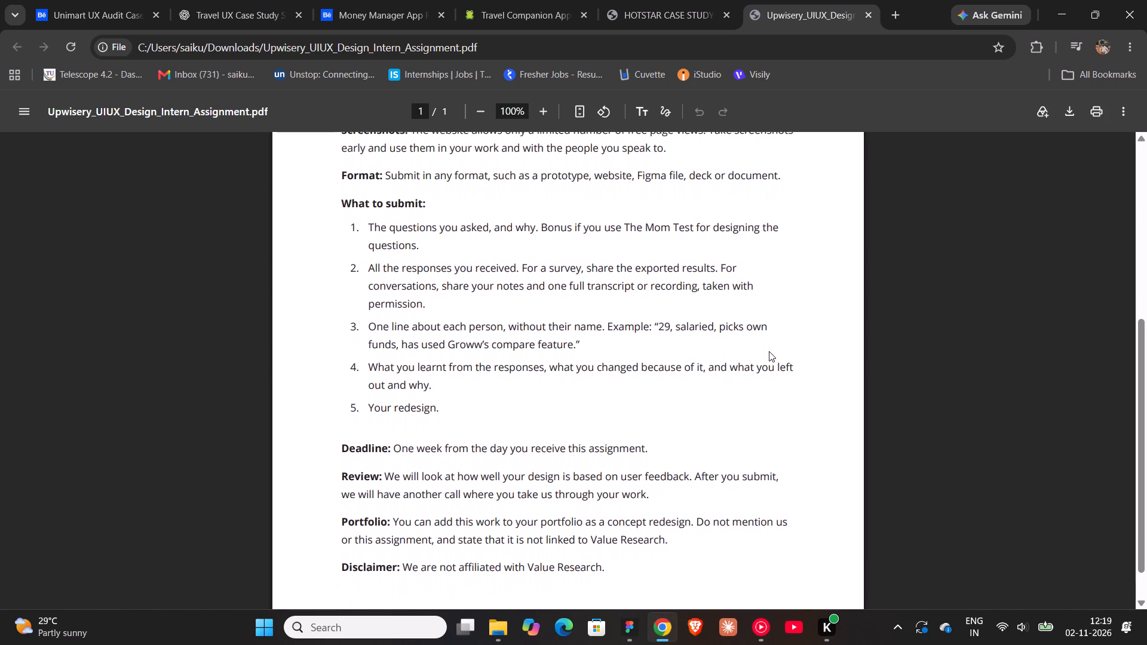
pyautogui.scroll(-2, 769, 351)
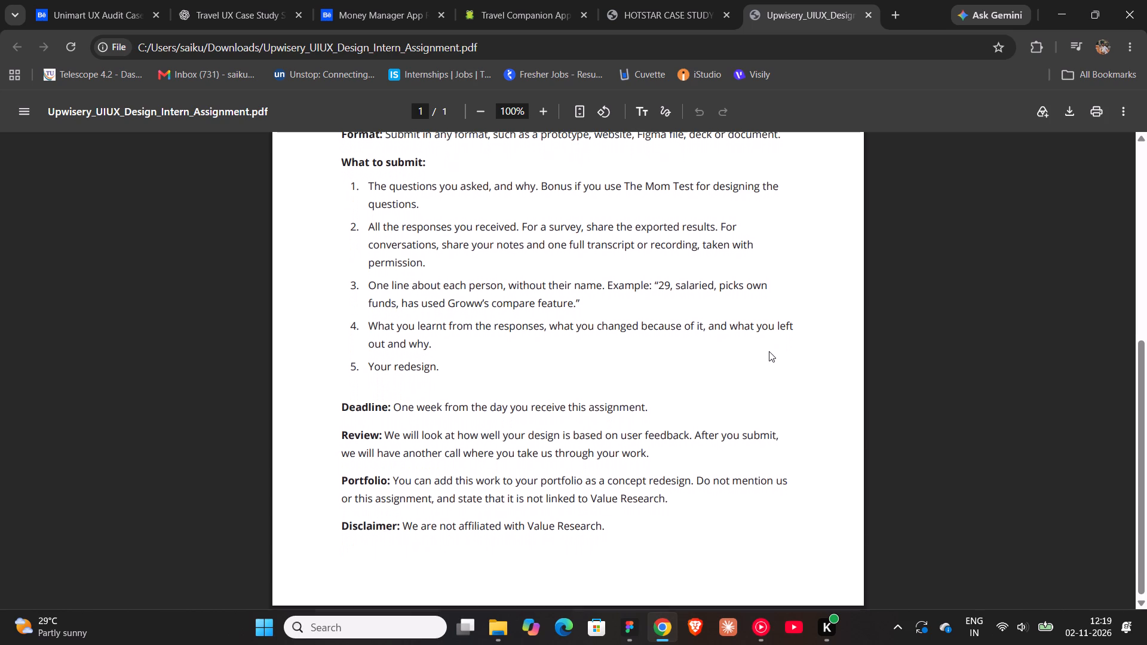
pyautogui.scroll(-2, 769, 351)
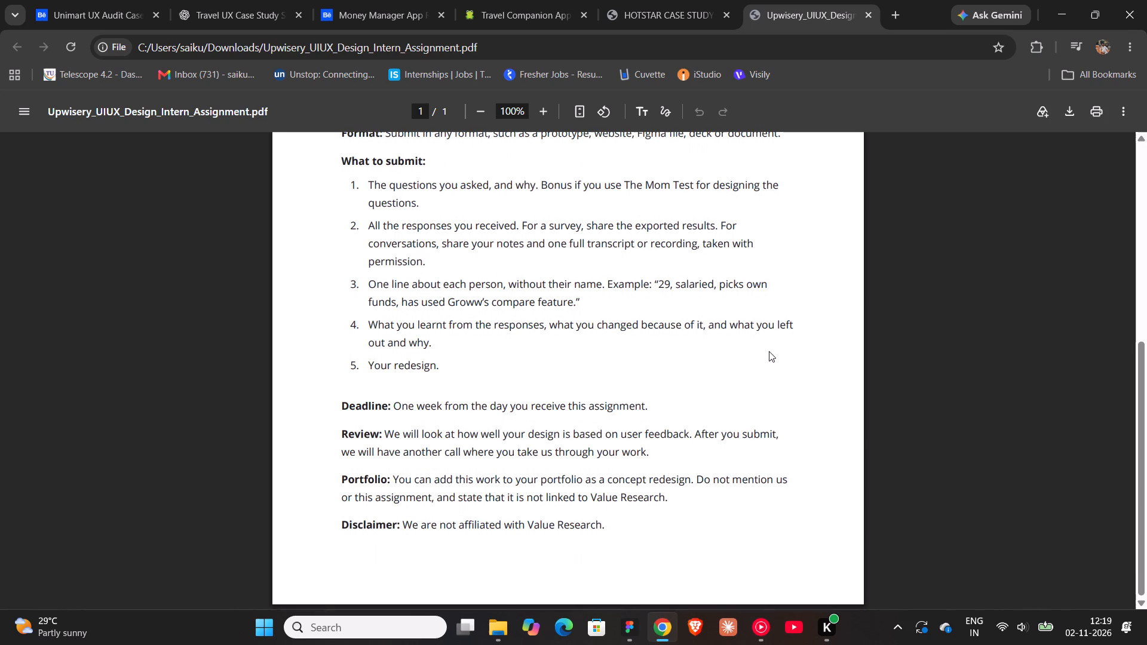
pyautogui.scroll(-1, 769, 351)
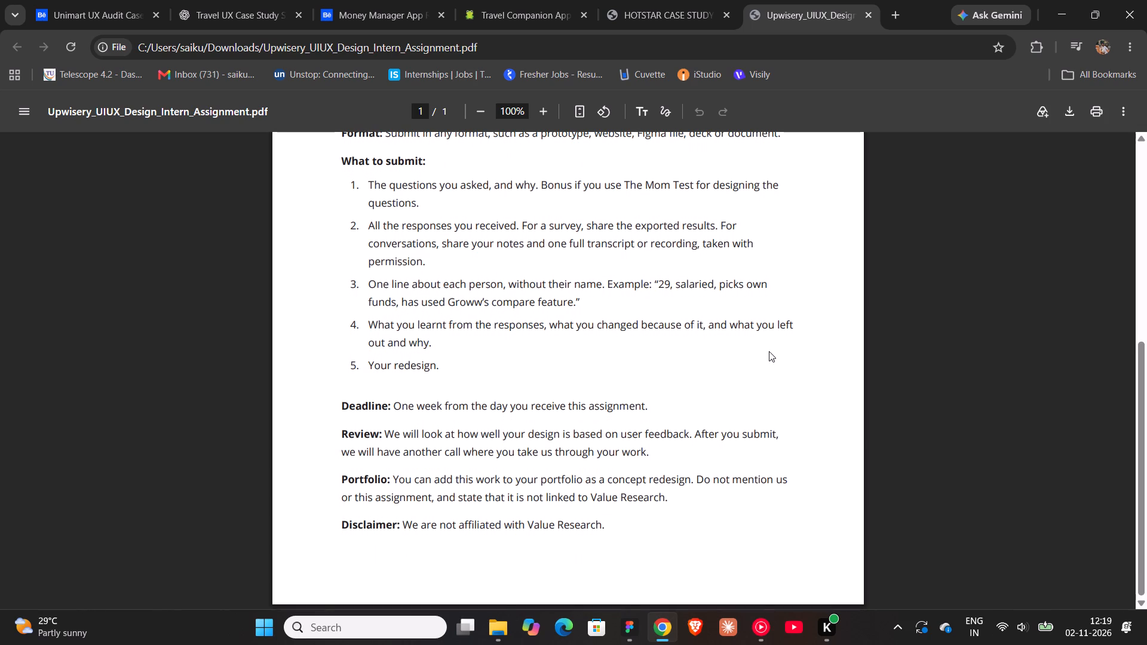
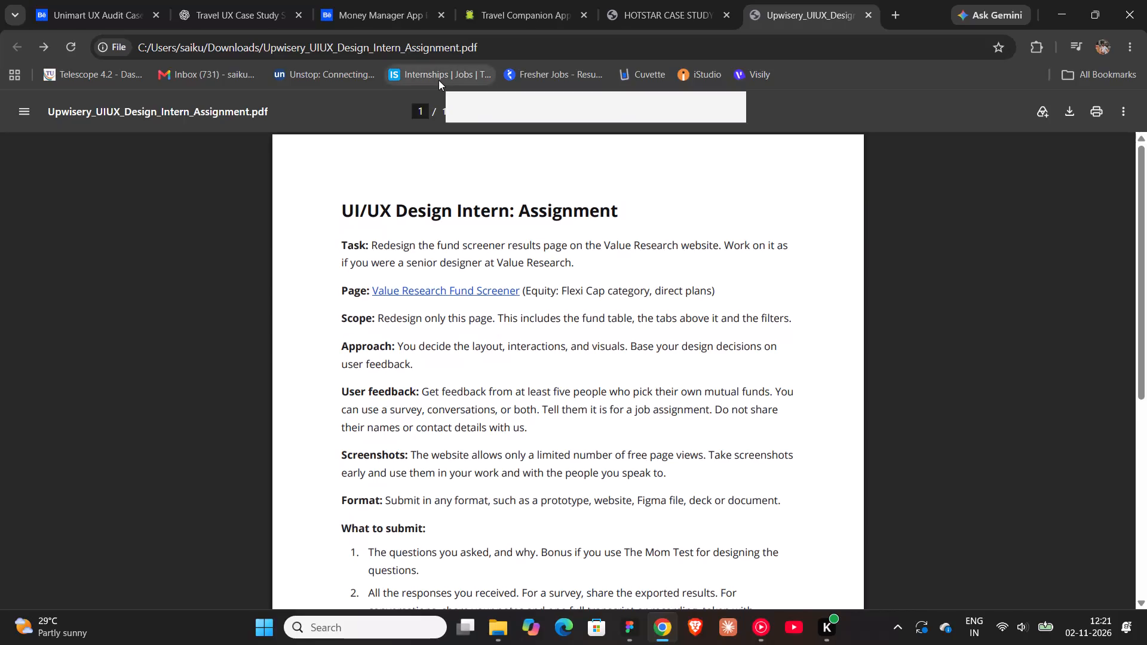
# Switch to Figma and move the Desktop - 3 frame closer to the Hero Section frame, to X 11413, Y -493.
pyautogui.click(622, 630)
pyautogui.keyDown('ctrl'); pyautogui.scroll(-2, 646, 292); pyautogui.keyUp('ctrl')
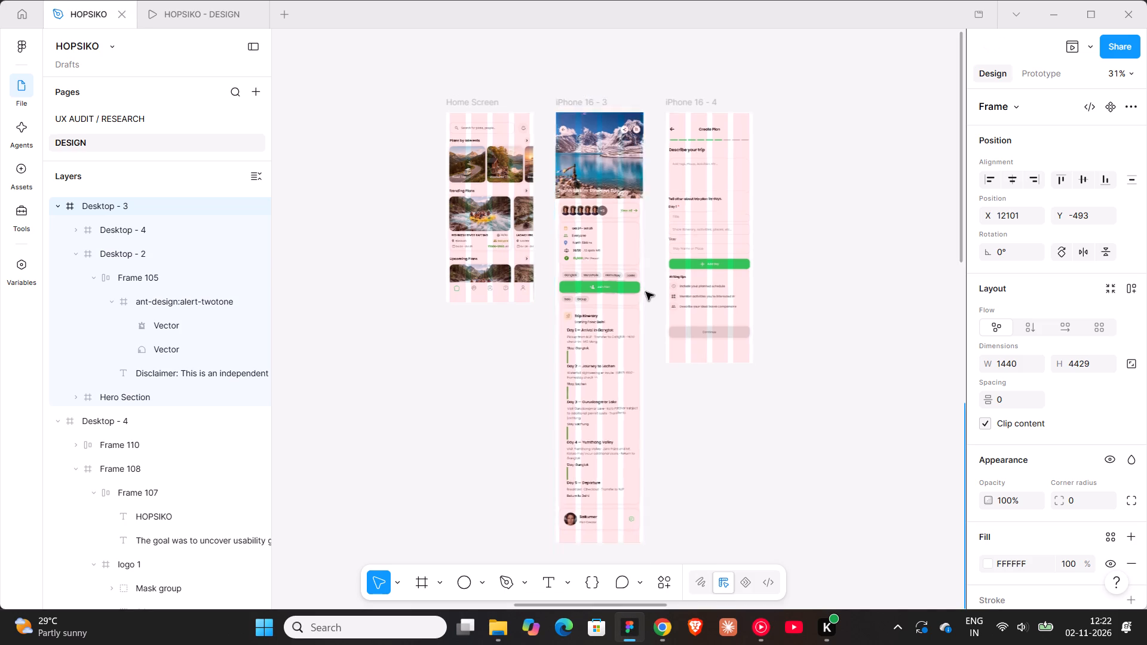
pyautogui.keyDown('ctrl'); pyautogui.scroll(-5, 646, 292); pyautogui.keyUp('ctrl')
pyautogui.keyDown('shift'); pyautogui.scroll(-6, 646, 292); pyautogui.keyUp('shift')
pyautogui.scroll(-10, 646, 292)
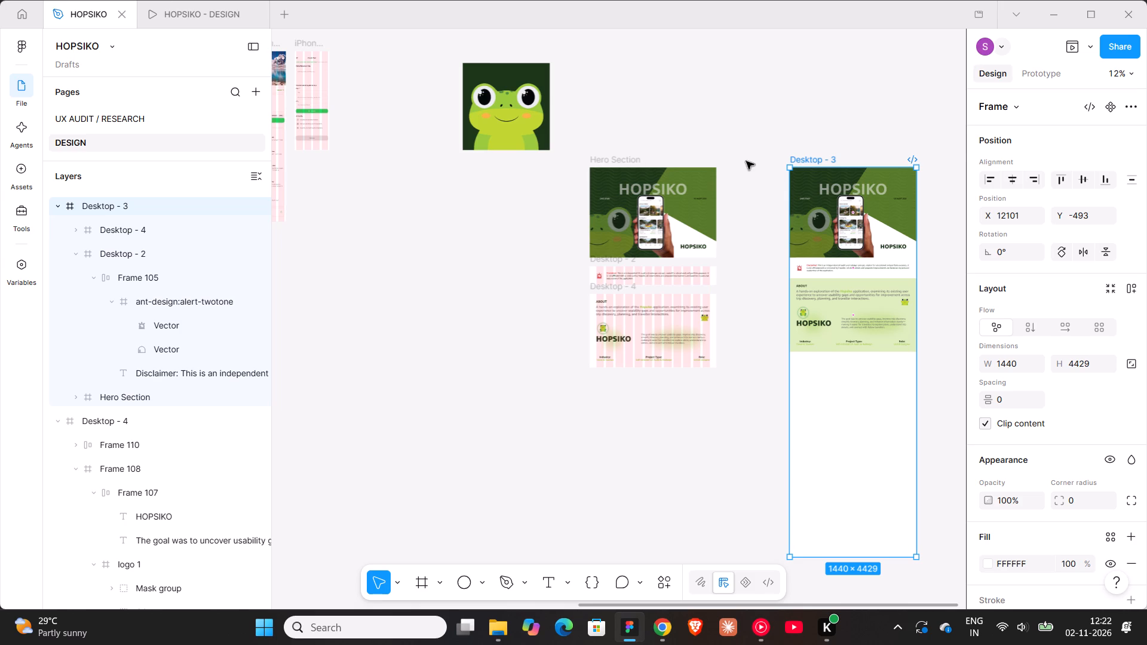
pyautogui.click(759, 125)
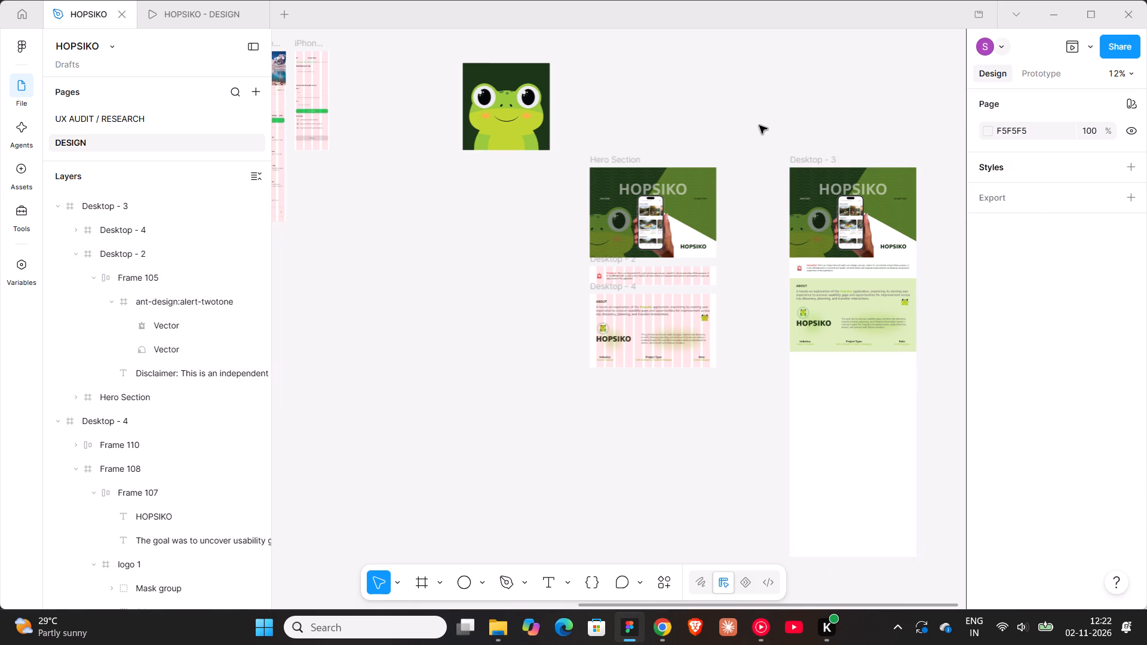
pyautogui.moveTo(830, 157); pyautogui.dragTo(769, 157)
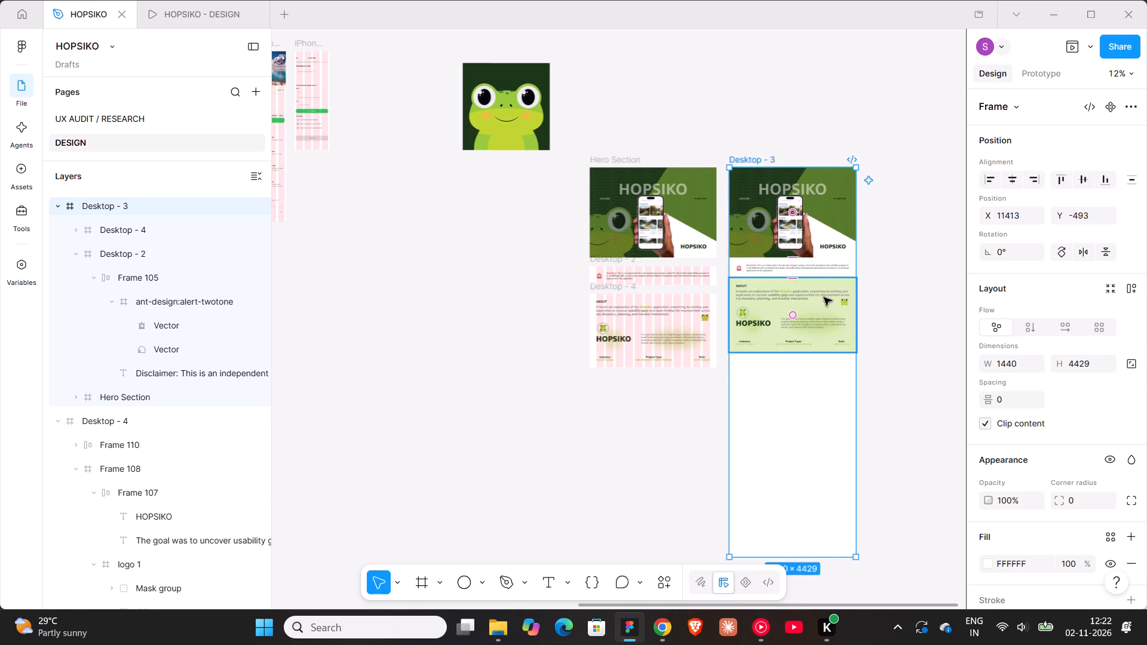
pyautogui.click(879, 277)
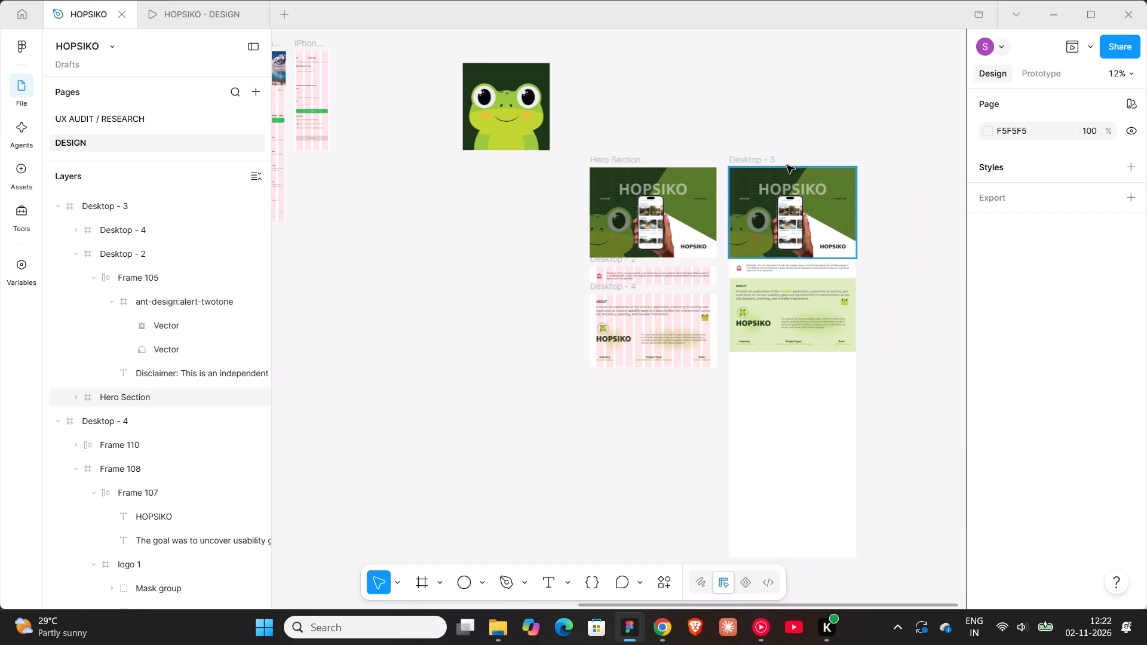
pyautogui.click(764, 158)
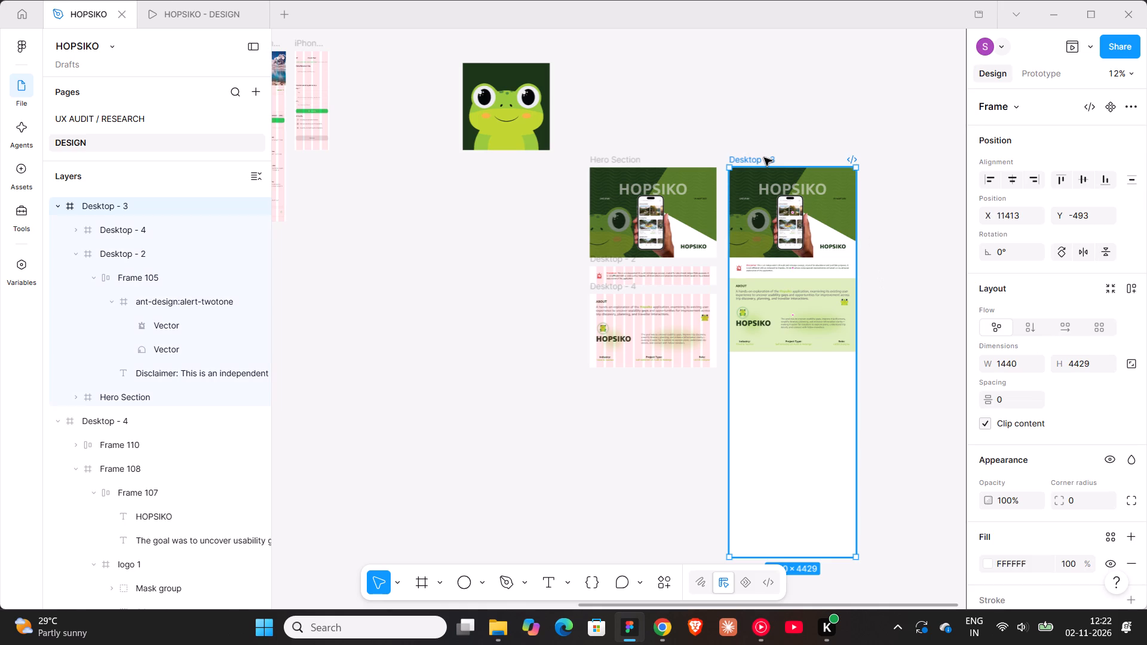
pyautogui.scroll(-4, 764, 158)
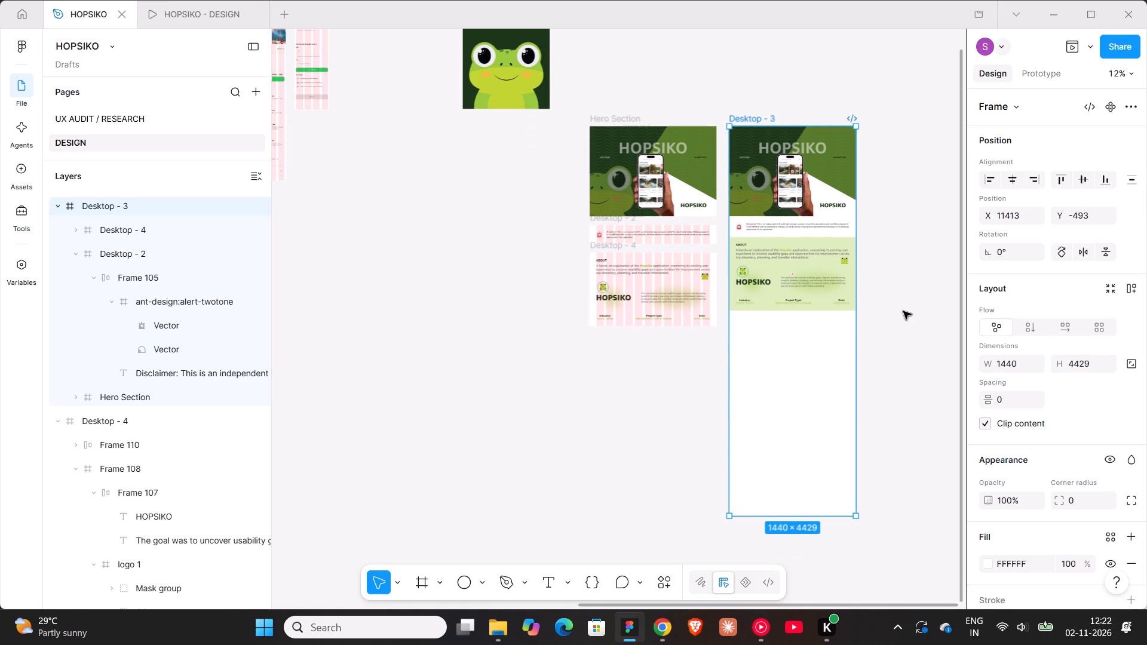
pyautogui.click(881, 217)
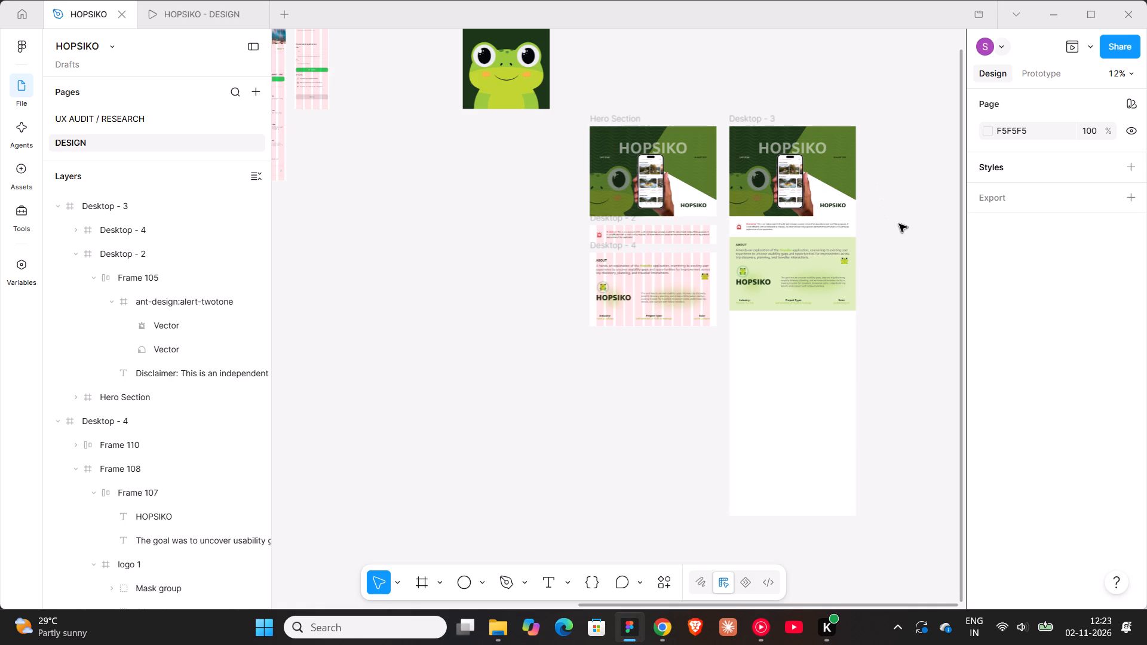
# Add a 1440 × 1024 Desktop frame and place it directly below the Desktop - 4 frame at X 9827, Y 1961.
pyautogui.scroll(-5, 787, 192)
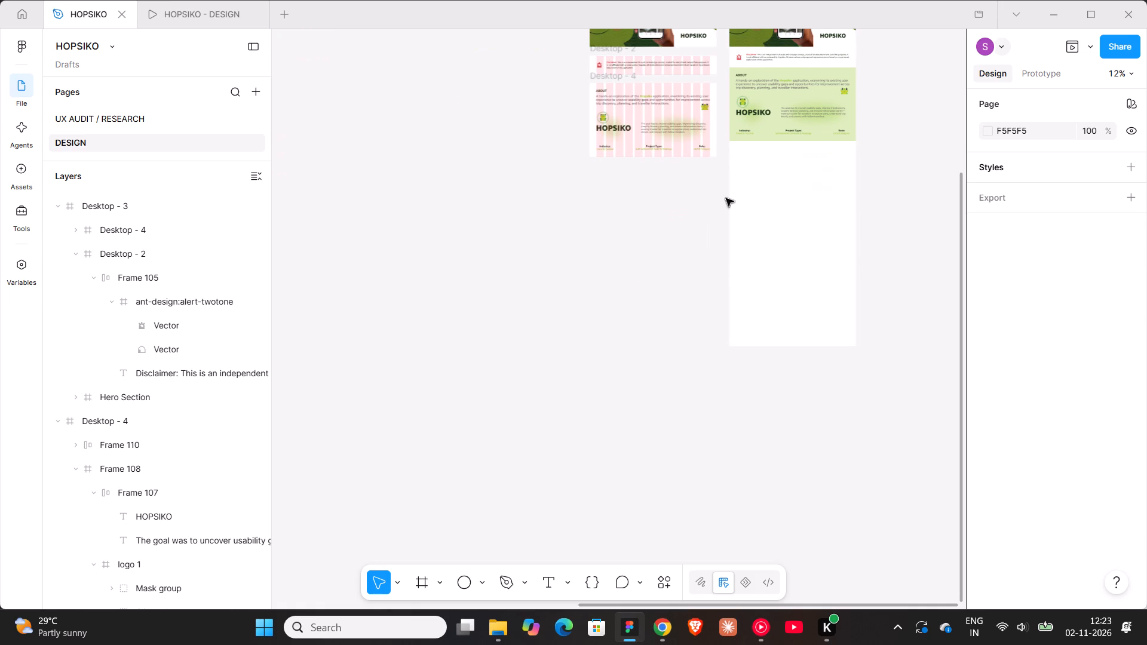
pyautogui.scroll(7, 686, 198)
pyautogui.press('f')
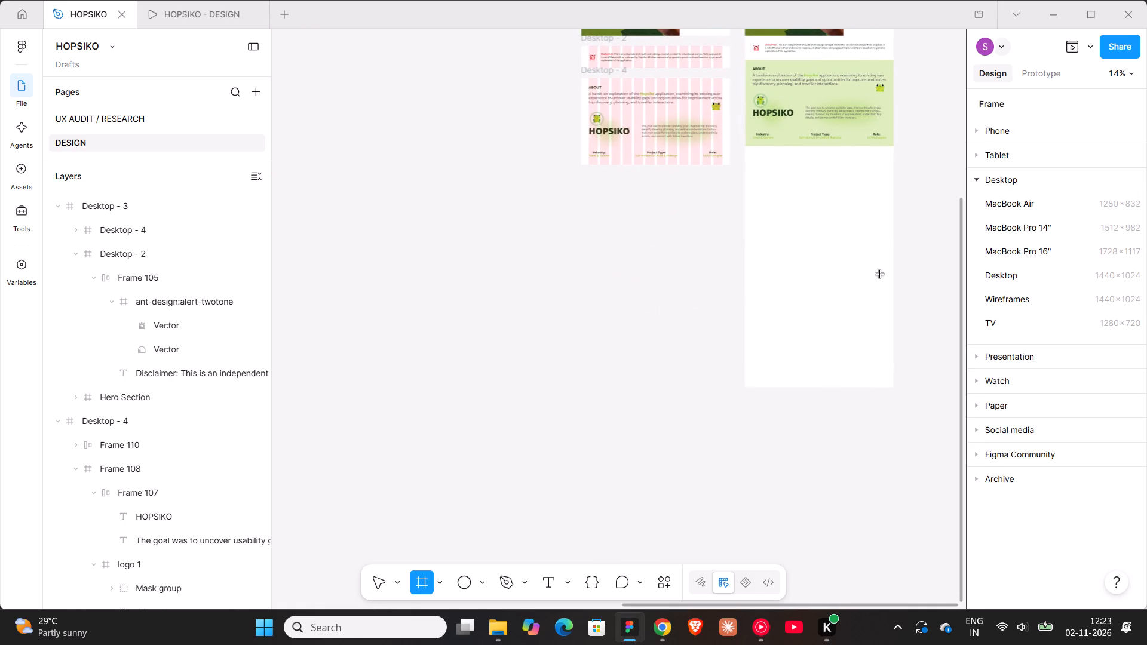
pyautogui.click(1033, 271)
pyautogui.moveTo(606, 287); pyautogui.dragTo(646, 228)
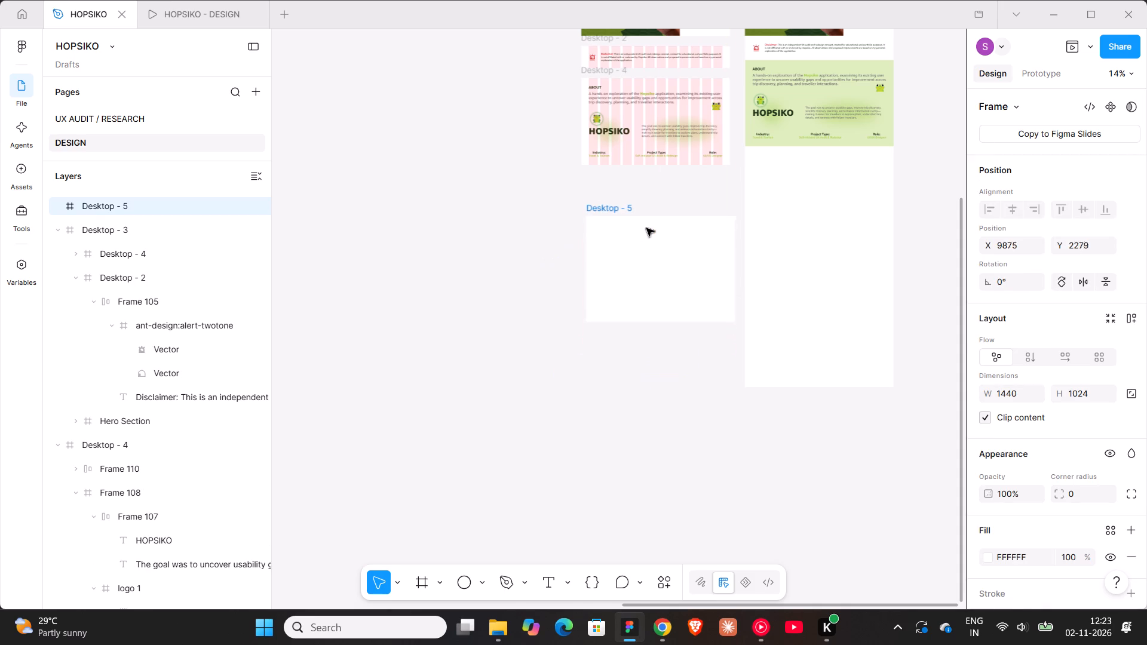
pyautogui.moveTo(646, 228); pyautogui.dragTo(640, 205)
# Add a column layout guide to the new frame with 12 columns, a margin of 72 and a gutter of 24.
pyautogui.scroll(-6, 1028, 401)
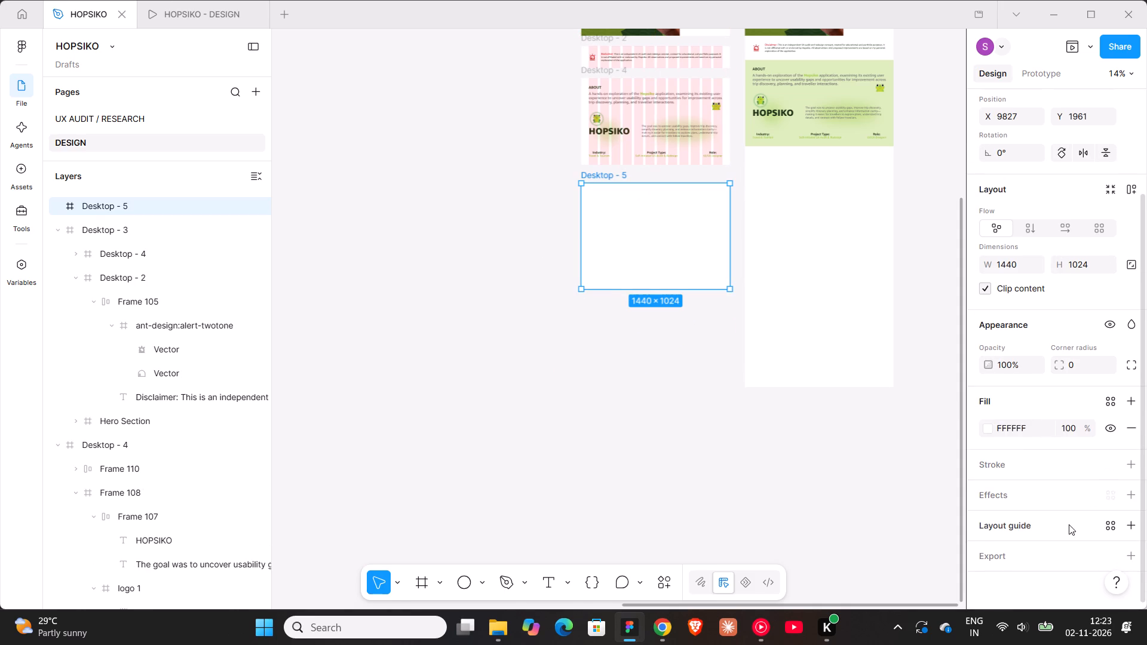
pyautogui.click(1130, 523)
pyautogui.click(828, 518)
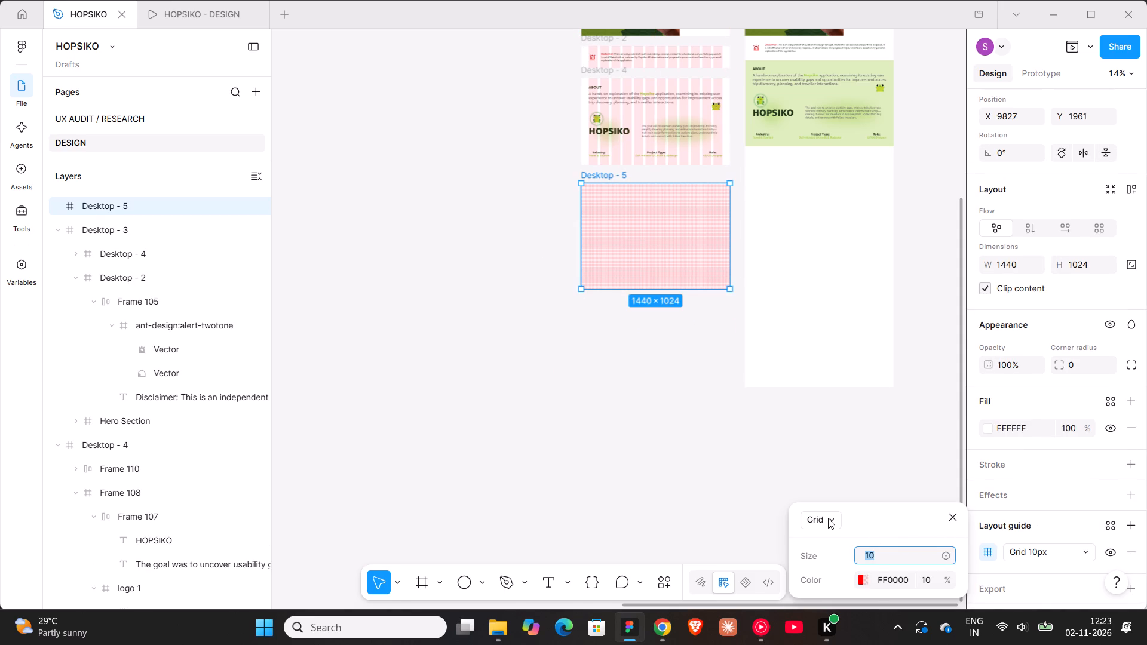
pyautogui.click(826, 558)
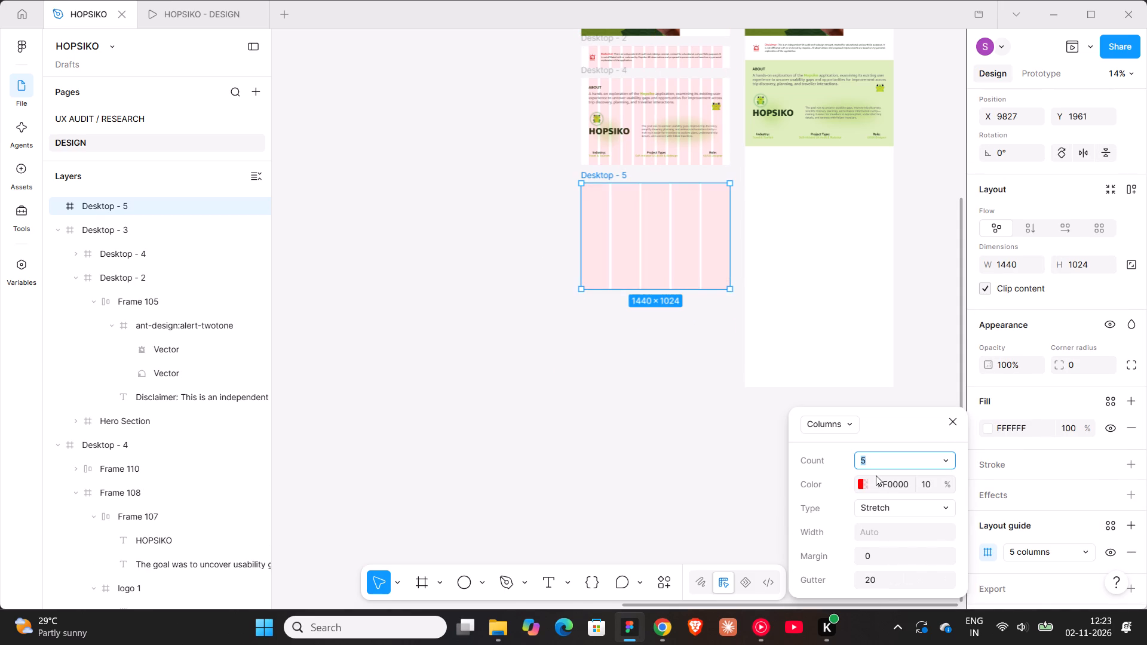
pyautogui.write('12')
pyautogui.press('Return')
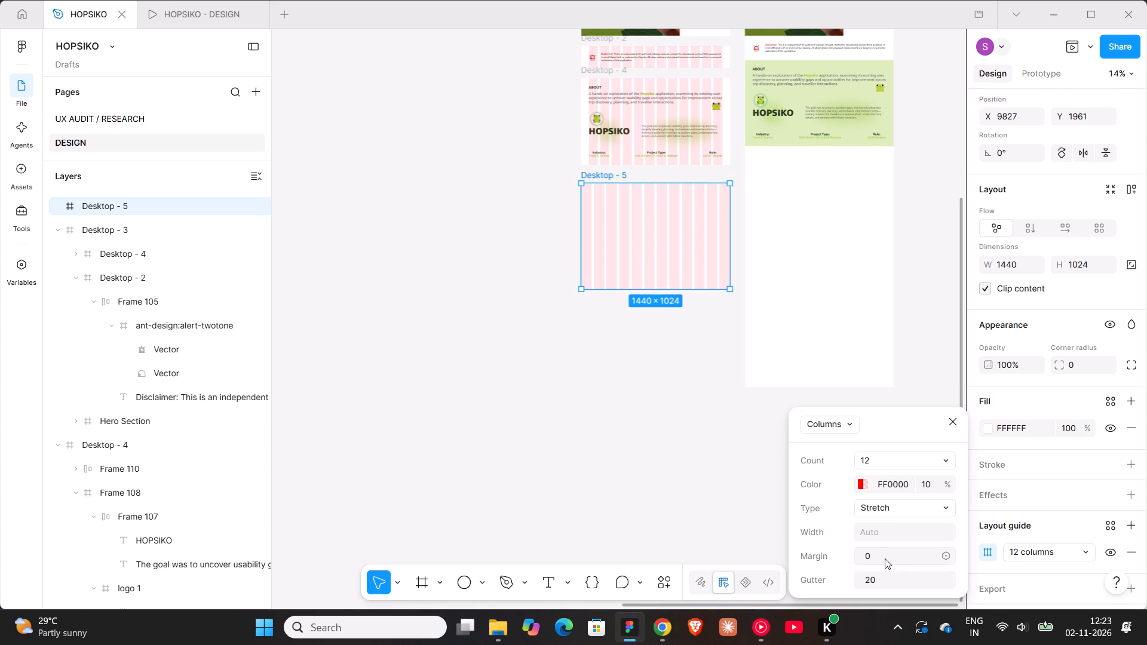
pyautogui.click(885, 558)
pyautogui.write('72')
pyautogui.press('Return')
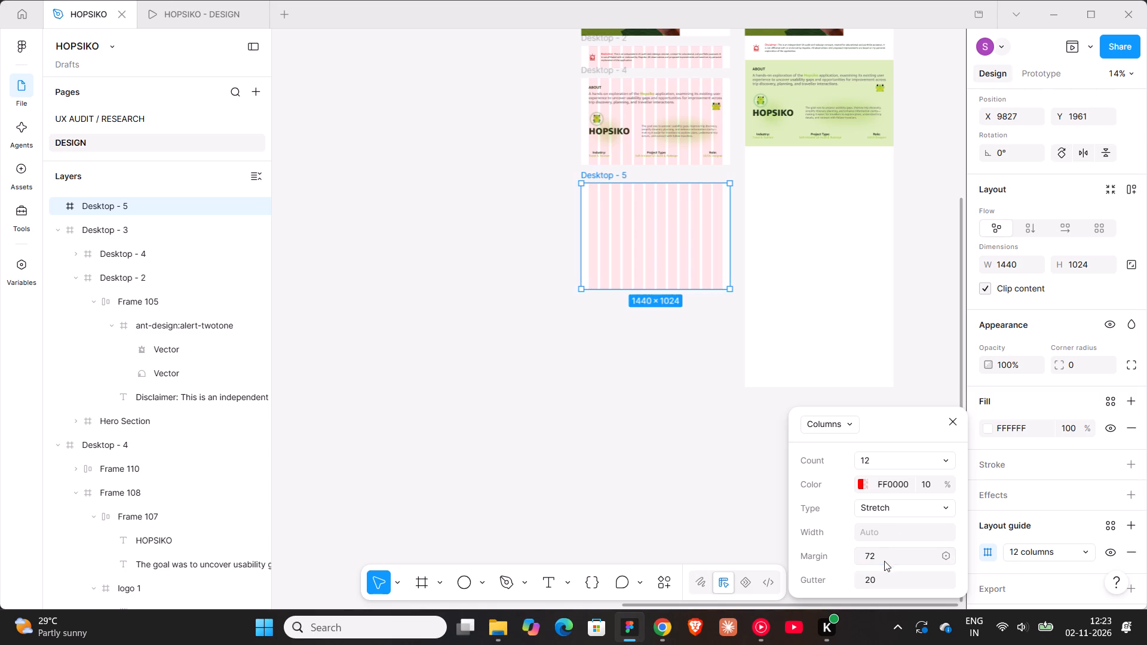
pyautogui.click(885, 575)
pyautogui.write('24')
pyautogui.press('Return')
pyautogui.click(492, 419)
# Rename the standalone Hero Section frame as Hero Section 1.
pyautogui.scroll(2, 695, 361)
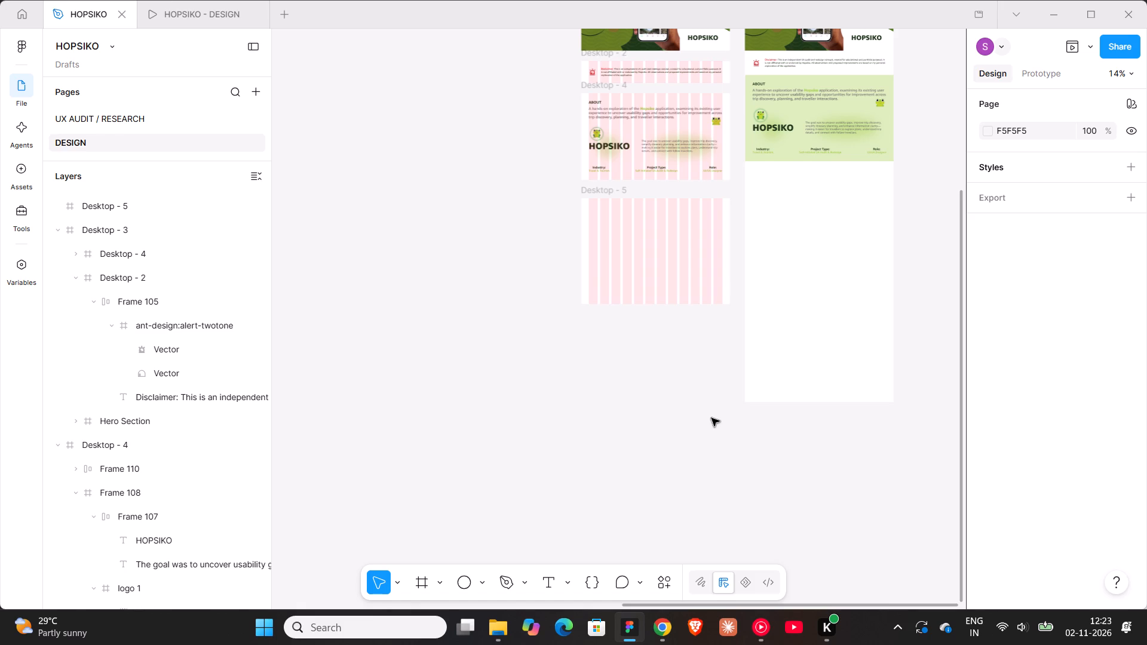
pyautogui.scroll(5, 640, 375)
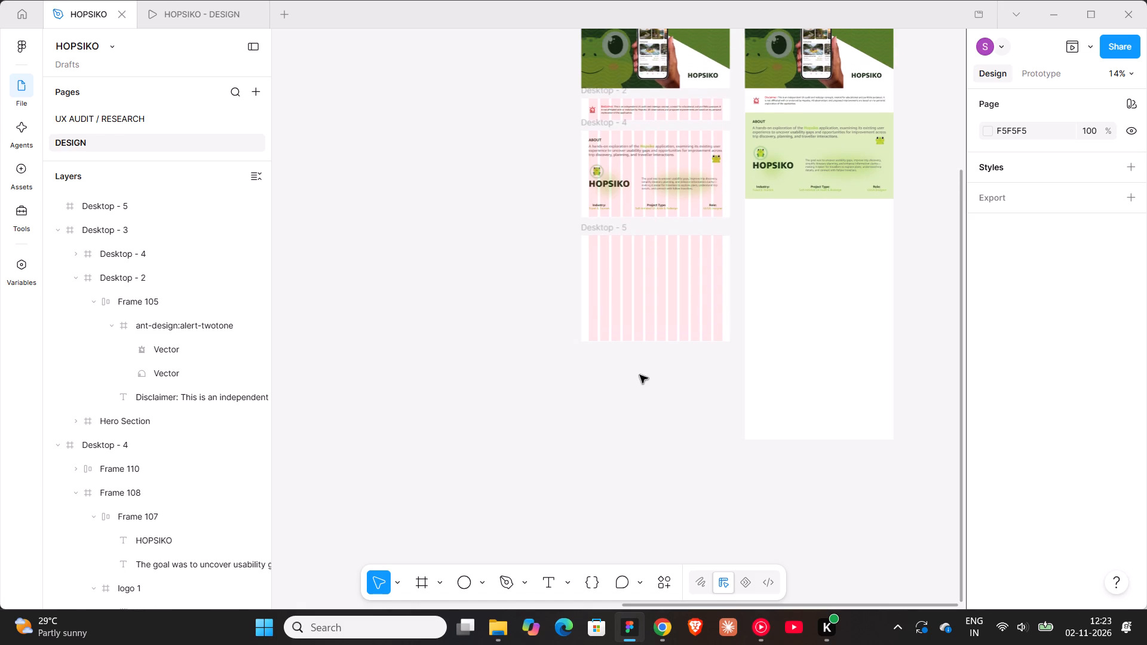
pyautogui.scroll(8, 633, 414)
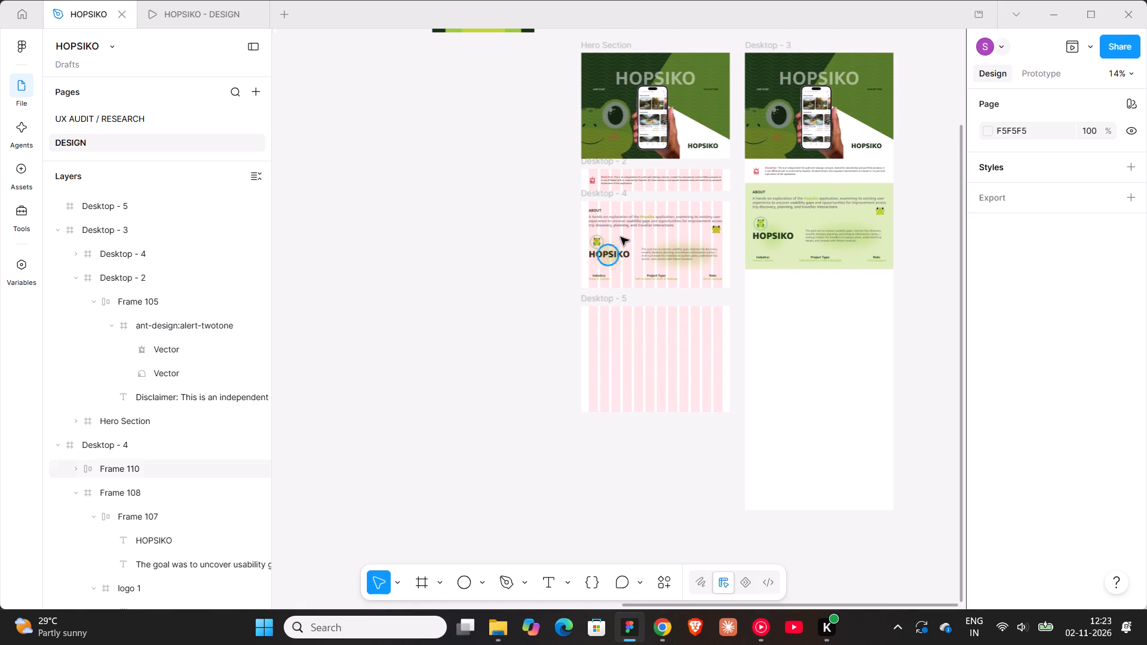
pyautogui.keyDown('shift'); pyautogui.scroll(7, 604, 233); pyautogui.keyUp('shift')
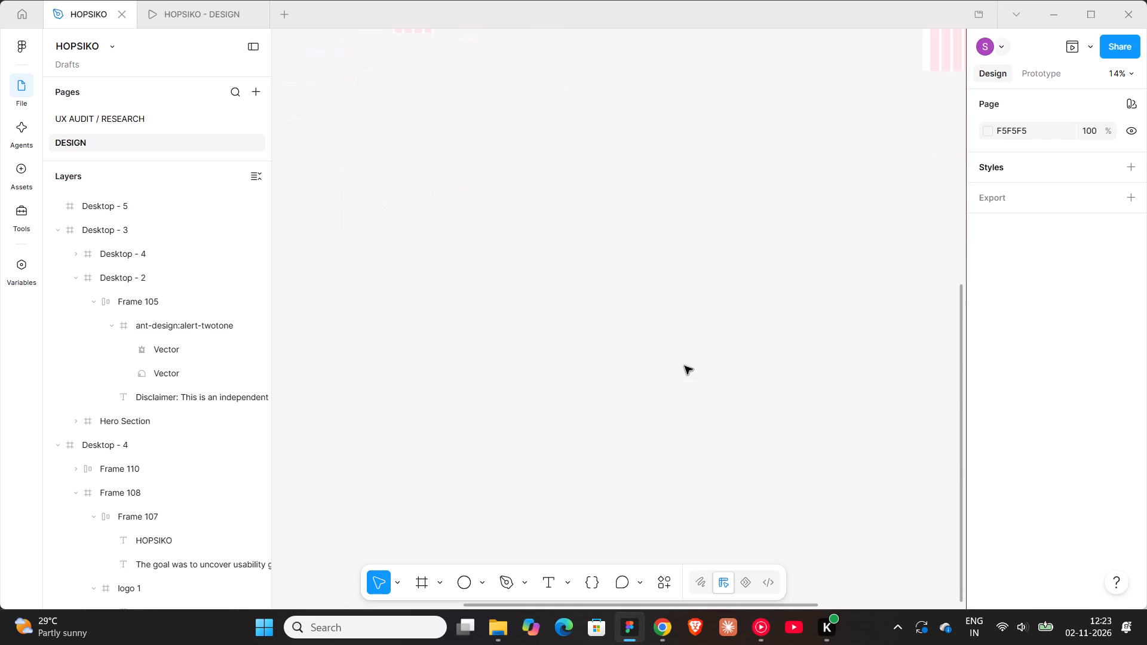
pyautogui.scroll(9, 685, 366)
pyautogui.keyDown('shift'); pyautogui.scroll(-7, 685, 366); pyautogui.keyUp('shift')
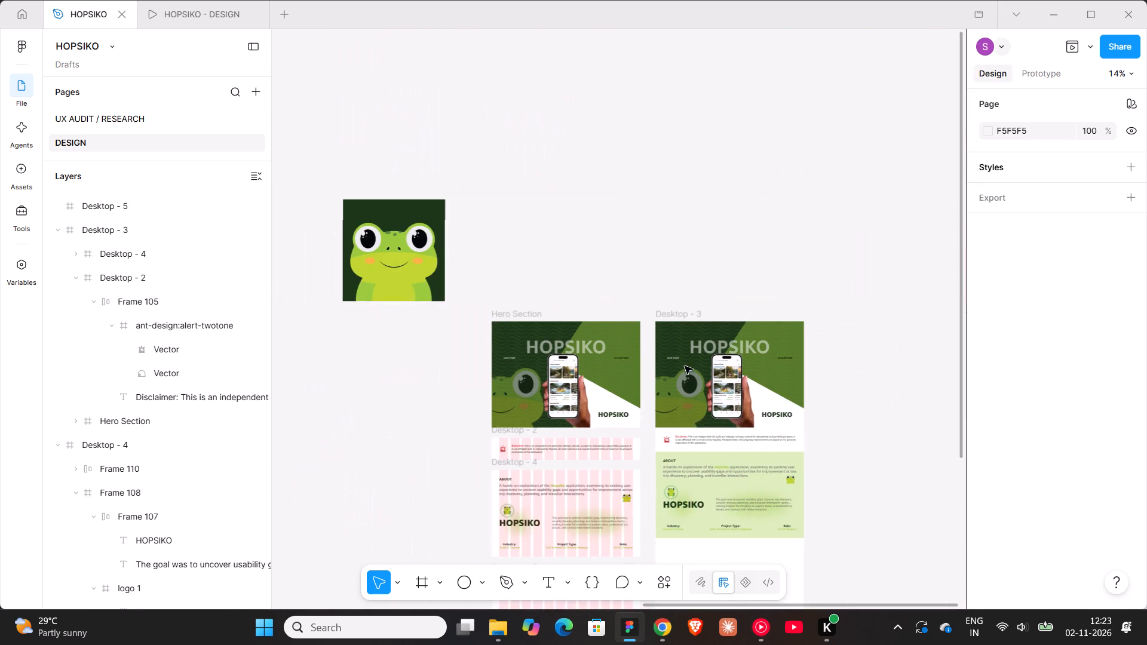
pyautogui.keyDown('ctrl'); pyautogui.scroll(4, 559, 335); pyautogui.keyUp('ctrl')
pyautogui.doubleClick(499, 306)
pyautogui.click(505, 303)
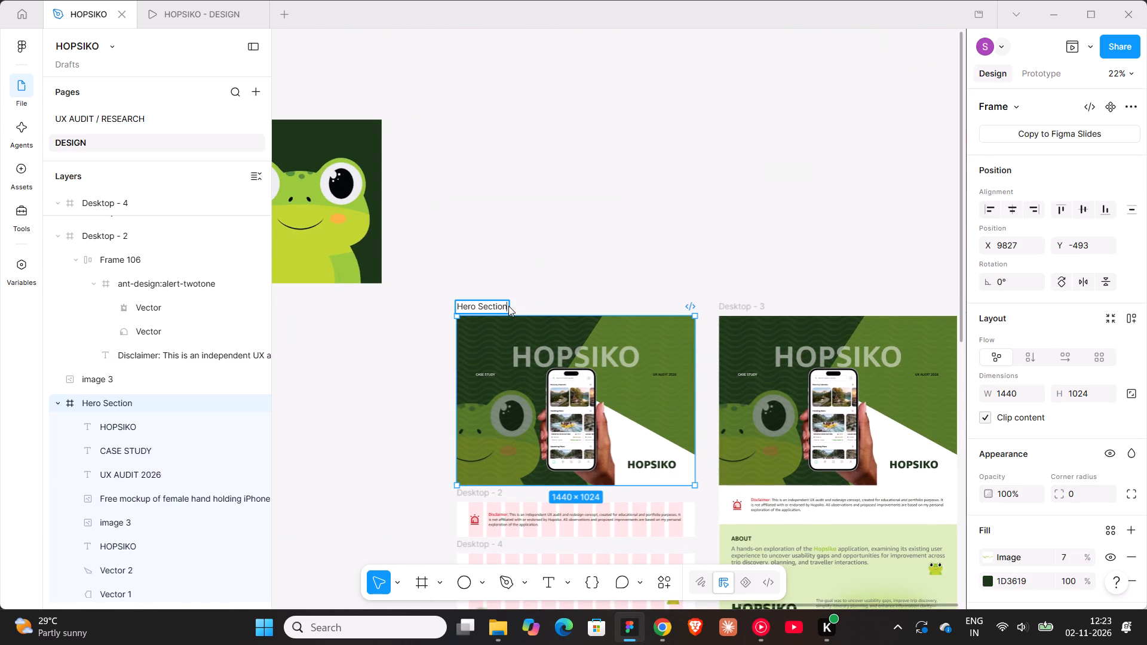
pyautogui.press('space')
pyautogui.write('1')
# Rename the standalone Desktop - 2 disclaimer frame as Disclaimer 2.
pyautogui.scroll(-4, 508, 306)
pyautogui.scroll(-5, 554, 244)
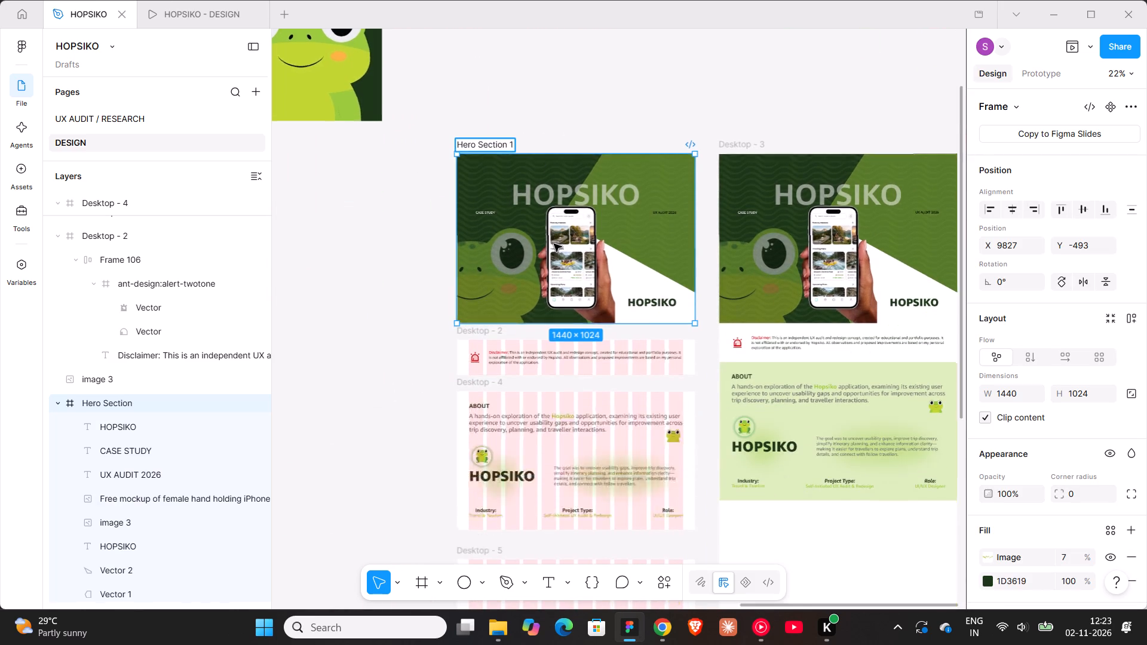
pyautogui.scroll(-1, 554, 244)
pyautogui.doubleClick(479, 155)
pyautogui.doubleClick(494, 151)
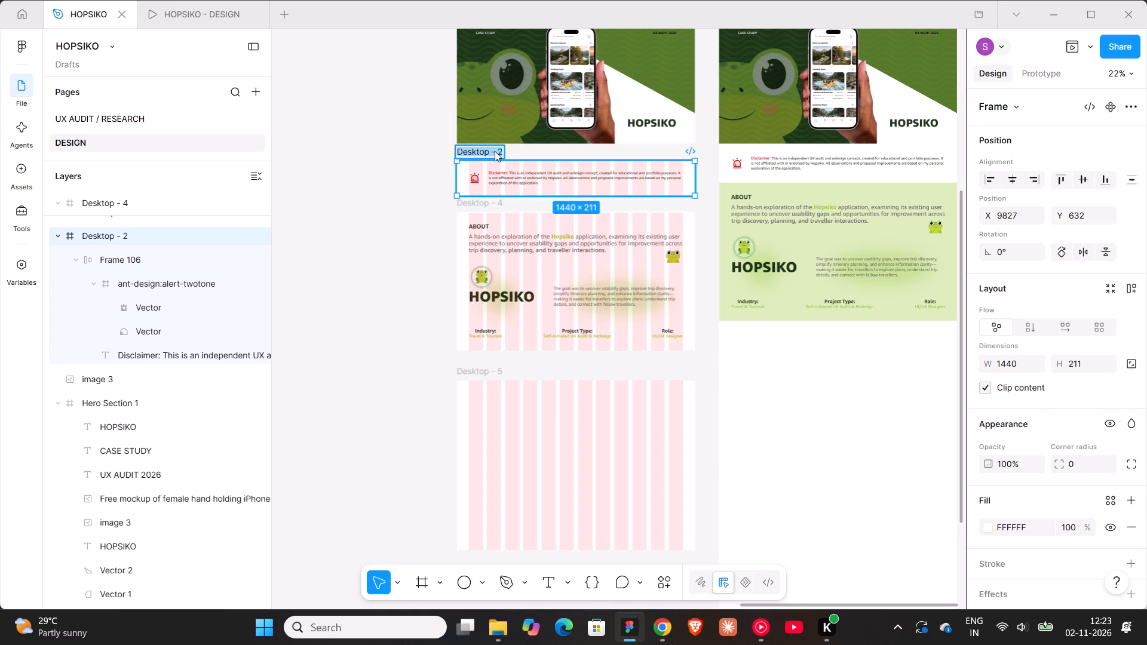
pyautogui.click(495, 151)
pyautogui.press('BackSpace')
pyautogui.press('BackSpace')
pyautogui.press('BackSpace')
pyautogui.press('BackSpace')
pyautogui.press('BackSpace')
pyautogui.press('BackSpace')
pyautogui.press('BackSpace')
pyautogui.press('BackSpace')
pyautogui.press('BackSpace')
pyautogui.press('BackSpace')
pyautogui.press('BackSpace')
pyautogui.press('BackSpace')
pyautogui.press('BackSpace')
pyautogui.press('BackSpace')
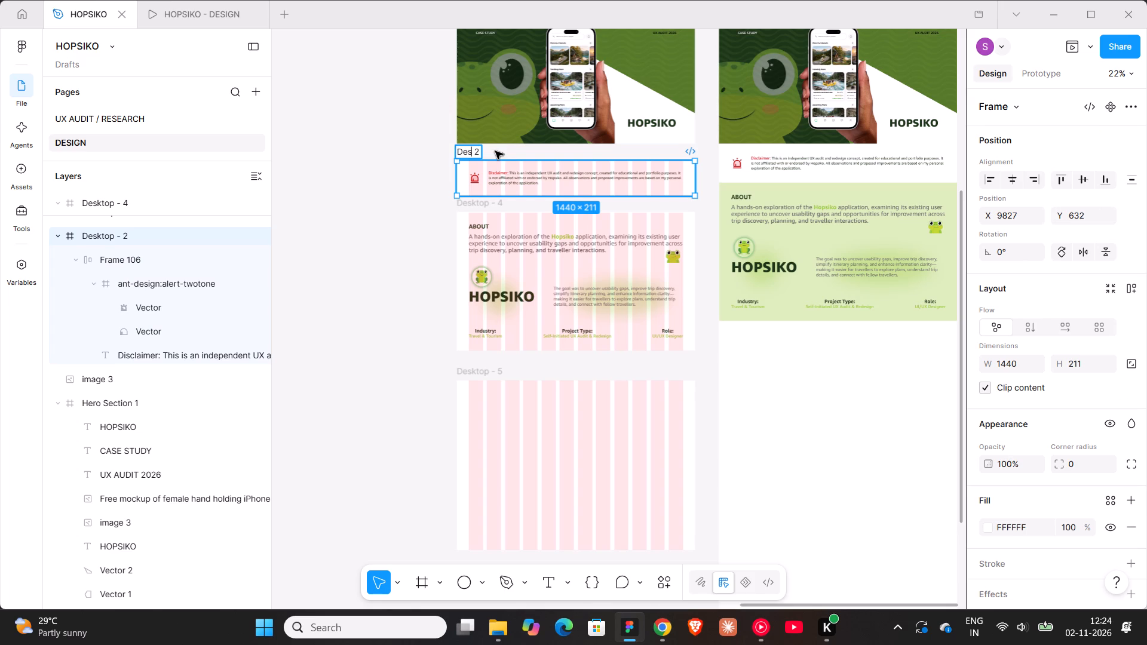
pyautogui.write('Dis')
pyautogui.write('cl')
pyautogui.write('aimer')
pyautogui.click(424, 239)
# Rename the standalone Desktop - 4 frame holding the ABOUT content as About 3.
pyautogui.doubleClick(489, 205)
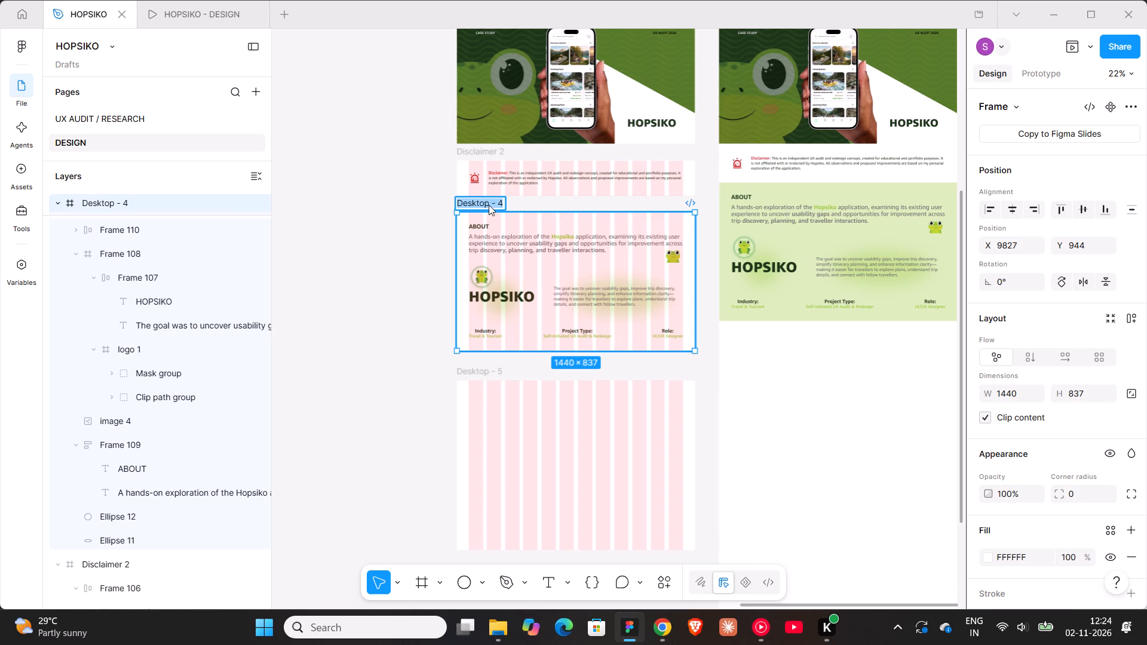
pyautogui.click(493, 202)
pyautogui.click(496, 202)
pyautogui.press('BackSpace')
pyautogui.press('BackSpace')
pyautogui.press('BackSpace')
pyautogui.press('BackSpace')
pyautogui.press('BackSpace')
pyautogui.press('BackSpace')
pyautogui.press('BackSpace')
pyautogui.press('BackSpace')
pyautogui.press('BackSpace')
pyautogui.press('BackSpace')
pyautogui.press('BackSpace')
pyautogui.press('BackSpace')
pyautogui.press('BackSpace')
pyautogui.press('BackSpace')
pyautogui.press('BackSpace')
pyautogui.press('BackSpace')
pyautogui.press('BackSpace')
pyautogui.press('BackSpace')
pyautogui.press('BackSpace')
pyautogui.write('An')
pyautogui.press('BackSpace')
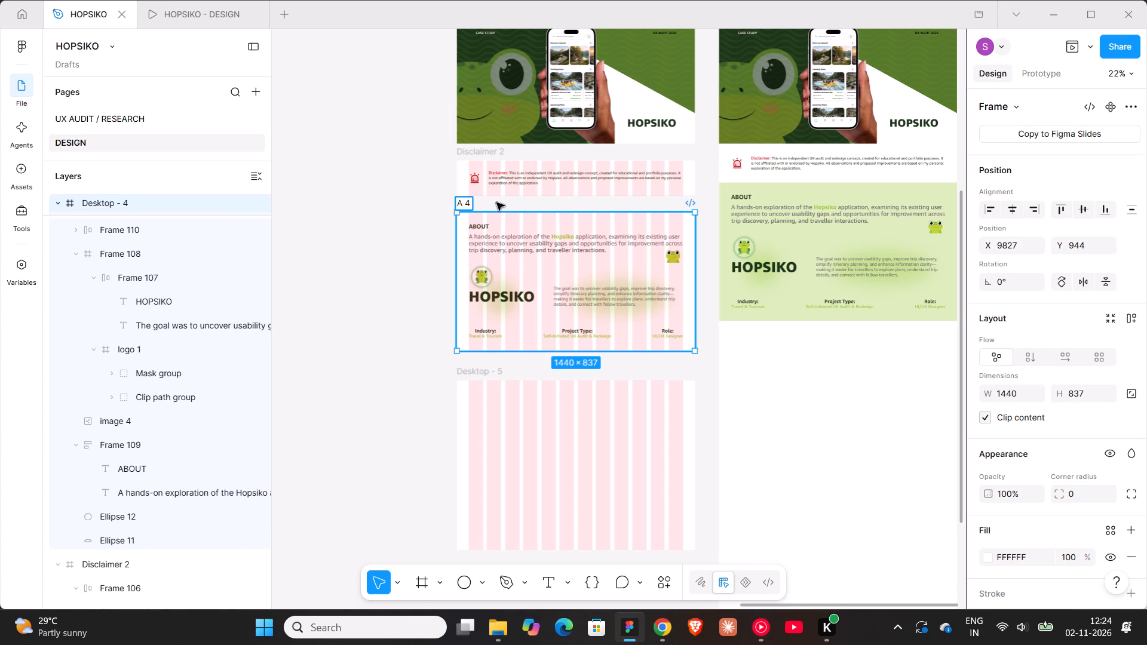
pyautogui.write('bout')
pyautogui.press('Right')
pyautogui.press('Right')
pyautogui.press('Right')
pyautogui.press('BackSpace')
pyautogui.press('3')
pyautogui.click(381, 331)
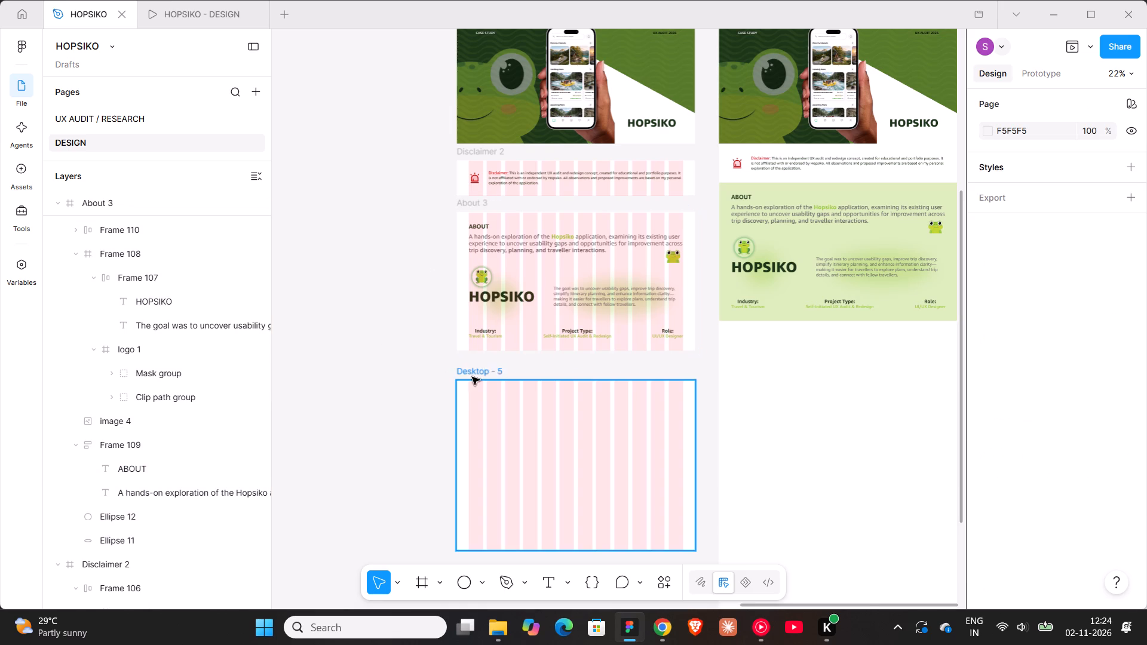
# Open the name of the empty Desktop - 5 frame for editing.
pyautogui.doubleClick(503, 372)
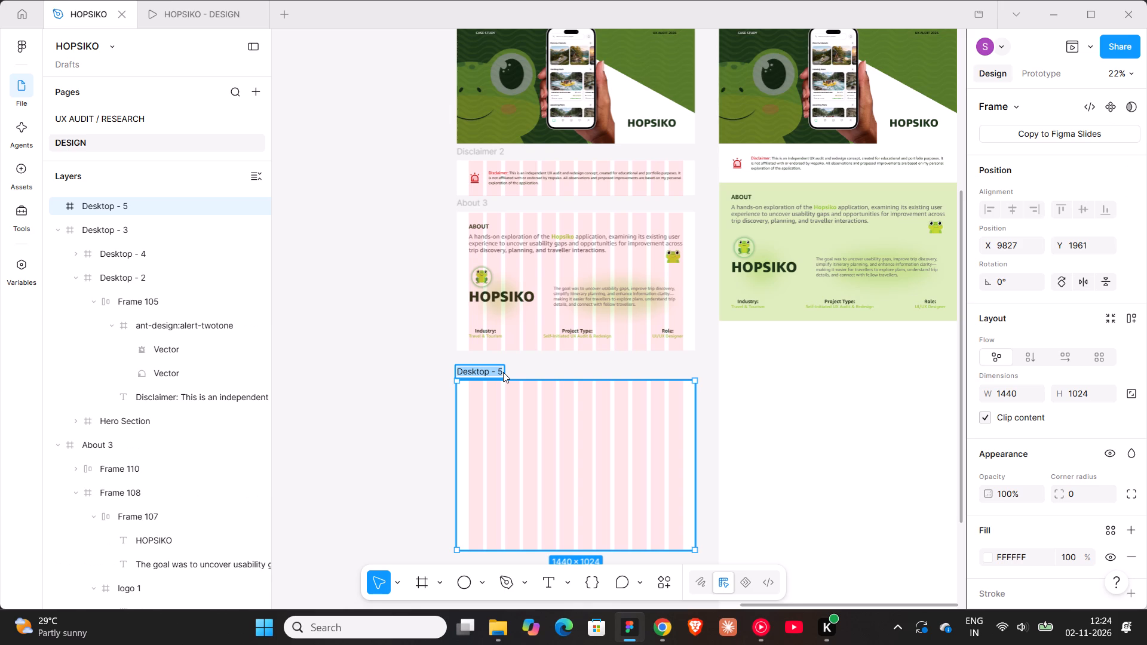
# Switch to Chrome, close the internship assignment PDF and review ChatGPT's recommendation for the next case study section.
pyautogui.click(662, 625)
pyautogui.click(213, 13)
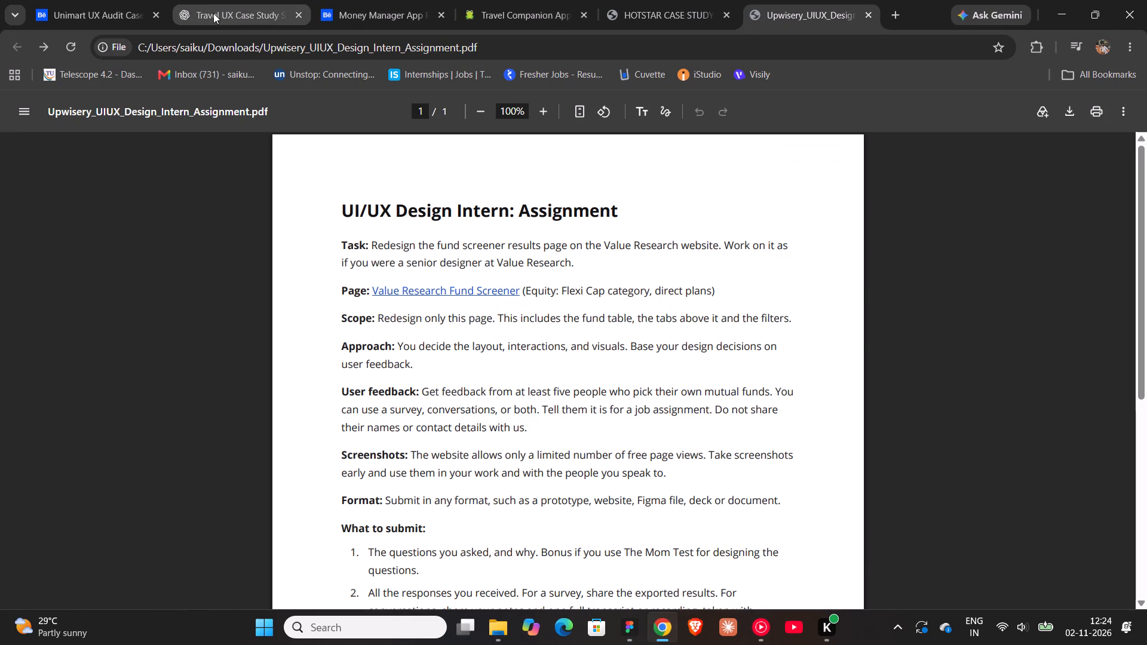
pyautogui.click(871, 12)
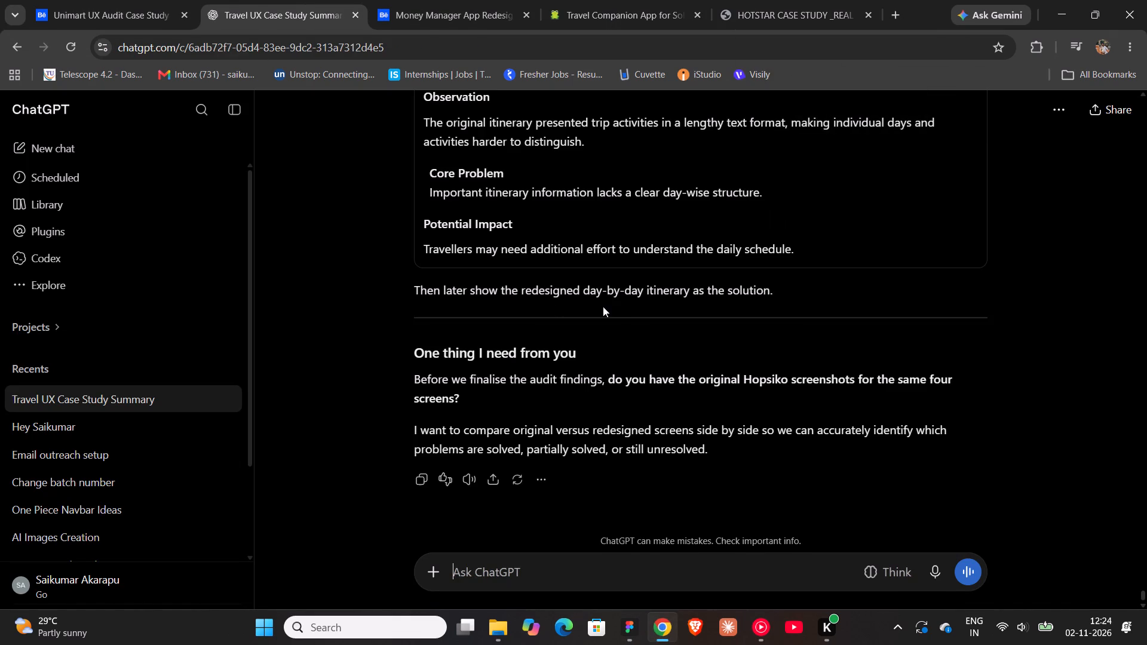
pyautogui.scroll(5, 603, 306)
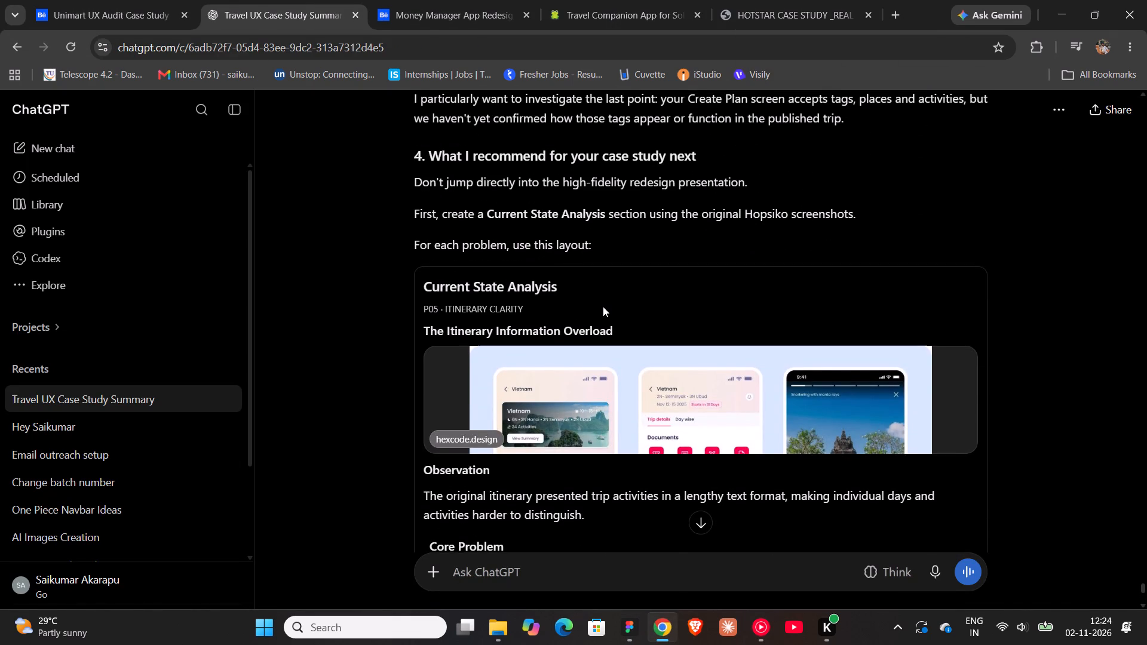
pyautogui.scroll(1, 603, 306)
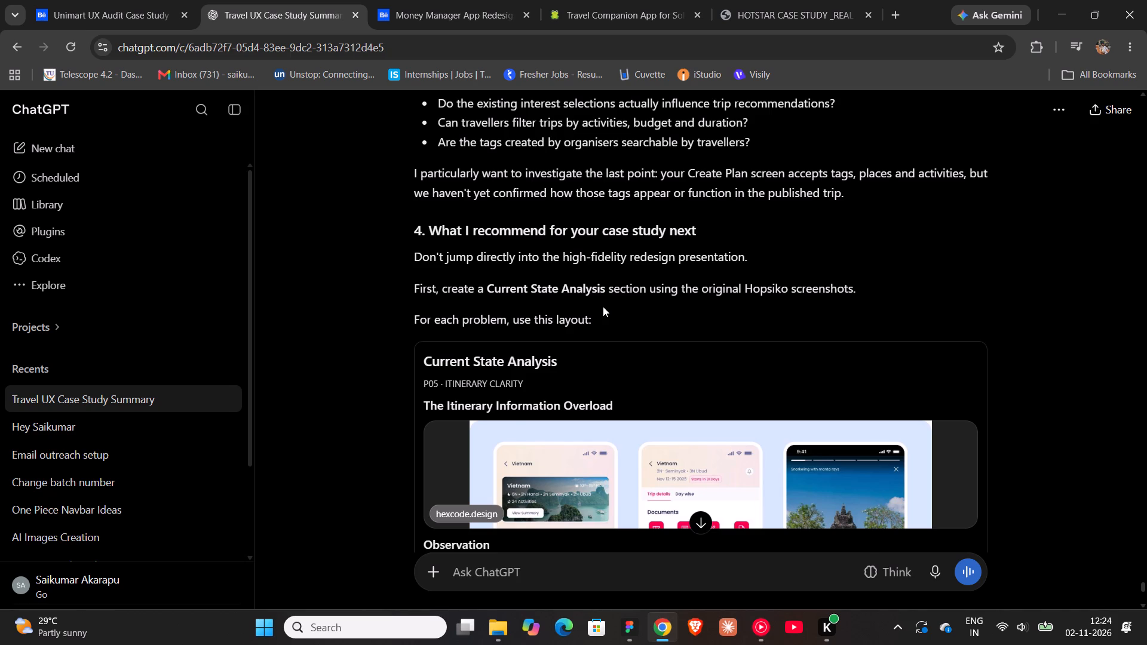
# Back in Figma, select the upper standalone Home Screen frame beside the iPhone screens on the DESIGN page.
pyautogui.click(621, 636)
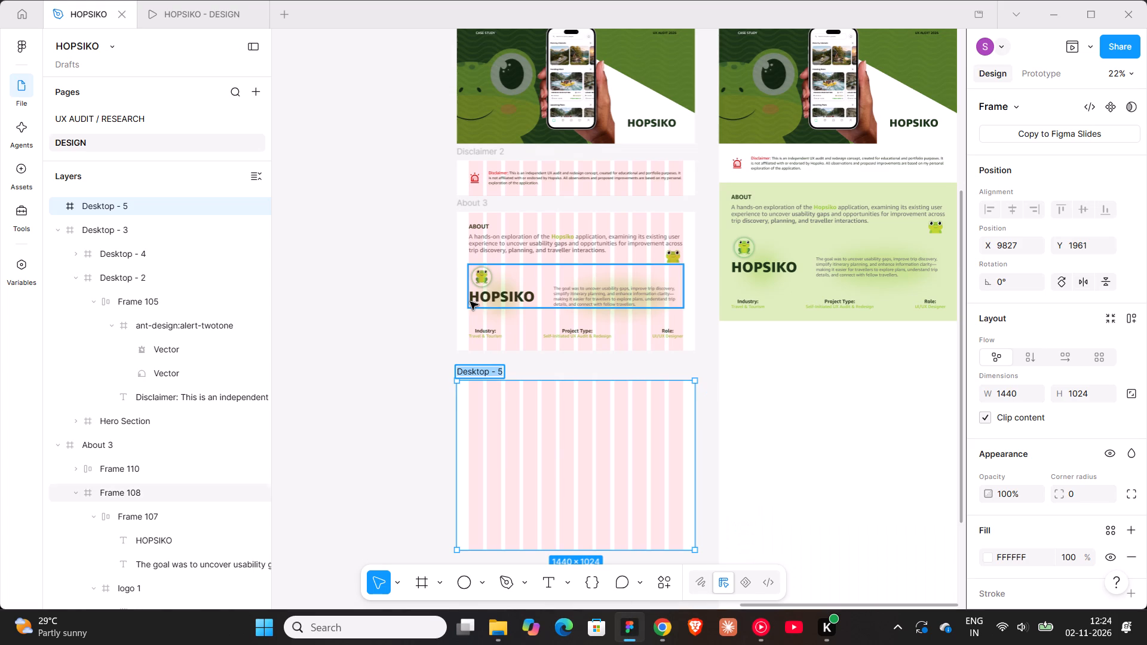
pyautogui.scroll(-15, 485, 256)
pyautogui.keyDown('shift'); pyautogui.scroll(9, 582, 275); pyautogui.keyUp('shift')
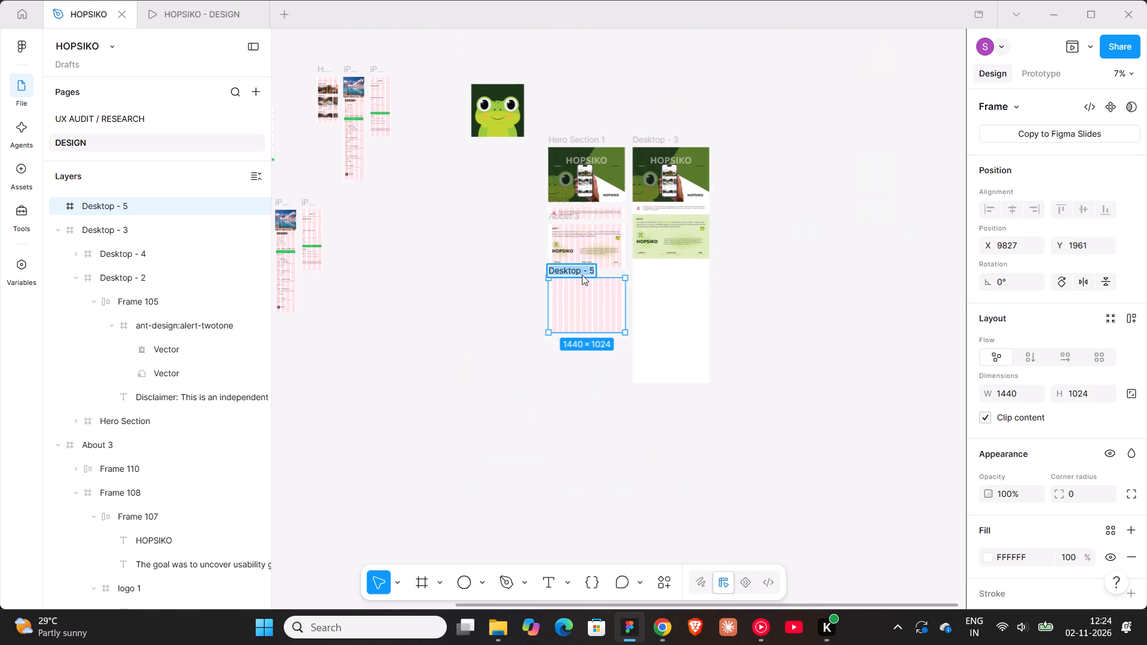
pyautogui.scroll(8, 582, 274)
pyautogui.click(514, 217)
pyautogui.keyDown('shift'); pyautogui.scroll(7, 565, 230); pyautogui.keyUp('shift')
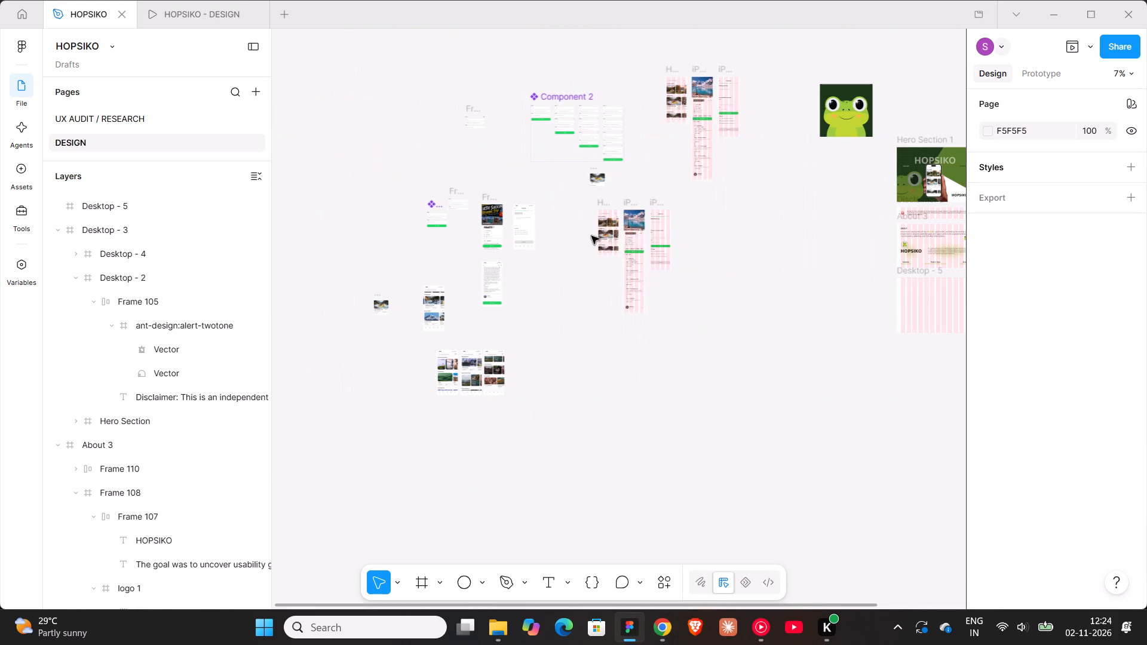
pyautogui.scroll(1, 698, 262)
pyautogui.click(673, 67)
pyautogui.click(672, 73)
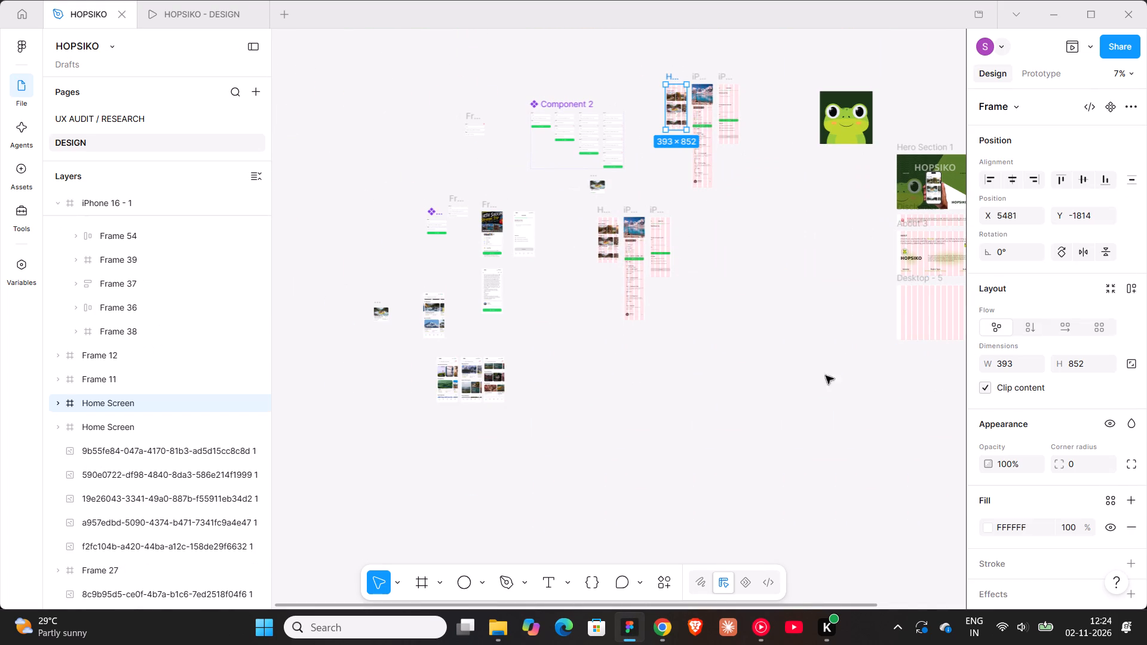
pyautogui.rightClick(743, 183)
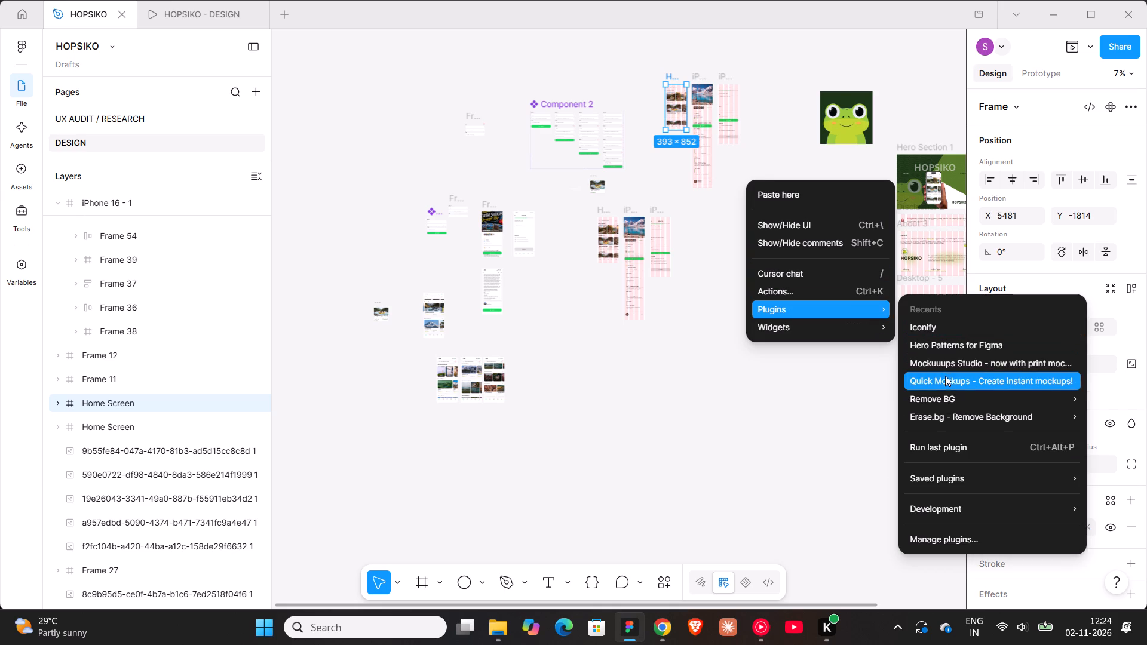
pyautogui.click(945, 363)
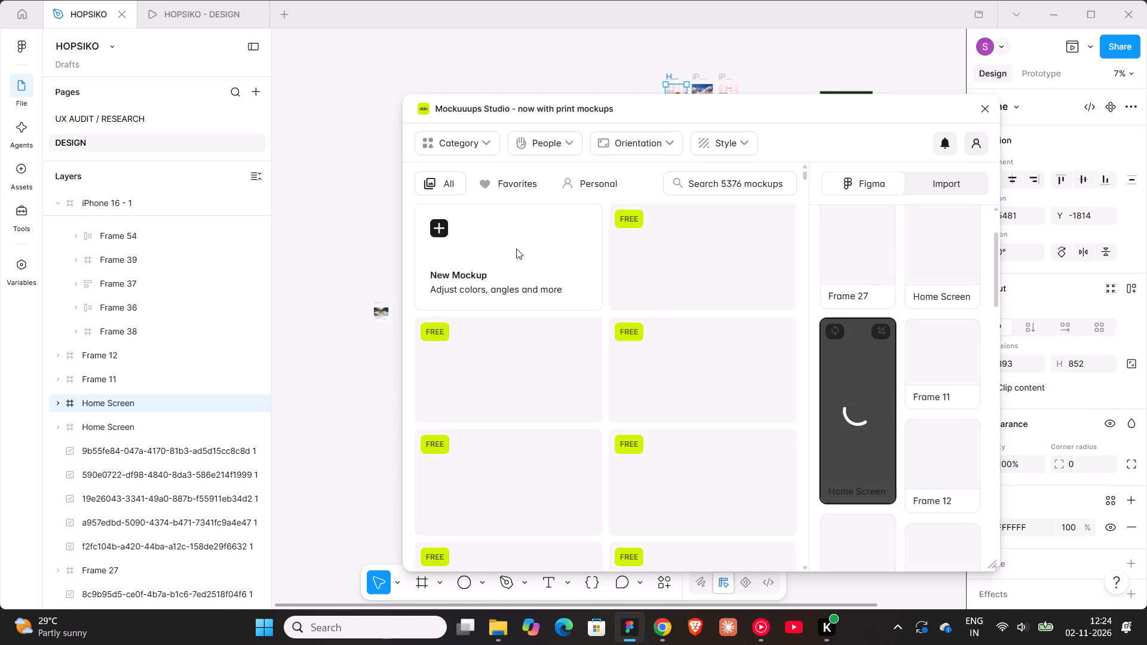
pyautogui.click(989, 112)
# Apply an iPhone 16 phone mockup to the selected Home Screen frame with the Quick Mockups plugin.
pyautogui.moveTo(803, 244); pyautogui.dragTo(809, 248, button='right')
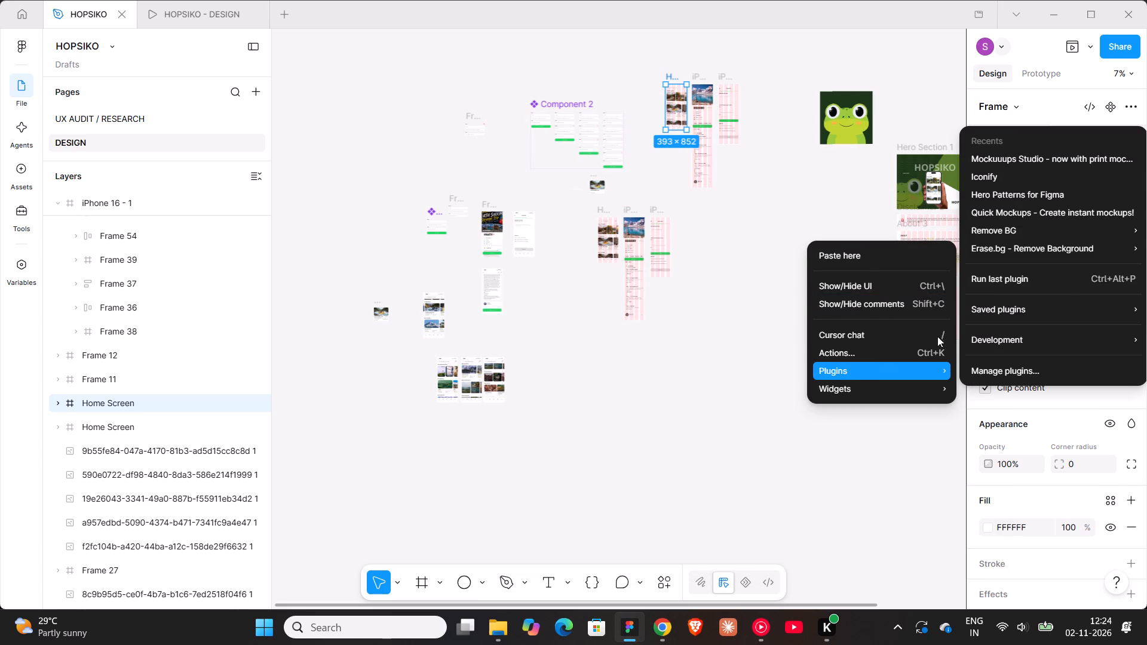
pyautogui.click(1017, 219)
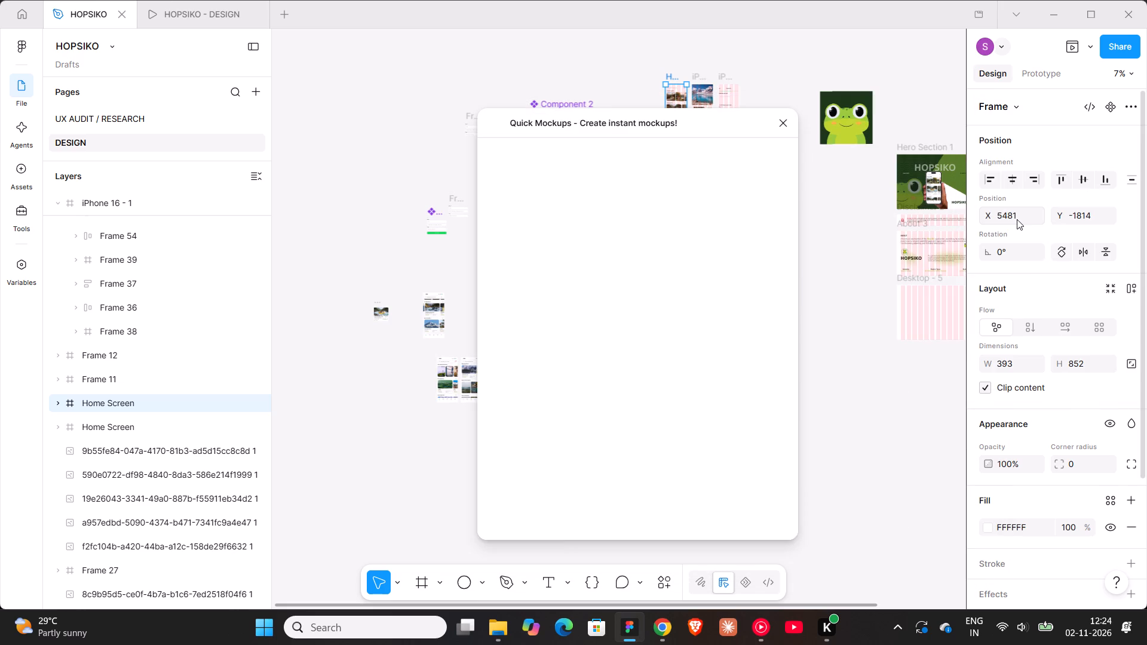
pyautogui.click(630, 479)
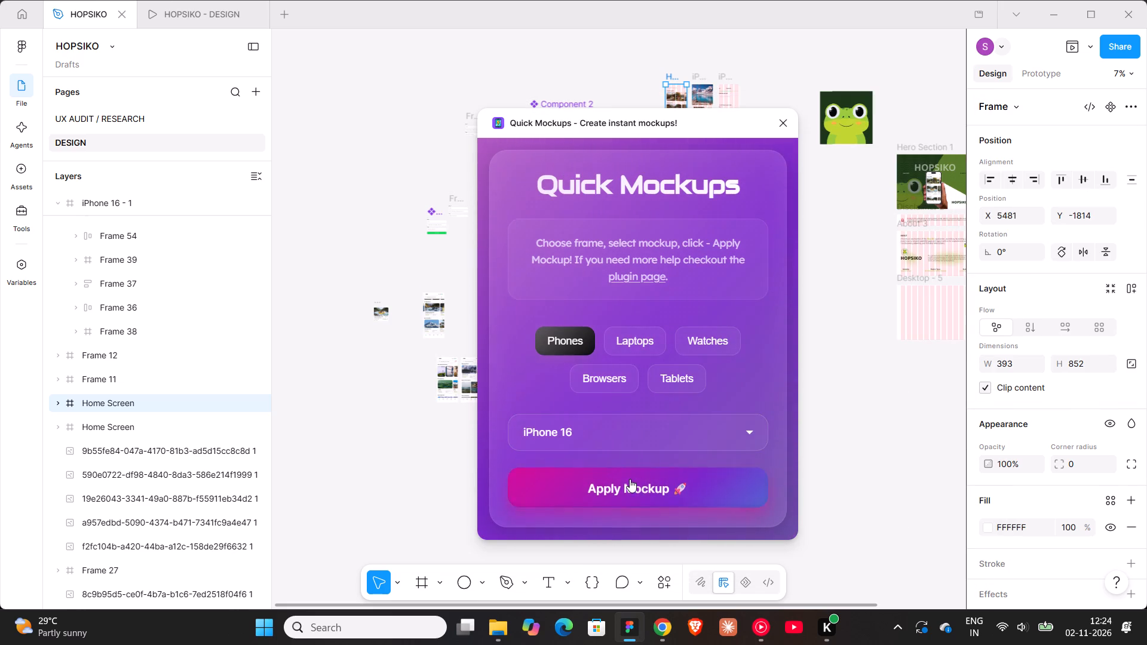
pyautogui.click(779, 124)
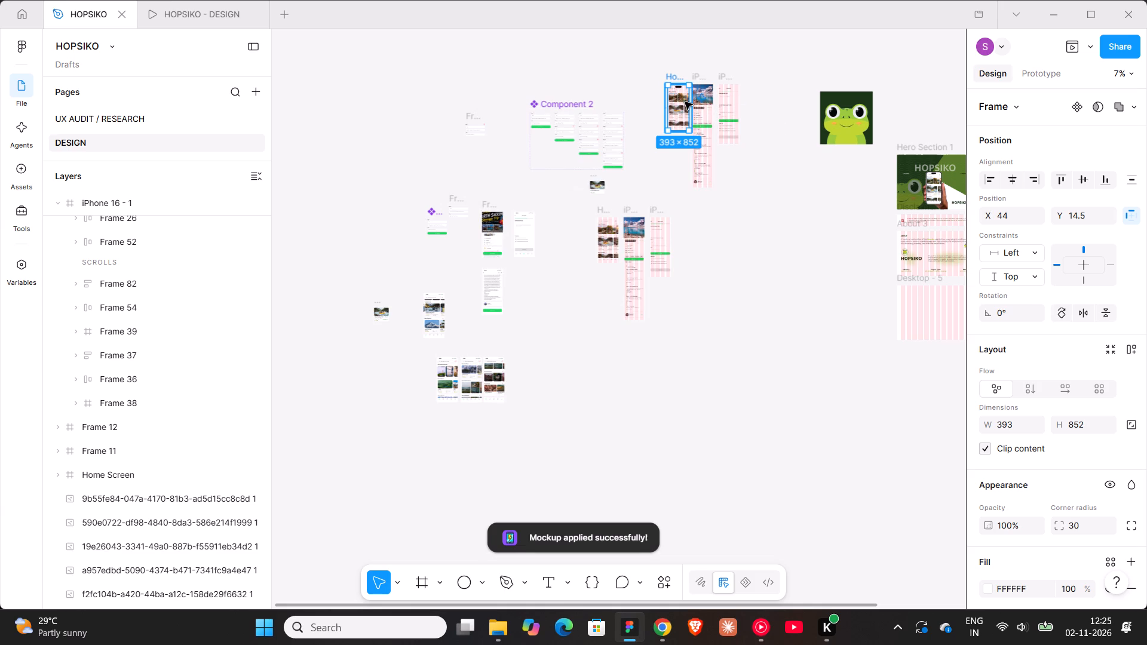
# Hide the 4-column layout guide on the Home Screen frame nested inside the phone mockup.
pyautogui.keyDown('ctrl'); pyautogui.scroll(20, 685, 102); pyautogui.keyUp('ctrl')
pyautogui.keyDown('ctrl'); pyautogui.scroll(2, 685, 102); pyautogui.keyUp('ctrl')
pyautogui.keyDown('ctrl'); pyautogui.scroll(7, 686, 303); pyautogui.keyUp('ctrl')
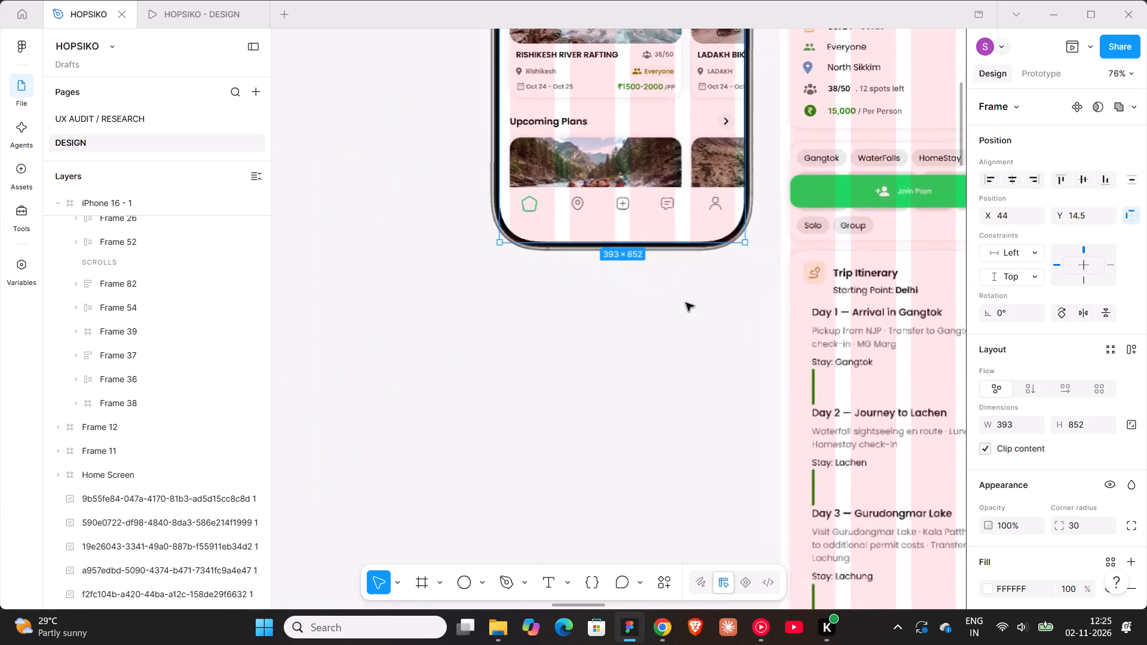
pyautogui.keyDown('ctrl'); pyautogui.scroll(7, 686, 303); pyautogui.keyUp('ctrl')
pyautogui.keyDown('ctrl'); pyautogui.scroll(-8, 686, 303); pyautogui.keyUp('ctrl')
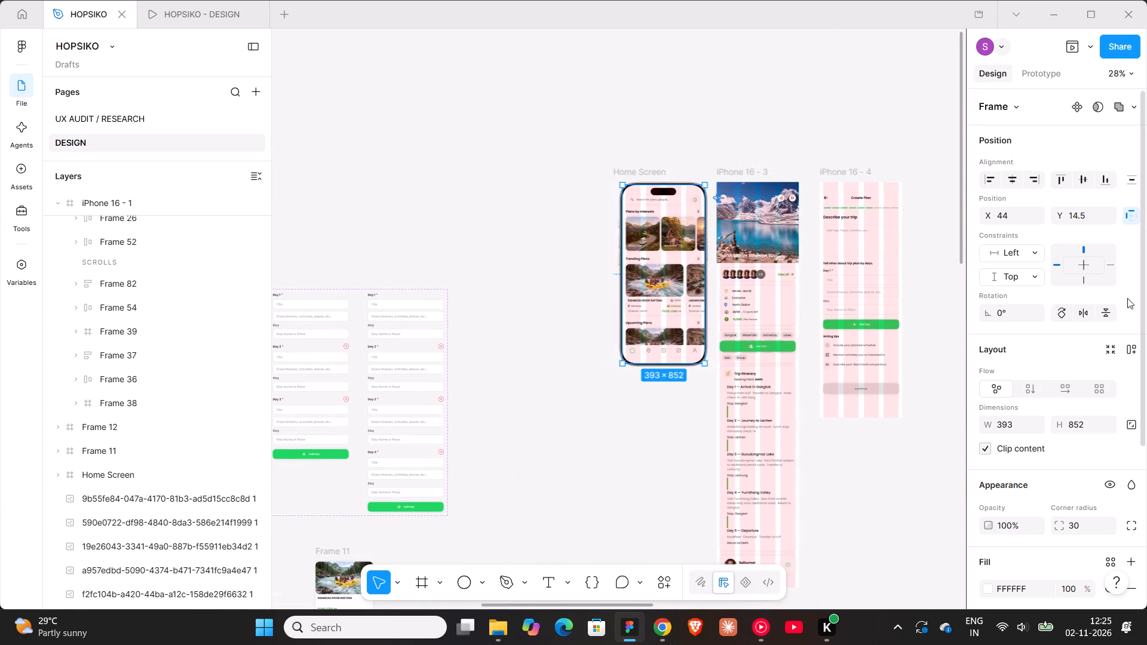
pyautogui.click(655, 205)
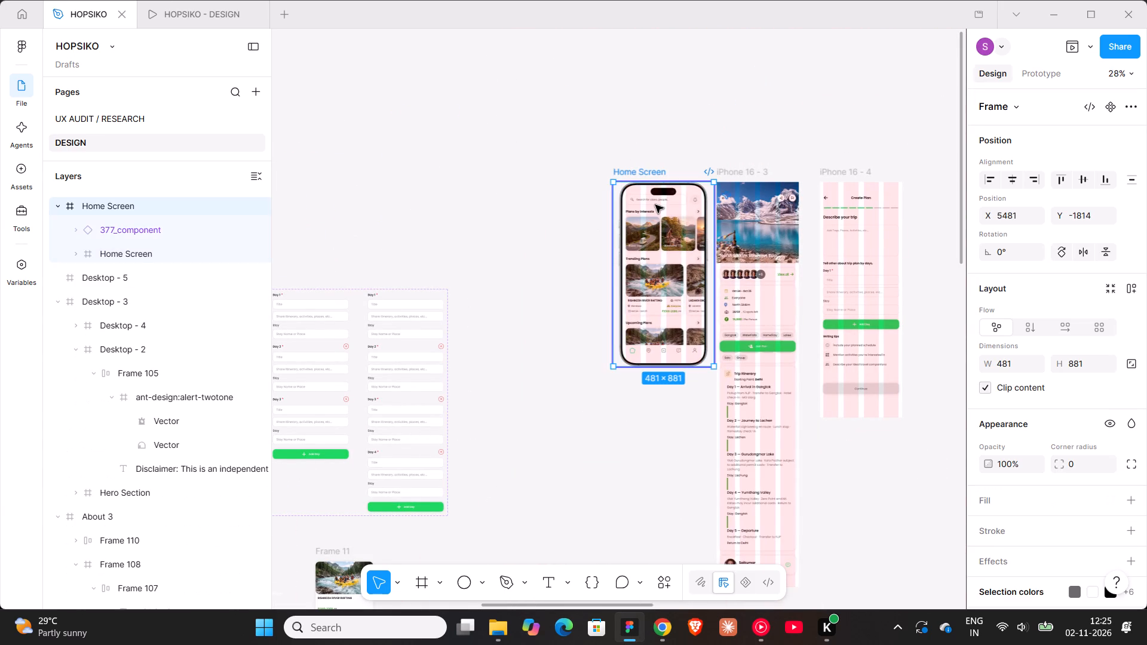
pyautogui.click(121, 246)
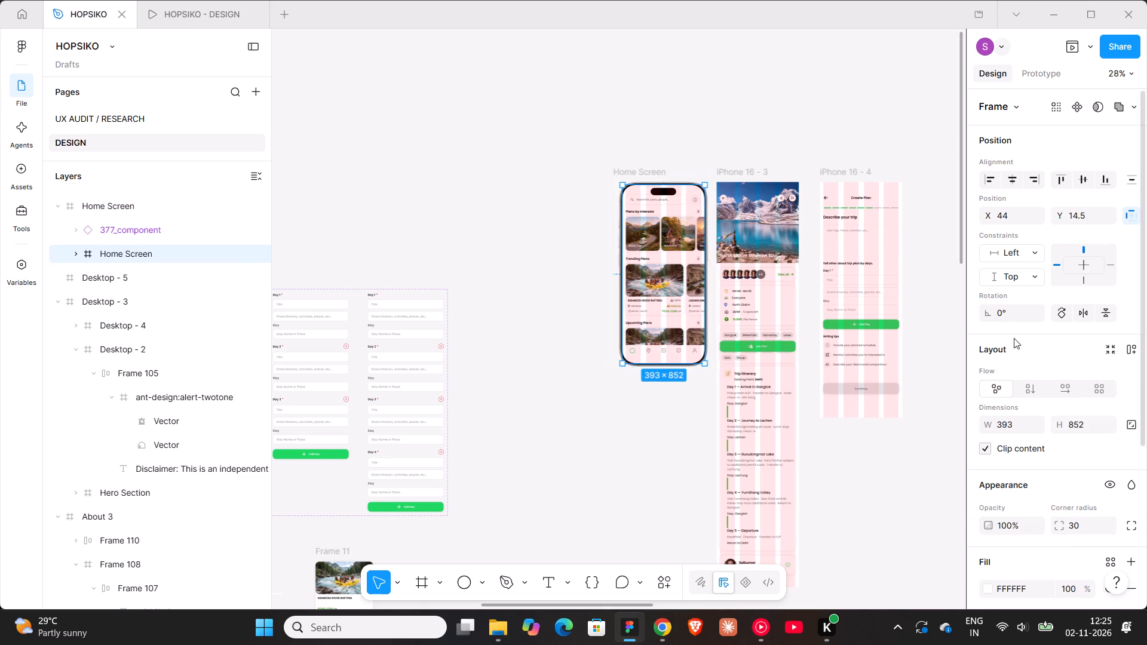
pyautogui.scroll(-4, 1001, 389)
pyautogui.click(1108, 518)
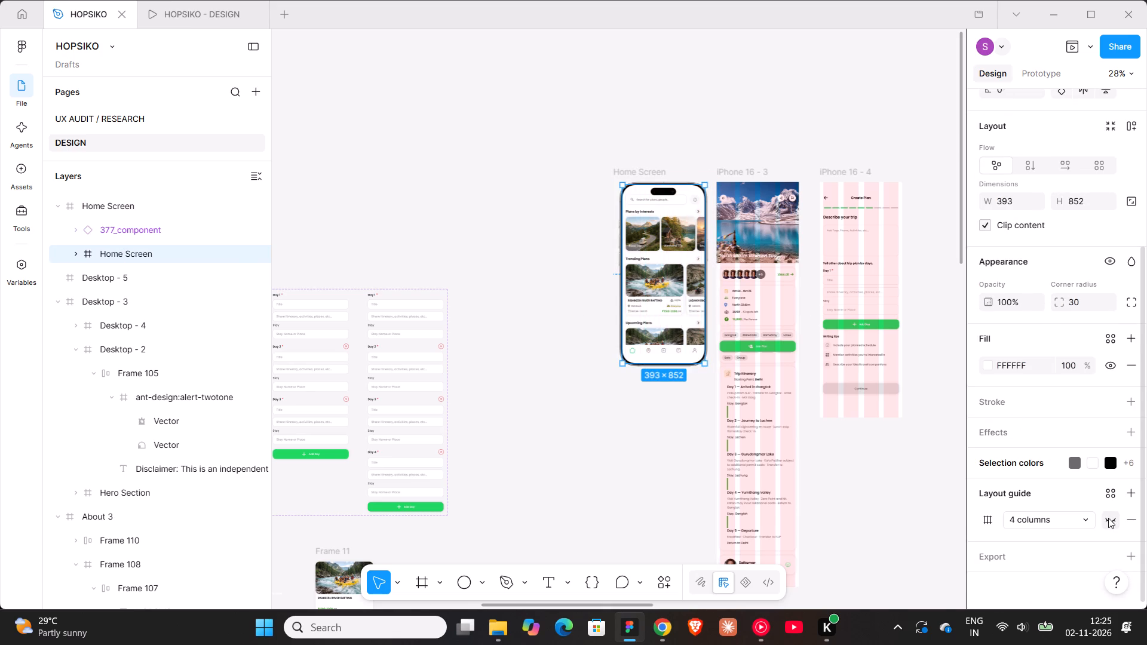
pyautogui.click(639, 125)
# Set the height of the iPhone 16 - 3 frame next to the Home Screen mockup to 852.
pyautogui.keyDown('shift'); pyautogui.scroll(-4, 639, 125); pyautogui.keyUp('shift')
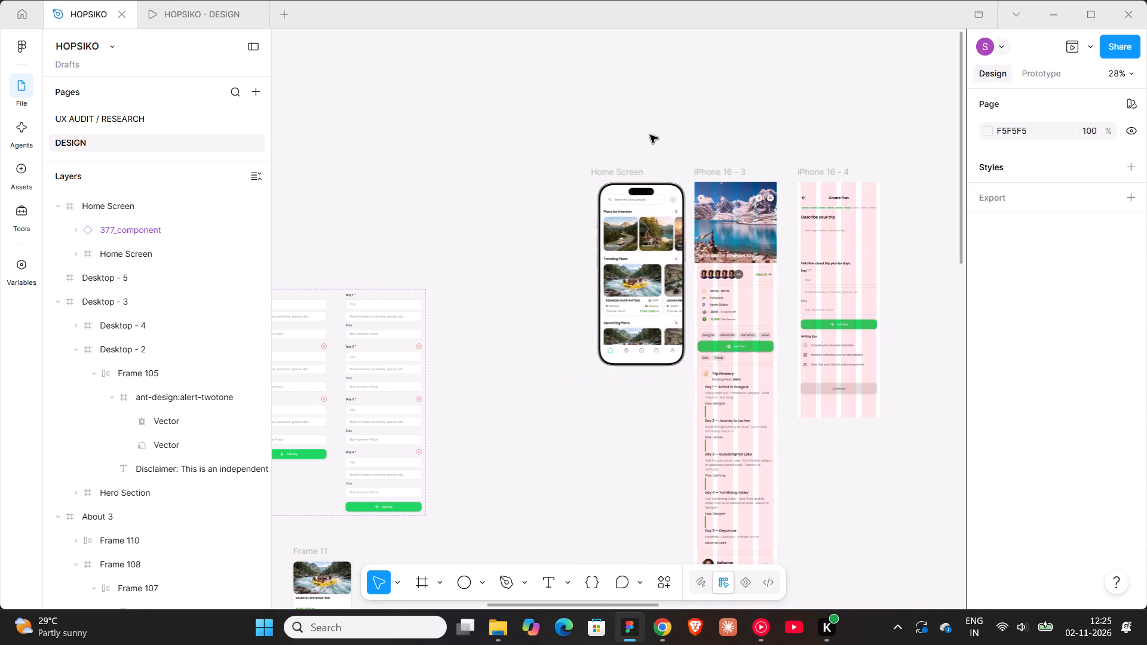
pyautogui.keyDown('shift'); pyautogui.scroll(-6, 650, 135); pyautogui.keyUp('shift')
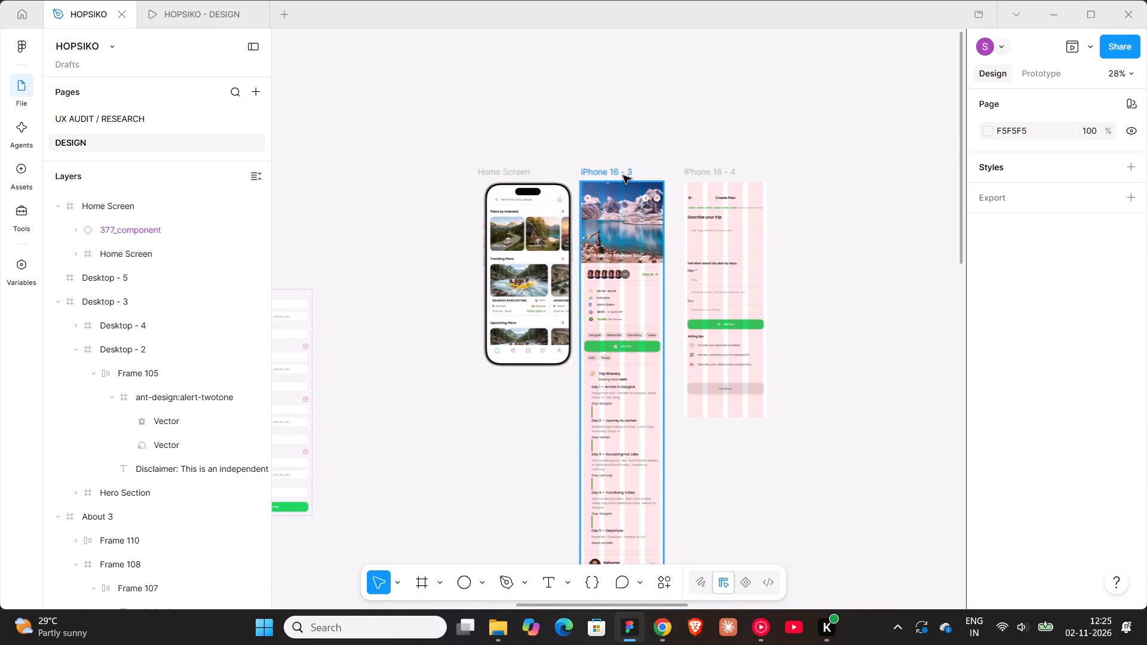
pyautogui.click(623, 176)
pyautogui.click(516, 173)
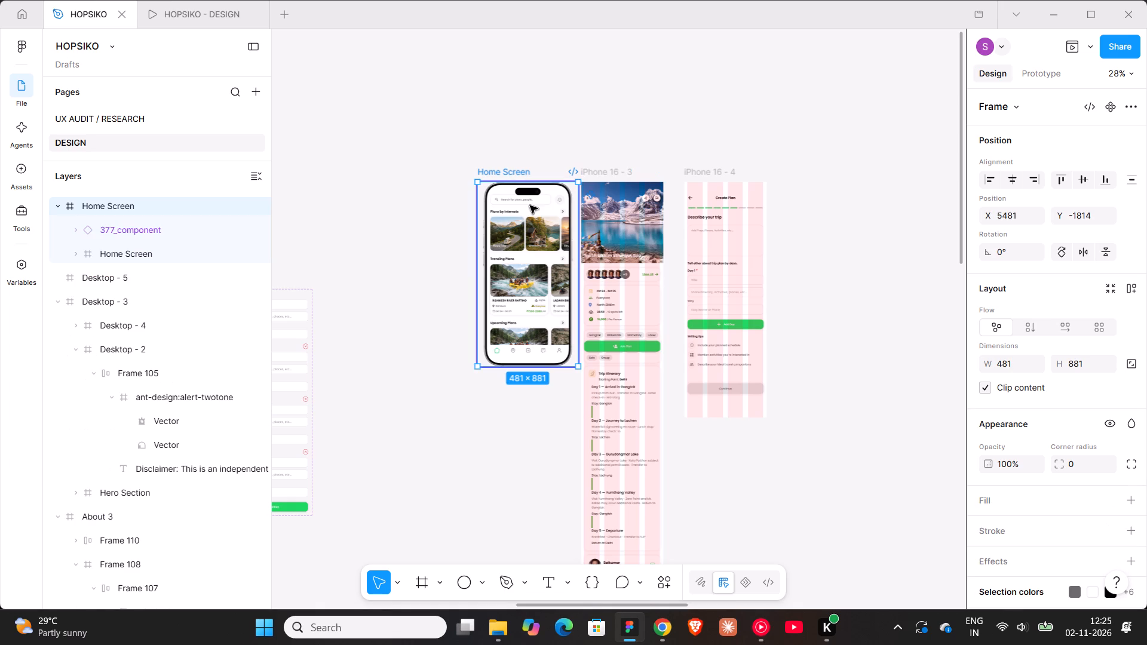
pyautogui.click(153, 247)
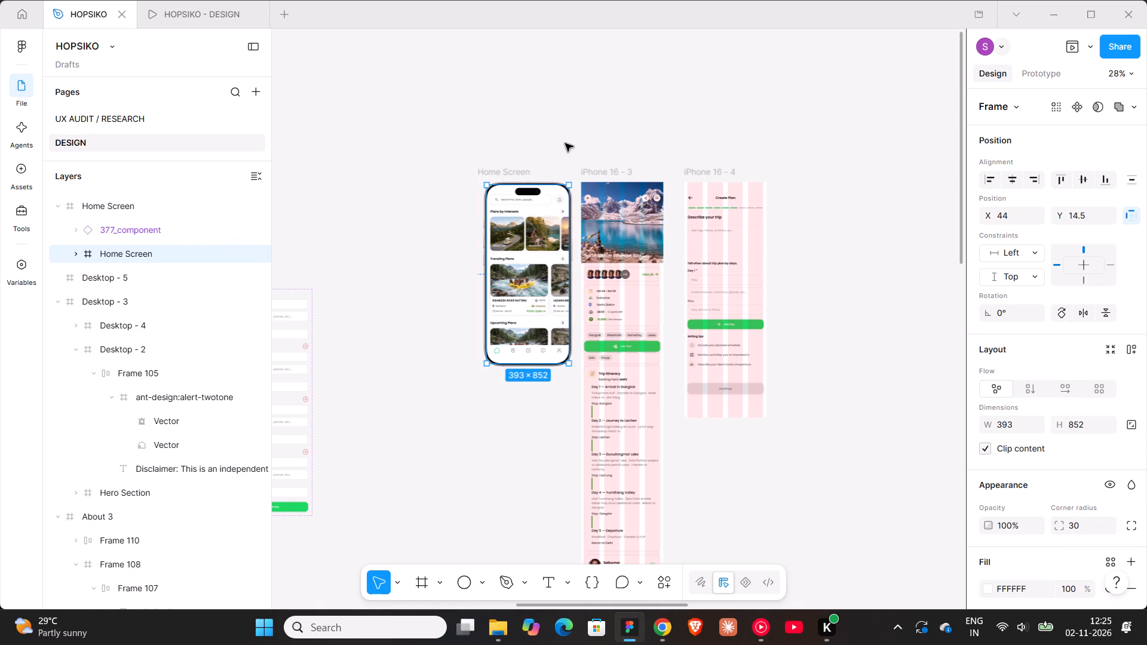
pyautogui.click(600, 167)
pyautogui.click(1068, 362)
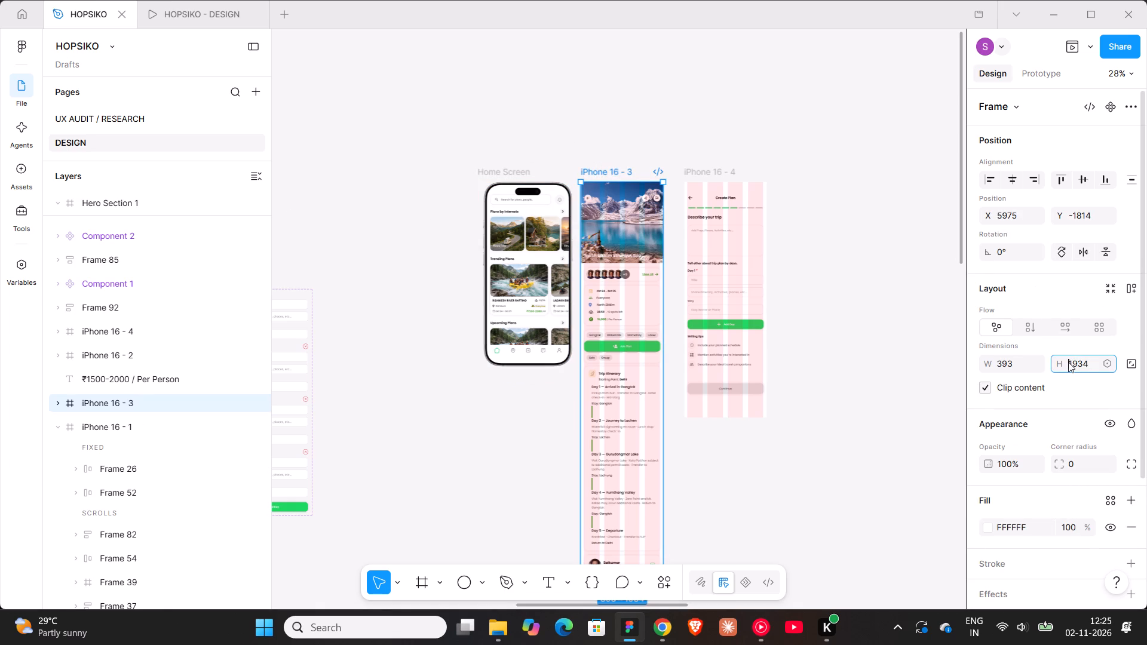
pyautogui.write('852')
pyautogui.press('Return')
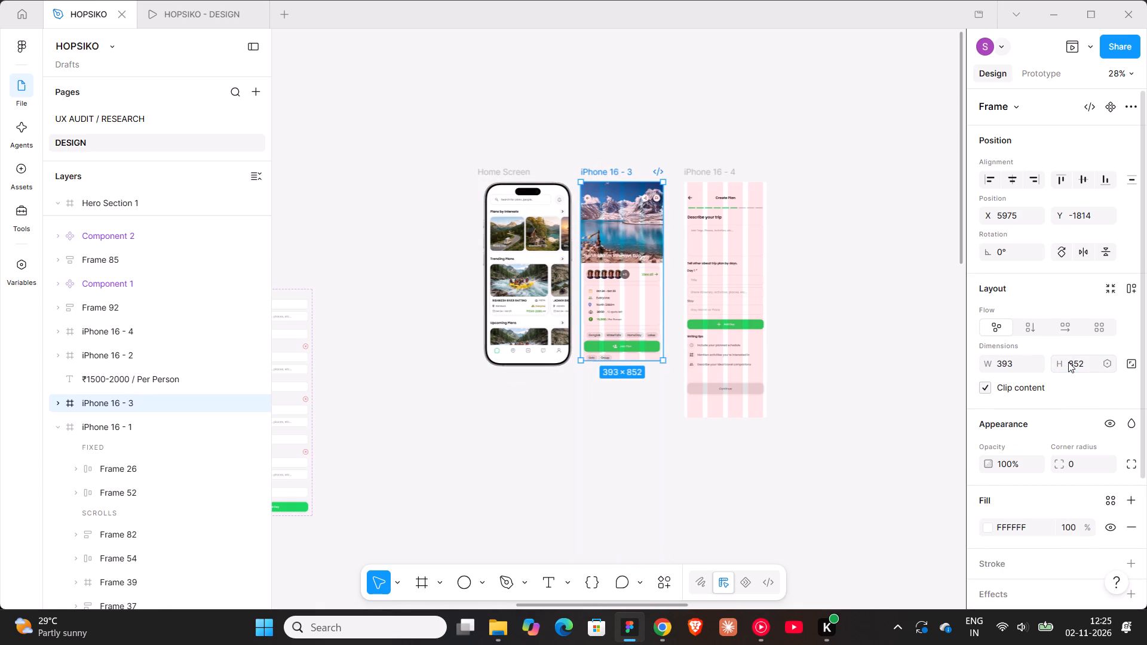
pyautogui.click(777, 125)
# Set the height of the iPhone 16 - 4 Create Plan frame to 852.
pyautogui.click(726, 165)
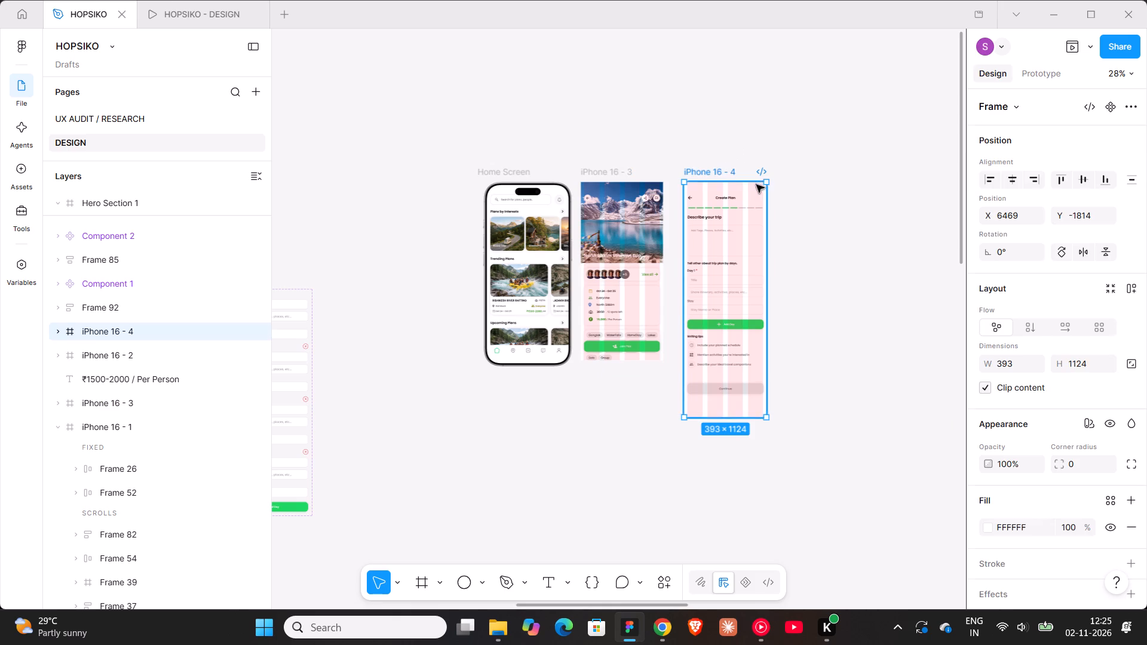
pyautogui.scroll(-3, 1073, 382)
pyautogui.click(1079, 202)
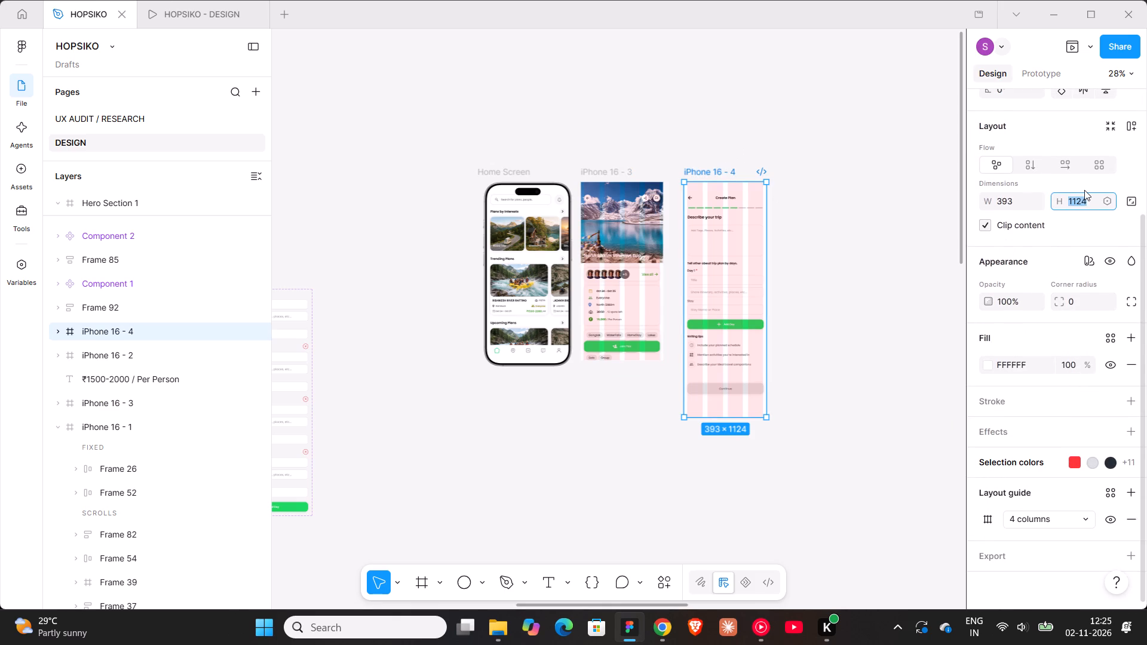
pyautogui.write('852')
pyautogui.press('Return')
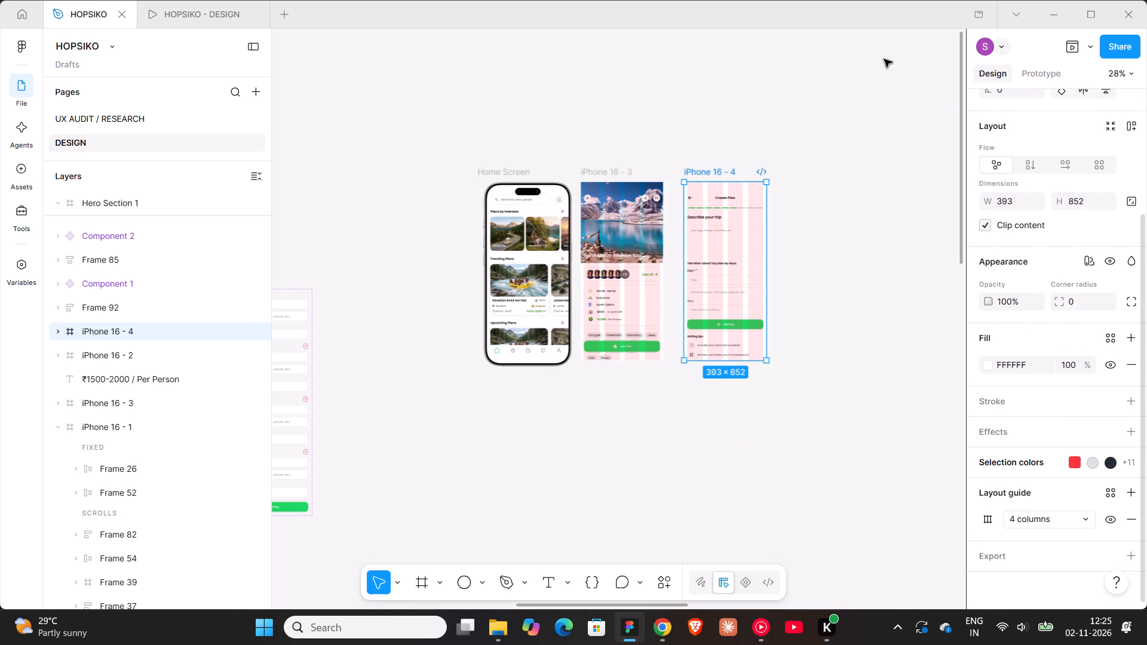
pyautogui.click(753, 94)
# Apply iPhone 16 mockups to the iPhone 16 - 3 and iPhone 16 - 4 frames together with Quick Mockups.
pyautogui.click(617, 169)
pyautogui.keyDown('shift'); pyautogui.click(705, 174); pyautogui.keyUp('shift')
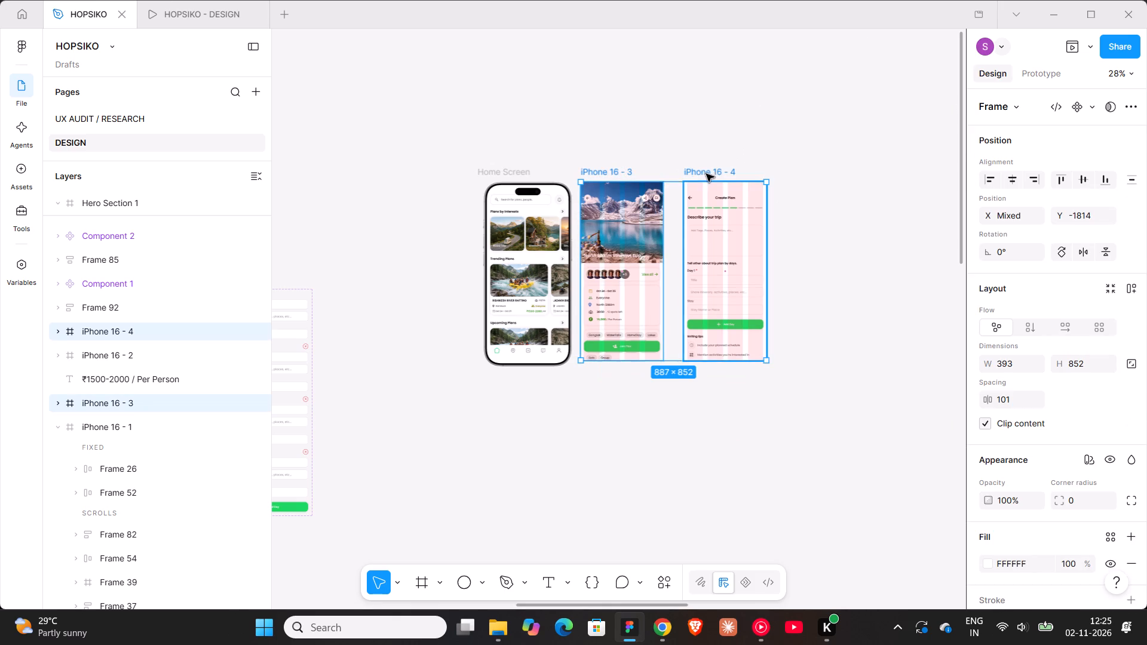
pyautogui.rightClick(720, 173)
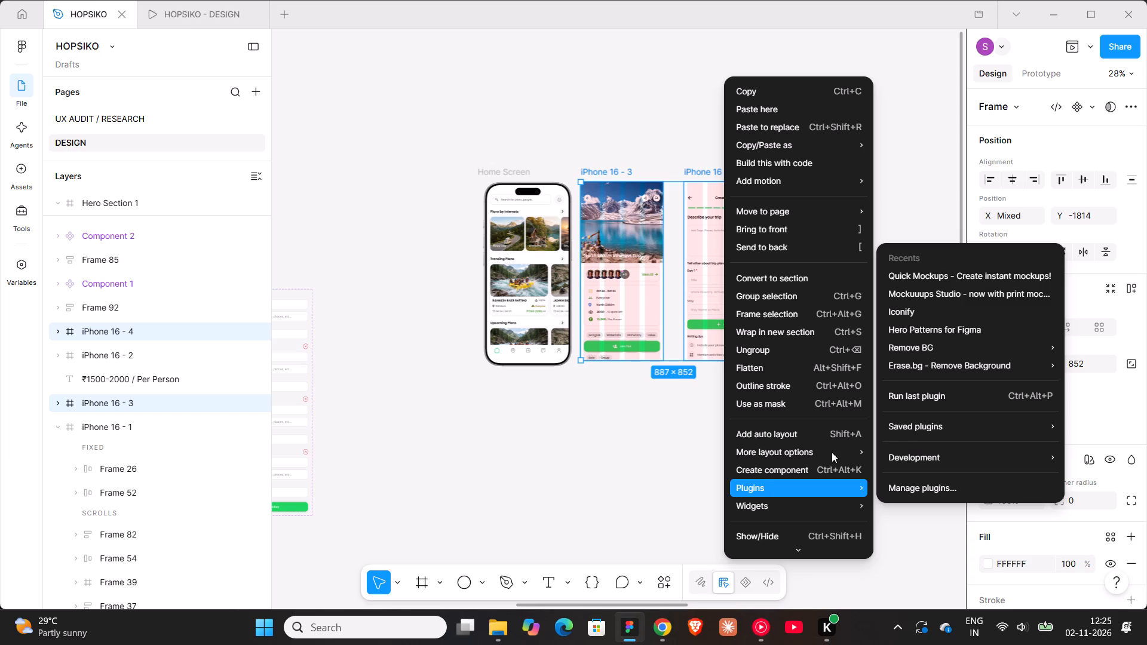
pyautogui.click(944, 272)
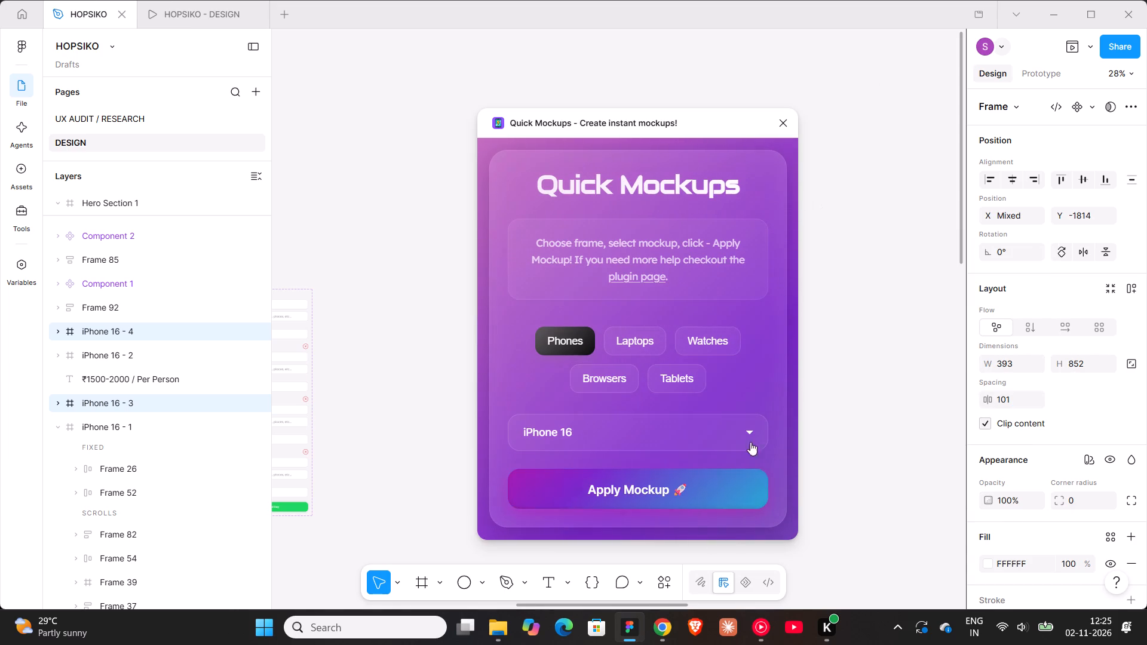
pyautogui.click(677, 490)
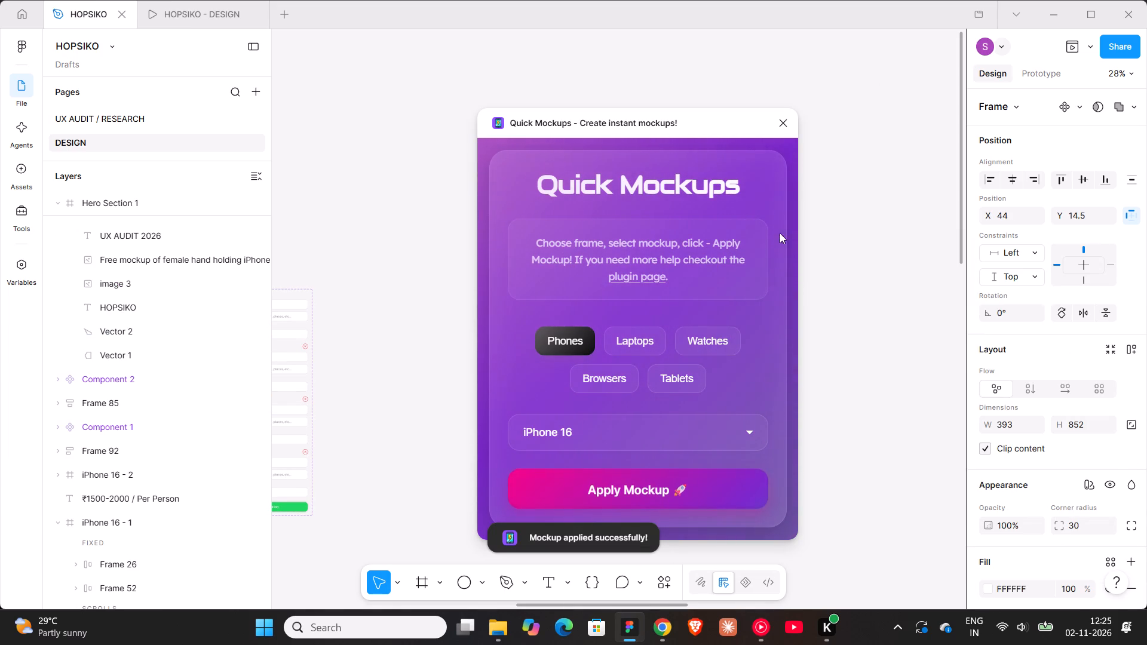
pyautogui.click(782, 122)
# Set the spacing between the Home Screen, iPhone 16 - 3 and iPhone 16 - 4 mockups to 24.
pyautogui.moveTo(414, 143); pyautogui.dragTo(793, 205)
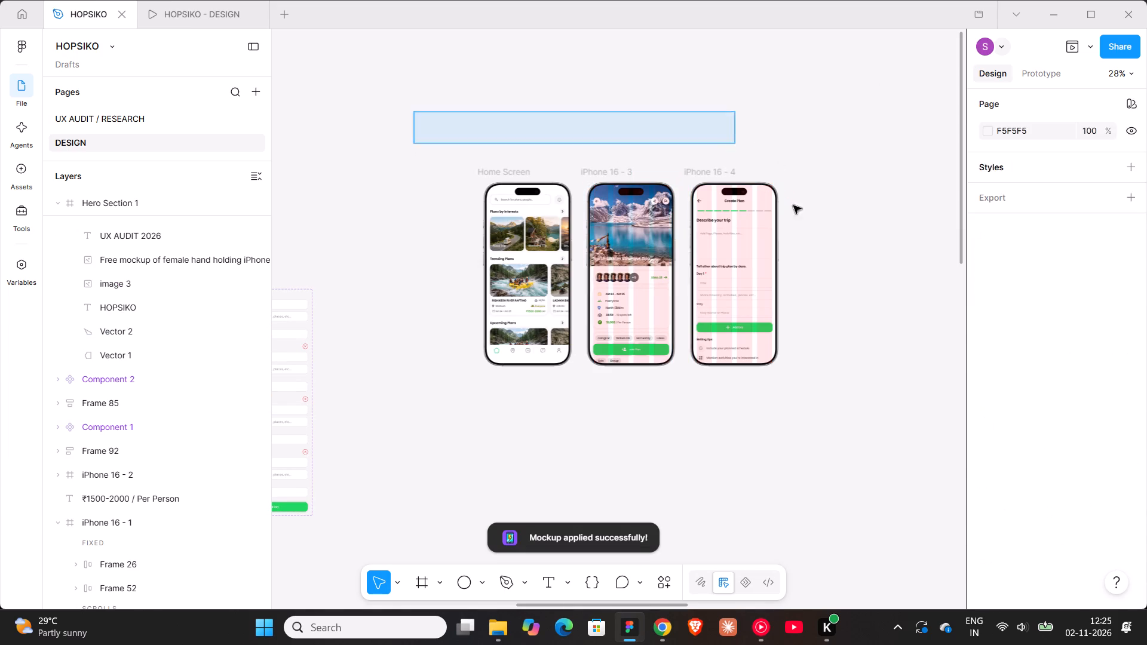
pyautogui.moveTo(793, 205); pyautogui.dragTo(893, 519)
pyautogui.click(1031, 395)
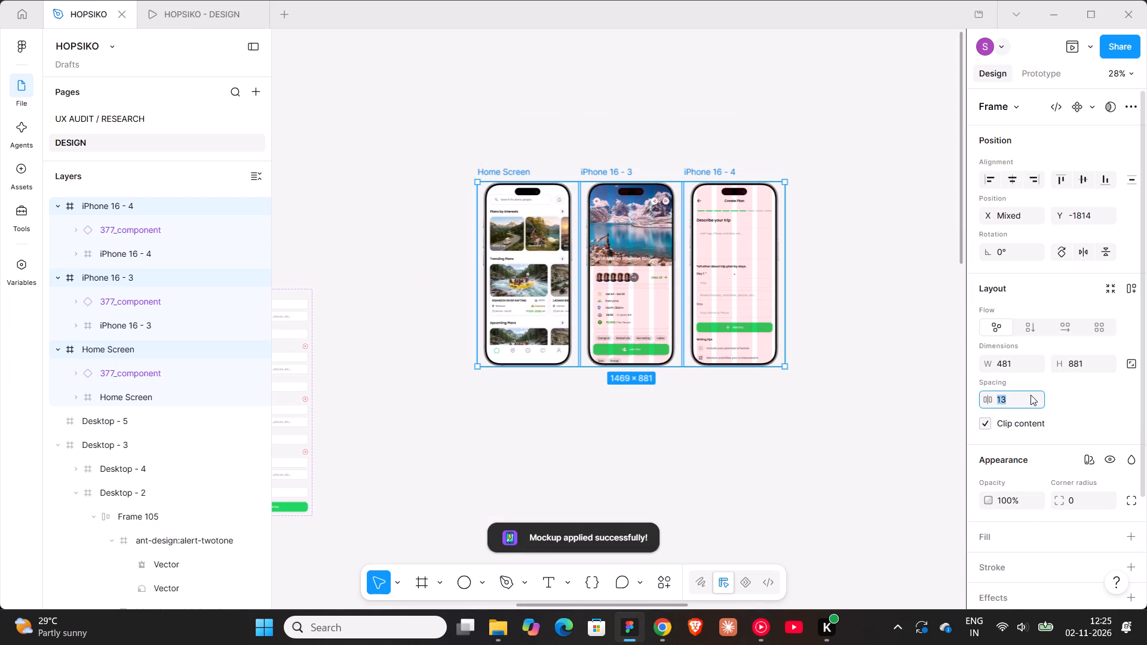
pyautogui.write('24')
pyautogui.press('Return')
pyautogui.click(789, 158)
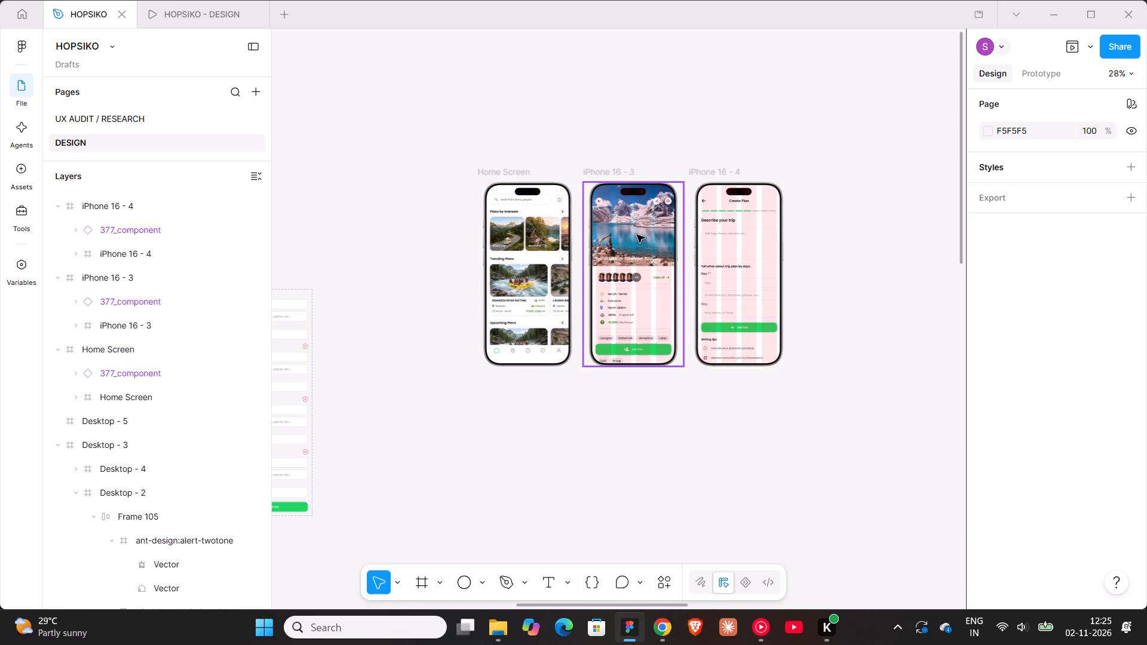
# Hide the 4-column layout guide on the screens inside the iPhone 16 - 3 and iPhone 16 - 4 mockups.
pyautogui.keyDown('ctrl'); pyautogui.scroll(13, 637, 235); pyautogui.keyUp('ctrl')
pyautogui.keyDown('ctrl'); pyautogui.scroll(-9, 637, 235); pyautogui.keyUp('ctrl')
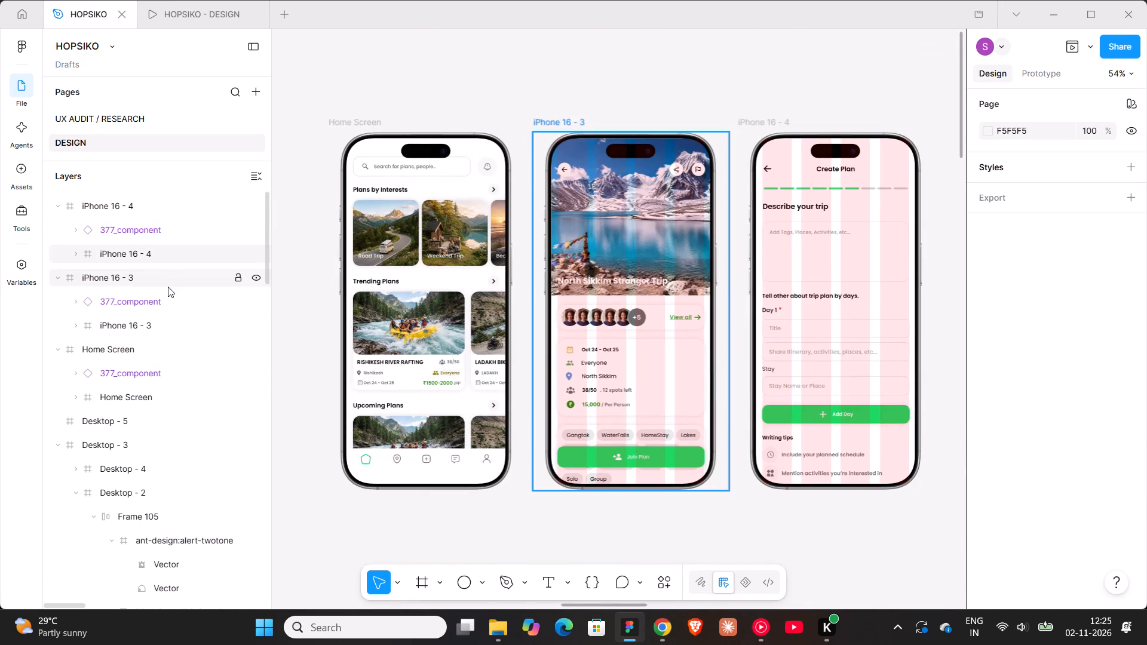
pyautogui.click(120, 332)
pyautogui.keyDown('shift'); pyautogui.click(135, 255); pyautogui.keyUp('shift')
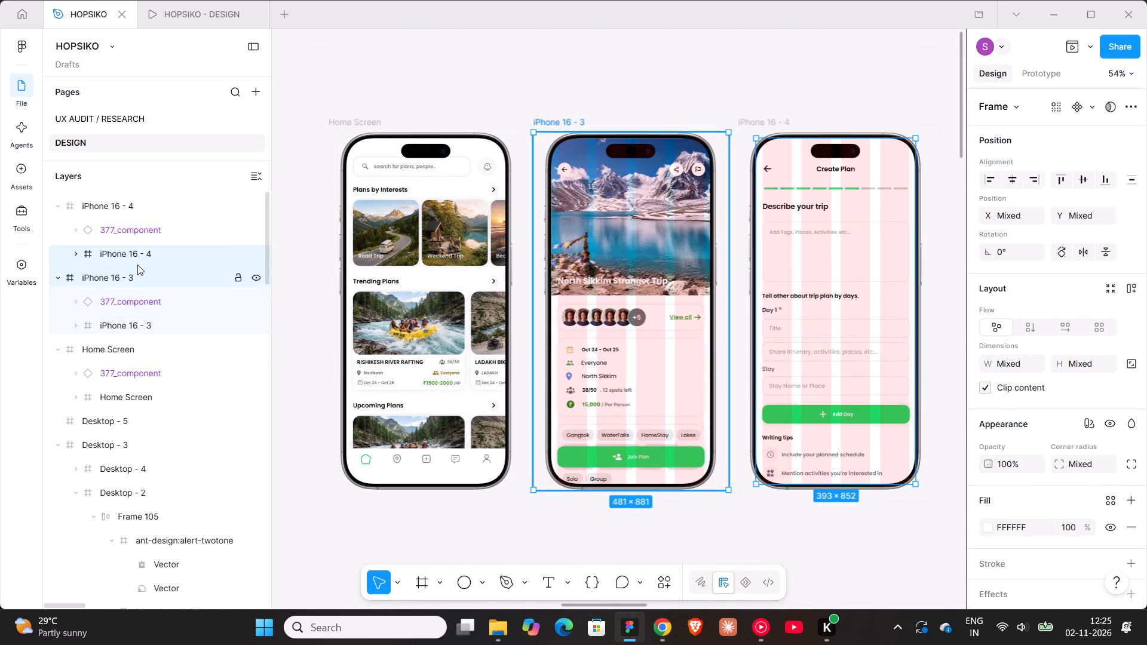
pyautogui.click(137, 256)
pyautogui.keyDown('ctrl'); pyautogui.click(134, 321); pyautogui.keyUp('ctrl')
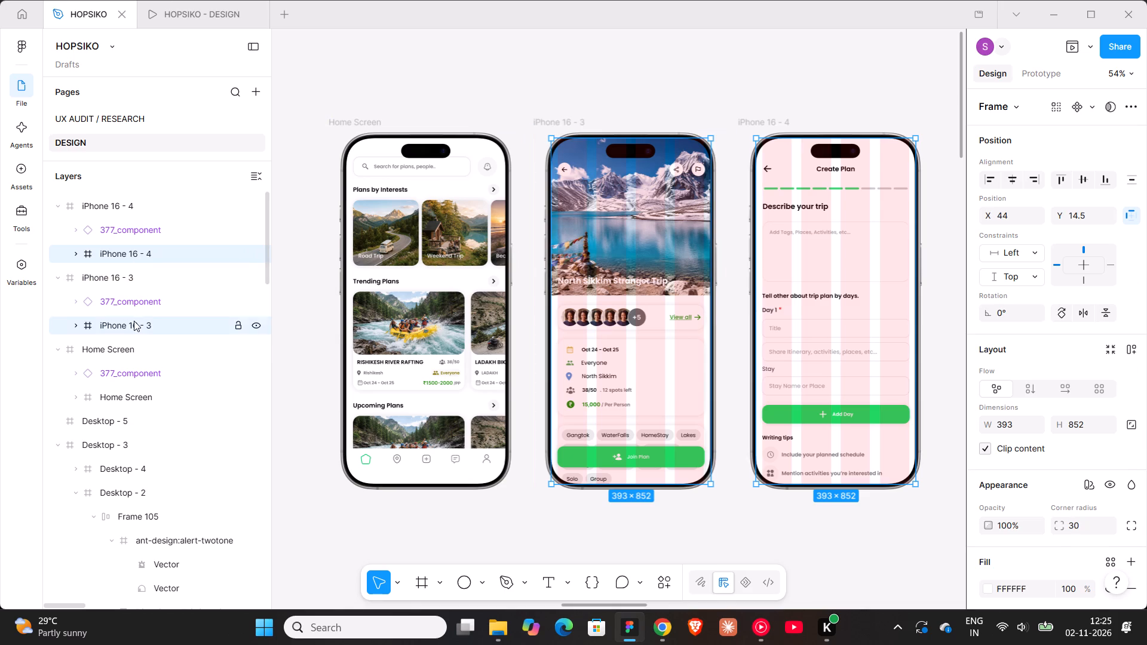
pyautogui.scroll(-6, 1035, 474)
pyautogui.click(1112, 520)
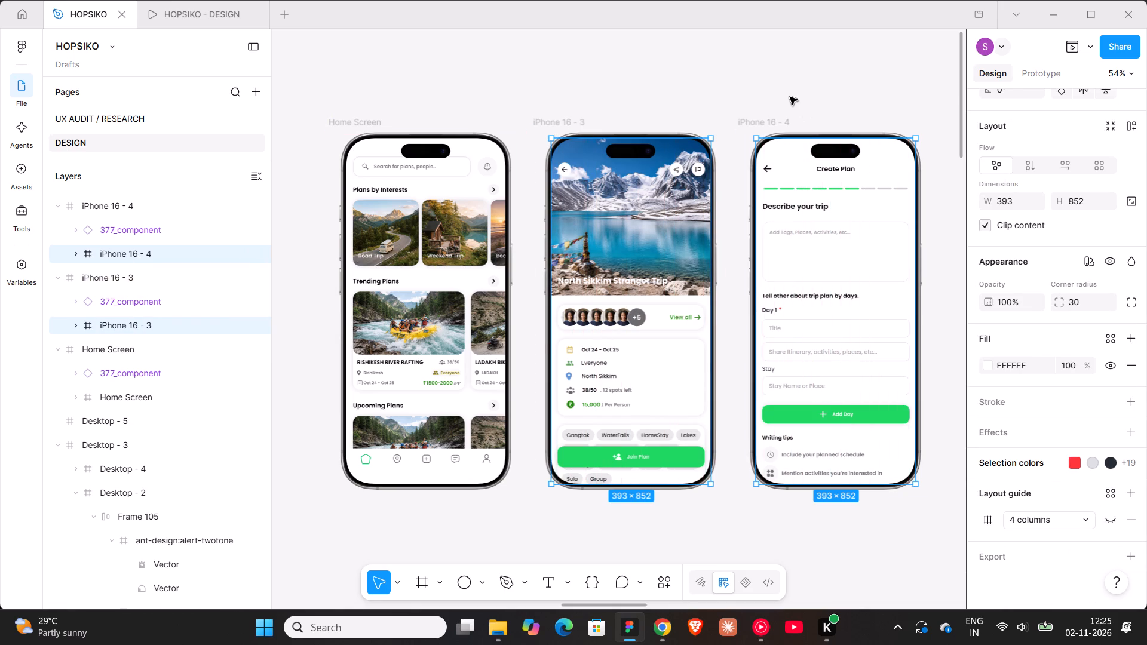
pyautogui.click(790, 97)
# Place a copy of the iPhone 16 - 3 mockup's 377_component on the empty canvas below the iPhone 16 - 4 mockup.
pyautogui.keyDown('ctrl'); pyautogui.scroll(-5, 791, 96); pyautogui.keyUp('ctrl')
pyautogui.keyDown('shift'); pyautogui.scroll(2, 700, 268); pyautogui.keyUp('shift')
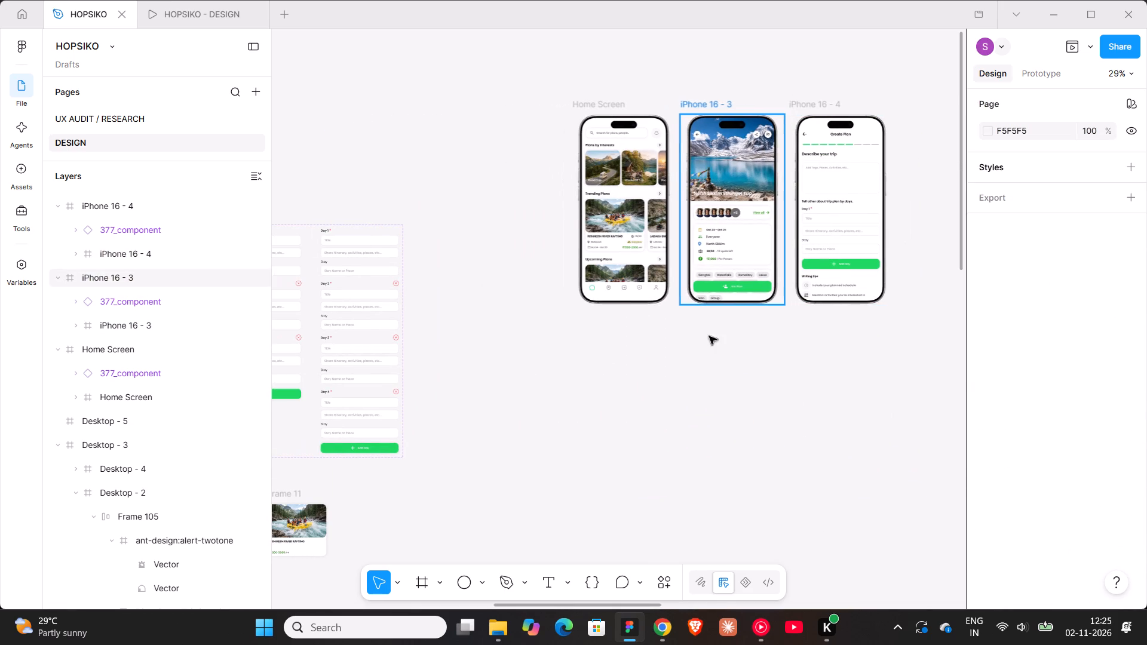
pyautogui.scroll(1, 588, 292)
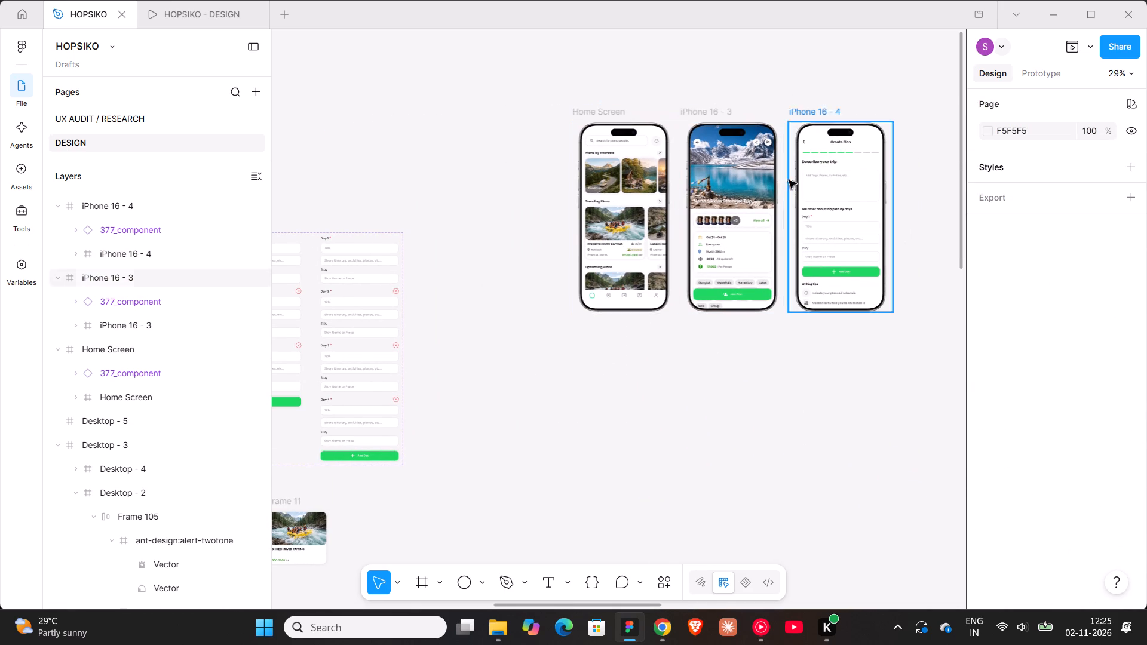
pyautogui.scroll(2, 736, 131)
pyautogui.keyDown('shift'); pyautogui.scroll(-2, 736, 131); pyautogui.keyUp('shift')
pyautogui.keyDown('ctrl'); pyautogui.scroll(-7, 644, 116); pyautogui.keyUp('ctrl')
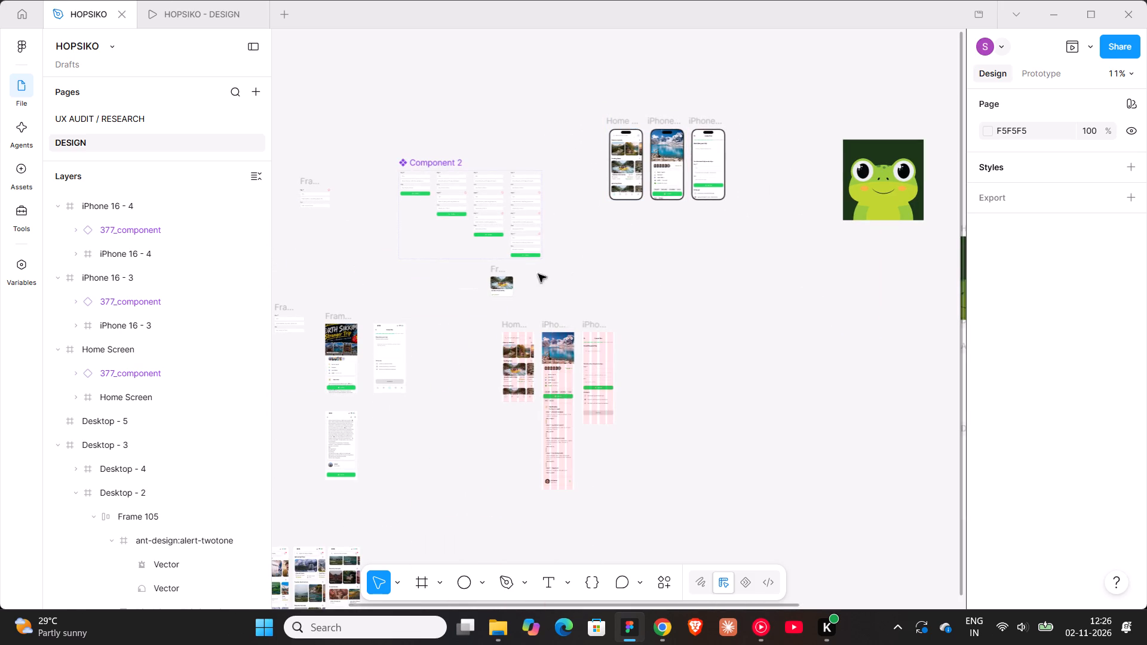
pyautogui.click(393, 331)
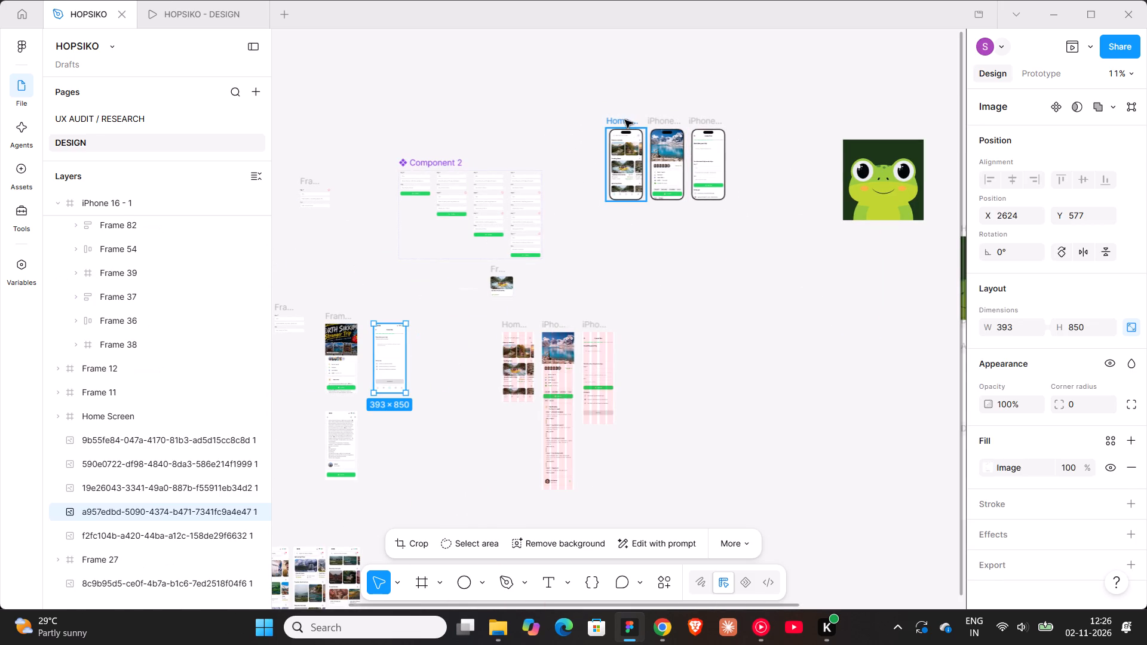
pyautogui.click(625, 120)
pyautogui.scroll(4, 127, 262)
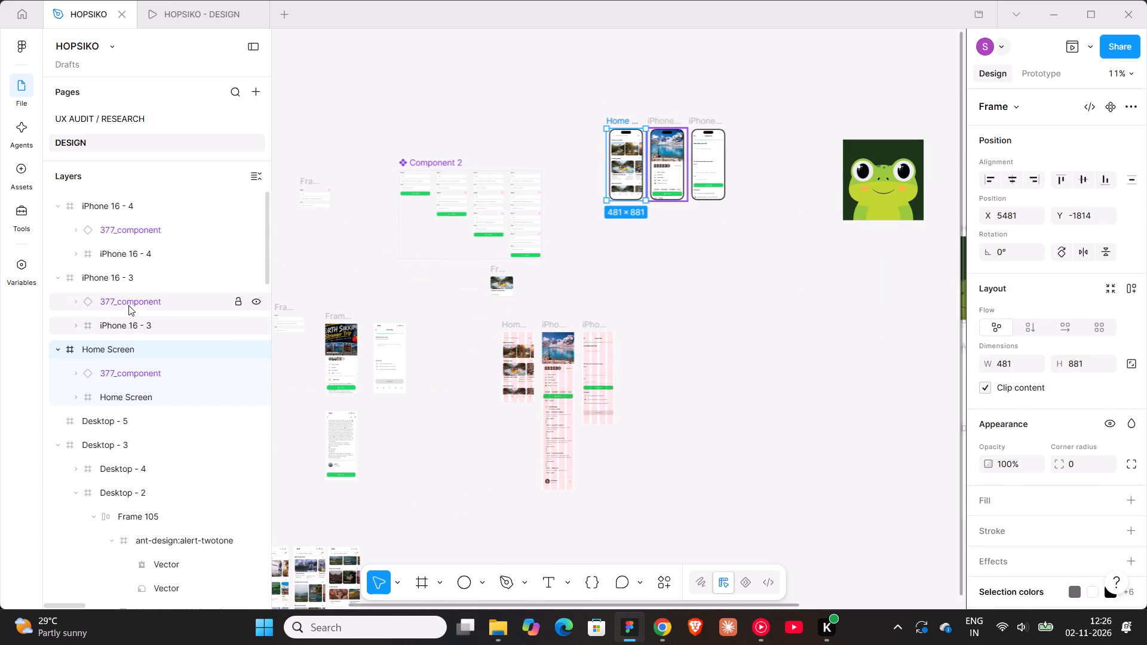
pyautogui.click(128, 305)
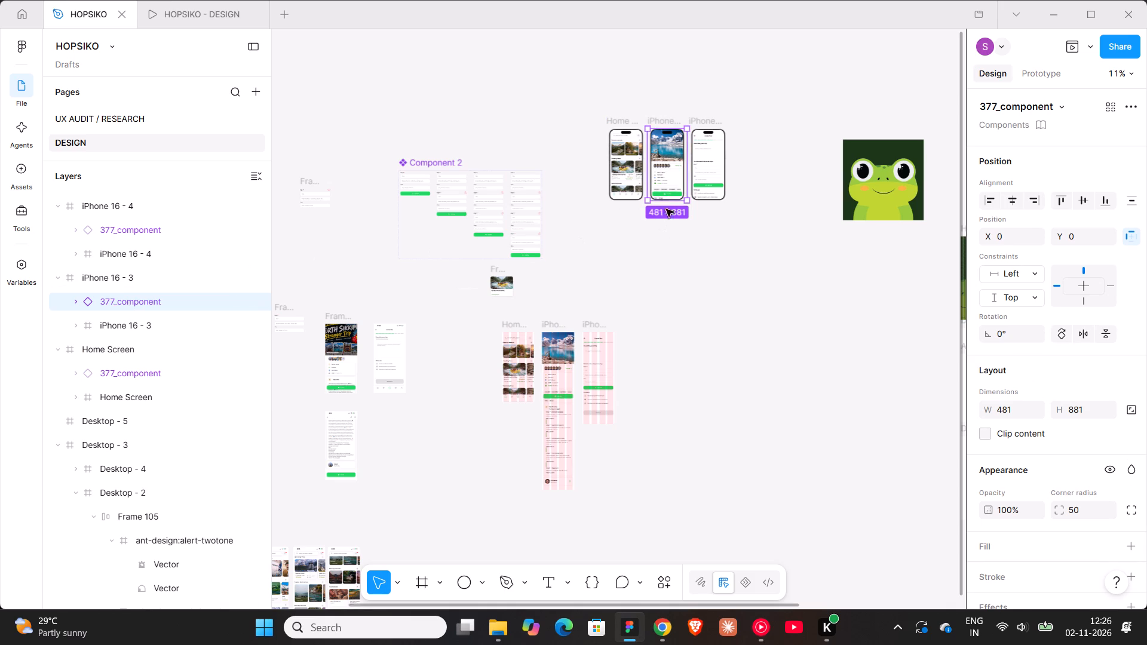
pyautogui.keyDown('alt'); pyautogui.moveTo(665, 150); pyautogui.dragTo(710, 271); pyautogui.keyUp('alt')
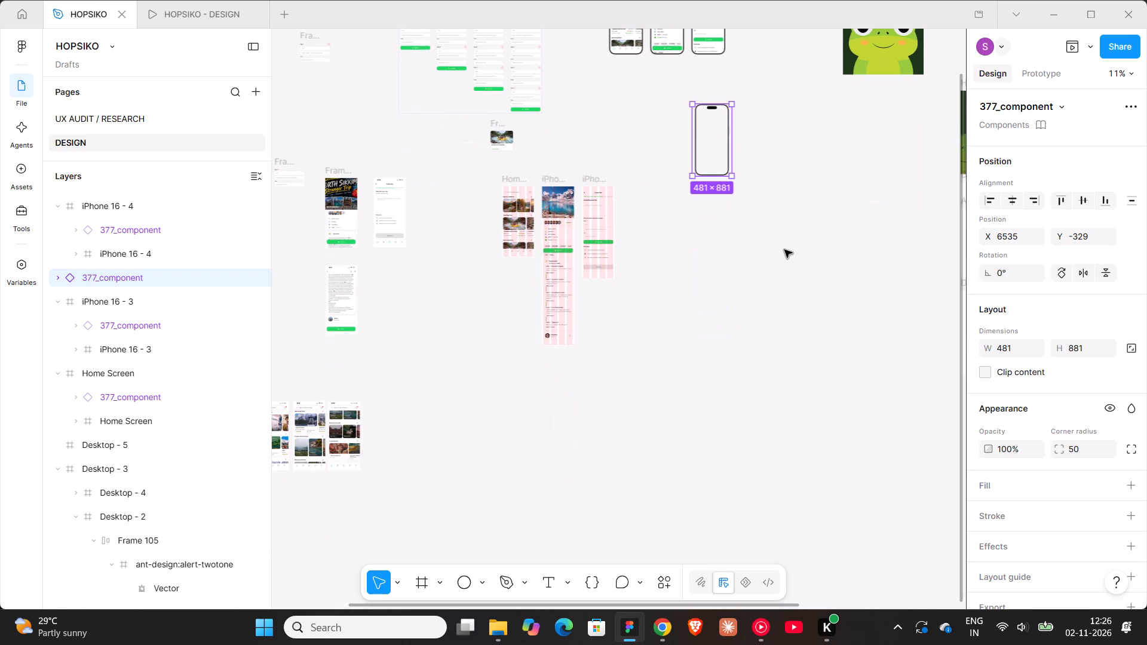
# Review the three finished iPhone mockups and the old trip details screenshot below Frame 27.
pyautogui.keyDown('shift'); pyautogui.scroll(4, 780, 275); pyautogui.keyUp('shift')
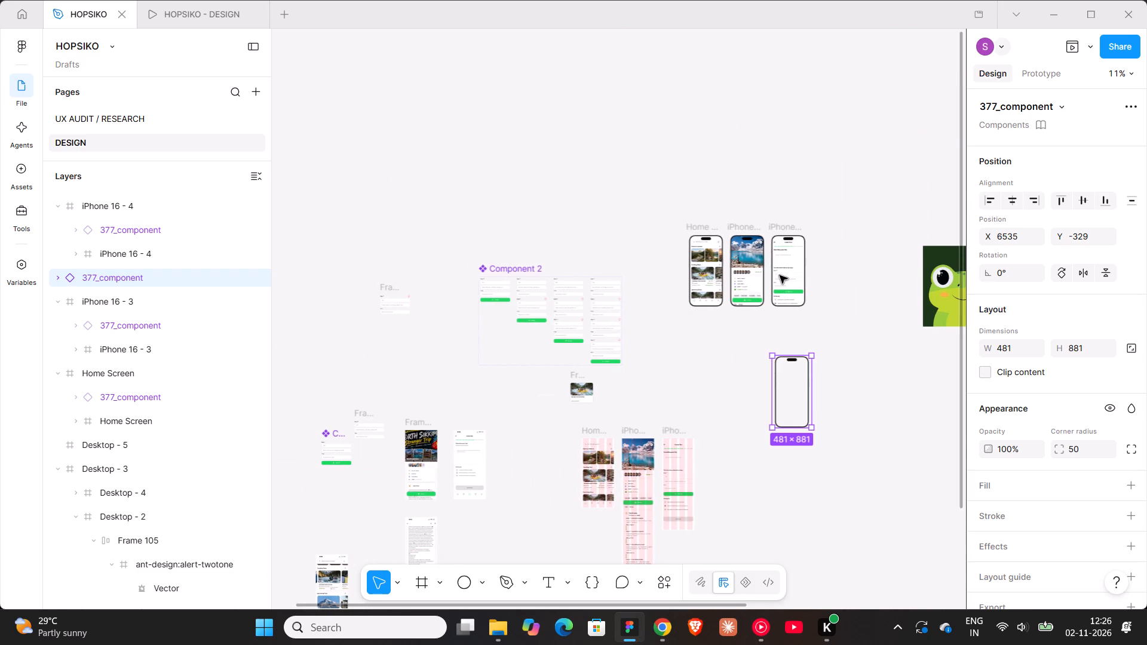
pyautogui.keyDown('shift'); pyautogui.scroll(-9, 780, 275); pyautogui.keyUp('shift')
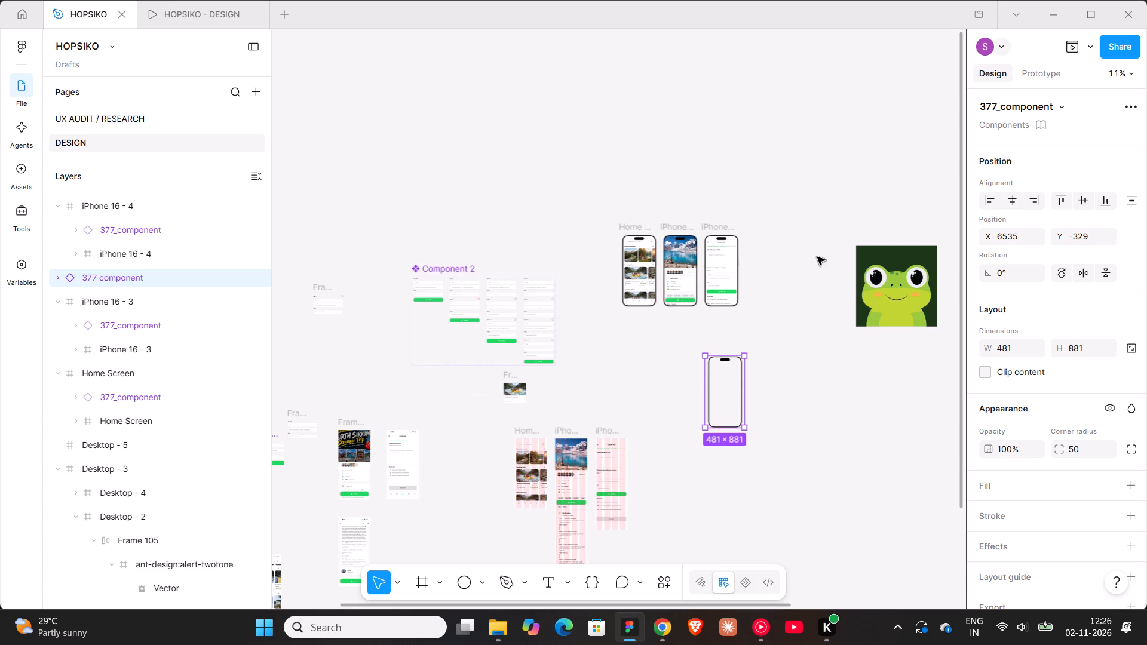
pyautogui.keyDown('ctrl'); pyautogui.scroll(11, 678, 248); pyautogui.keyUp('ctrl')
pyautogui.keyDown('shift'); pyautogui.scroll(-4, 678, 248); pyautogui.keyUp('shift')
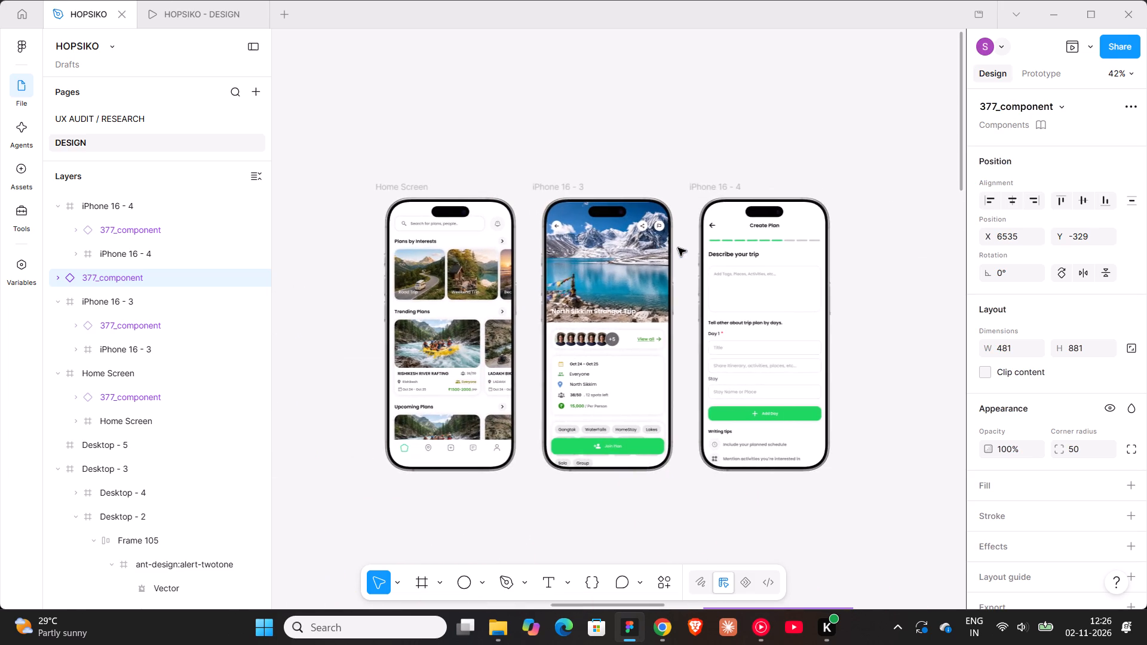
pyautogui.scroll(-8, 678, 248)
pyautogui.keyDown('shift'); pyautogui.scroll(4, 651, 263); pyautogui.keyUp('shift')
pyautogui.scroll(-6, 651, 263)
pyautogui.keyDown('shift'); pyautogui.scroll(4, 487, 242); pyautogui.keyUp('shift')
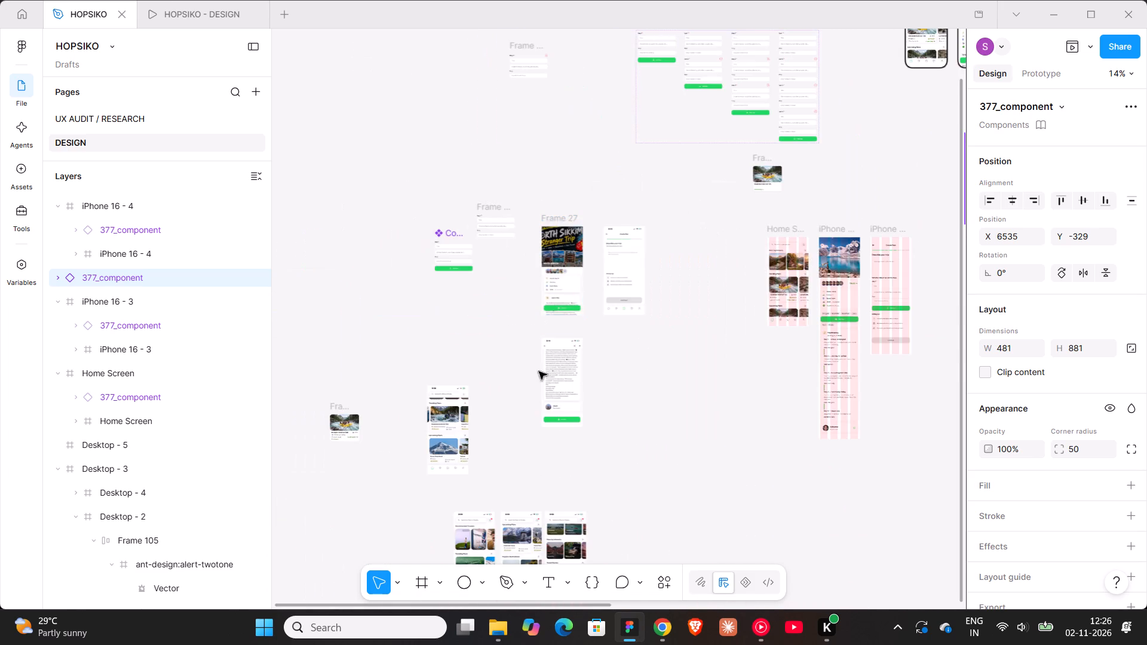
pyautogui.keyDown('ctrl'); pyautogui.scroll(10, 558, 396); pyautogui.keyUp('ctrl')
pyautogui.scroll(-2, 562, 281)
pyautogui.click(554, 327)
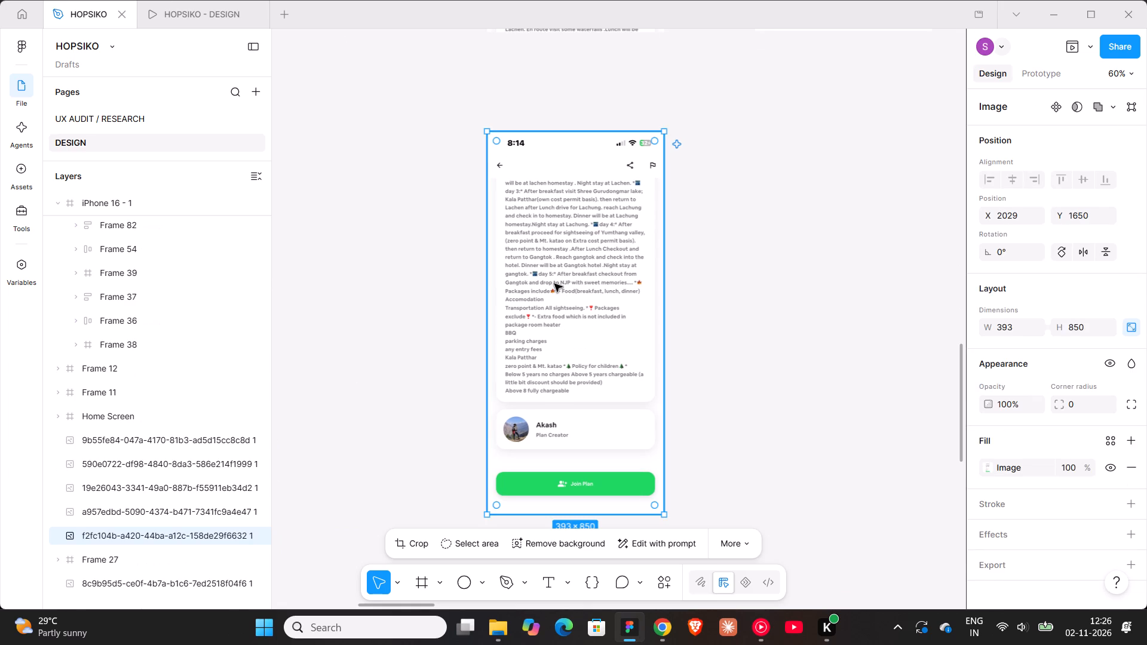
pyautogui.scroll(-20, 554, 284)
pyautogui.scroll(-1, 554, 284)
pyautogui.scroll(5, 567, 305)
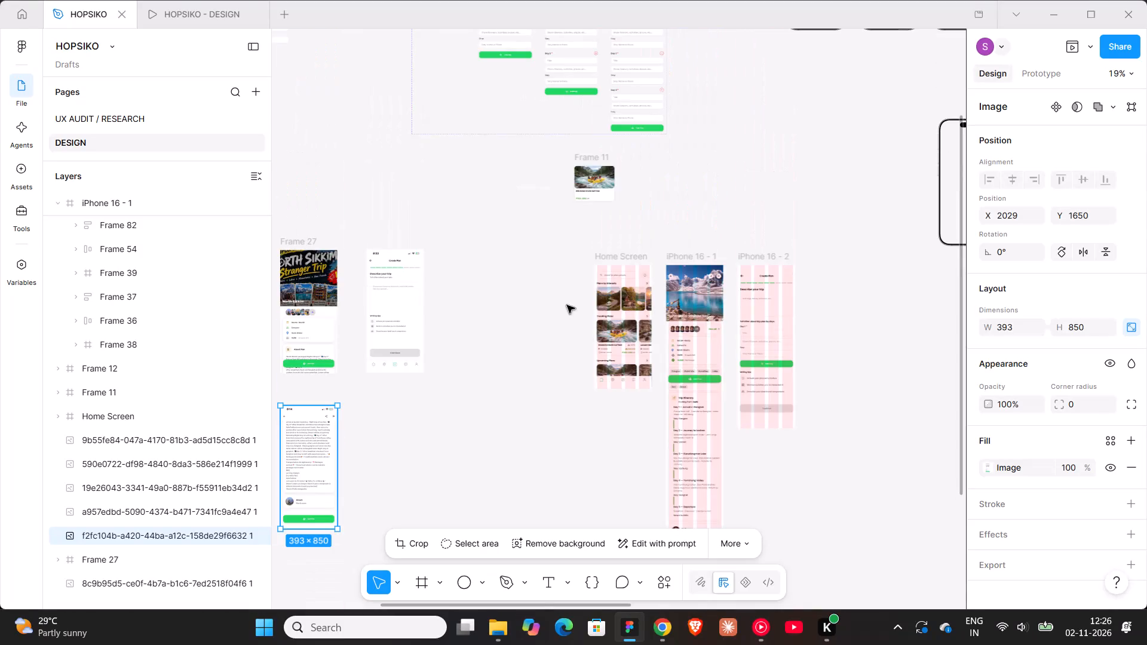
# Examine the redesigned iPhone 16 - 1 trip itinerary and plan creator card, and the iPhone 16 - 2 Create Plan screen.
pyautogui.keyDown('shift'); pyautogui.scroll(3, 568, 305); pyautogui.keyUp('shift')
pyautogui.keyDown('shift'); pyautogui.scroll(-9, 569, 304); pyautogui.keyUp('shift')
pyautogui.keyDown('ctrl'); pyautogui.scroll(11, 611, 343); pyautogui.keyUp('ctrl')
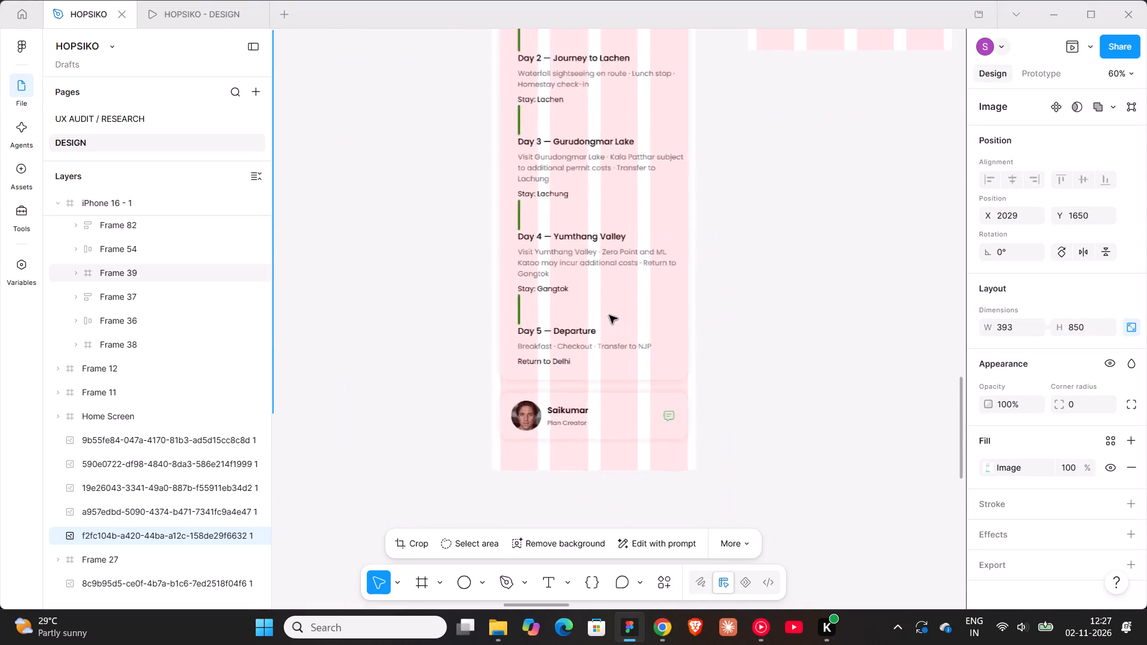
pyautogui.keyDown('ctrl'); pyautogui.scroll(5, 609, 315); pyautogui.keyUp('ctrl')
pyautogui.keyDown('ctrl'); pyautogui.scroll(-4, 613, 364); pyautogui.keyUp('ctrl')
pyautogui.scroll(2, 614, 236)
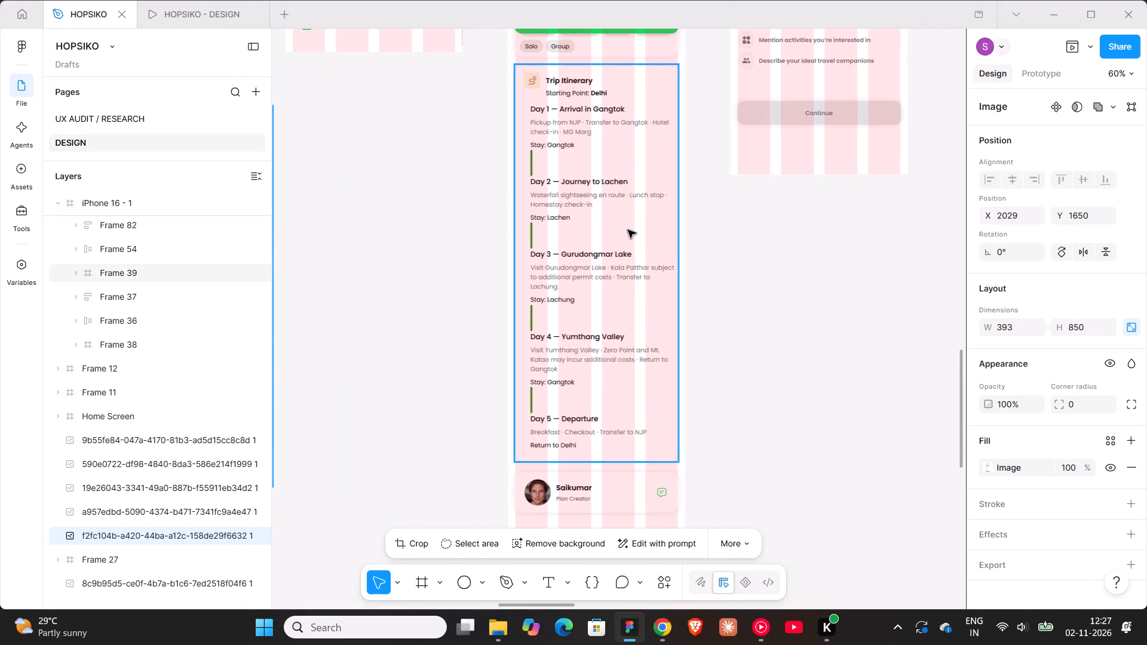
pyautogui.keyDown('ctrl'); pyautogui.scroll(-3, 628, 230); pyautogui.keyUp('ctrl')
pyautogui.scroll(4, 628, 230)
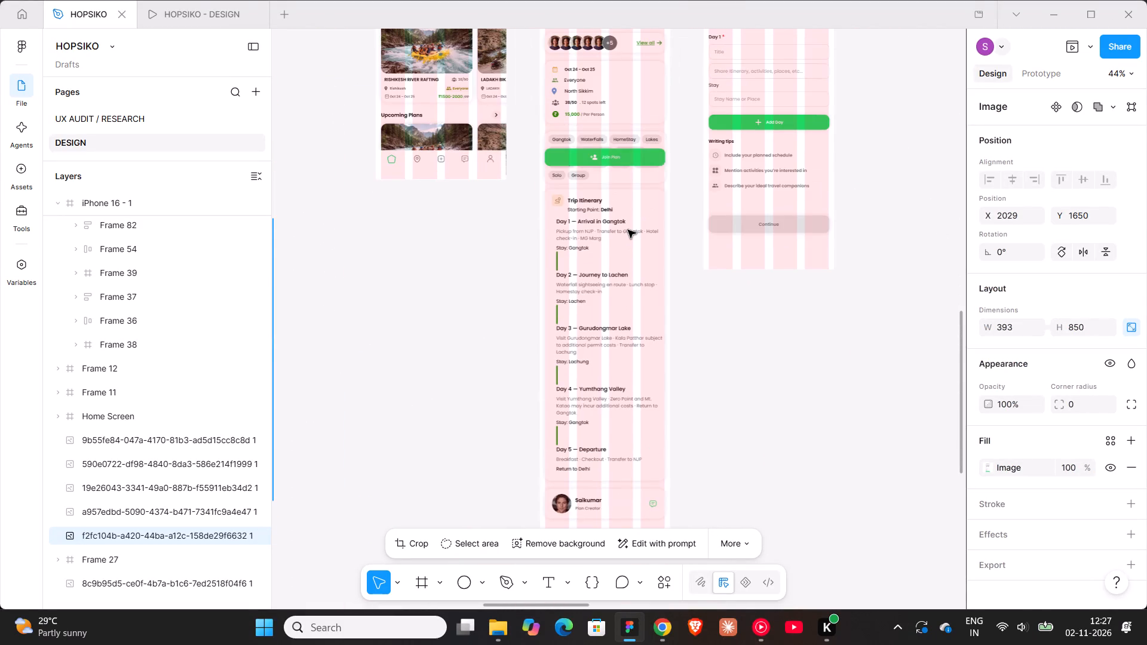
pyautogui.keyDown('shift'); pyautogui.scroll(-3, 616, 316); pyautogui.keyUp('shift')
pyautogui.scroll(4, 651, 356)
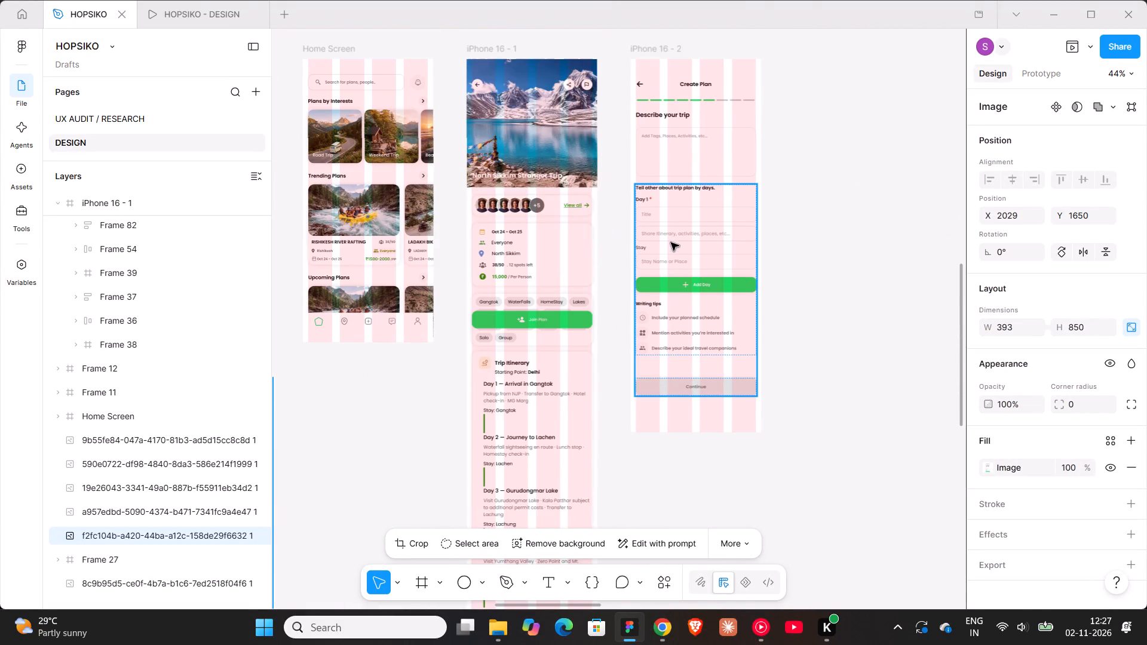
pyautogui.scroll(-5, 671, 241)
pyautogui.keyDown('ctrl'); pyautogui.scroll(4, 608, 148); pyautogui.keyUp('ctrl')
pyautogui.scroll(3, 631, 161)
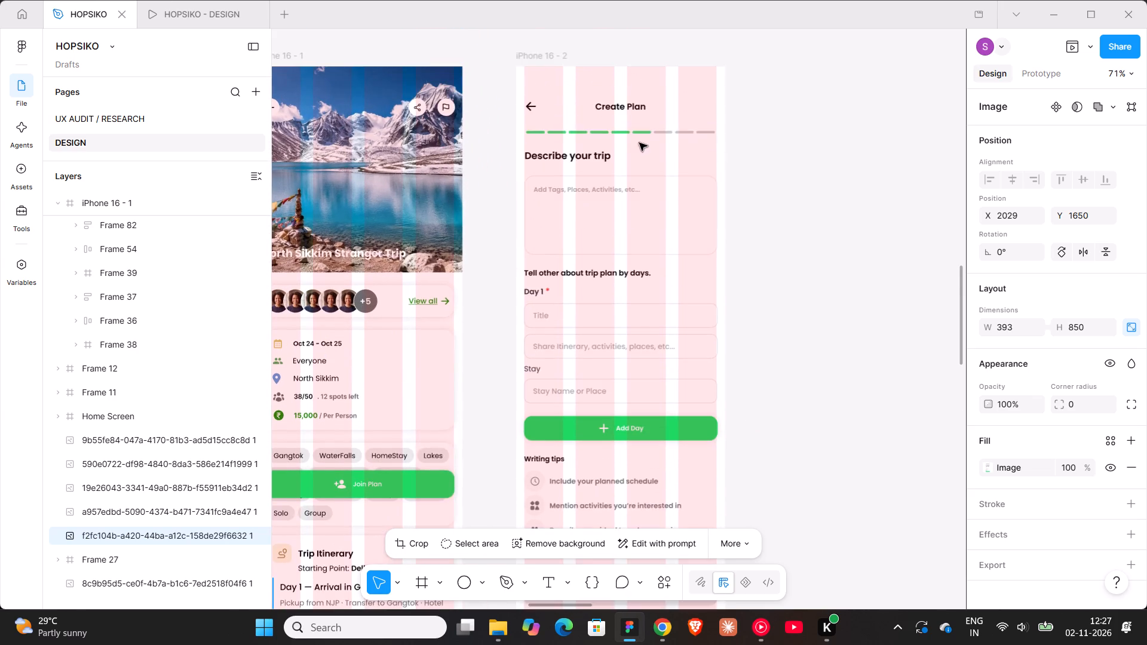
pyautogui.scroll(-4, 636, 198)
pyautogui.scroll(3, 618, 196)
pyautogui.scroll(4, 628, 277)
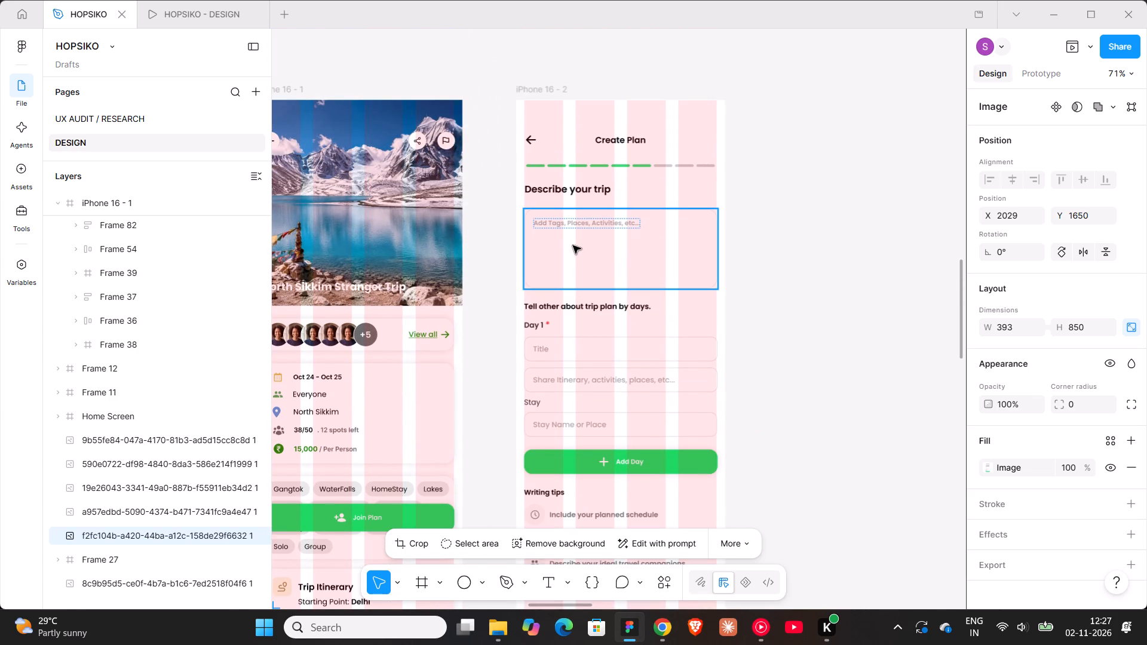
pyautogui.scroll(-5, 287, 361)
pyautogui.scroll(-3, 329, 512)
pyautogui.scroll(-1, 578, 249)
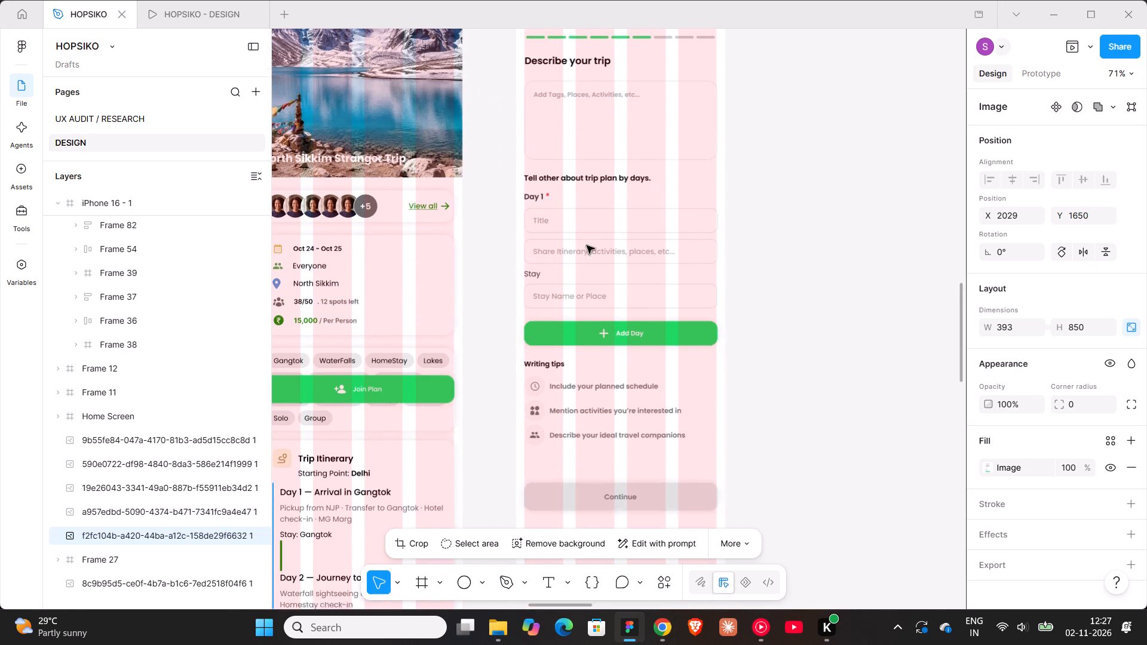
pyautogui.scroll(-2, 587, 245)
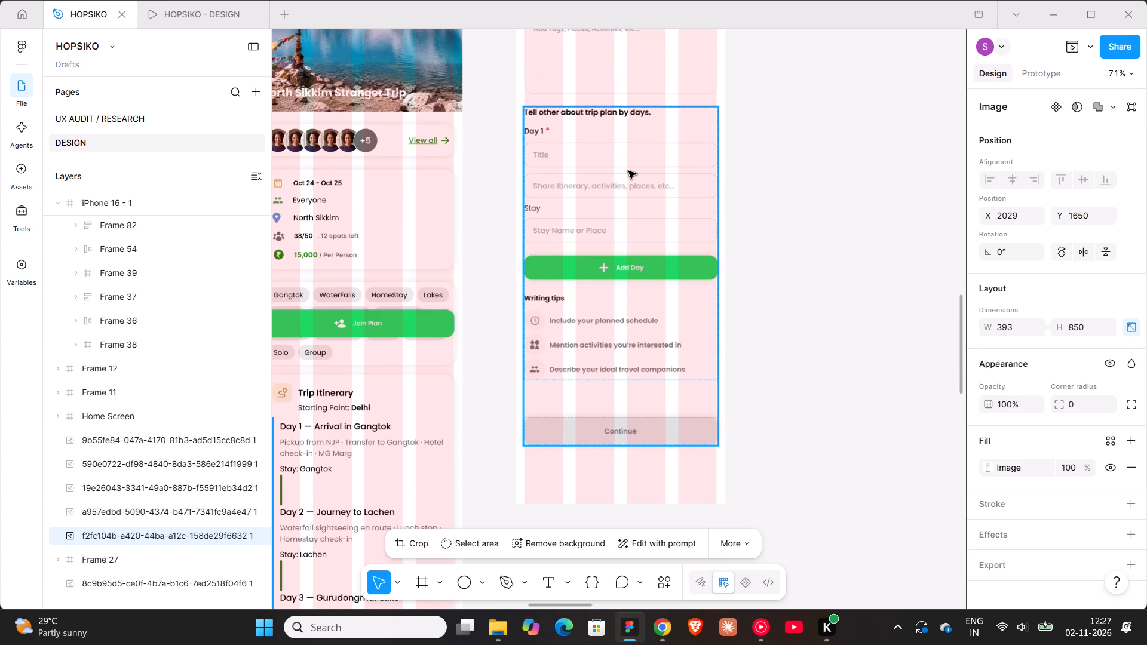
pyautogui.keyDown('ctrl'); pyautogui.scroll(-4, 628, 171); pyautogui.keyUp('ctrl')
pyautogui.scroll(-6, 618, 183)
pyautogui.keyDown('ctrl'); pyautogui.scroll(7, 447, 334); pyautogui.keyUp('ctrl')
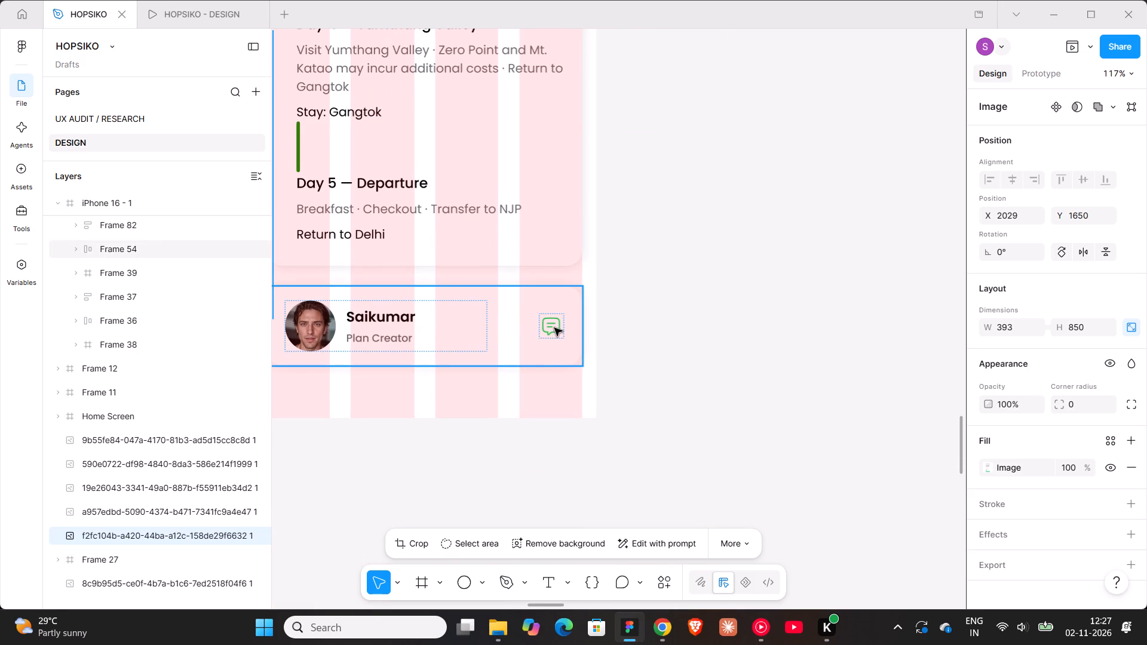
pyautogui.keyDown('ctrl'); pyautogui.scroll(-7, 464, 330); pyautogui.keyUp('ctrl')
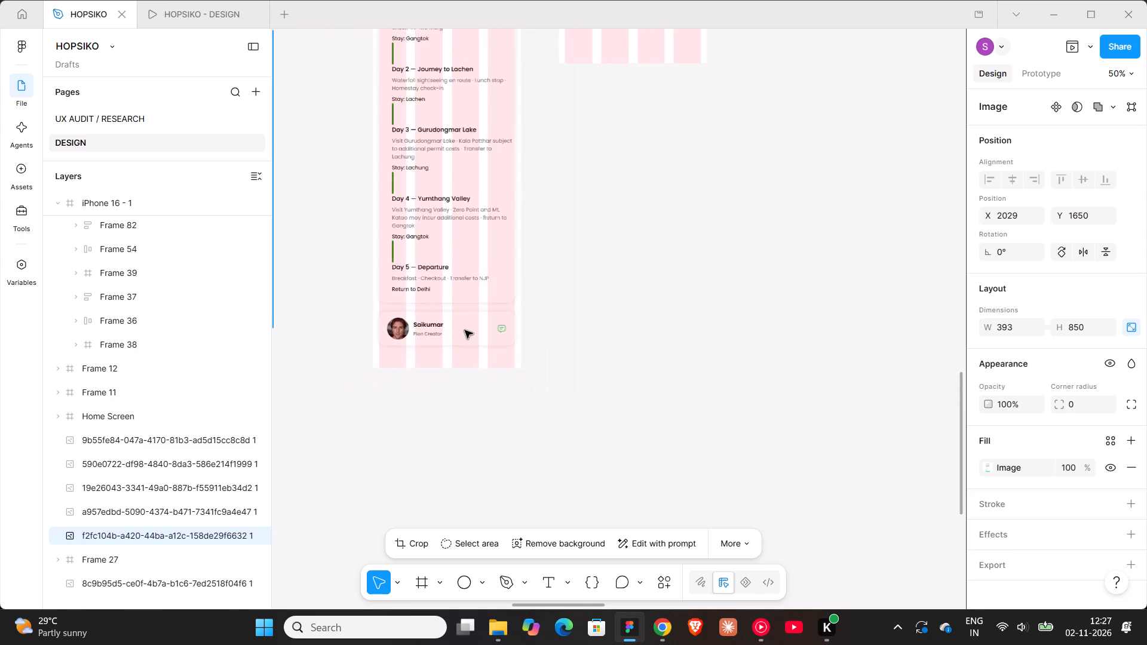
pyautogui.scroll(1, 465, 330)
pyautogui.keyDown('ctrl'); pyautogui.scroll(-6, 465, 330); pyautogui.keyUp('ctrl')
pyautogui.keyDown('shift'); pyautogui.scroll(3, 483, 343); pyautogui.keyUp('shift')
pyautogui.scroll(6, 483, 343)
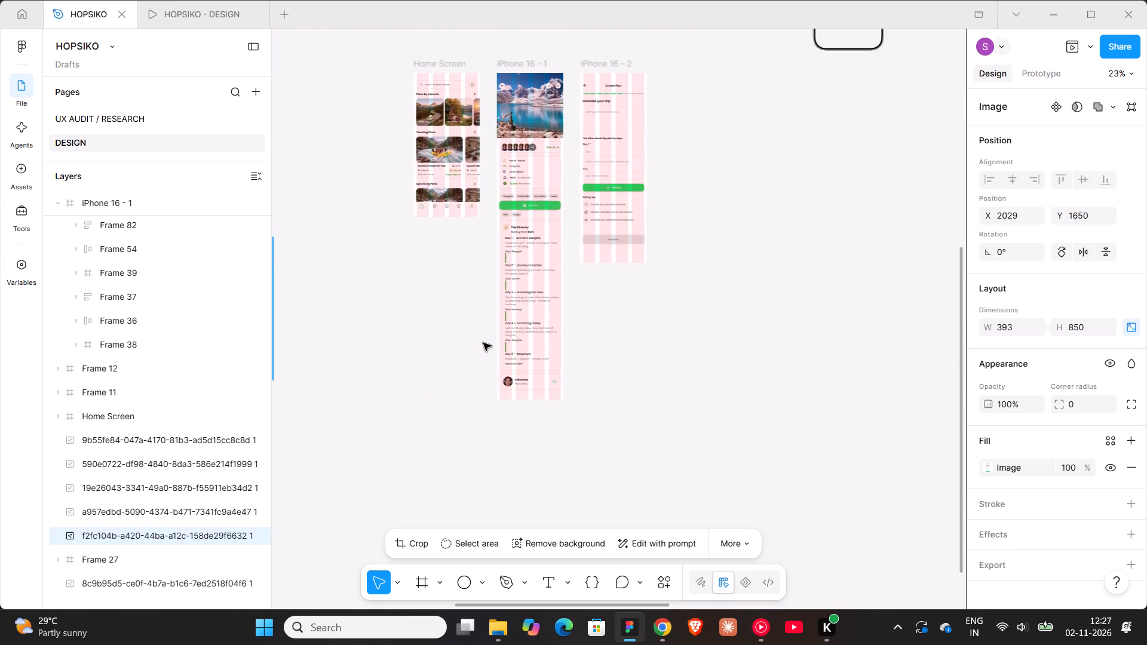
pyautogui.keyDown('shift'); pyautogui.scroll(-3, 483, 343); pyautogui.keyUp('shift')
pyautogui.keyDown('ctrl'); pyautogui.scroll(-5, 483, 343); pyautogui.keyUp('ctrl')
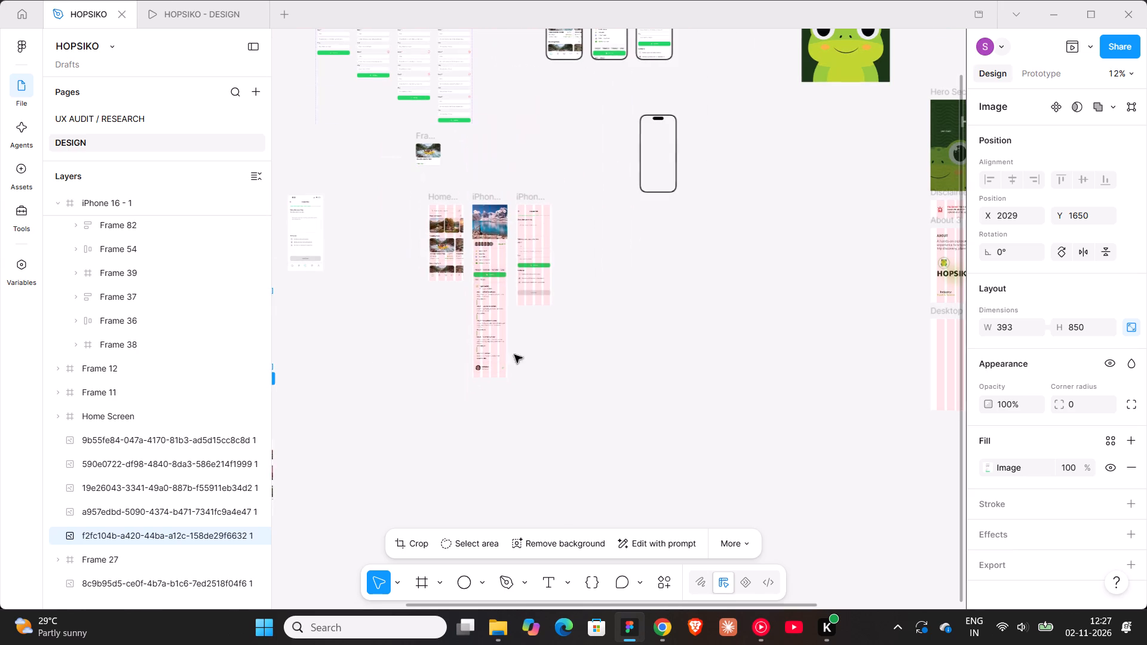
# Look over the empty iPhone mockup, the original Home Screen frame and the old app screenshots around it.
pyautogui.scroll(5, 636, 311)
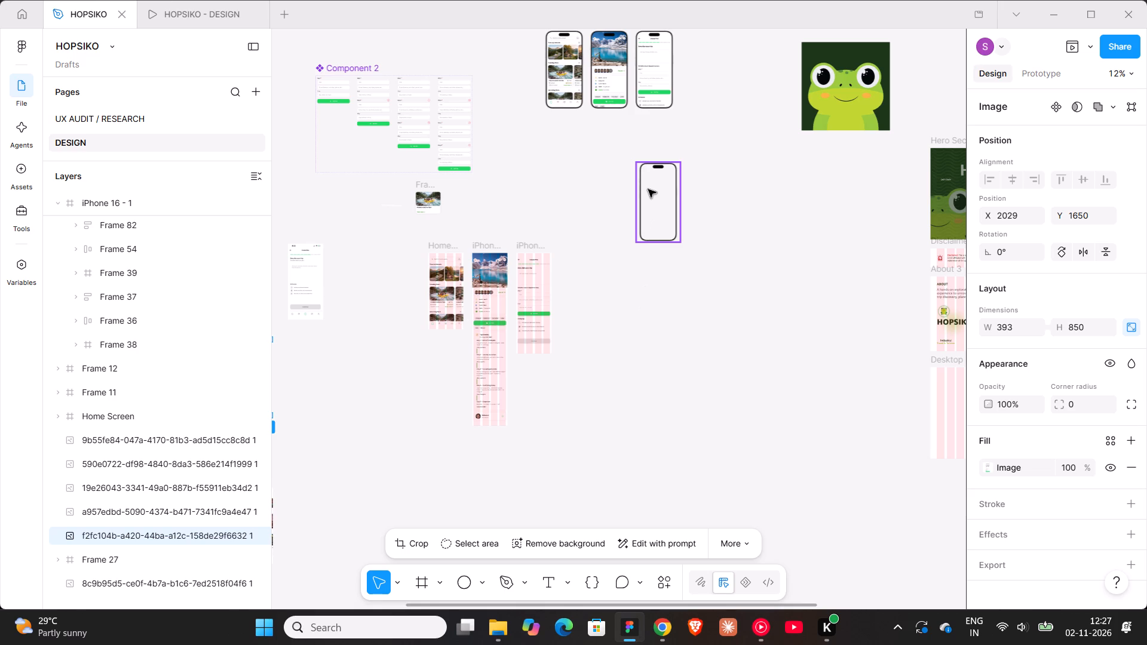
pyautogui.scroll(4, 673, 251)
pyautogui.keyDown('ctrl'); pyautogui.scroll(9, 628, 275); pyautogui.keyUp('ctrl')
pyautogui.keyDown('shift'); pyautogui.scroll(-2, 690, 285); pyautogui.keyUp('shift')
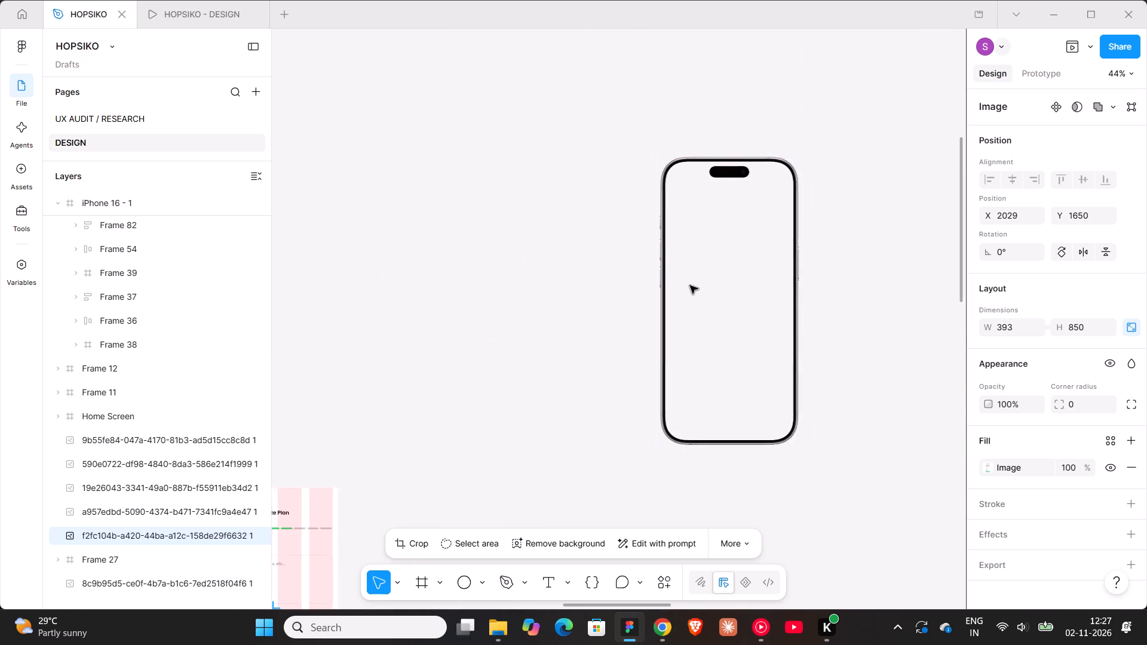
pyautogui.keyDown('shift'); pyautogui.scroll(-2, 690, 285); pyautogui.keyUp('shift')
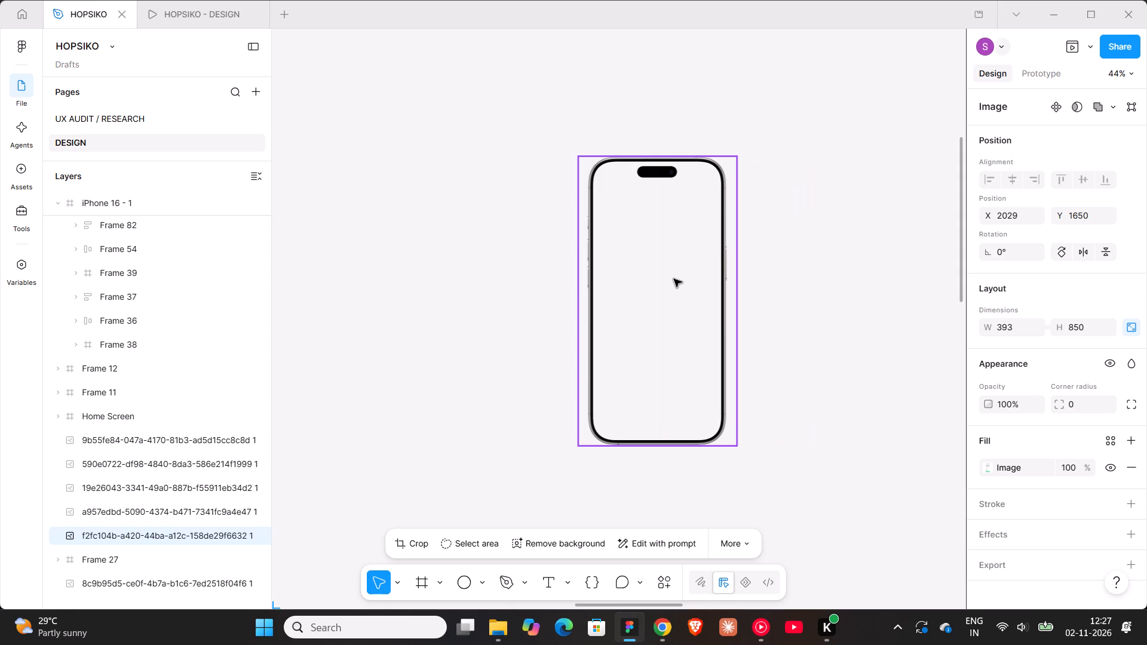
pyautogui.keyDown('ctrl'); pyautogui.scroll(-6, 674, 279); pyautogui.keyUp('ctrl')
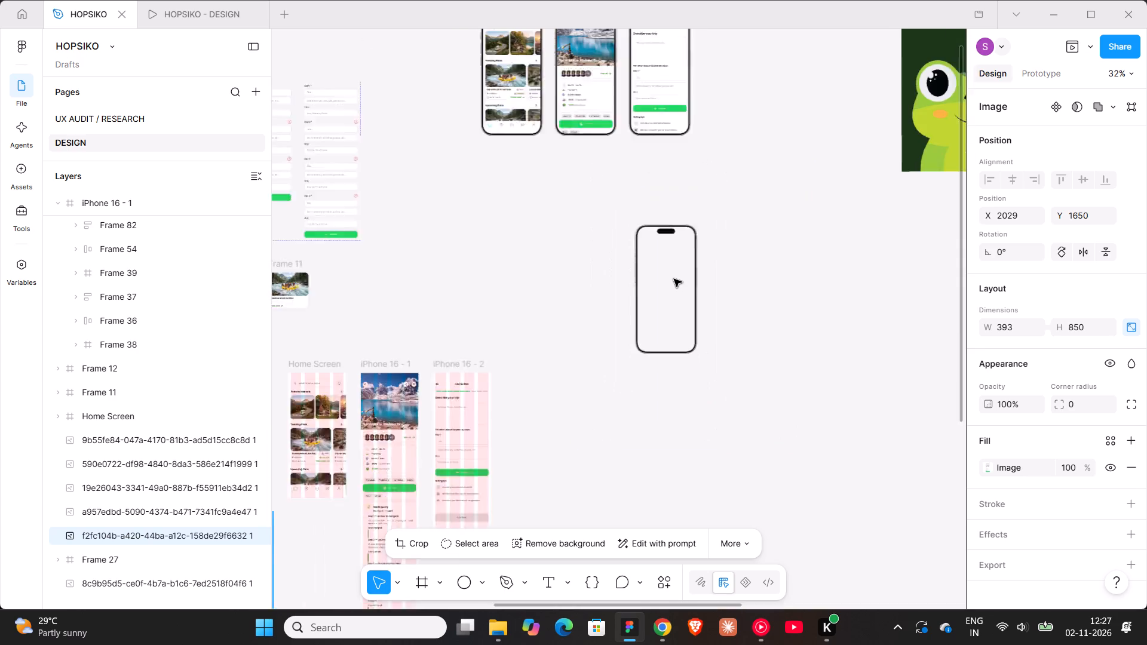
pyautogui.keyDown('ctrl'); pyautogui.scroll(-1, 674, 279); pyautogui.keyUp('ctrl')
pyautogui.click(384, 352)
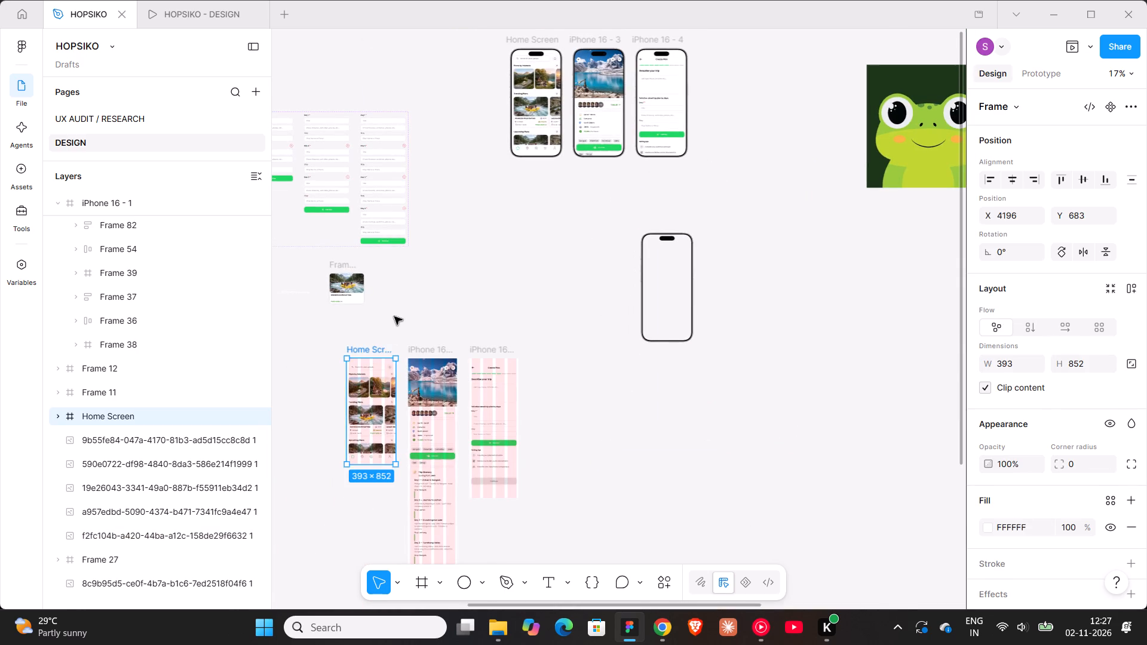
pyautogui.keyDown('ctrl'); pyautogui.scroll(-4, 394, 317); pyautogui.keyUp('ctrl')
pyautogui.keyDown('shift'); pyautogui.scroll(5, 394, 317); pyautogui.keyUp('shift')
pyautogui.keyDown('shift'); pyautogui.scroll(-4, 501, 321); pyautogui.keyUp('shift')
pyautogui.scroll(-3, 453, 369)
pyautogui.keyDown('shift'); pyautogui.scroll(3, 453, 371); pyautogui.keyUp('shift')
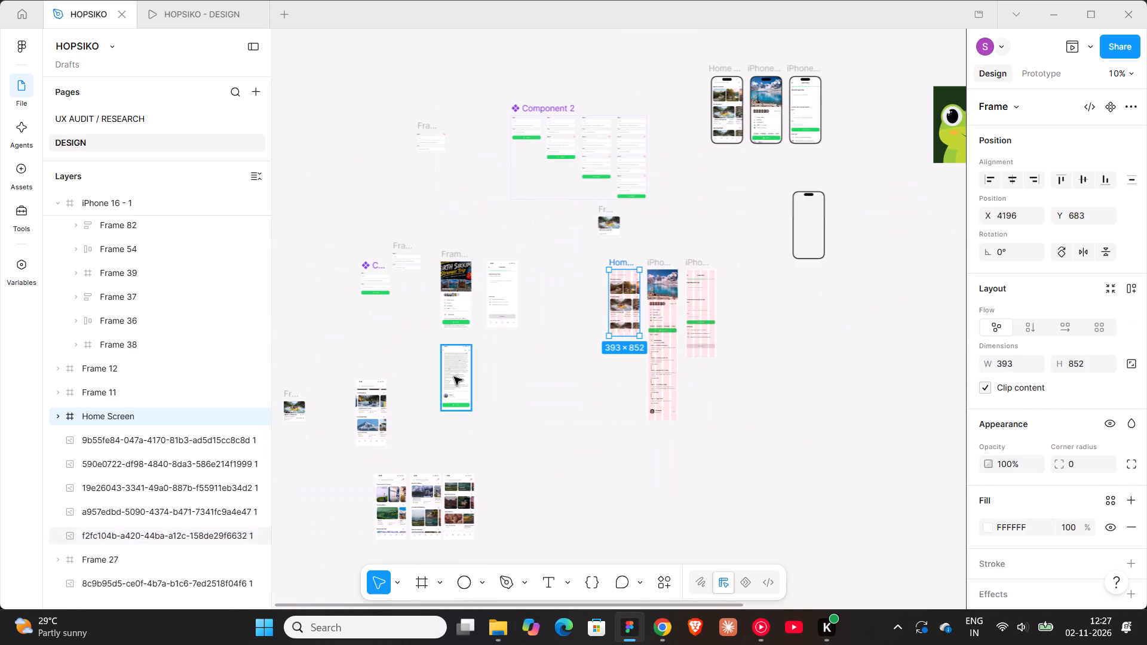
# Place a copy of the original home screen image showing Recommended Travelers on the empty canvas between Frame 27 and the redesigned Home Screen.
pyautogui.click(368, 390)
pyautogui.keyDown('ctrl'); pyautogui.scroll(4, 392, 512); pyautogui.keyUp('ctrl')
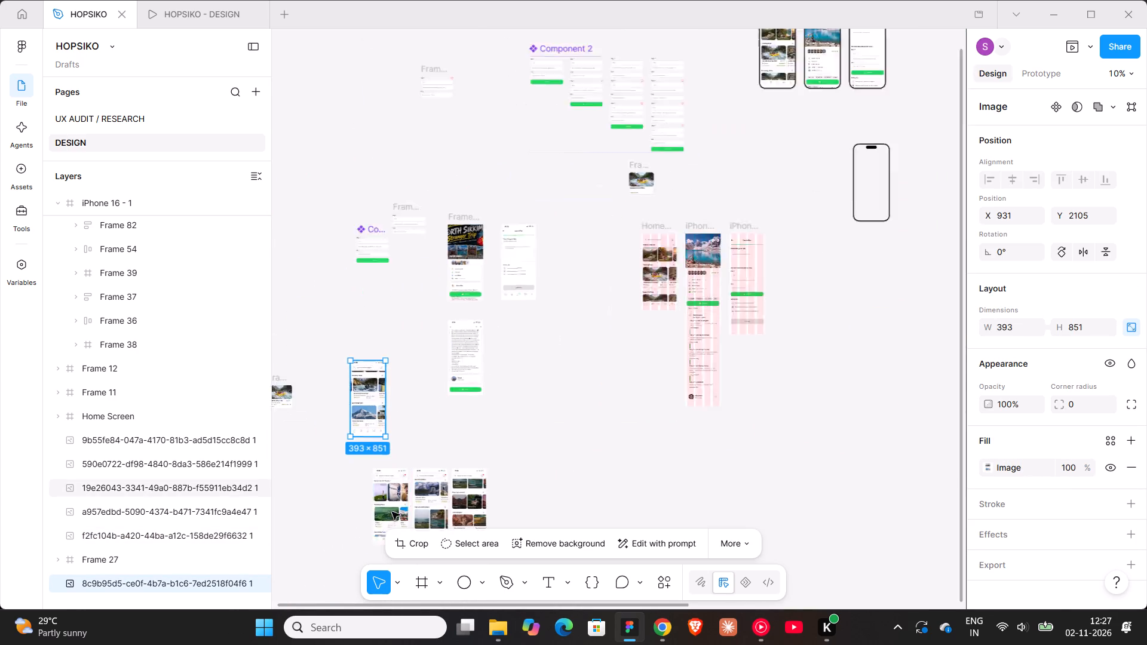
pyautogui.keyDown('ctrl'); pyautogui.scroll(7, 392, 512); pyautogui.keyUp('ctrl')
pyautogui.click(389, 415)
pyautogui.keyDown('ctrl'); pyautogui.scroll(-6, 389, 415); pyautogui.keyUp('ctrl')
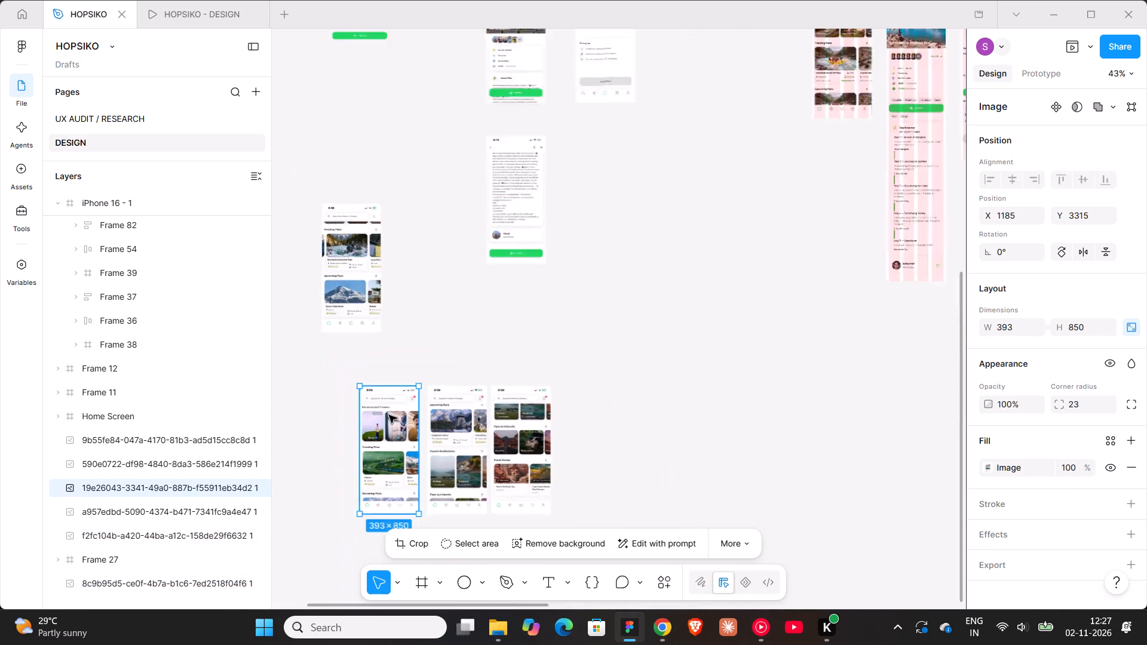
pyautogui.keyDown('ctrl'); pyautogui.scroll(-2, 389, 415); pyautogui.keyUp('ctrl')
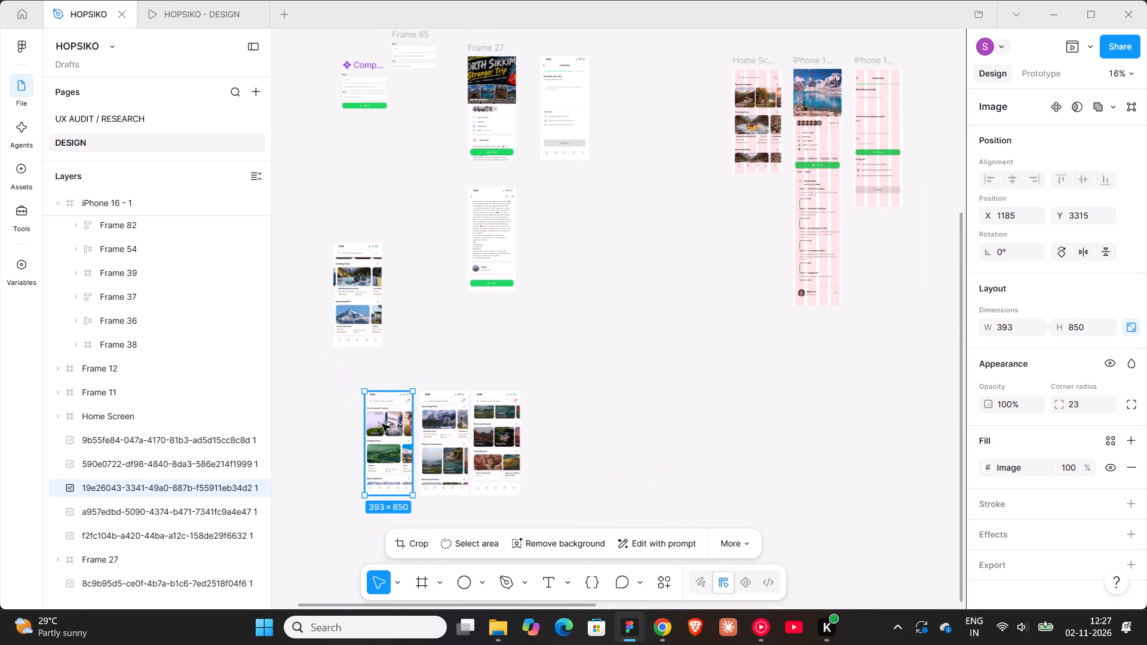
pyautogui.keyDown('alt'); pyautogui.moveTo(382, 424); pyautogui.dragTo(644, 231); pyautogui.keyUp('alt')
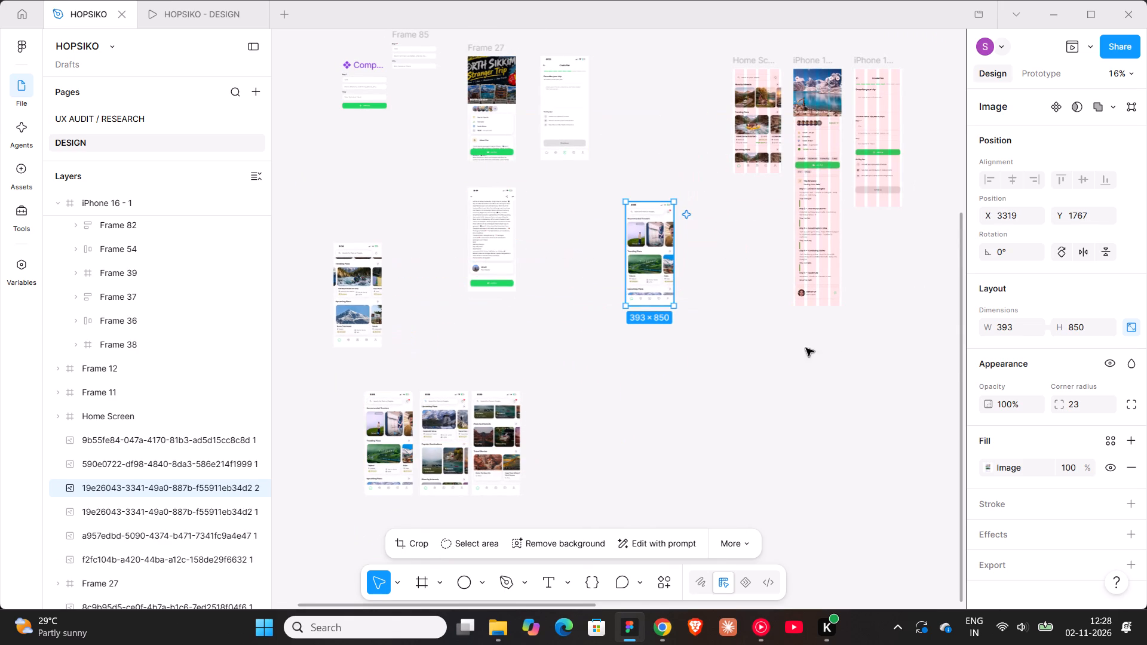
# Resize the copied home screen image to 393 wide by 852 high, with its aspect ratio unlocked.
pyautogui.click(1138, 323)
pyautogui.click(1091, 331)
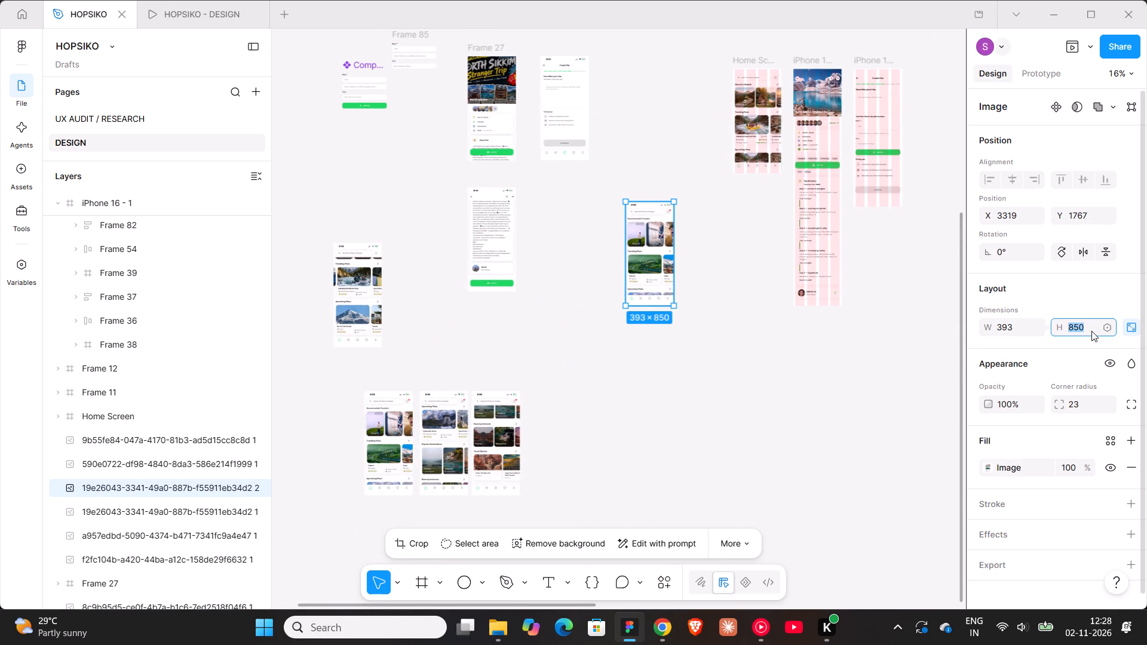
pyautogui.write('852')
pyautogui.press('Return')
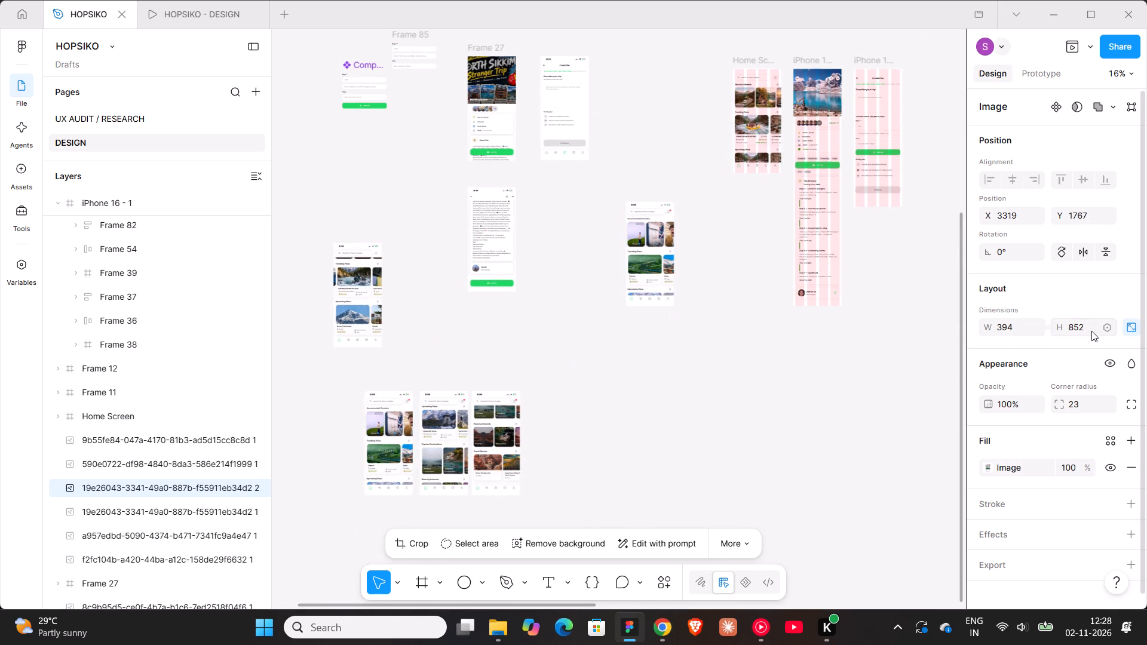
pyautogui.click(1132, 328)
pyautogui.click(1016, 327)
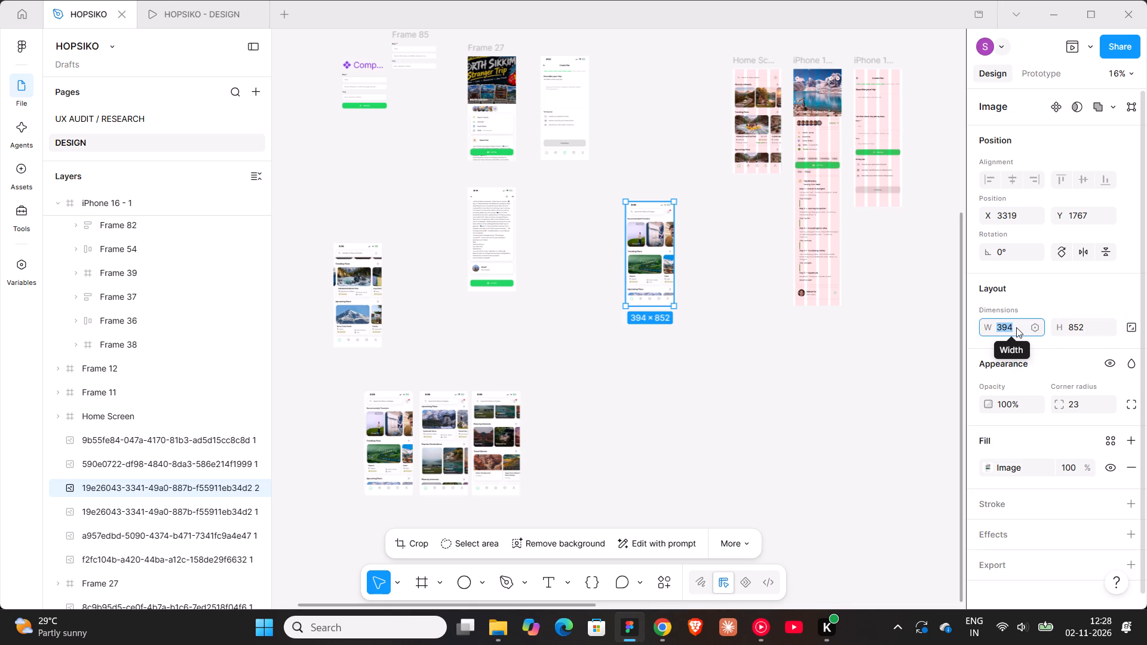
pyautogui.write('393')
pyautogui.press('Return')
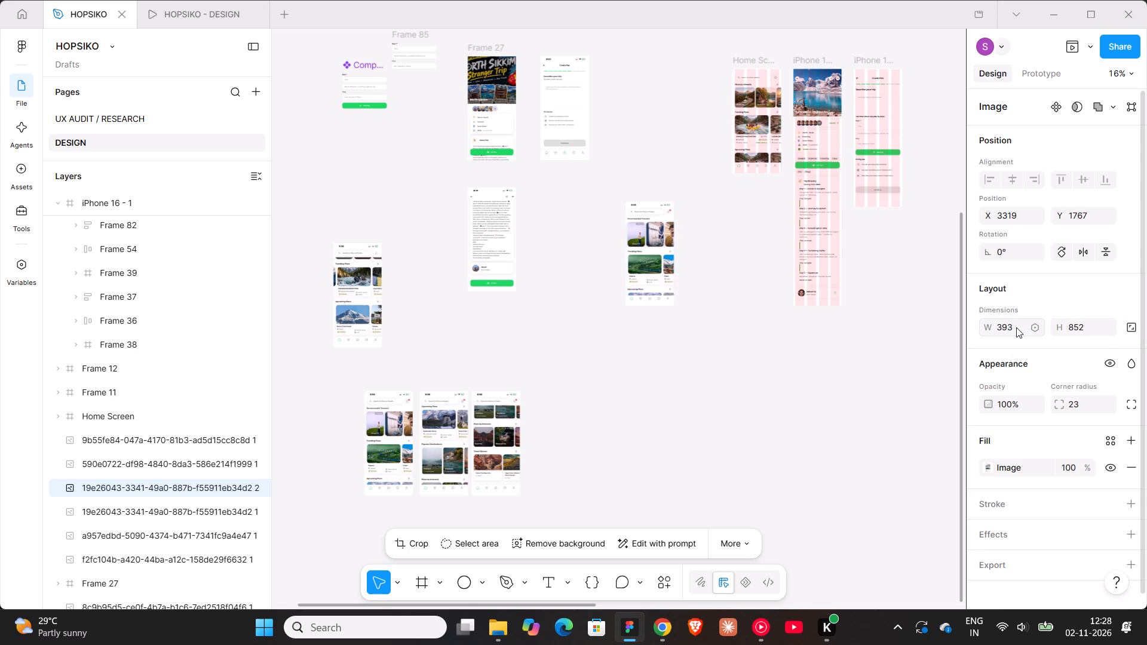
pyautogui.click(761, 295)
# Set the copied home screen image's corner radius to 0.
pyautogui.click(673, 242)
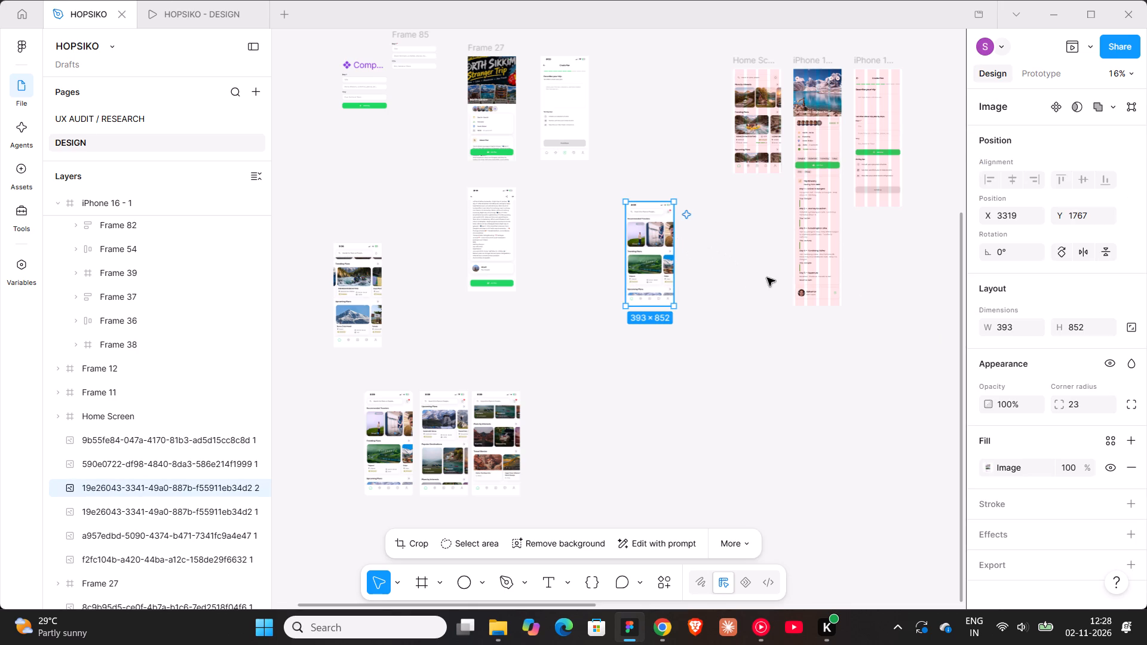
pyautogui.click(1079, 404)
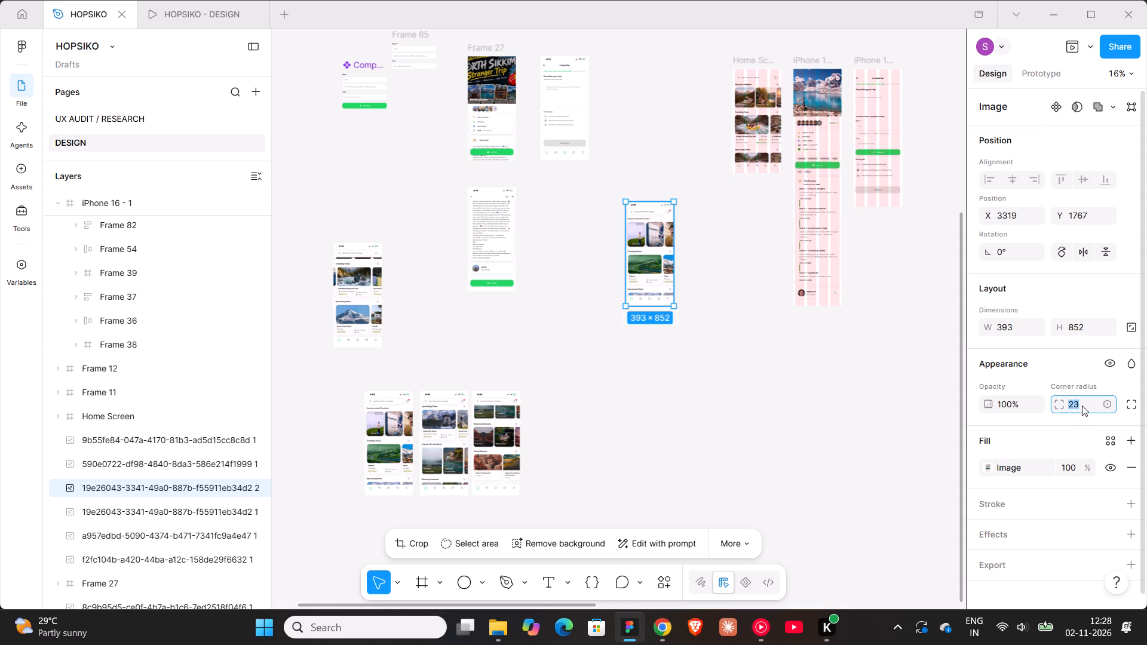
pyautogui.press('0')
pyautogui.press('Return')
pyautogui.click(804, 340)
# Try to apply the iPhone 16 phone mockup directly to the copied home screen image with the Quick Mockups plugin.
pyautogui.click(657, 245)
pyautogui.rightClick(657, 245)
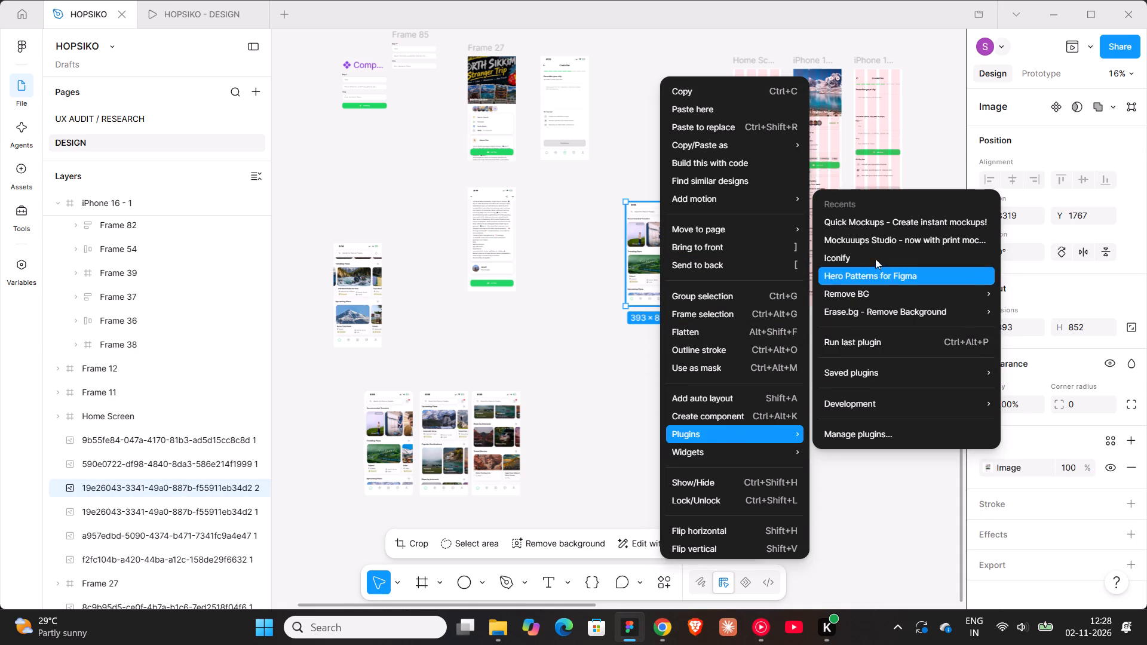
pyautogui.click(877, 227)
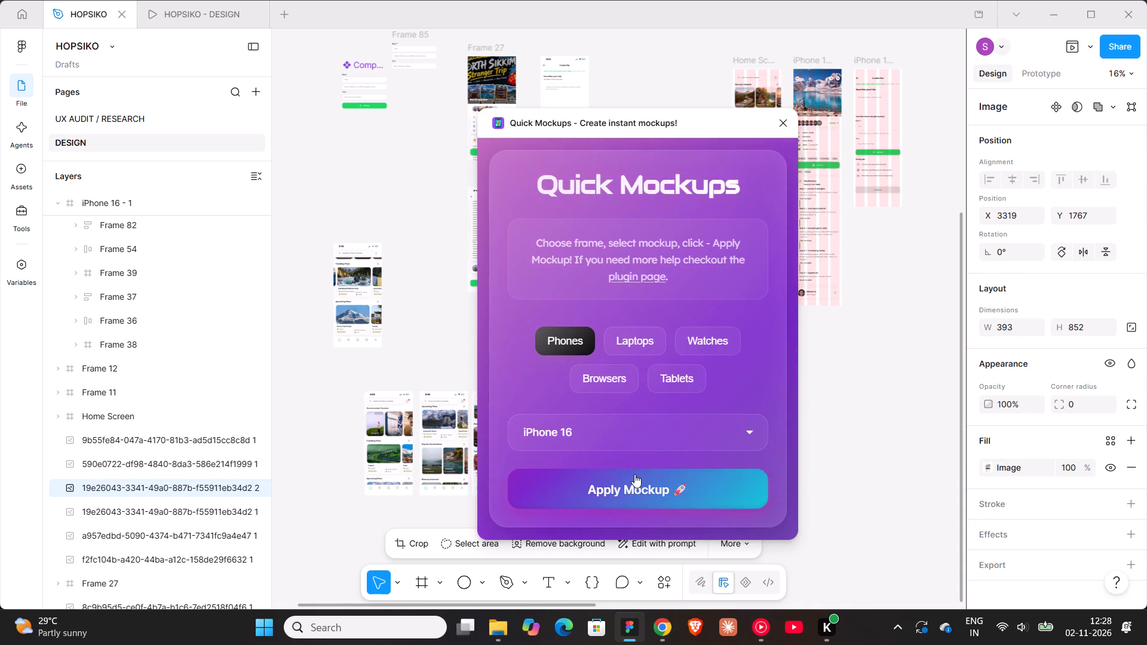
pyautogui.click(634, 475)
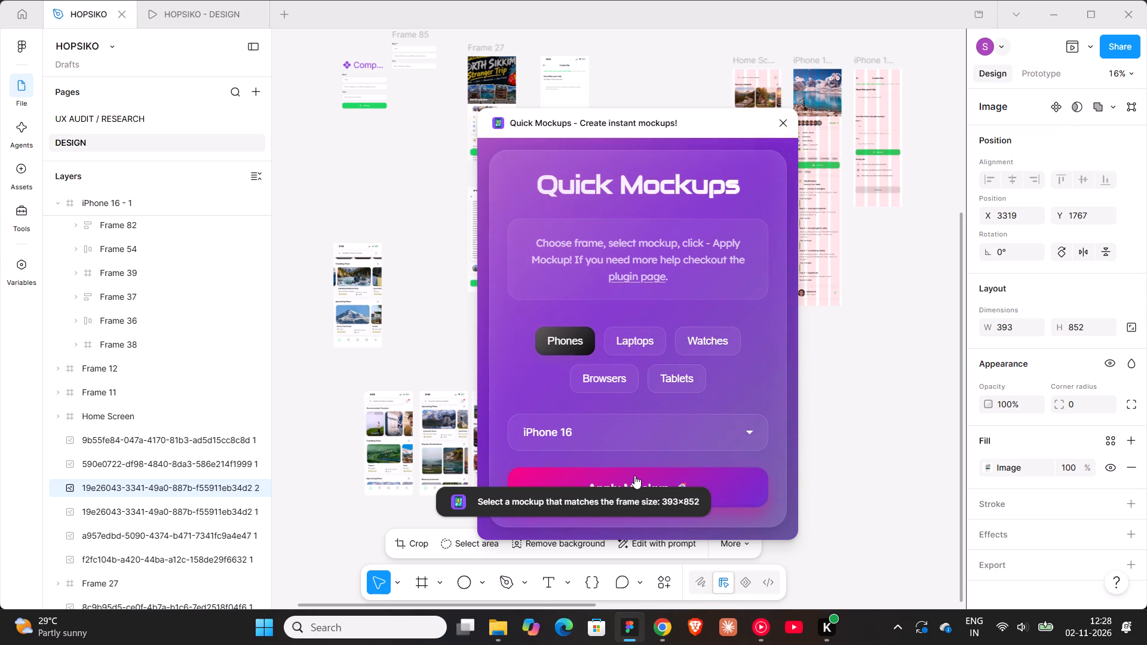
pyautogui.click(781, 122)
# Wrap the copied home screen image in its own frame with Frame selection.
pyautogui.click(642, 216)
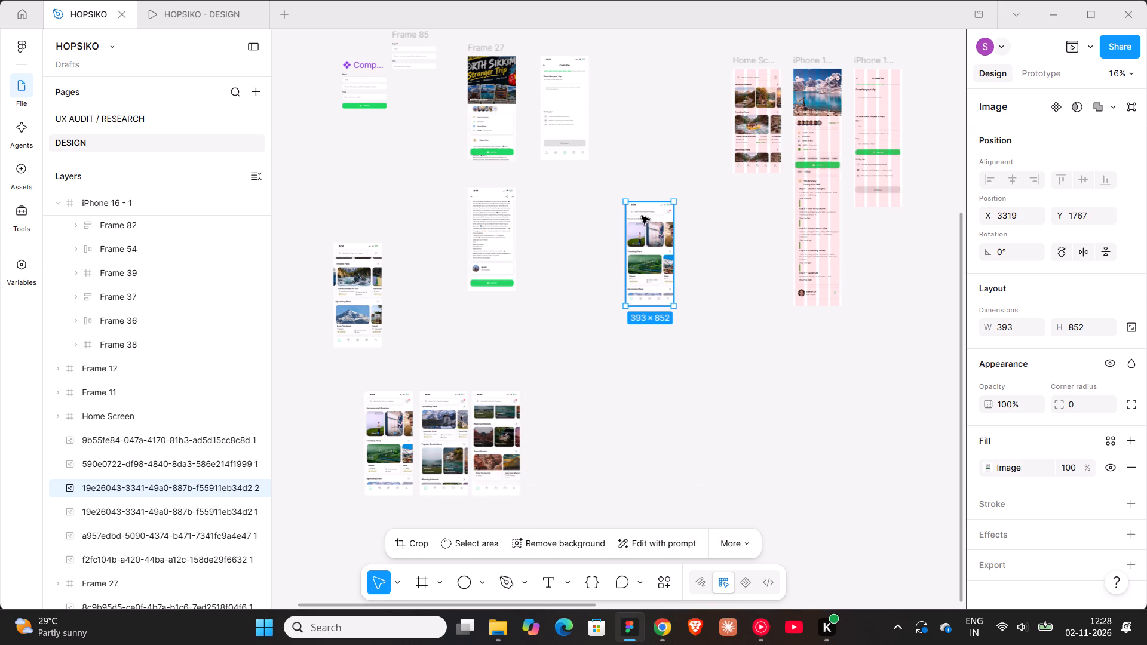
pyautogui.keyDown('ctrl'); pyautogui.scroll(10, 642, 240); pyautogui.keyUp('ctrl')
pyautogui.click(782, 292)
pyautogui.click(648, 275)
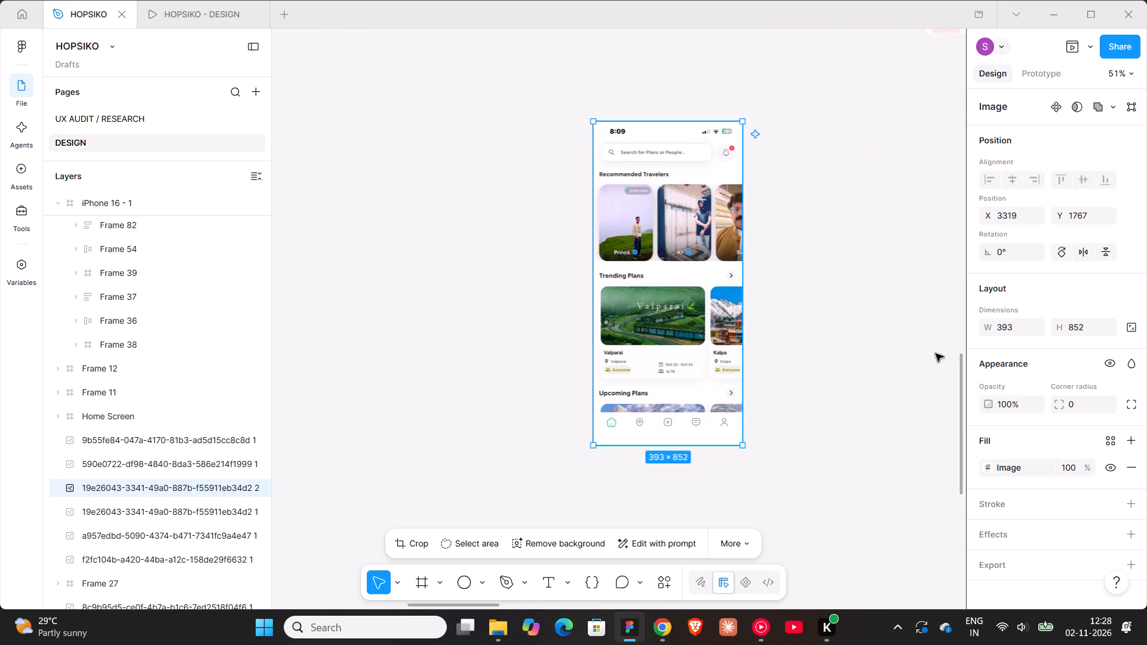
pyautogui.rightClick(691, 306)
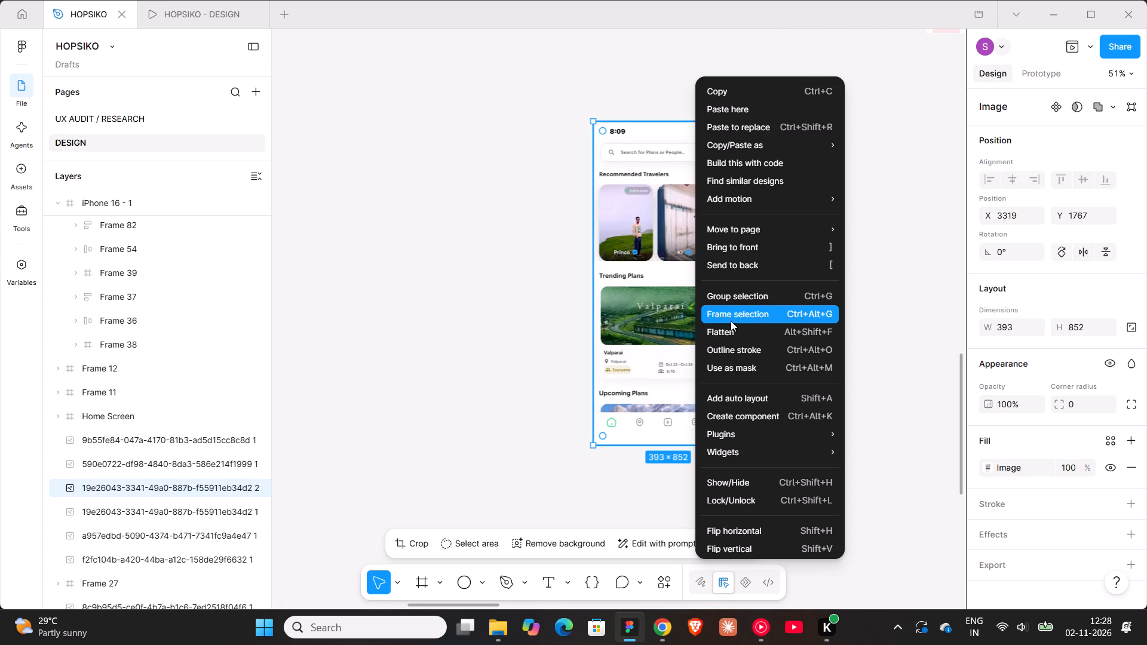
pyautogui.click(737, 318)
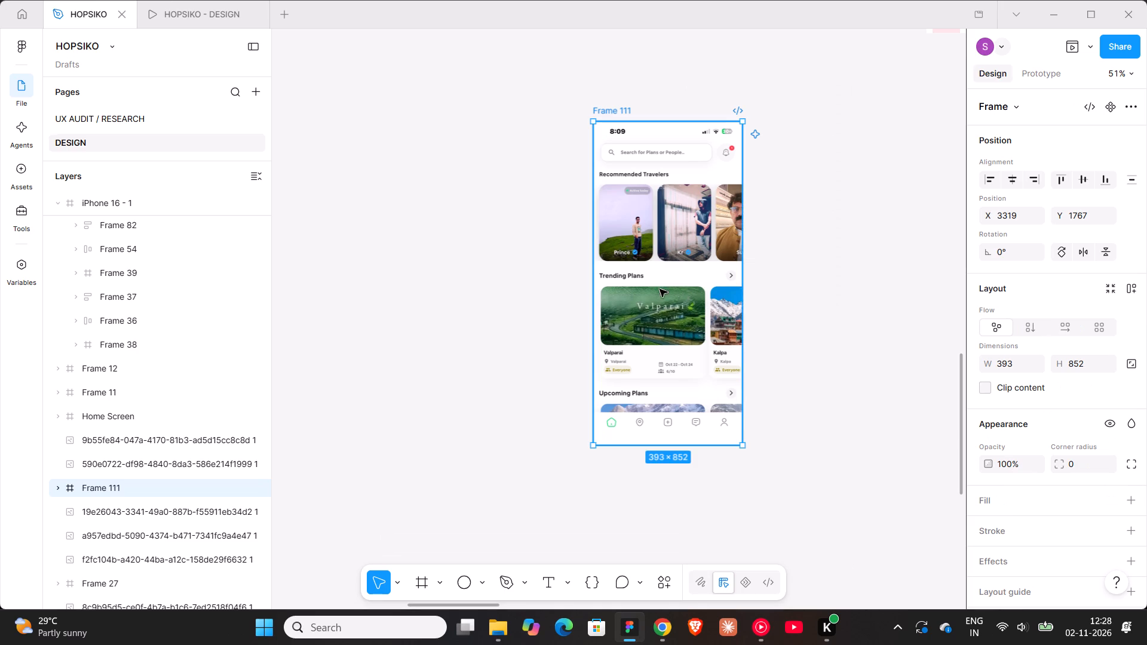
# Apply the iPhone 16 phone mockup to the framed original home screen with the Quick Mockups plugin.
pyautogui.rightClick(657, 292)
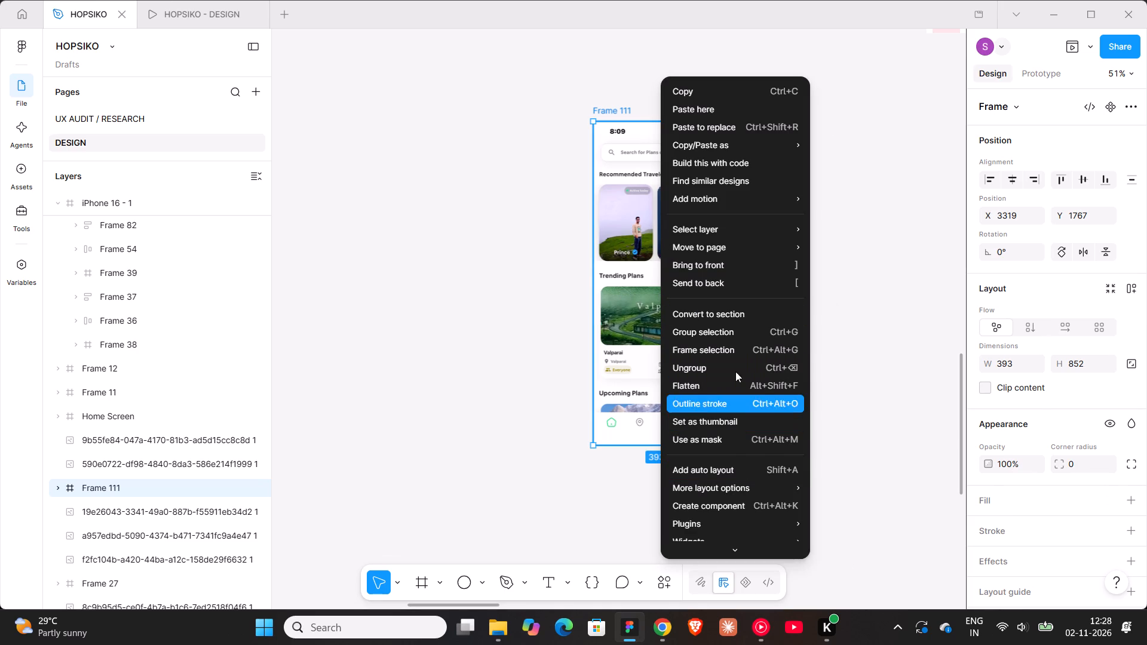
pyautogui.scroll(-2, 717, 428)
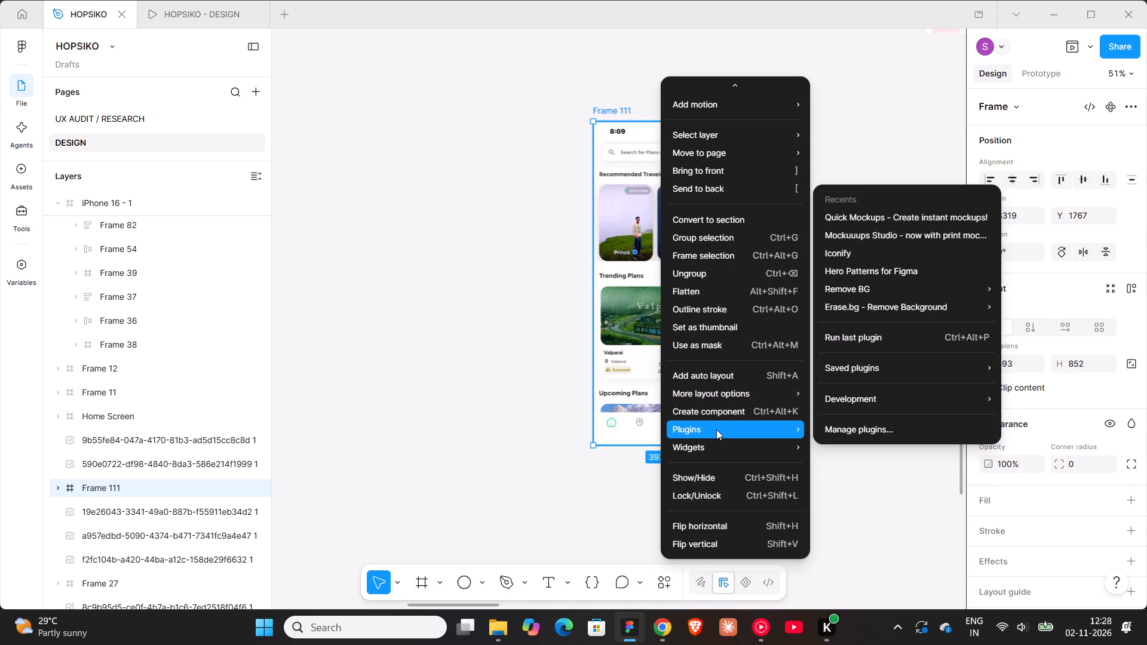
pyautogui.click(878, 216)
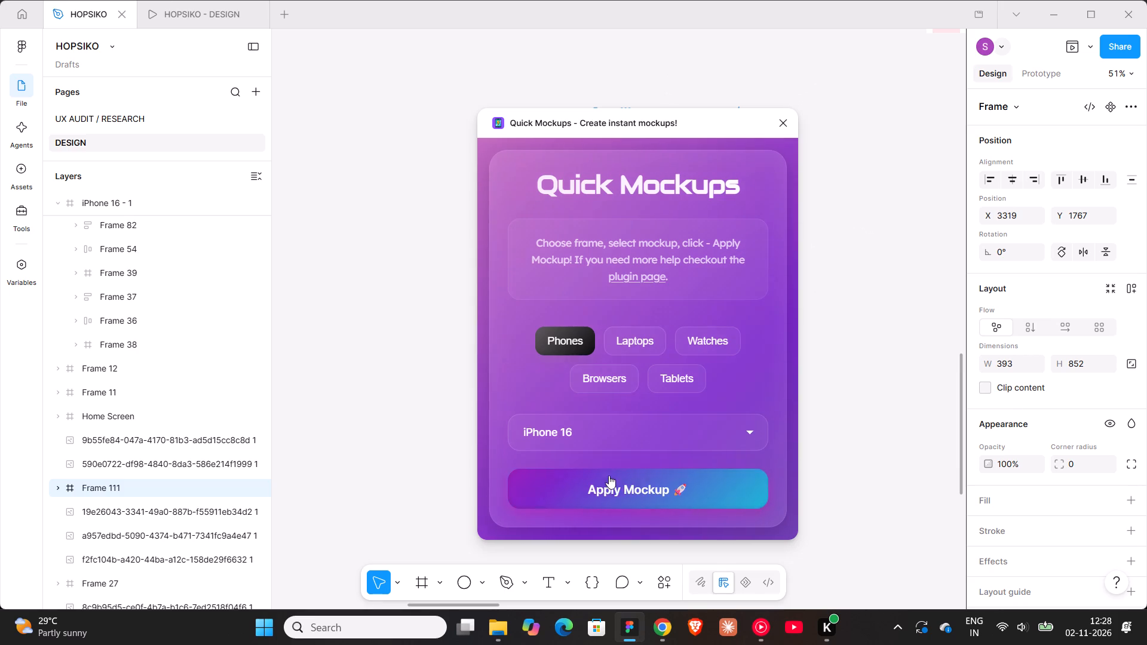
pyautogui.click(621, 491)
pyautogui.click(788, 114)
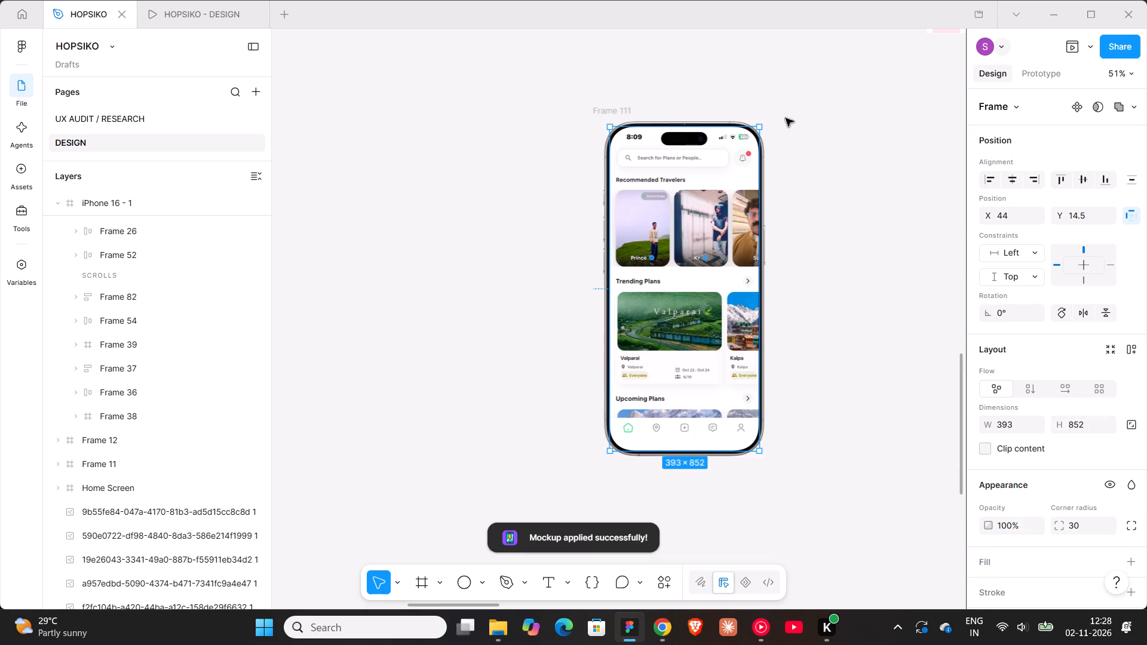
pyautogui.keyDown('shift'); pyautogui.scroll(-2, 800, 217); pyautogui.keyUp('shift')
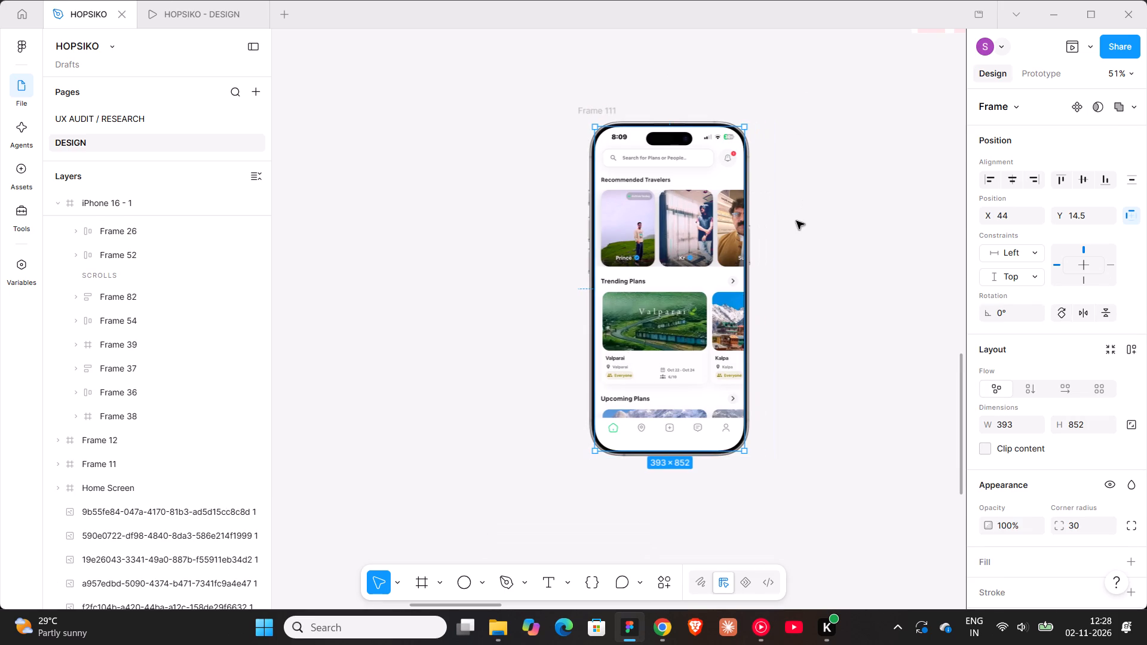
pyautogui.click(796, 221)
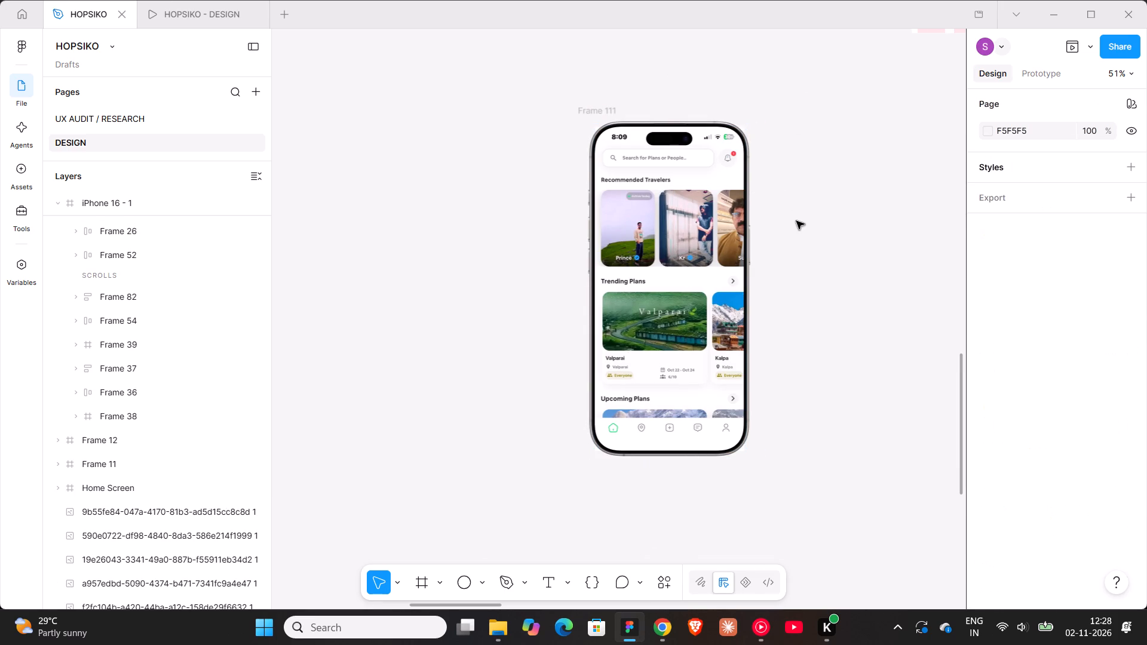
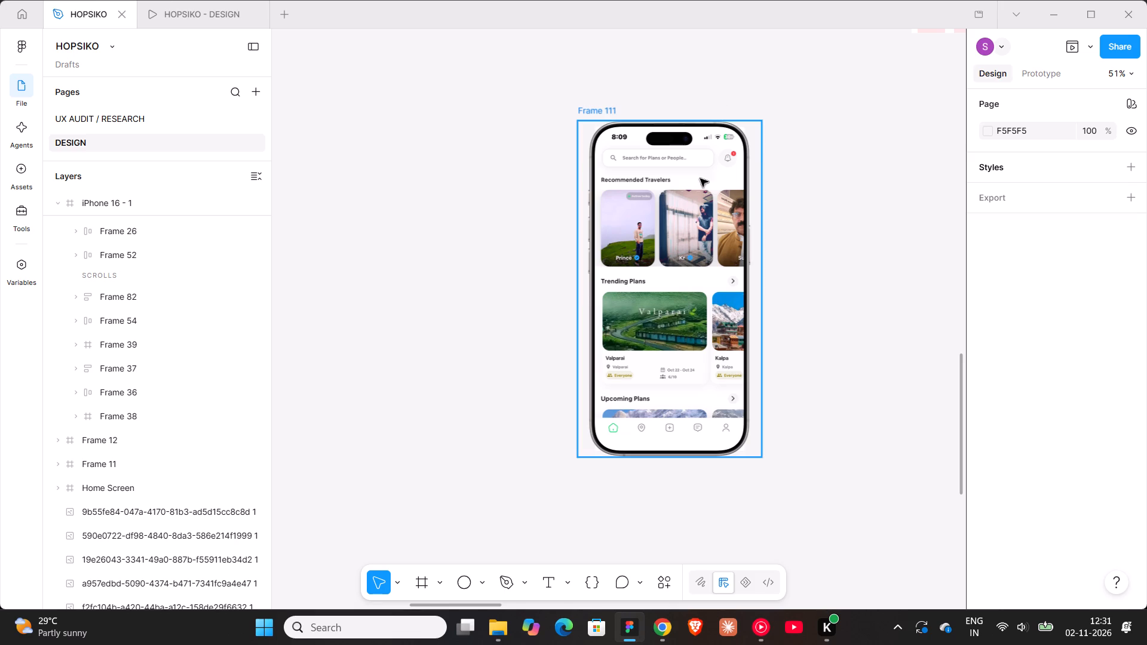
# Set the height of the North Sikkim trip details frame, Frame 27, to 852.
pyautogui.scroll(-10, 763, 163)
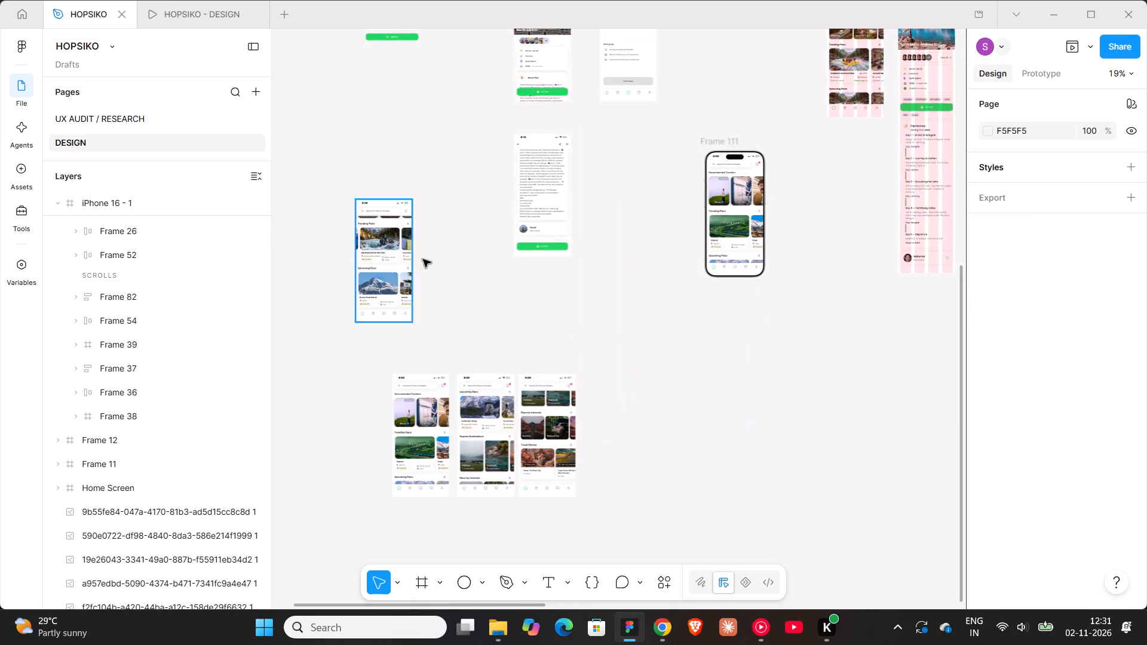
pyautogui.scroll(4, 560, 292)
pyautogui.click(540, 162)
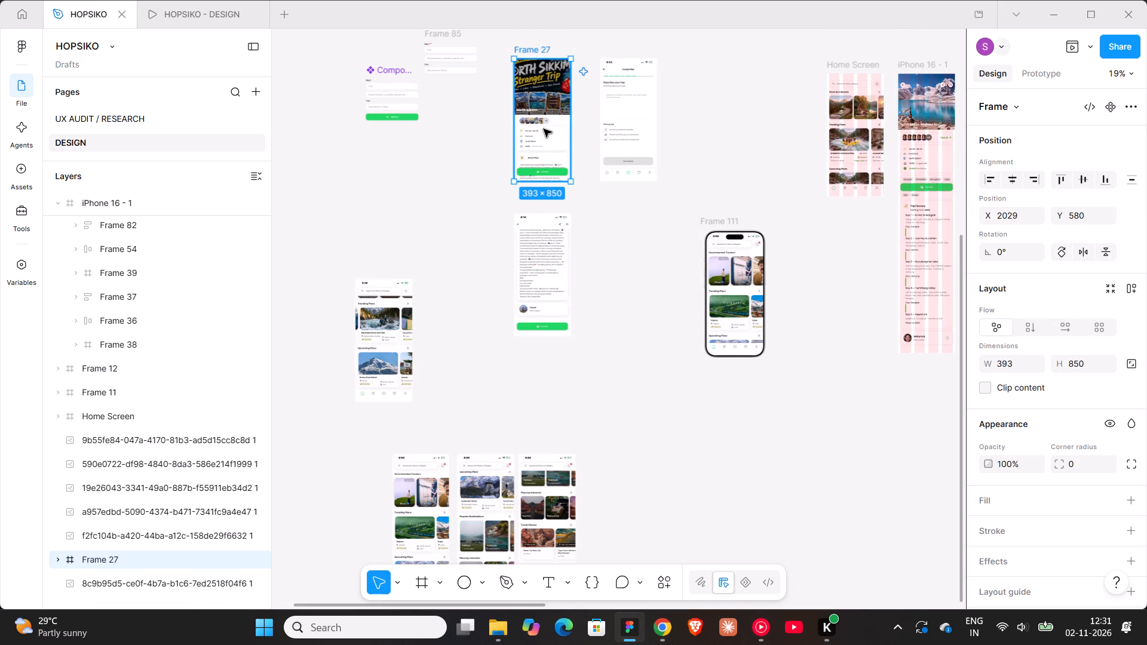
pyautogui.click(1081, 355)
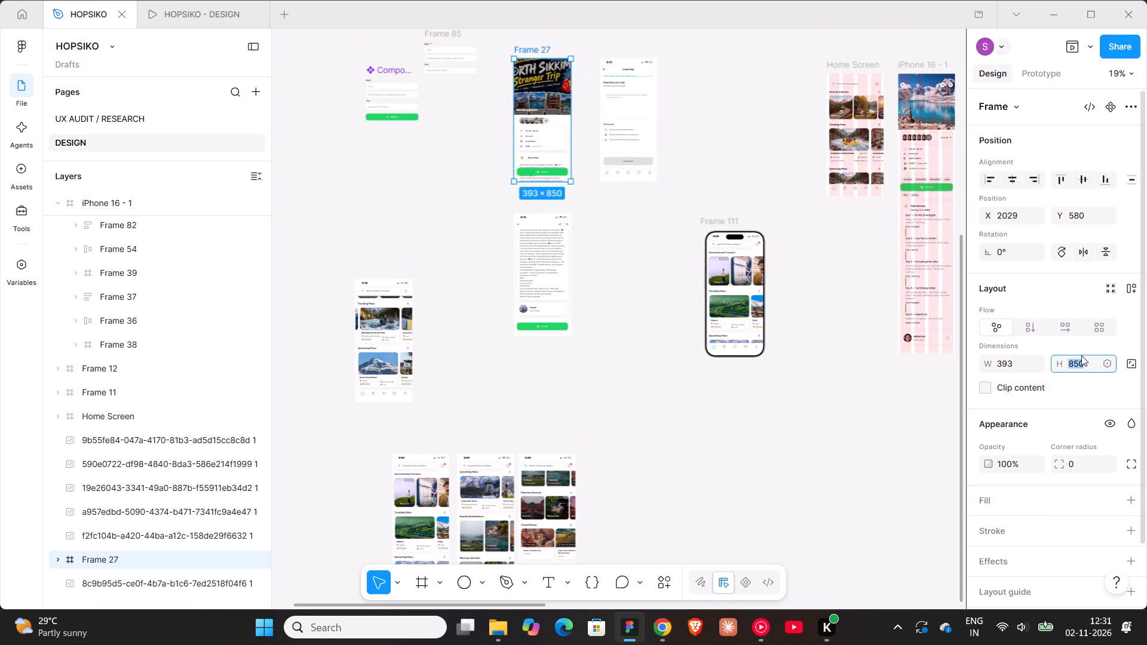
pyautogui.write('852\\')
pyautogui.press('Return')
pyautogui.click(1079, 367)
pyautogui.write('852')
pyautogui.press('Return')
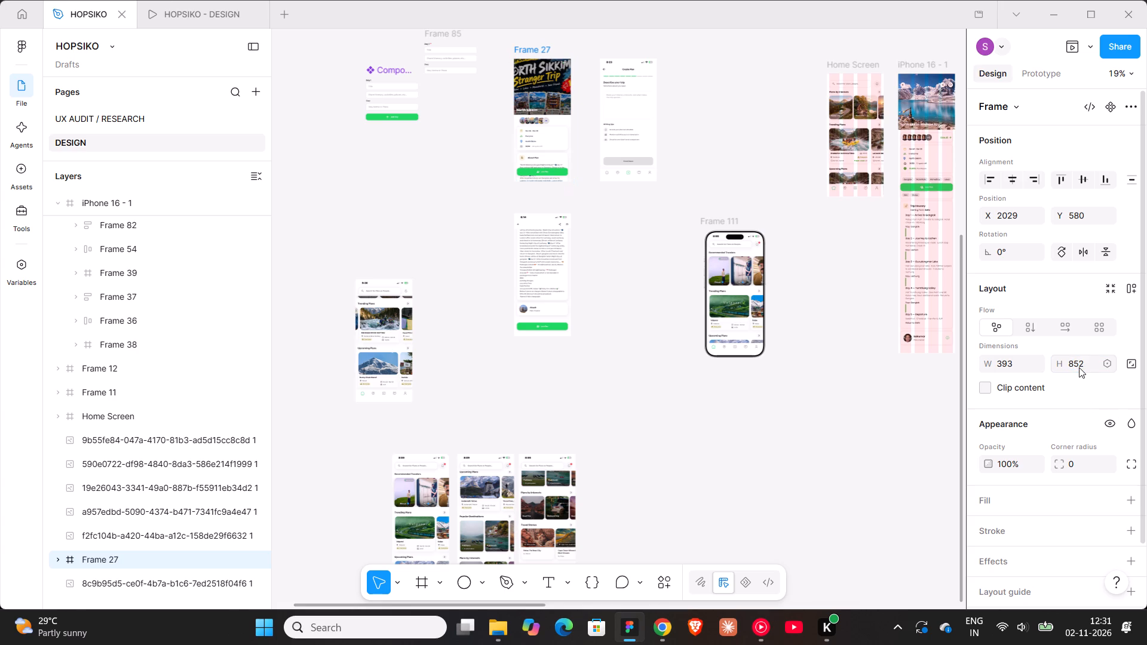
# Unlock the aspect ratio of the form screen image beside Frame 27 and set its height to 852.
pyautogui.scroll(1, 1079, 367)
pyautogui.click(632, 95)
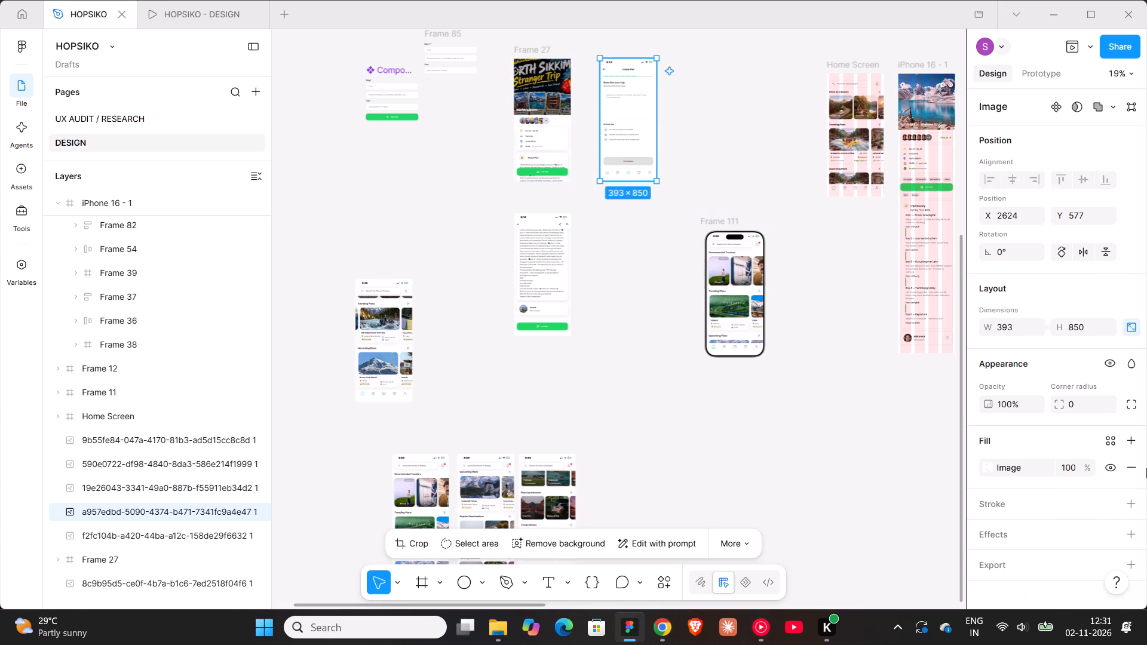
pyautogui.click(1131, 327)
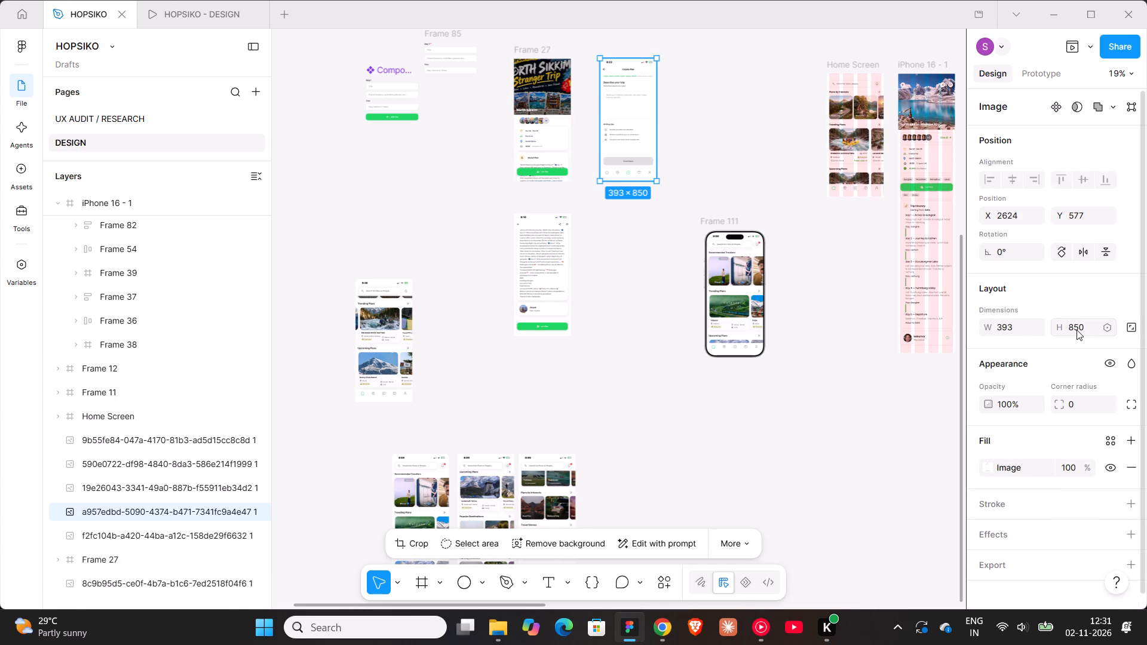
pyautogui.click(1077, 330)
pyautogui.write('852')
pyautogui.press('Return')
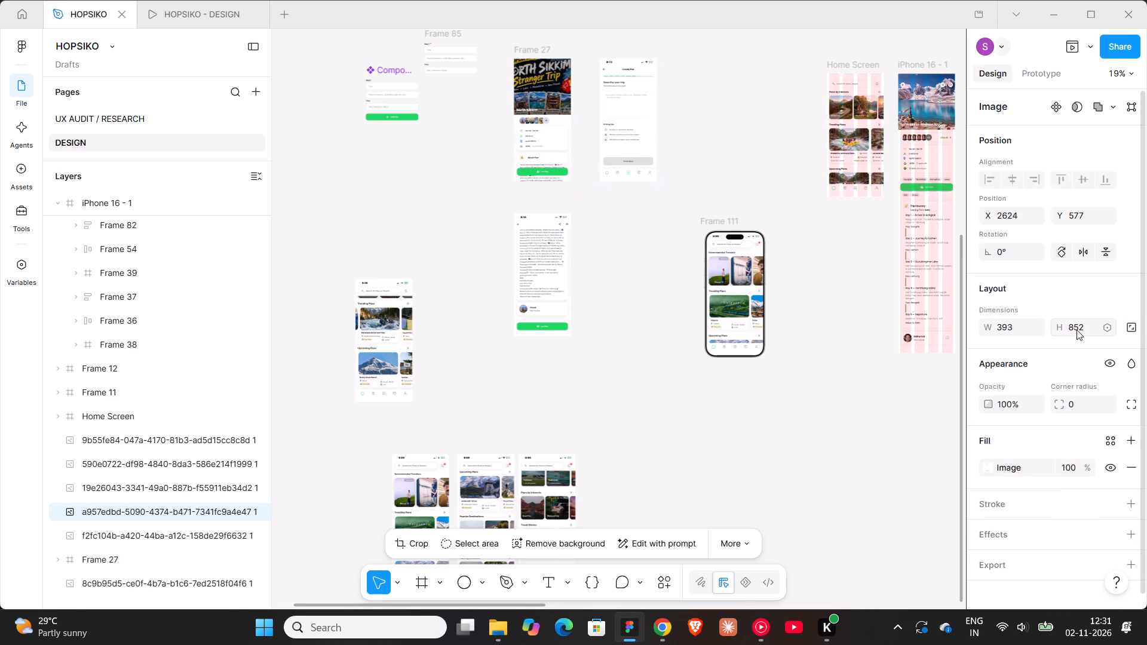